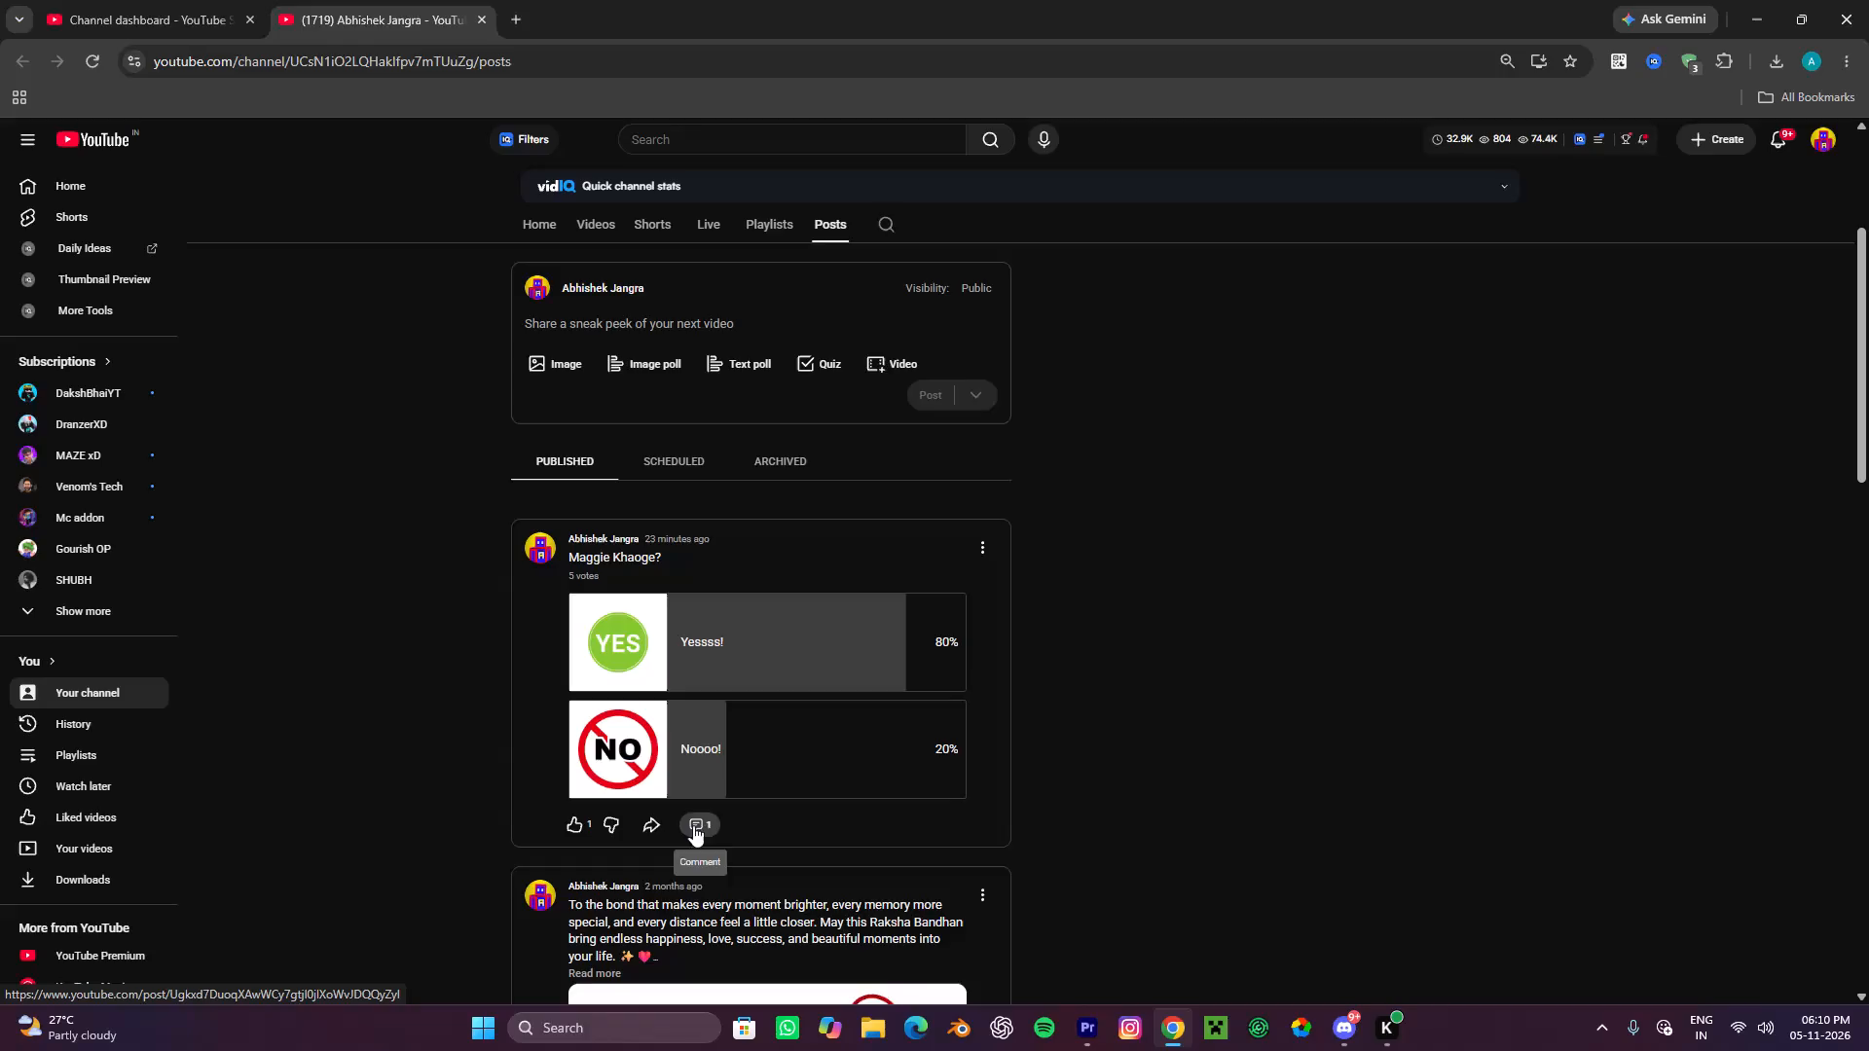
{"action": "left_click", "coordinate": [693, 825]}
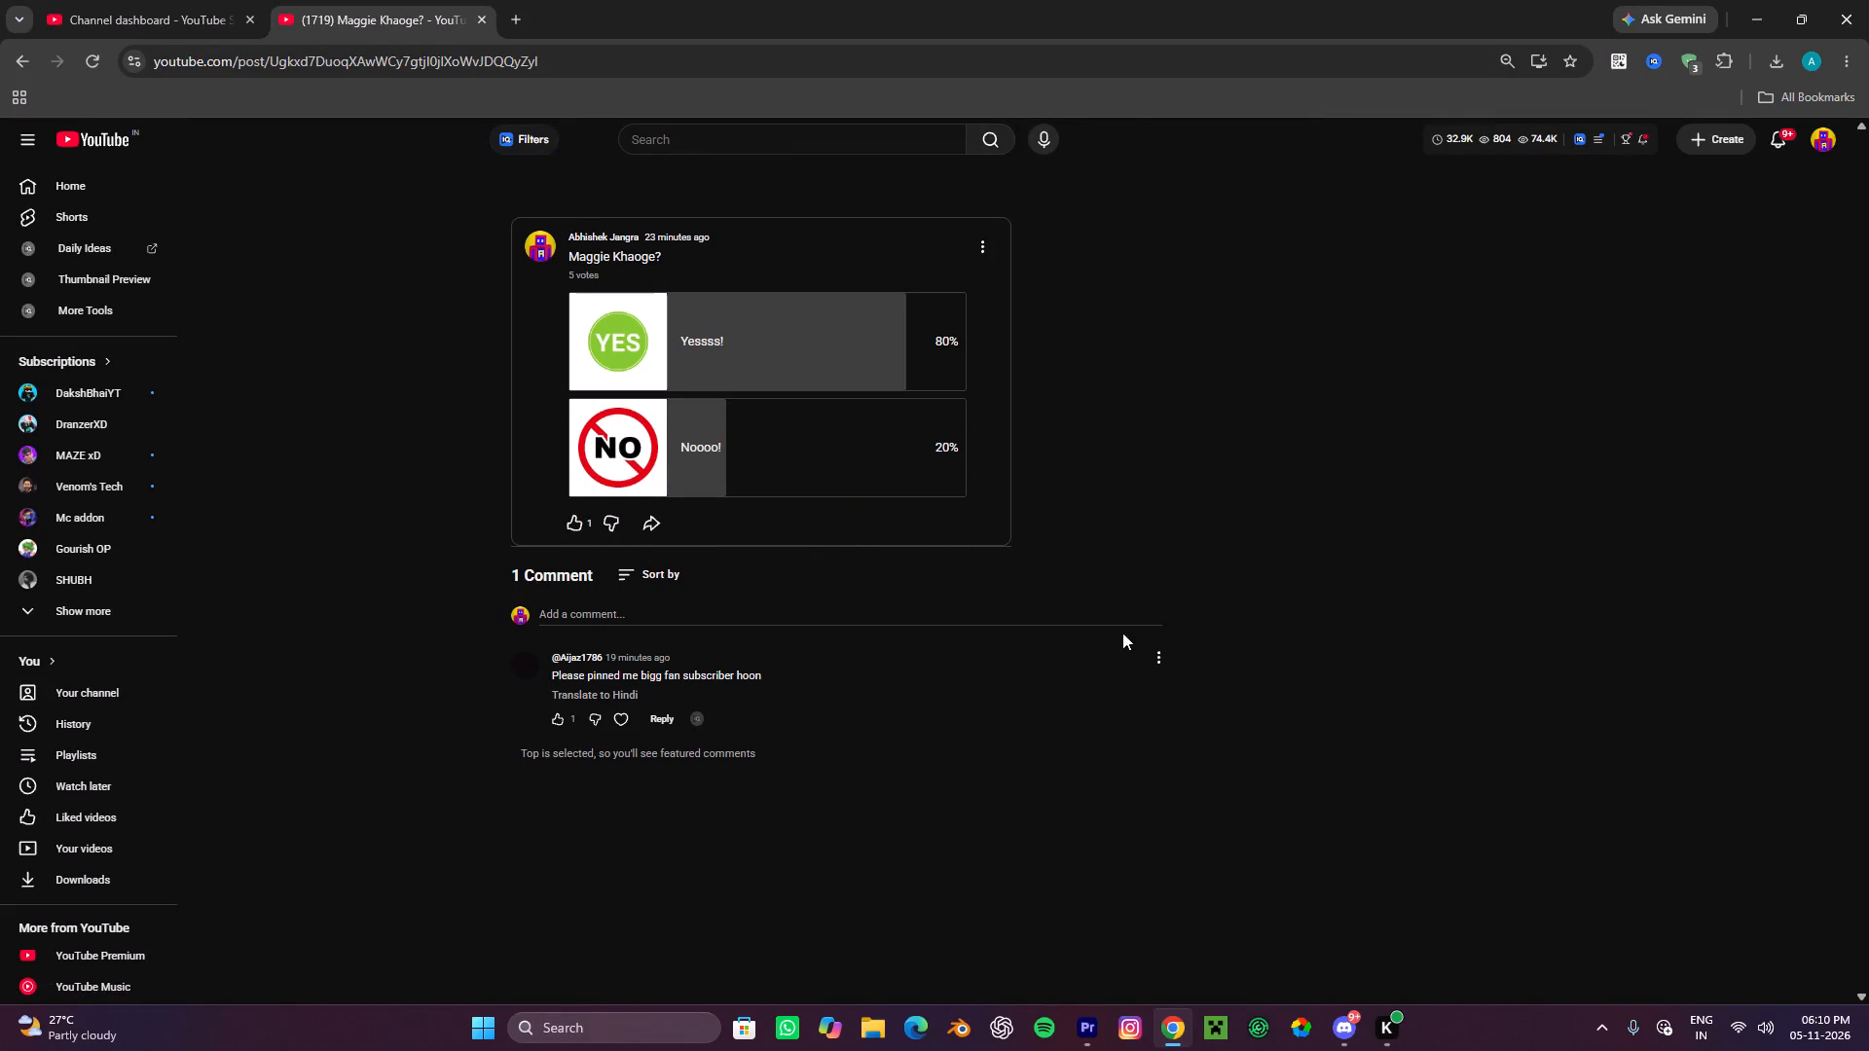
{"action": "left_click", "coordinate": [1165, 661]}
{"action": "left_click", "coordinate": [1207, 691]}
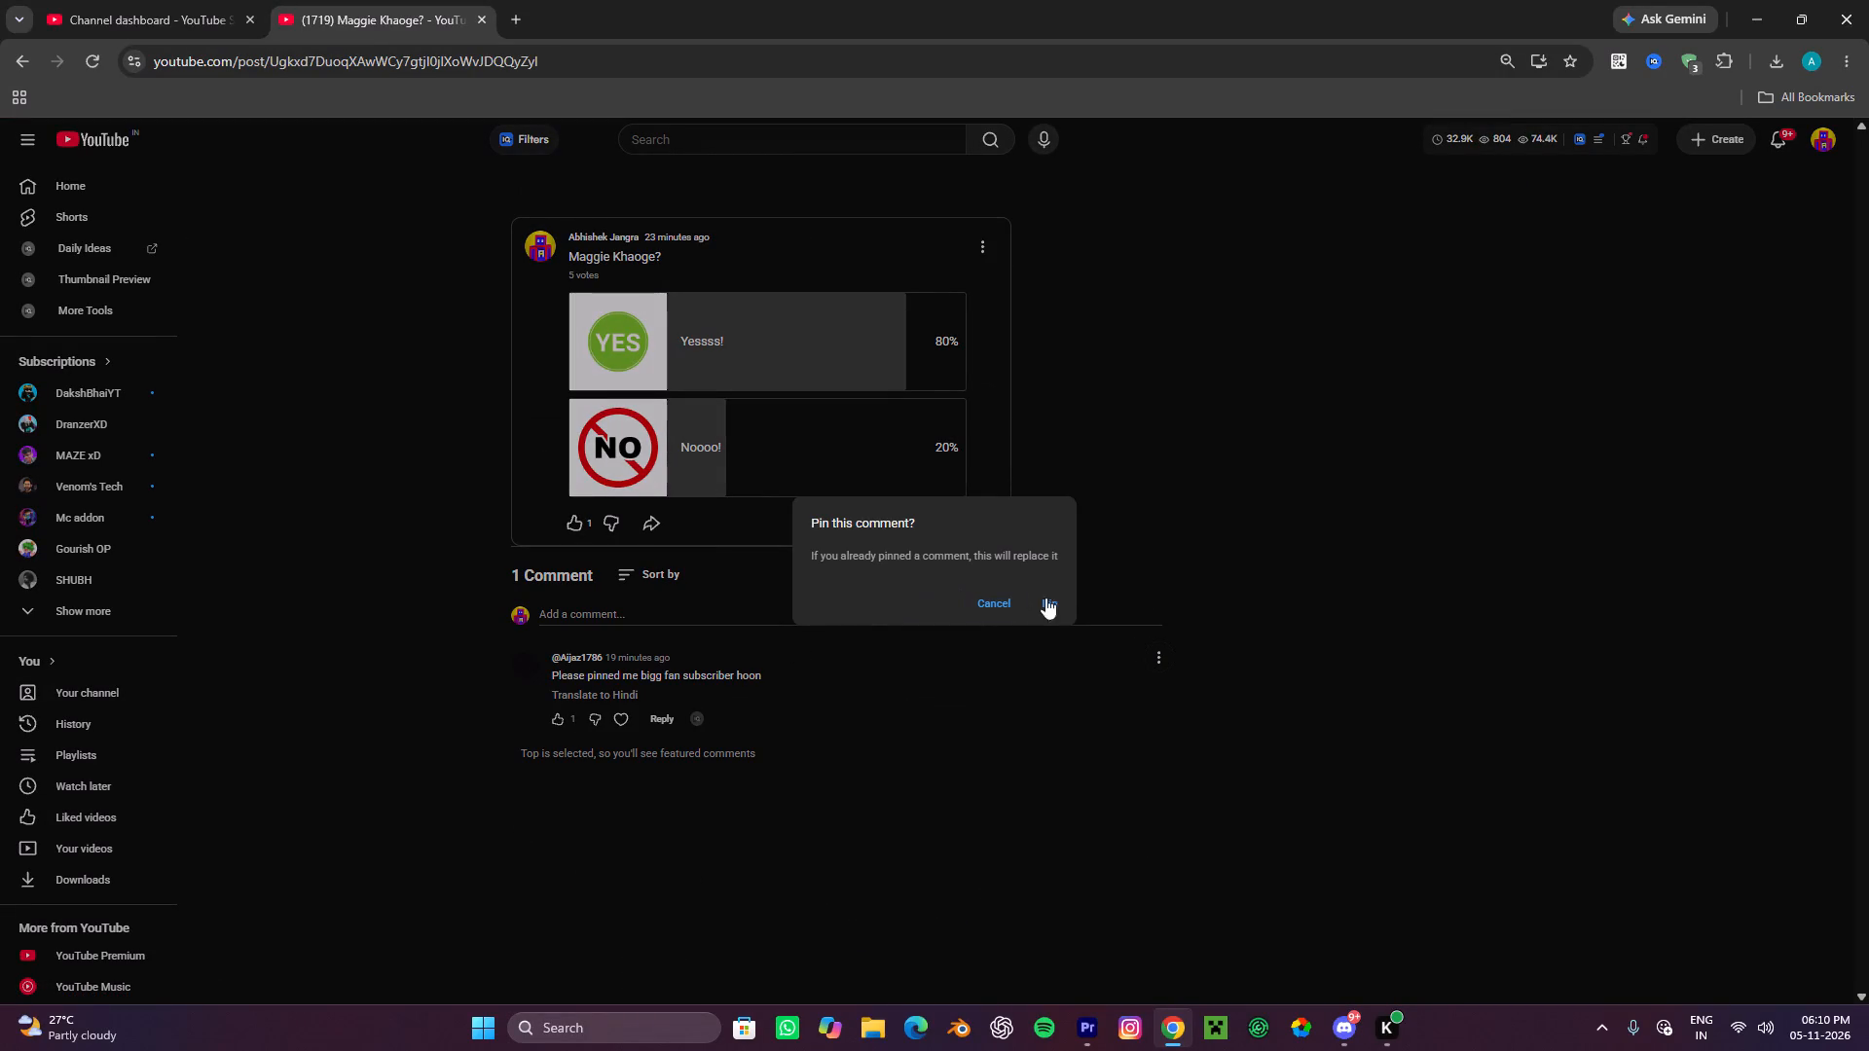
{"action": "left_click", "coordinate": [1071, 605]}
{"action": "left_click", "coordinate": [1047, 605]}
{"action": "left_click", "coordinate": [928, 790]}
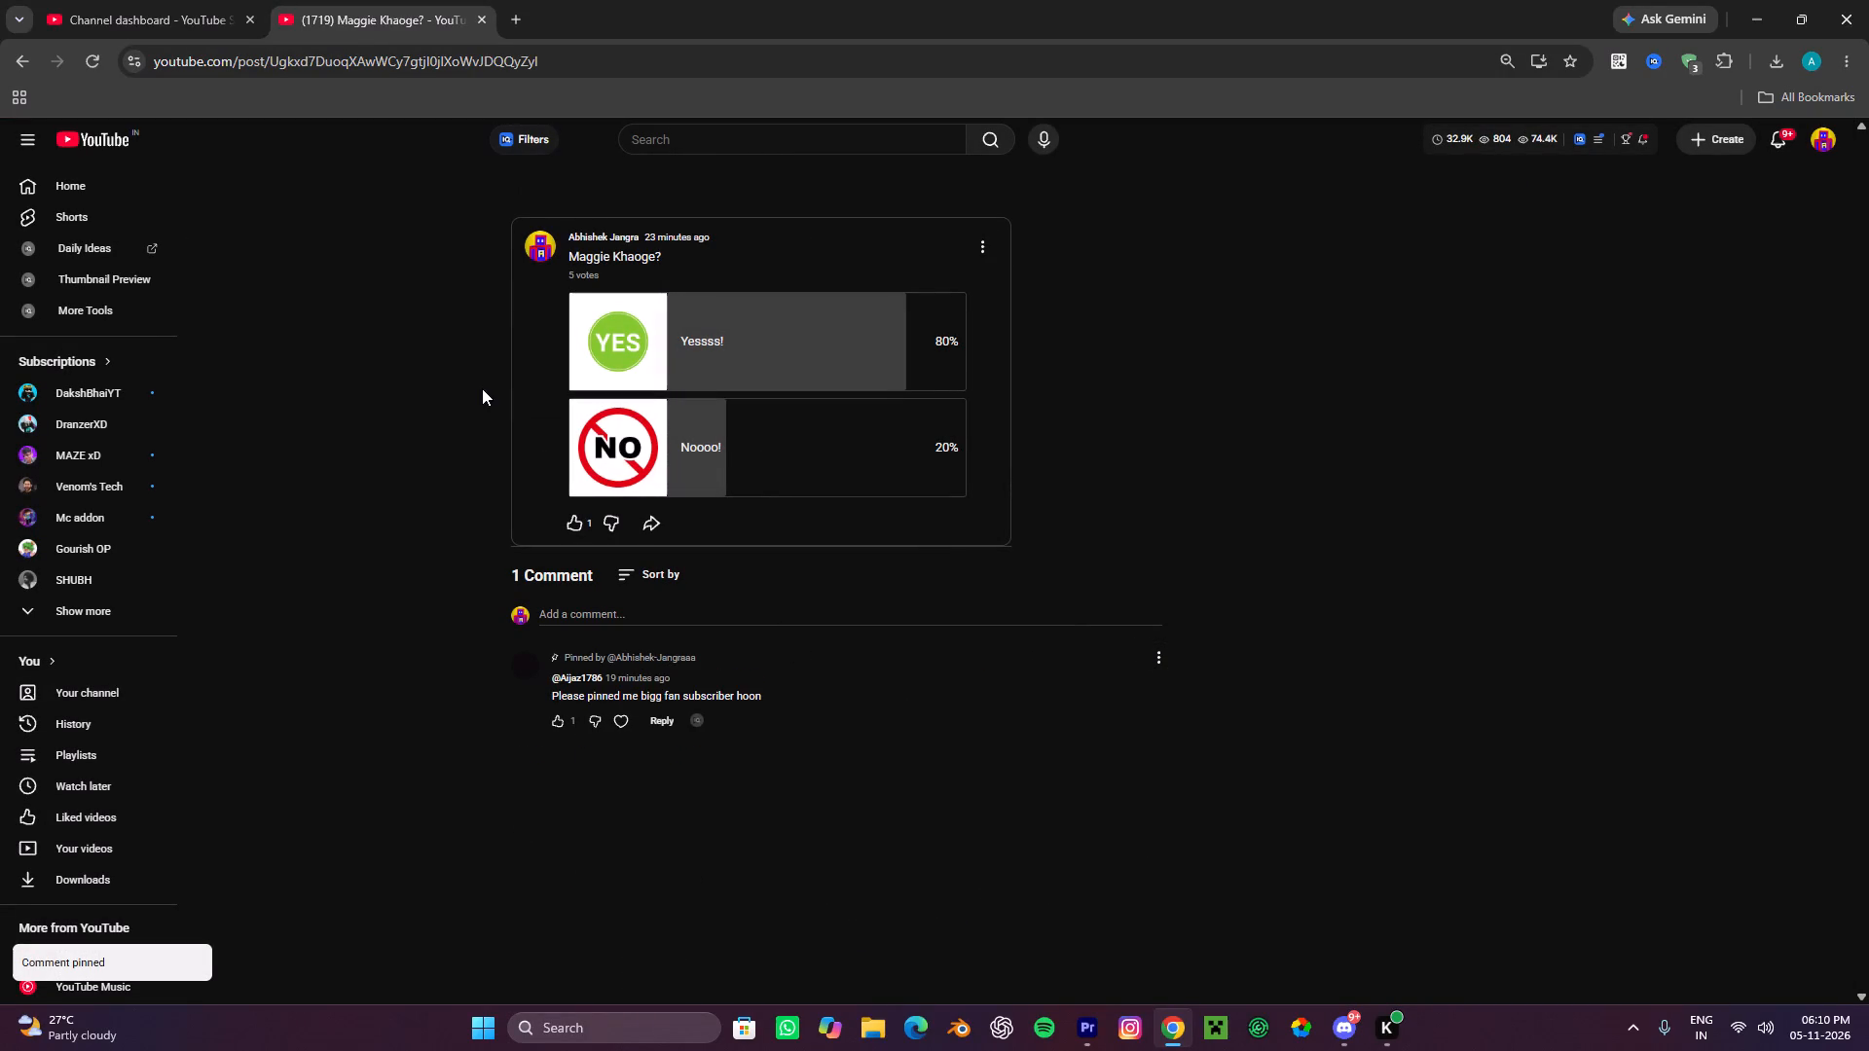
Close the poll post's browser tab and the remaining browser window with the channel dashboard.
{"action": "left_click", "coordinate": [487, 21]}
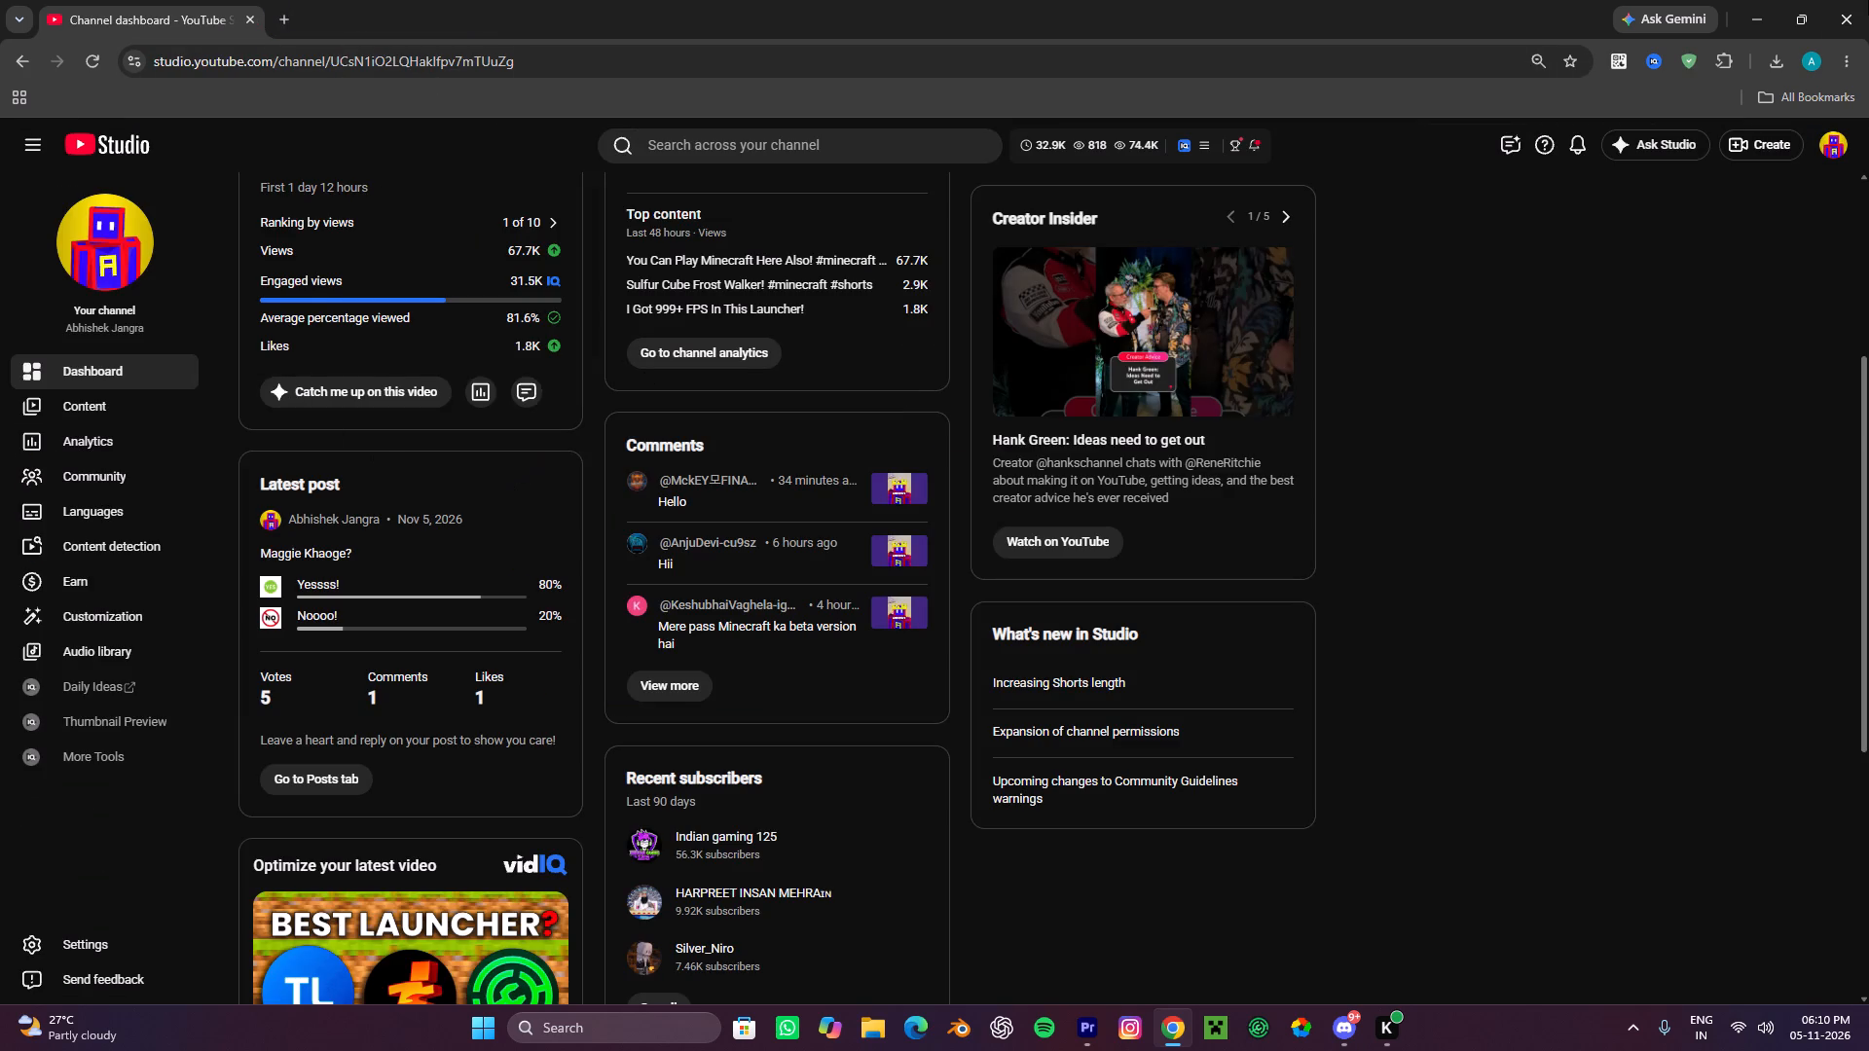
{"action": "left_click", "coordinate": [1868, 0]}
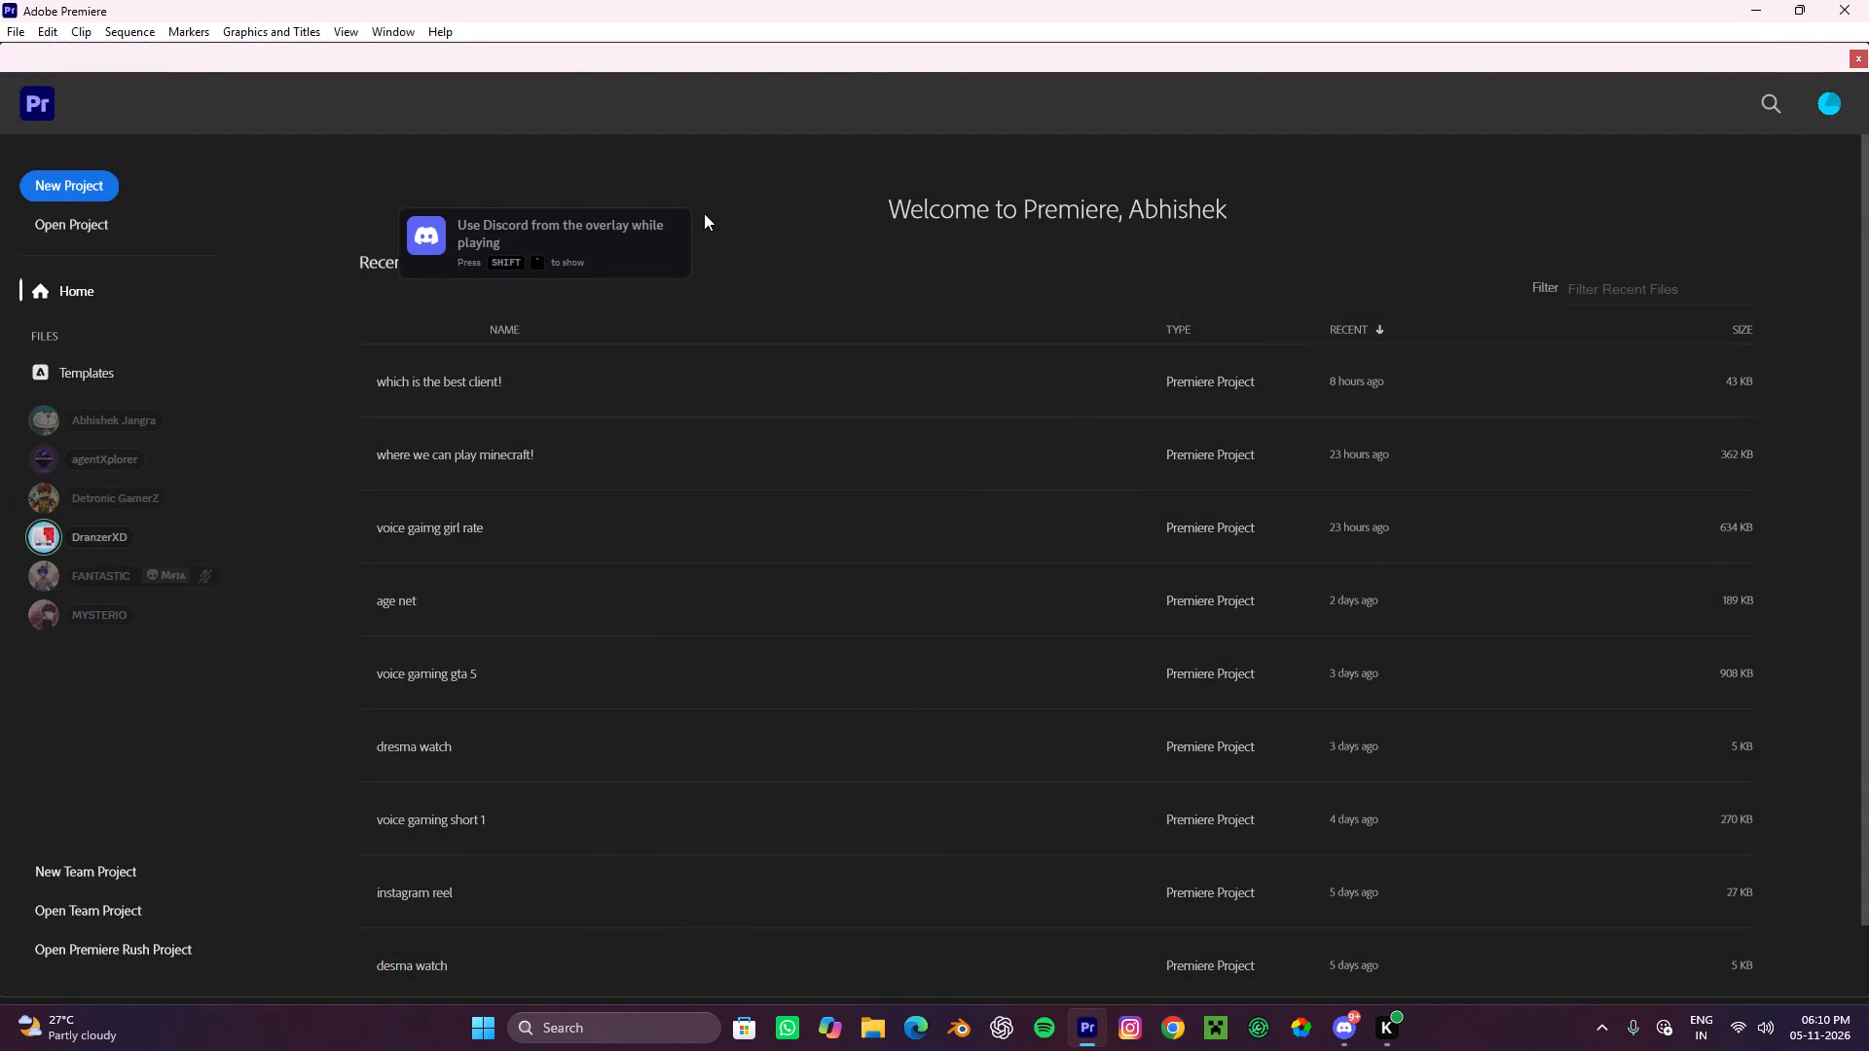
In Adobe Premiere, open the recent project "which is the best client!.prproj".
{"action": "left_click", "coordinate": [271, 290]}
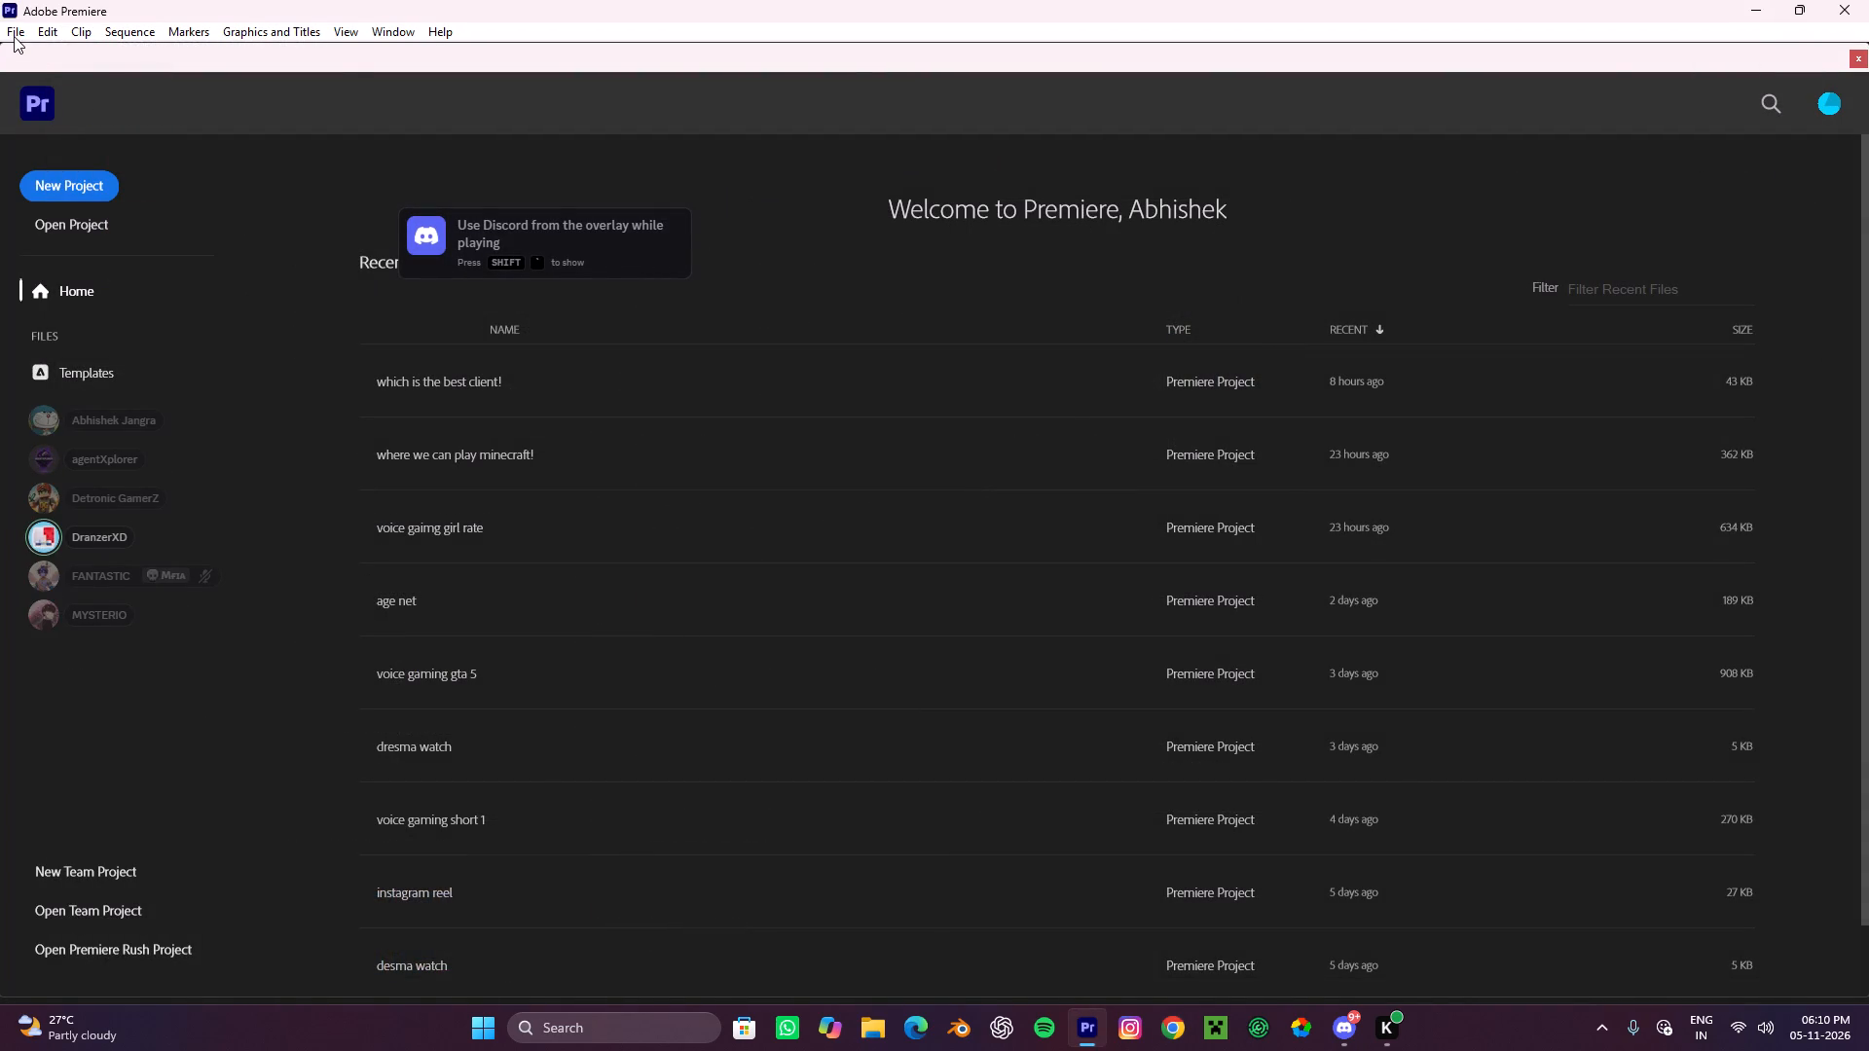
{"action": "left_click", "coordinate": [14, 36]}
{"action": "left_click", "coordinate": [61, 145]}
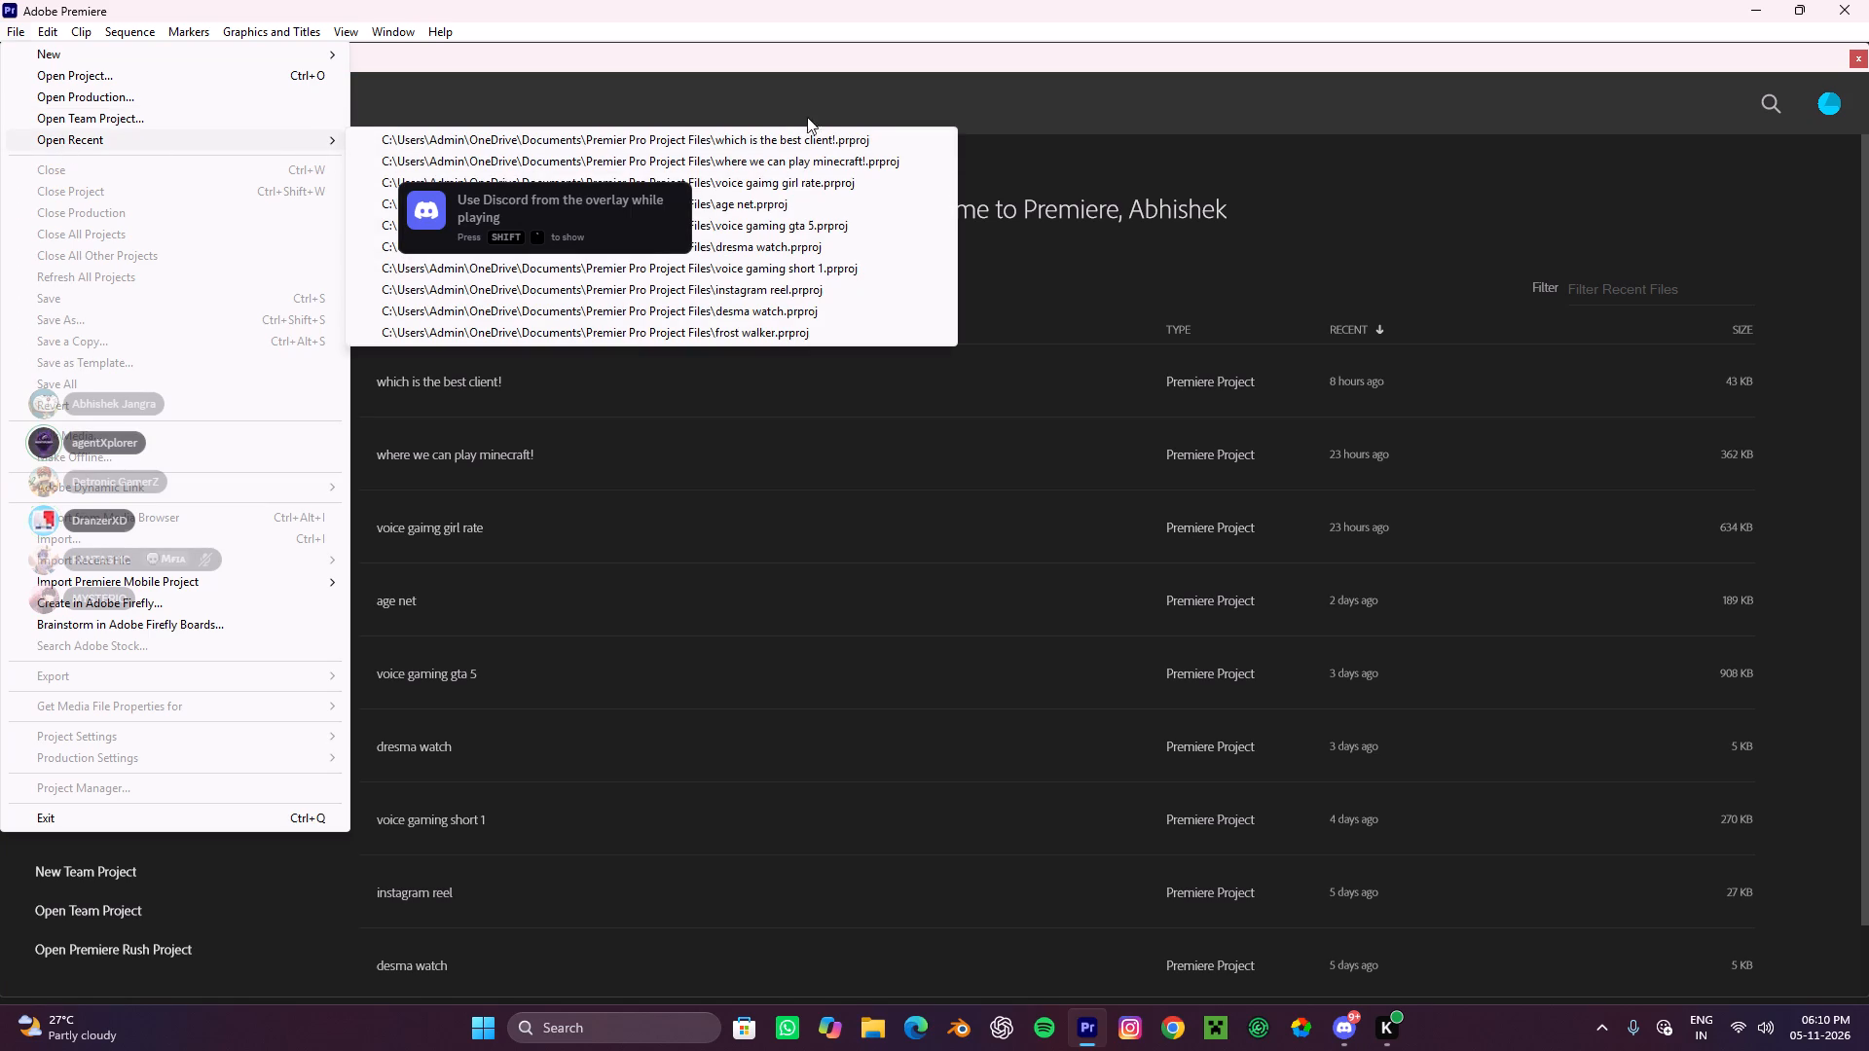
{"action": "left_click", "coordinate": [852, 141]}
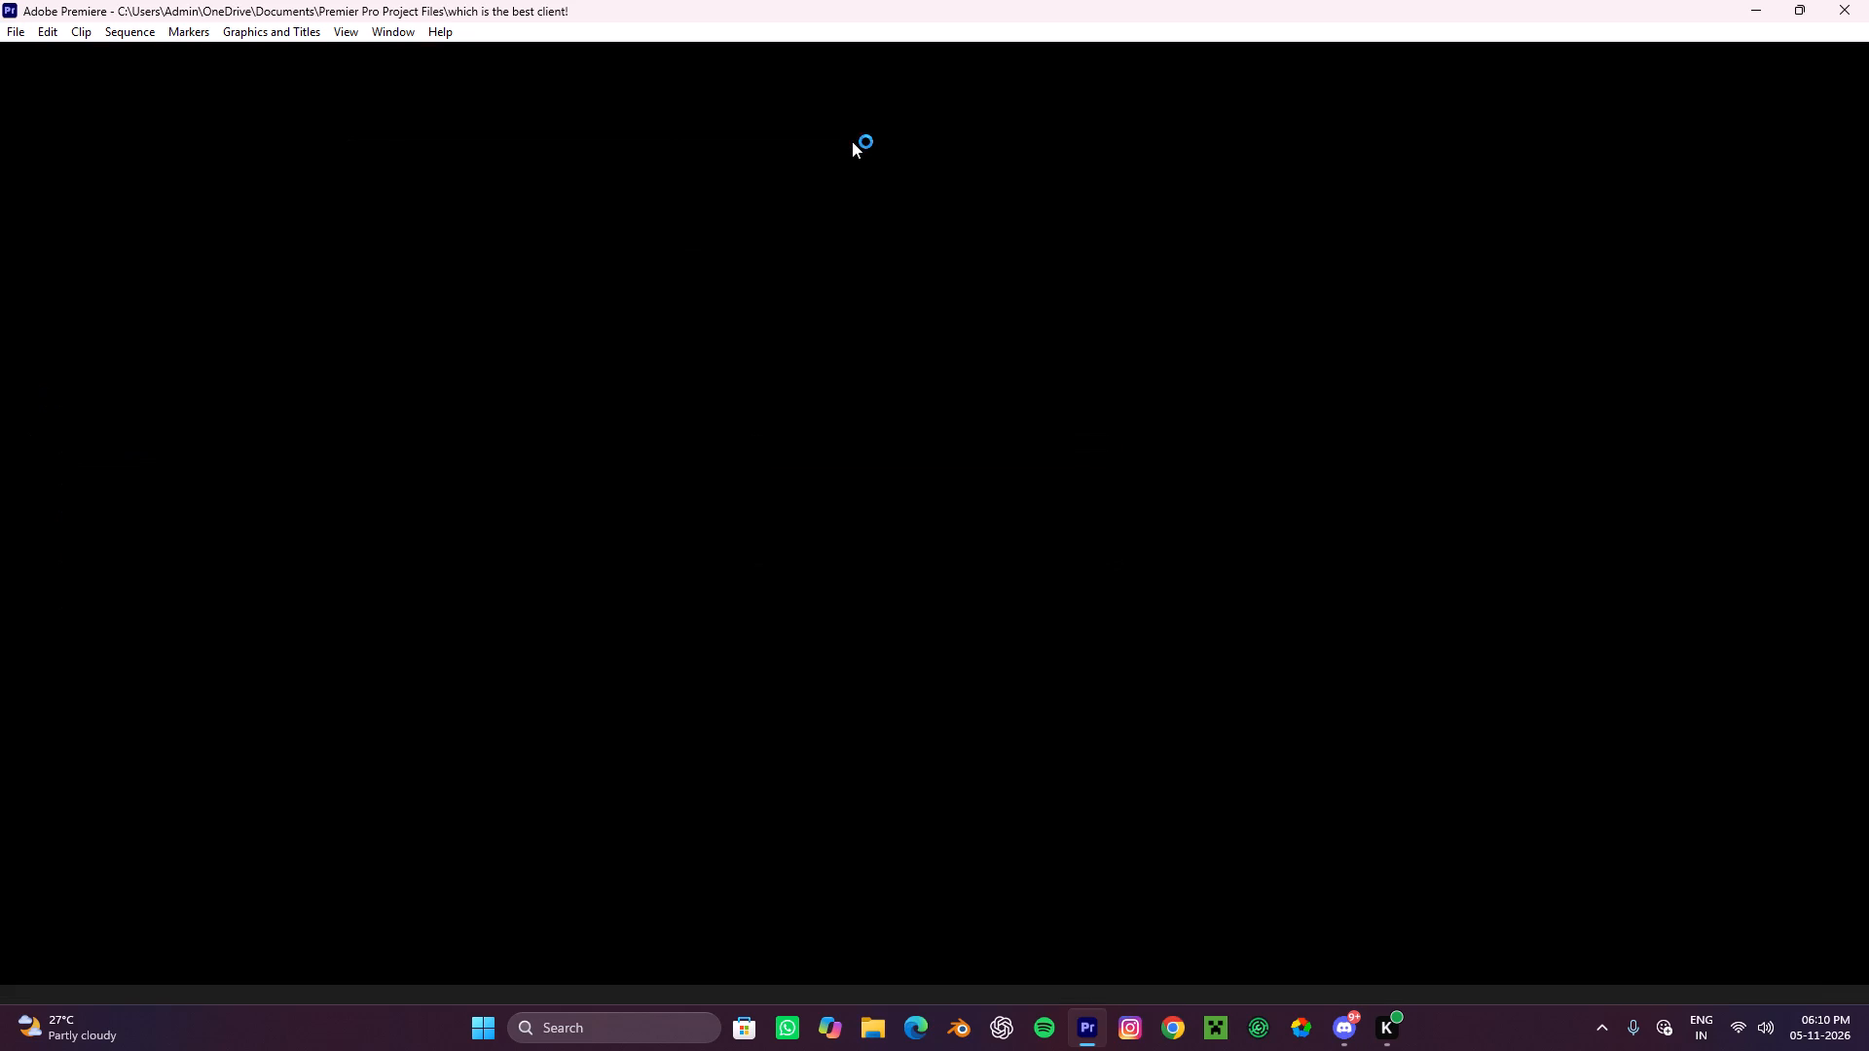
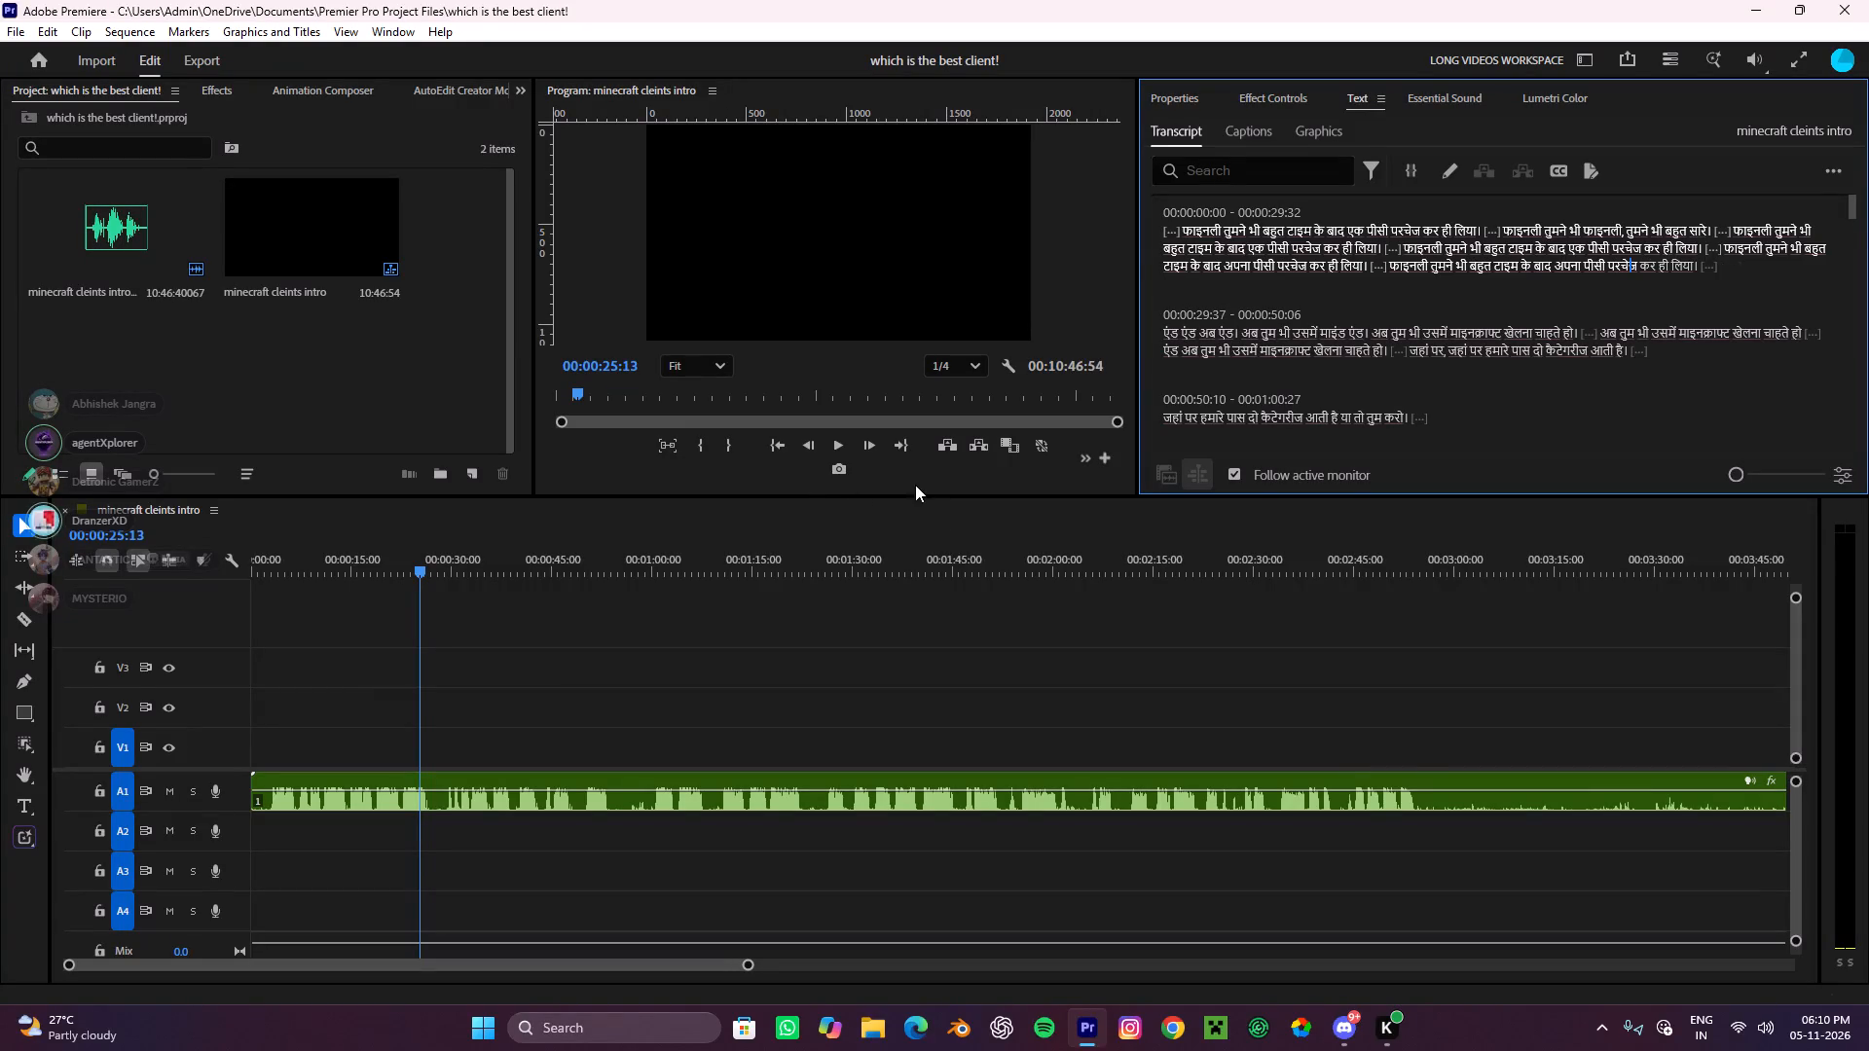
Enlarge the Program Monitor by making the upper panel area taller and narrowing the transcript area beside it.
{"action": "left_click_drag", "start_coordinate": [904, 496], "coordinate": [902, 546]}
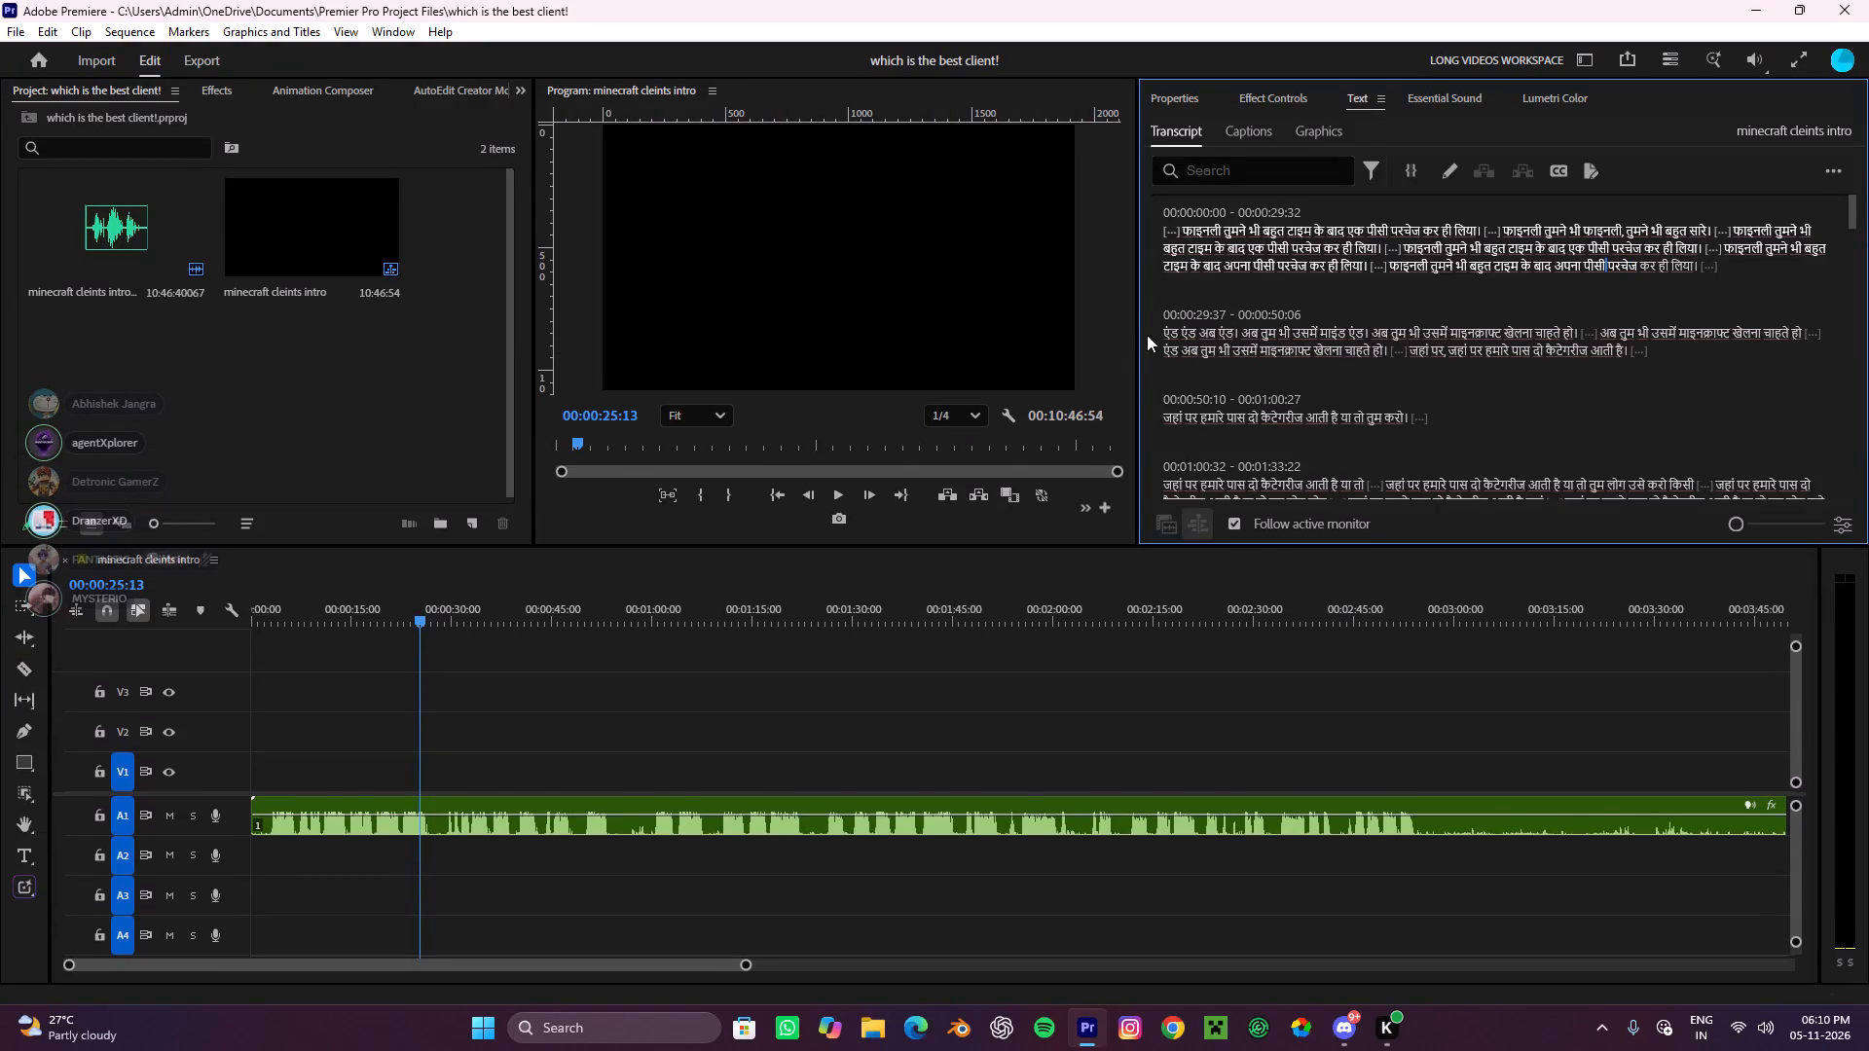
{"action": "left_click_drag", "start_coordinate": [1135, 346], "coordinate": [1308, 376]}
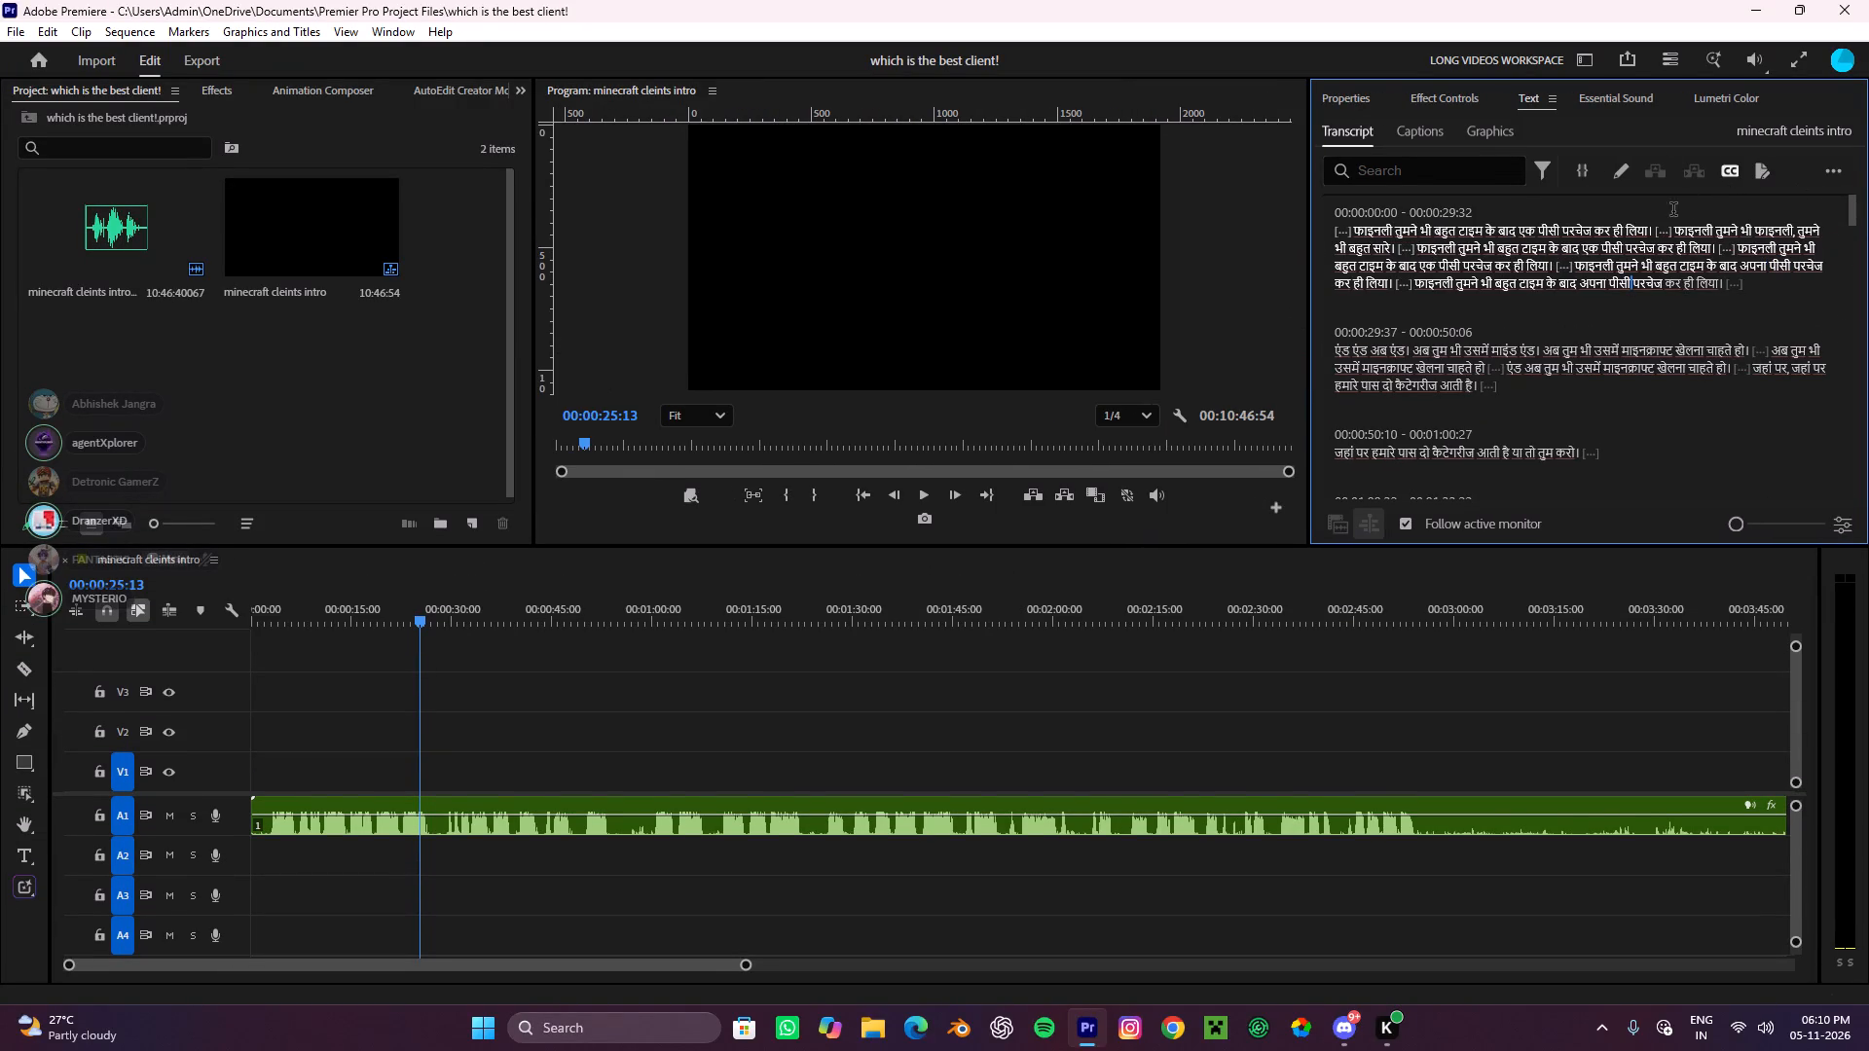
Filter the "minecraft cleints intro" transcript for pauses, delete all of them from the sequence, and switch to the sequence properties.
{"action": "left_click", "coordinate": [1545, 176]}
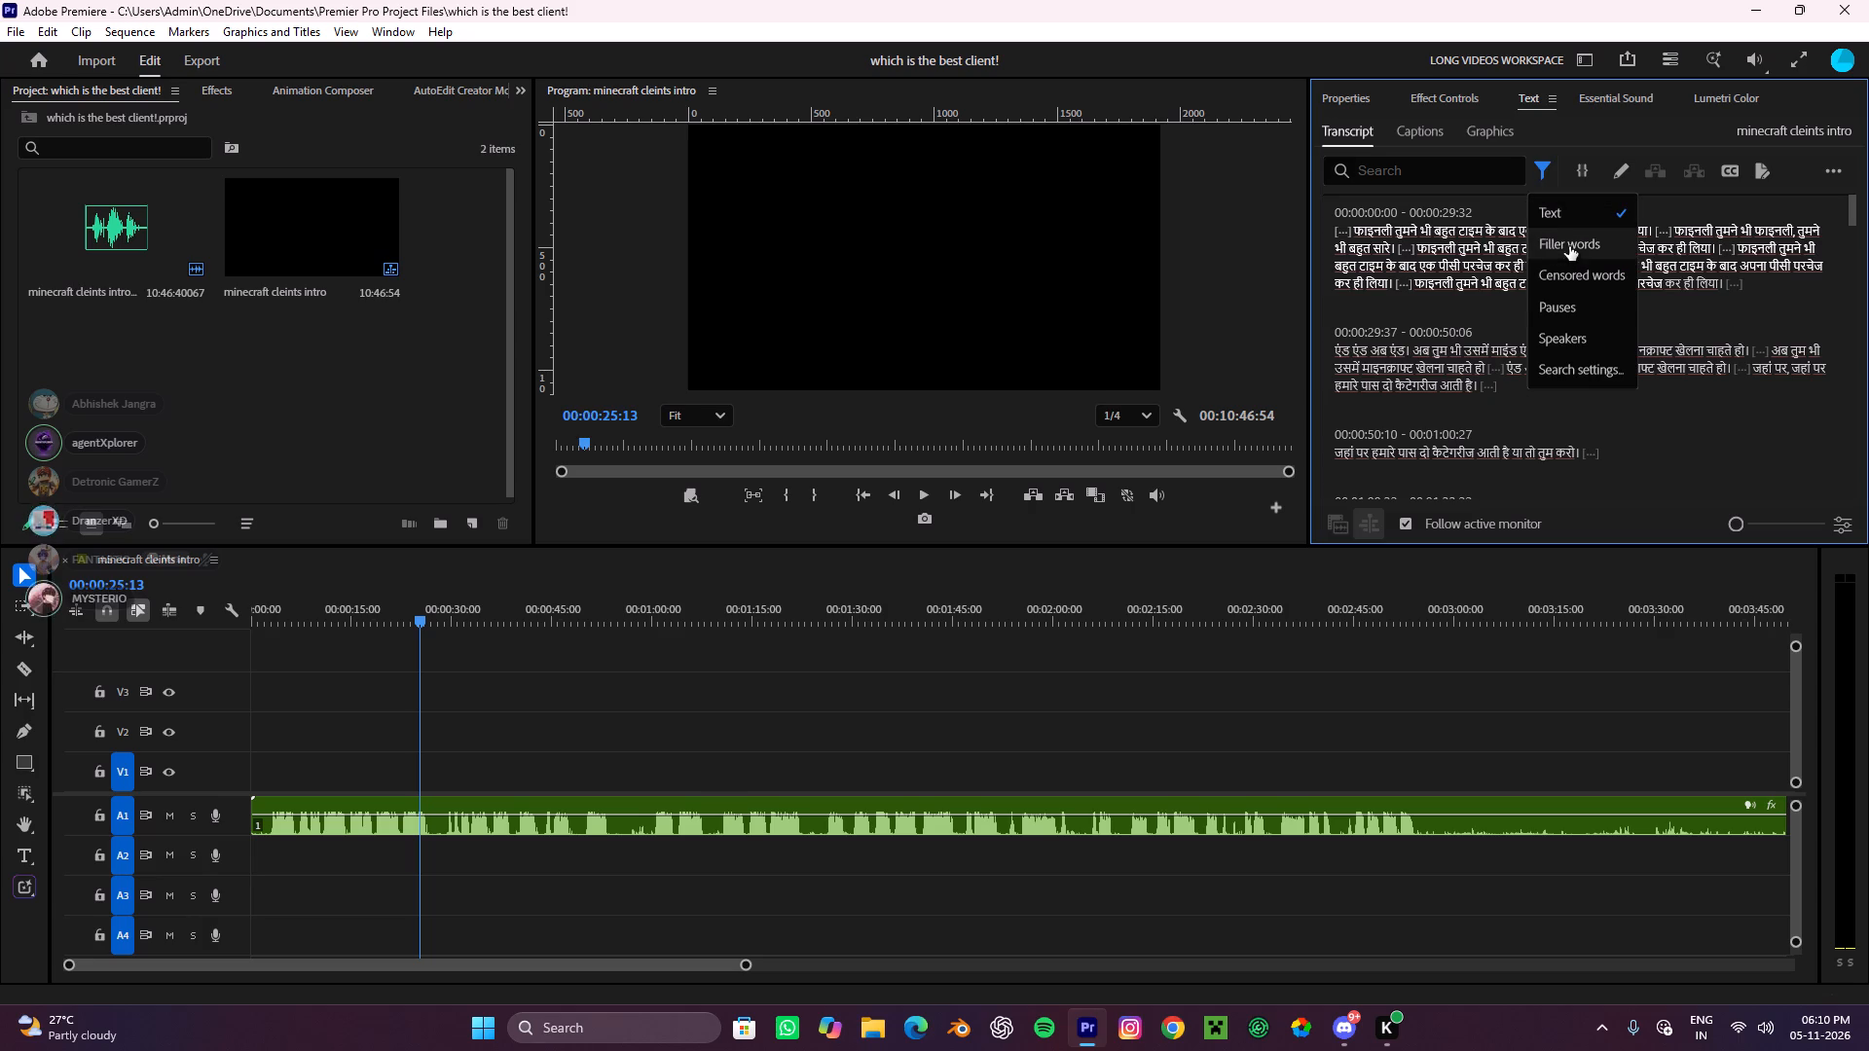
{"action": "left_click", "coordinate": [1560, 314]}
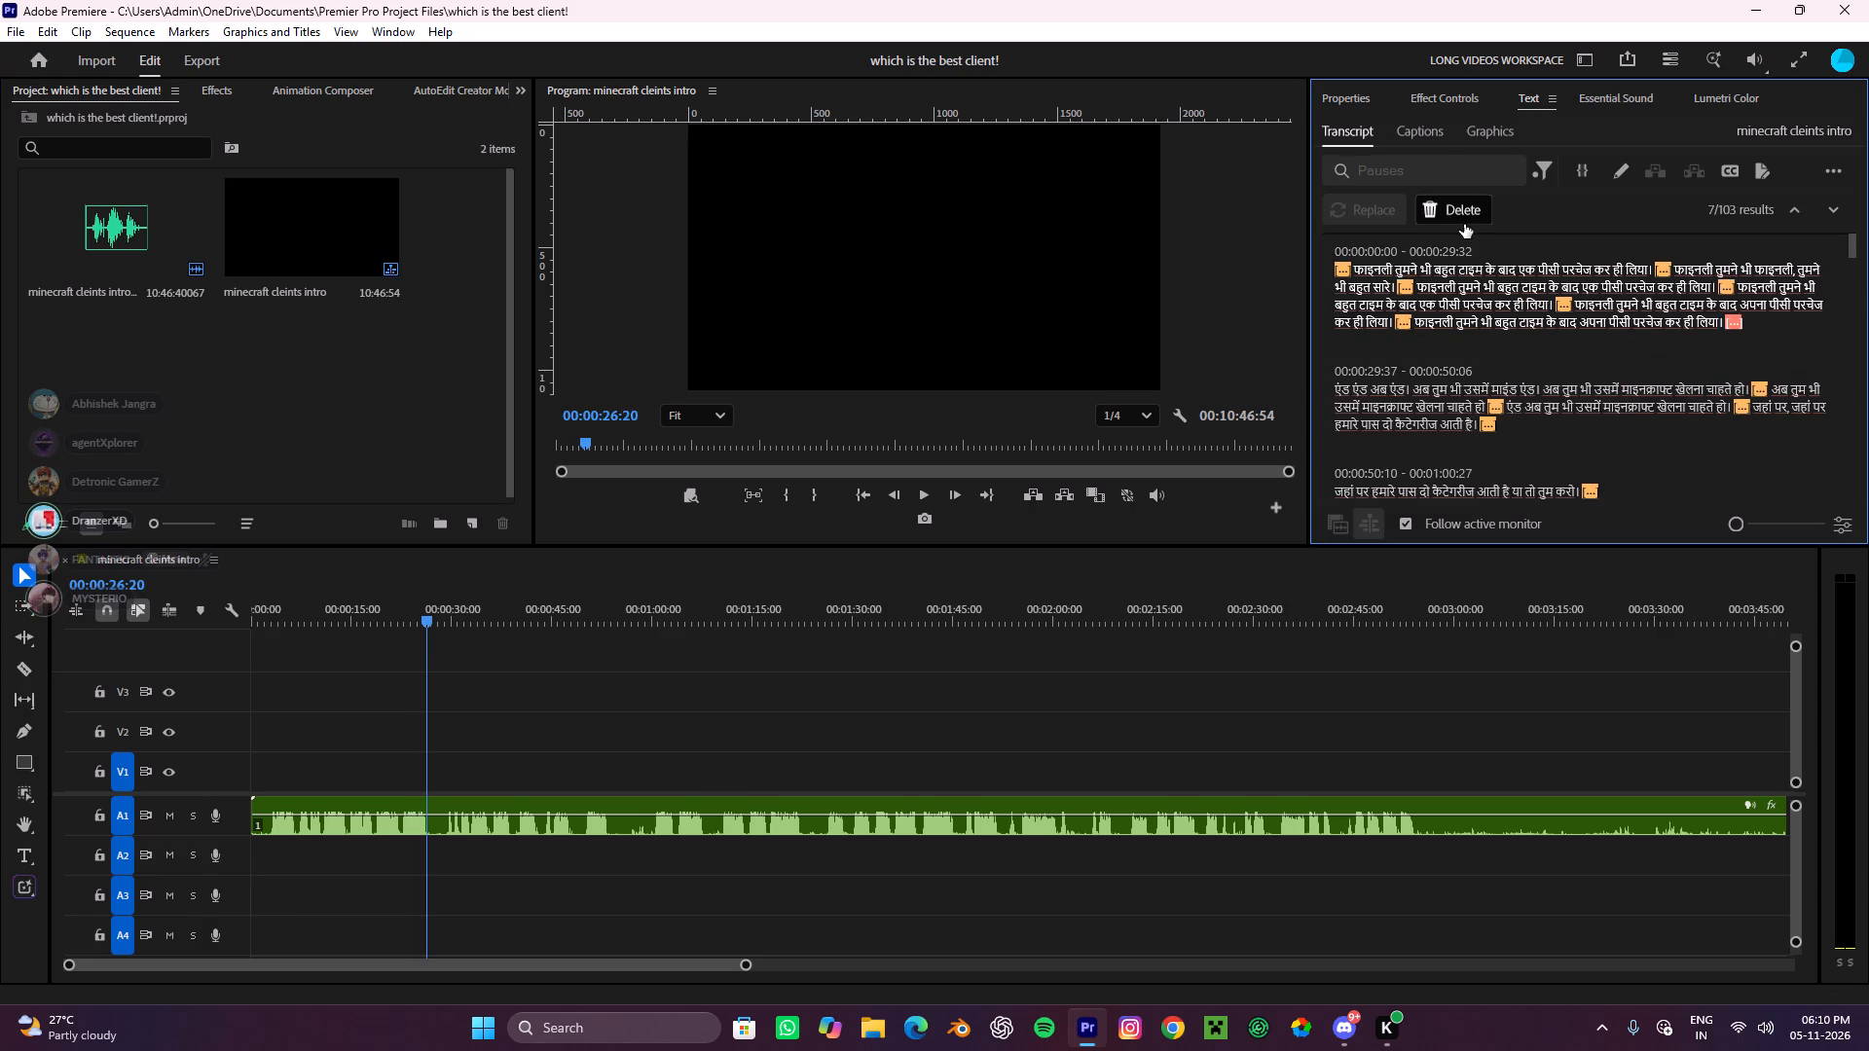
{"action": "left_click", "coordinate": [1464, 224]}
{"action": "left_click", "coordinate": [1726, 256]}
{"action": "left_click", "coordinate": [1369, 105]}
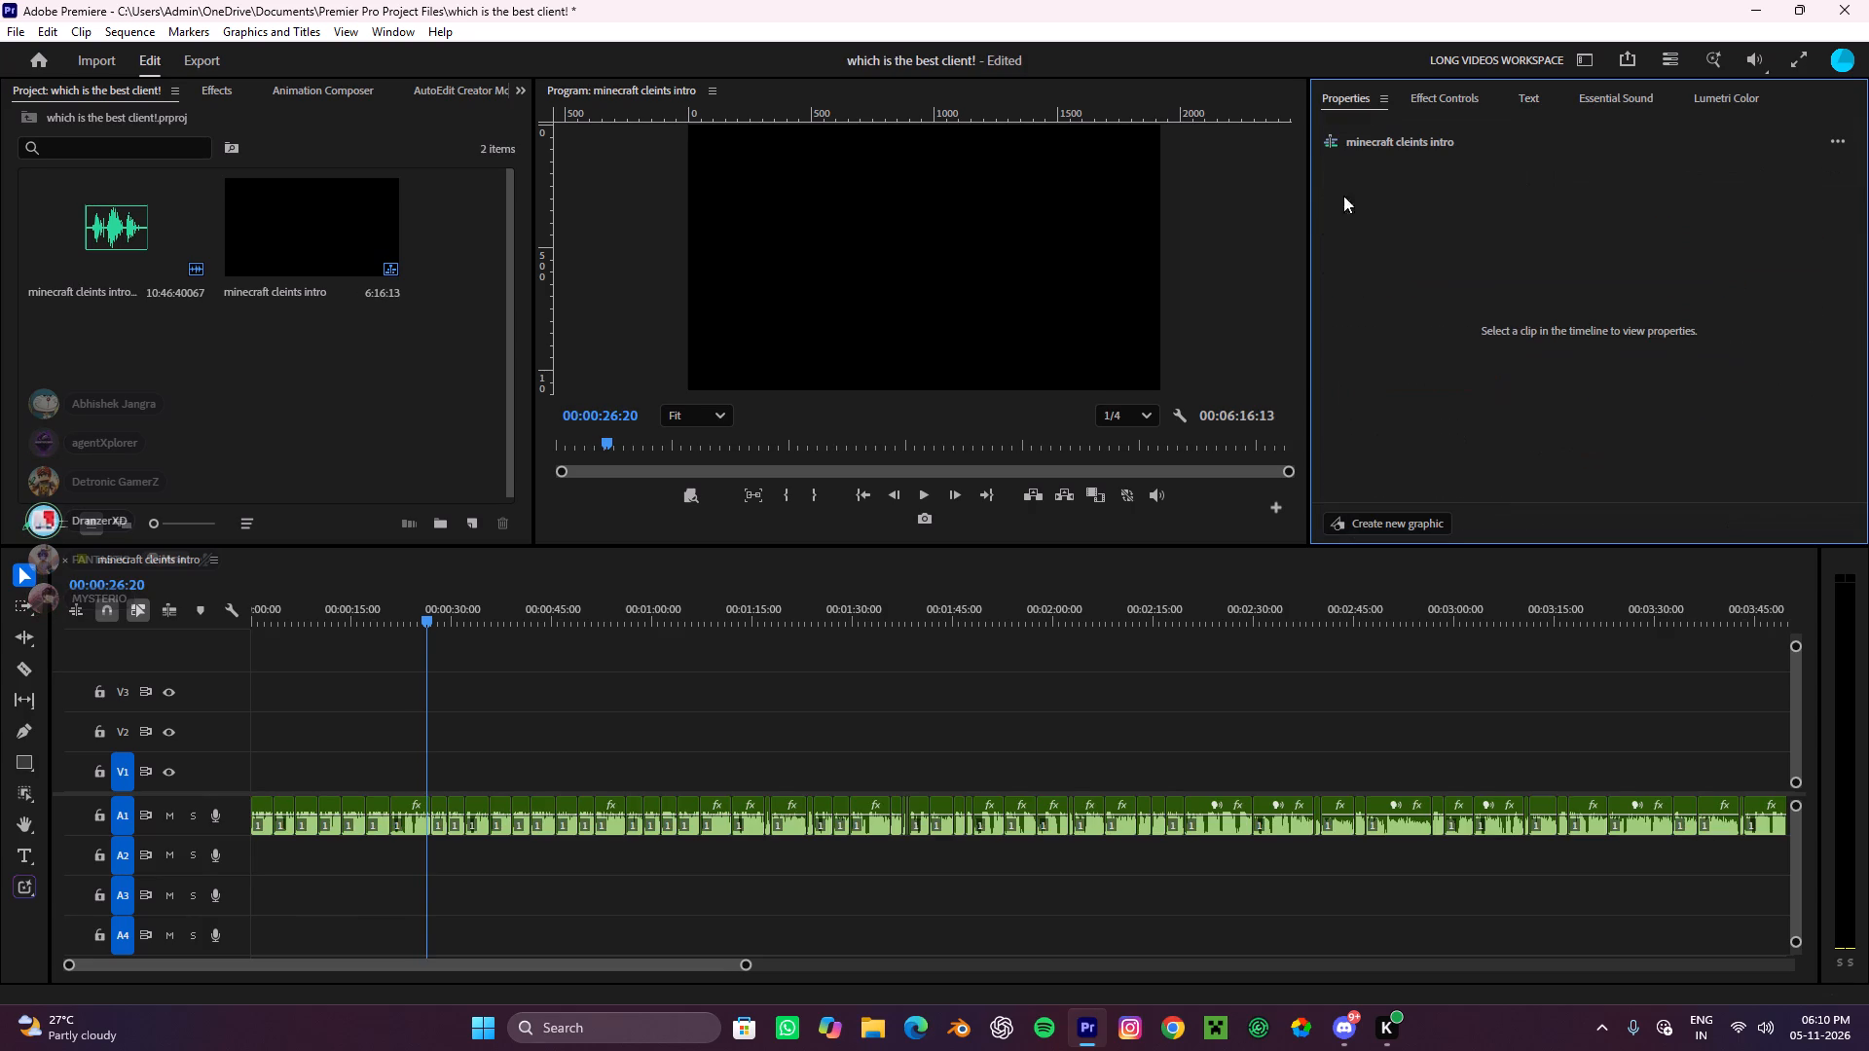
Play the cut audio from the current playhead position and examine the joins between the A1 clips.
{"action": "scroll", "coordinate": [488, 789], "scroll_direction": "up", "scroll_amount": 2, "text": "alt"}
{"action": "scroll", "coordinate": [488, 789], "scroll_direction": "down", "scroll_amount": 1, "text": "alt"}
{"action": "scroll", "coordinate": [488, 789], "scroll_direction": "up", "scroll_amount": 3, "text": "alt"}
{"action": "scroll", "coordinate": [375, 792], "scroll_direction": "up", "scroll_amount": 17, "text": "alt"}
{"action": "scroll", "coordinate": [468, 754], "scroll_direction": "up", "scroll_amount": 5}
{"action": "key", "text": "space"}
{"action": "scroll", "coordinate": [949, 760], "scroll_direction": "down", "scroll_amount": 9, "text": "alt"}
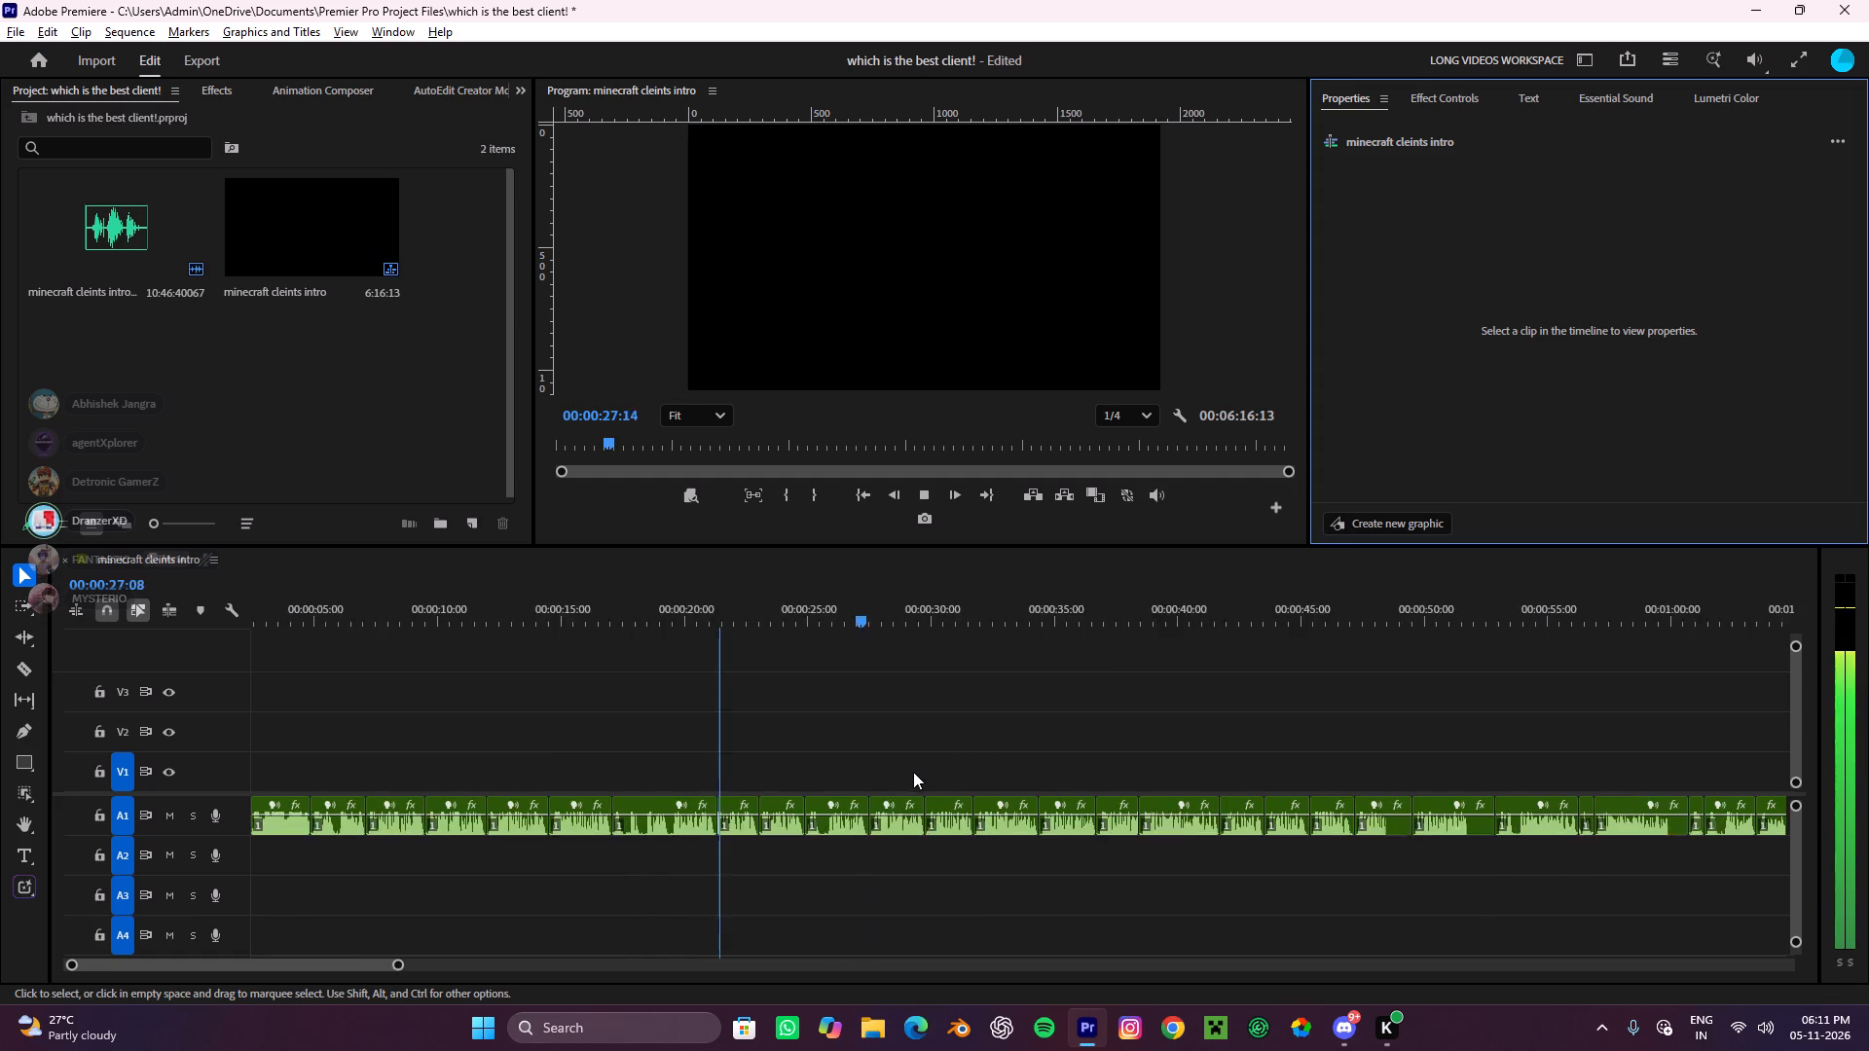
{"action": "scroll", "coordinate": [913, 772], "scroll_direction": "down", "scroll_amount": 6, "text": "alt"}
{"action": "scroll", "coordinate": [566, 765], "scroll_direction": "up", "scroll_amount": 5, "text": "alt"}
{"action": "scroll", "coordinate": [549, 761], "scroll_direction": "up", "scroll_amount": 6}
{"action": "key", "text": "space"}
Move the playhead back to the very start of the sequence at 00:00:00:00.
{"action": "left_click_drag", "start_coordinate": [696, 610], "coordinate": [0, 522]}
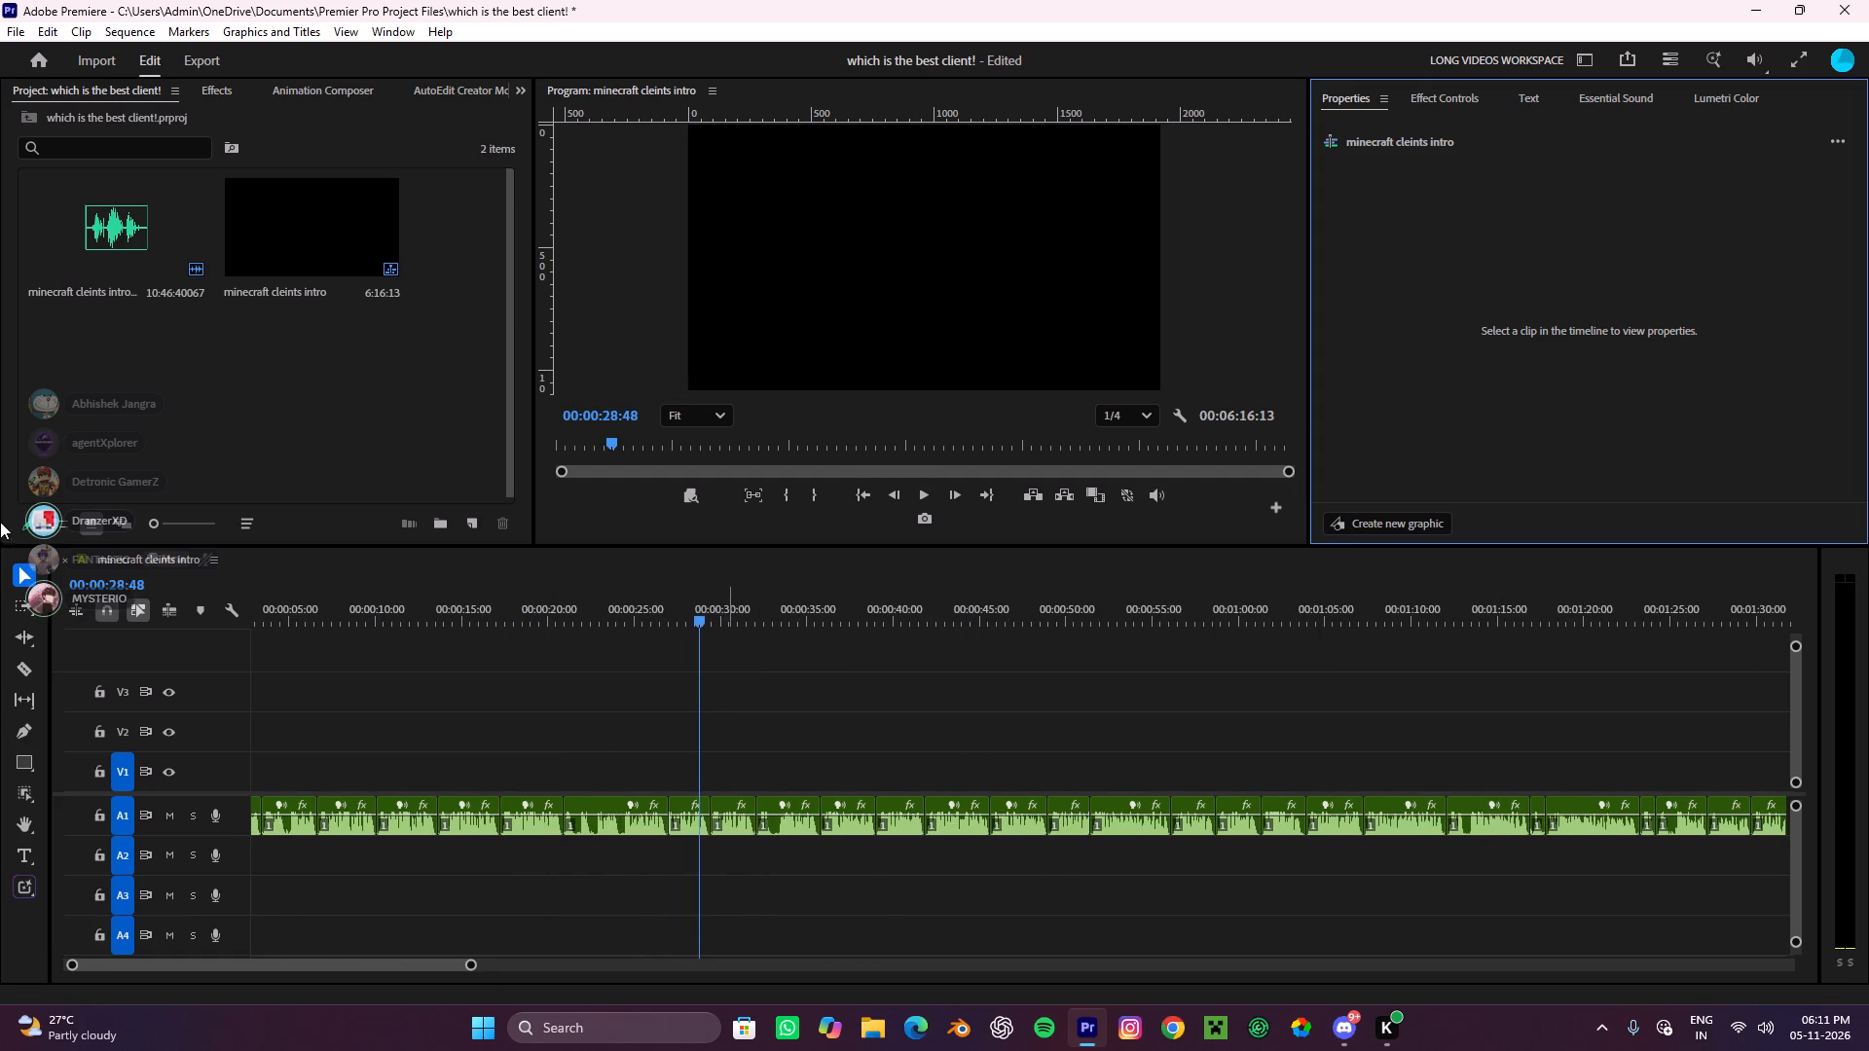
{"action": "left_click_drag", "start_coordinate": [0, 522], "coordinate": [0, 464]}
{"action": "scroll", "coordinate": [596, 737], "scroll_direction": "up", "scroll_amount": 18, "text": "alt"}
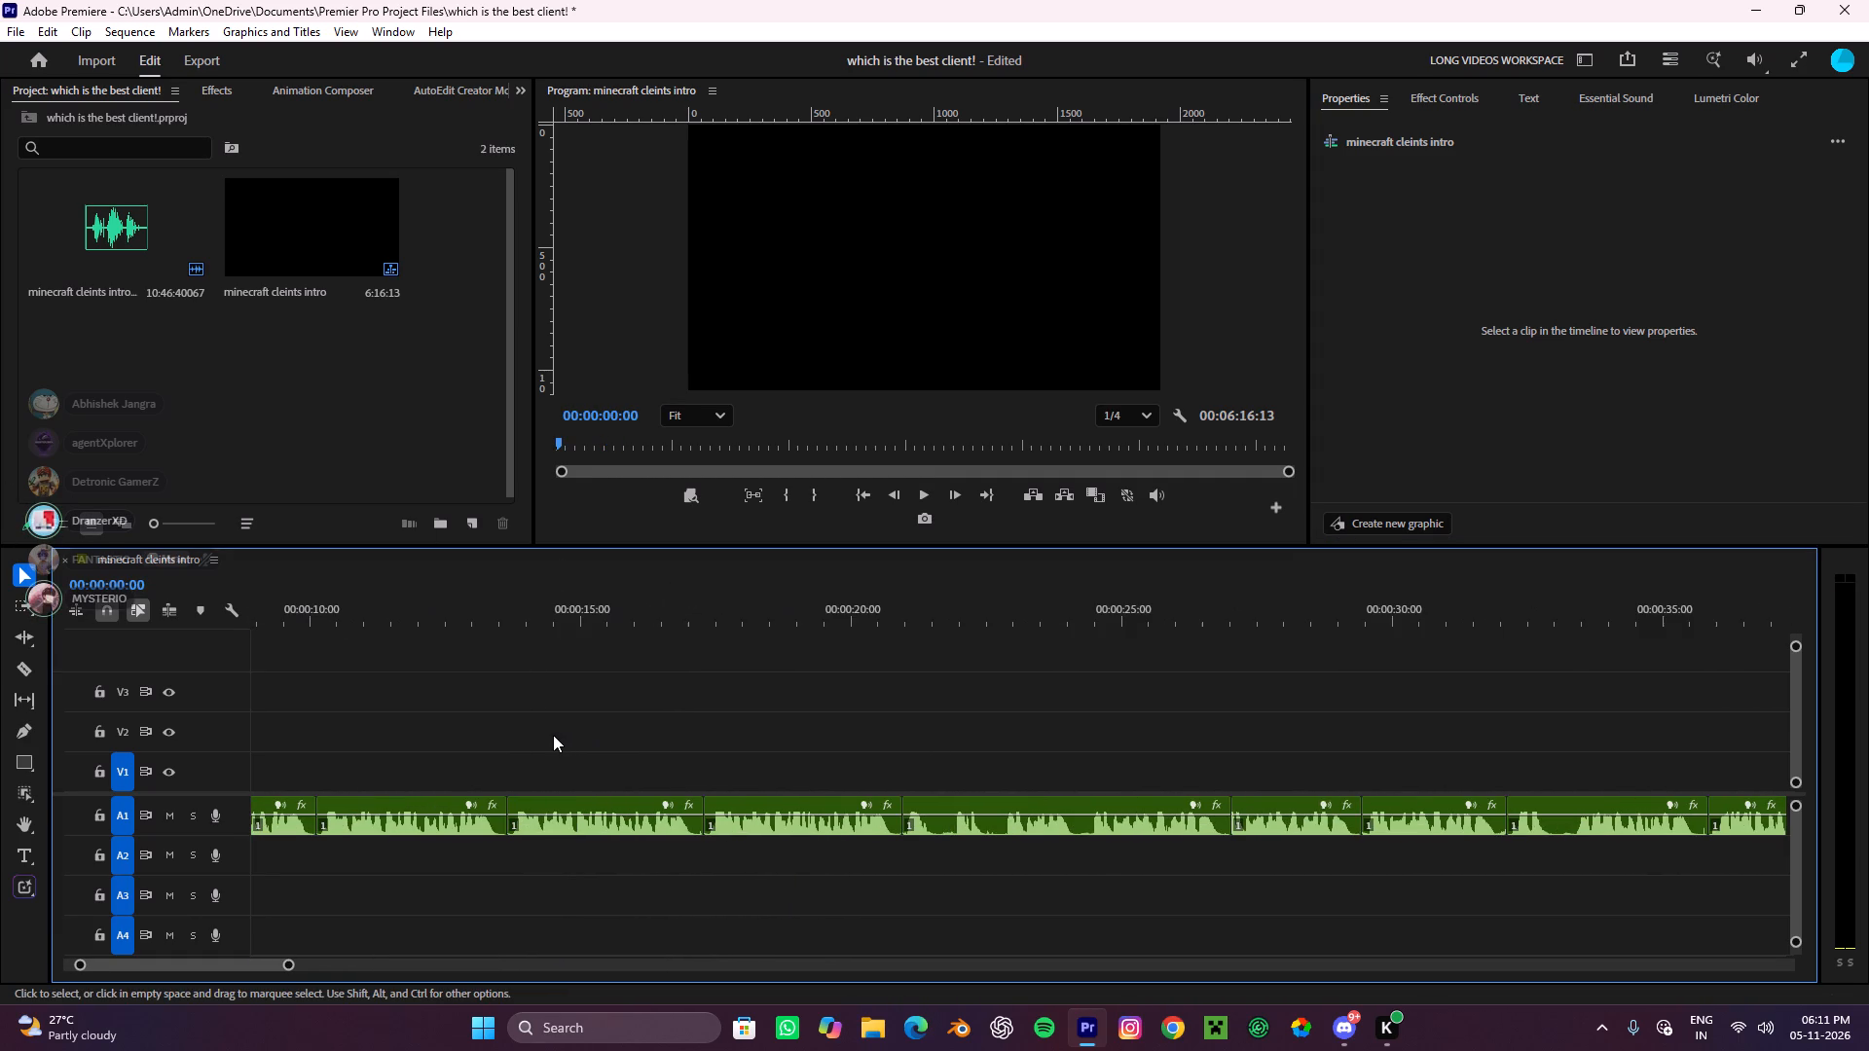
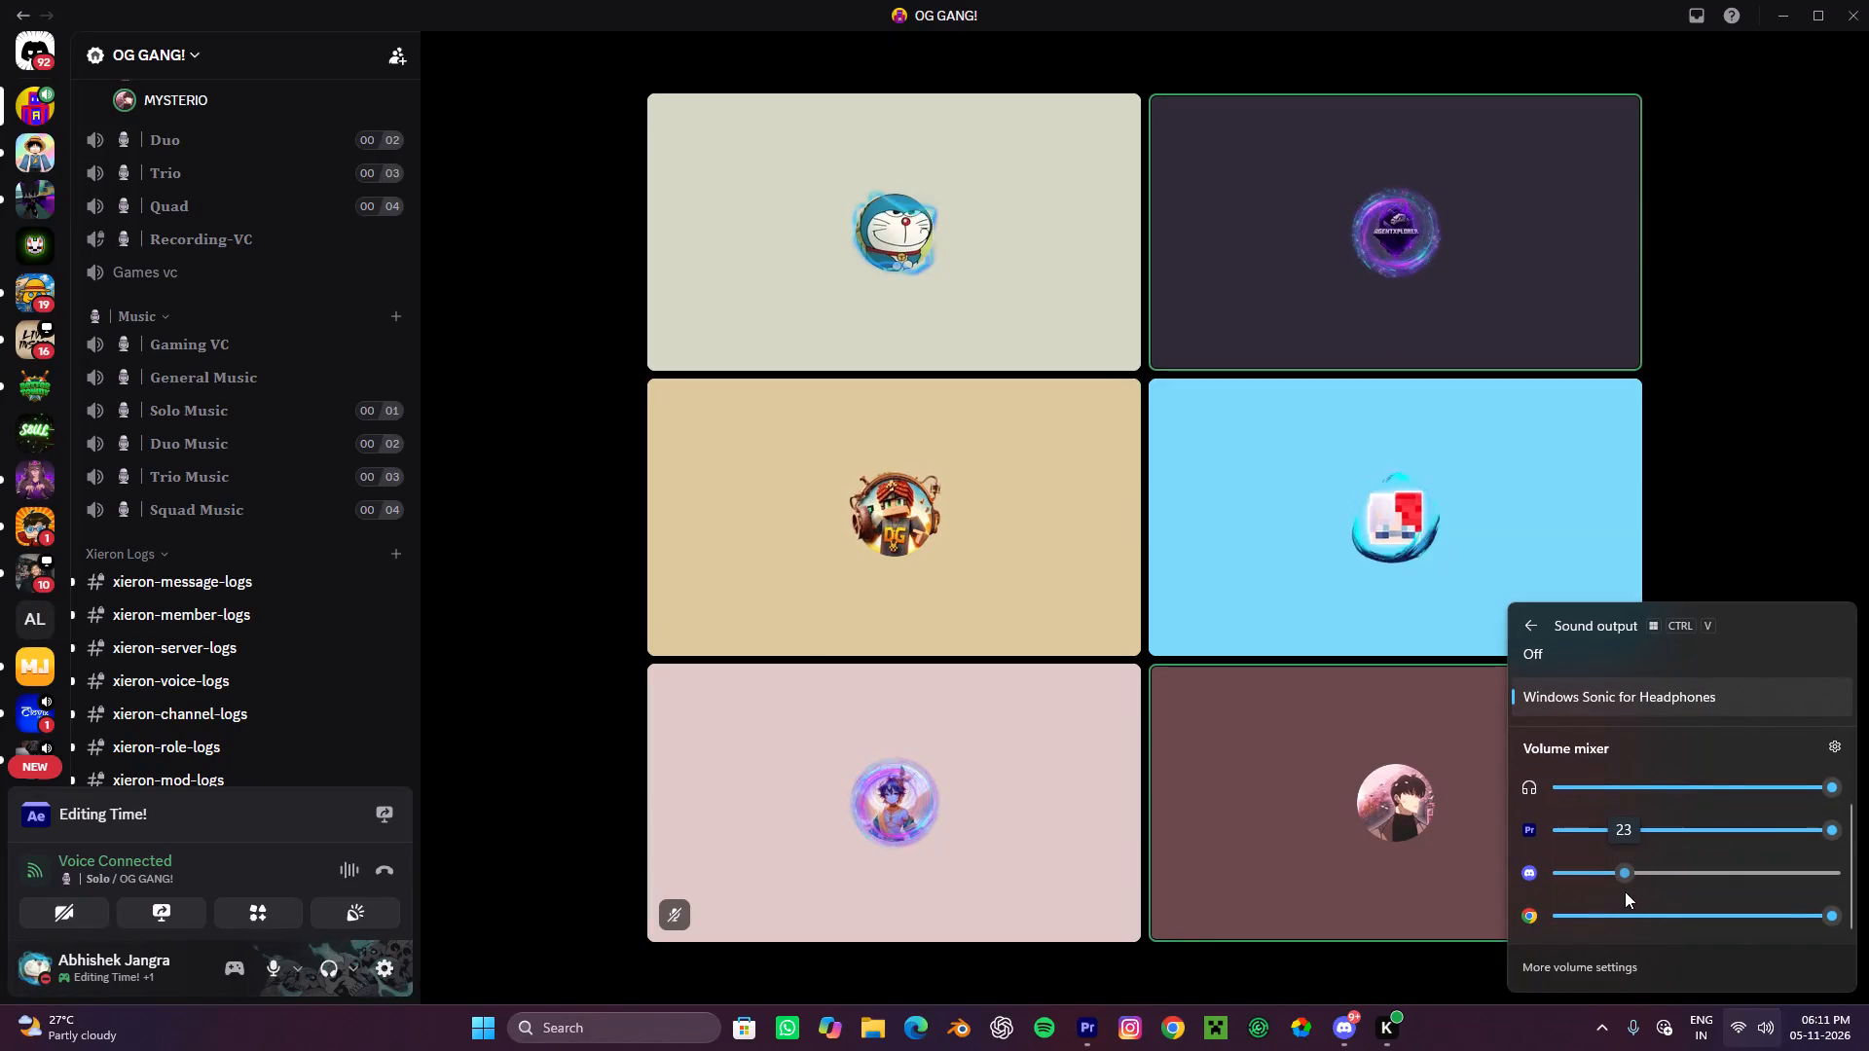
Set the Discord volume to 23 in the system volume mixer and switch back to Premiere.
{"action": "left_click_drag", "start_coordinate": [1625, 891], "coordinate": [1625, 904]}
{"action": "left_click", "coordinate": [1503, 1034]}
{"action": "left_click", "coordinate": [1089, 1013]}
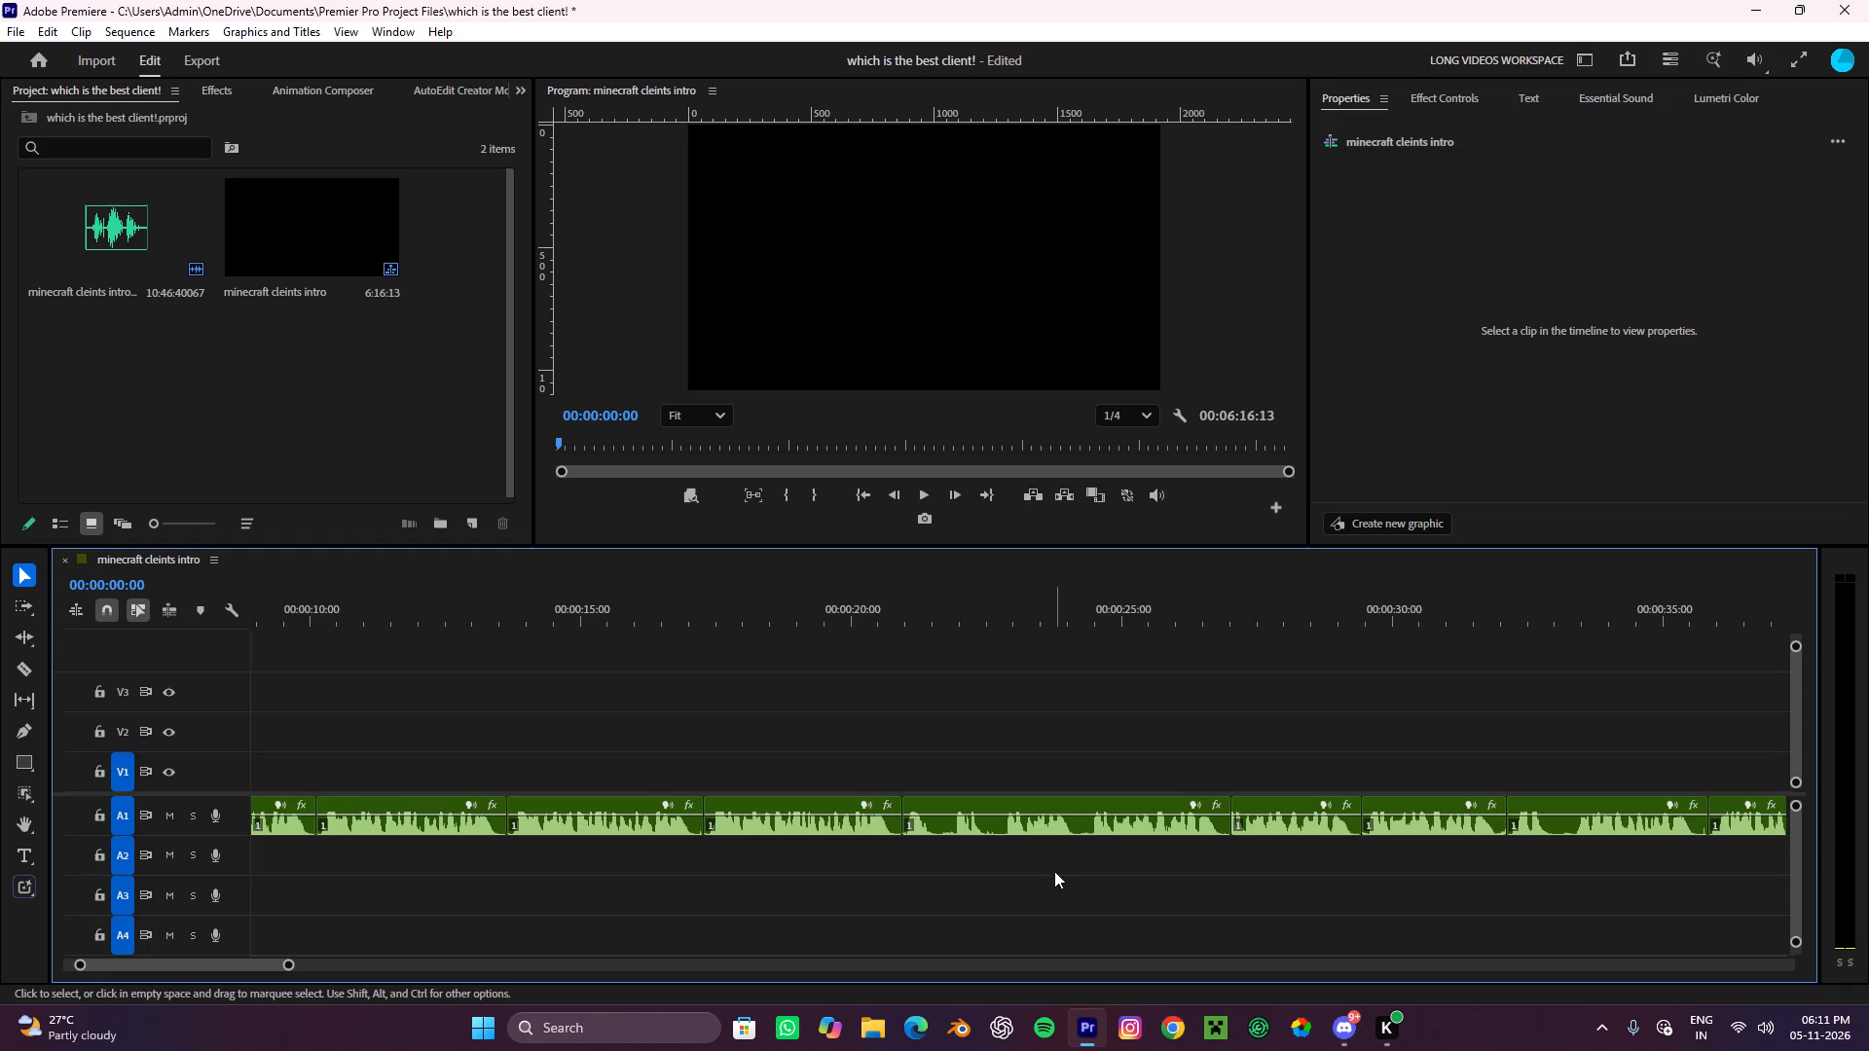
Play the voiceover from the start and cut its first two A1 clips, up to about 6.6 seconds.
{"action": "scroll", "coordinate": [1013, 833], "scroll_direction": "down", "scroll_amount": 10, "text": "alt"}
{"action": "key", "text": "ctrl+a"}
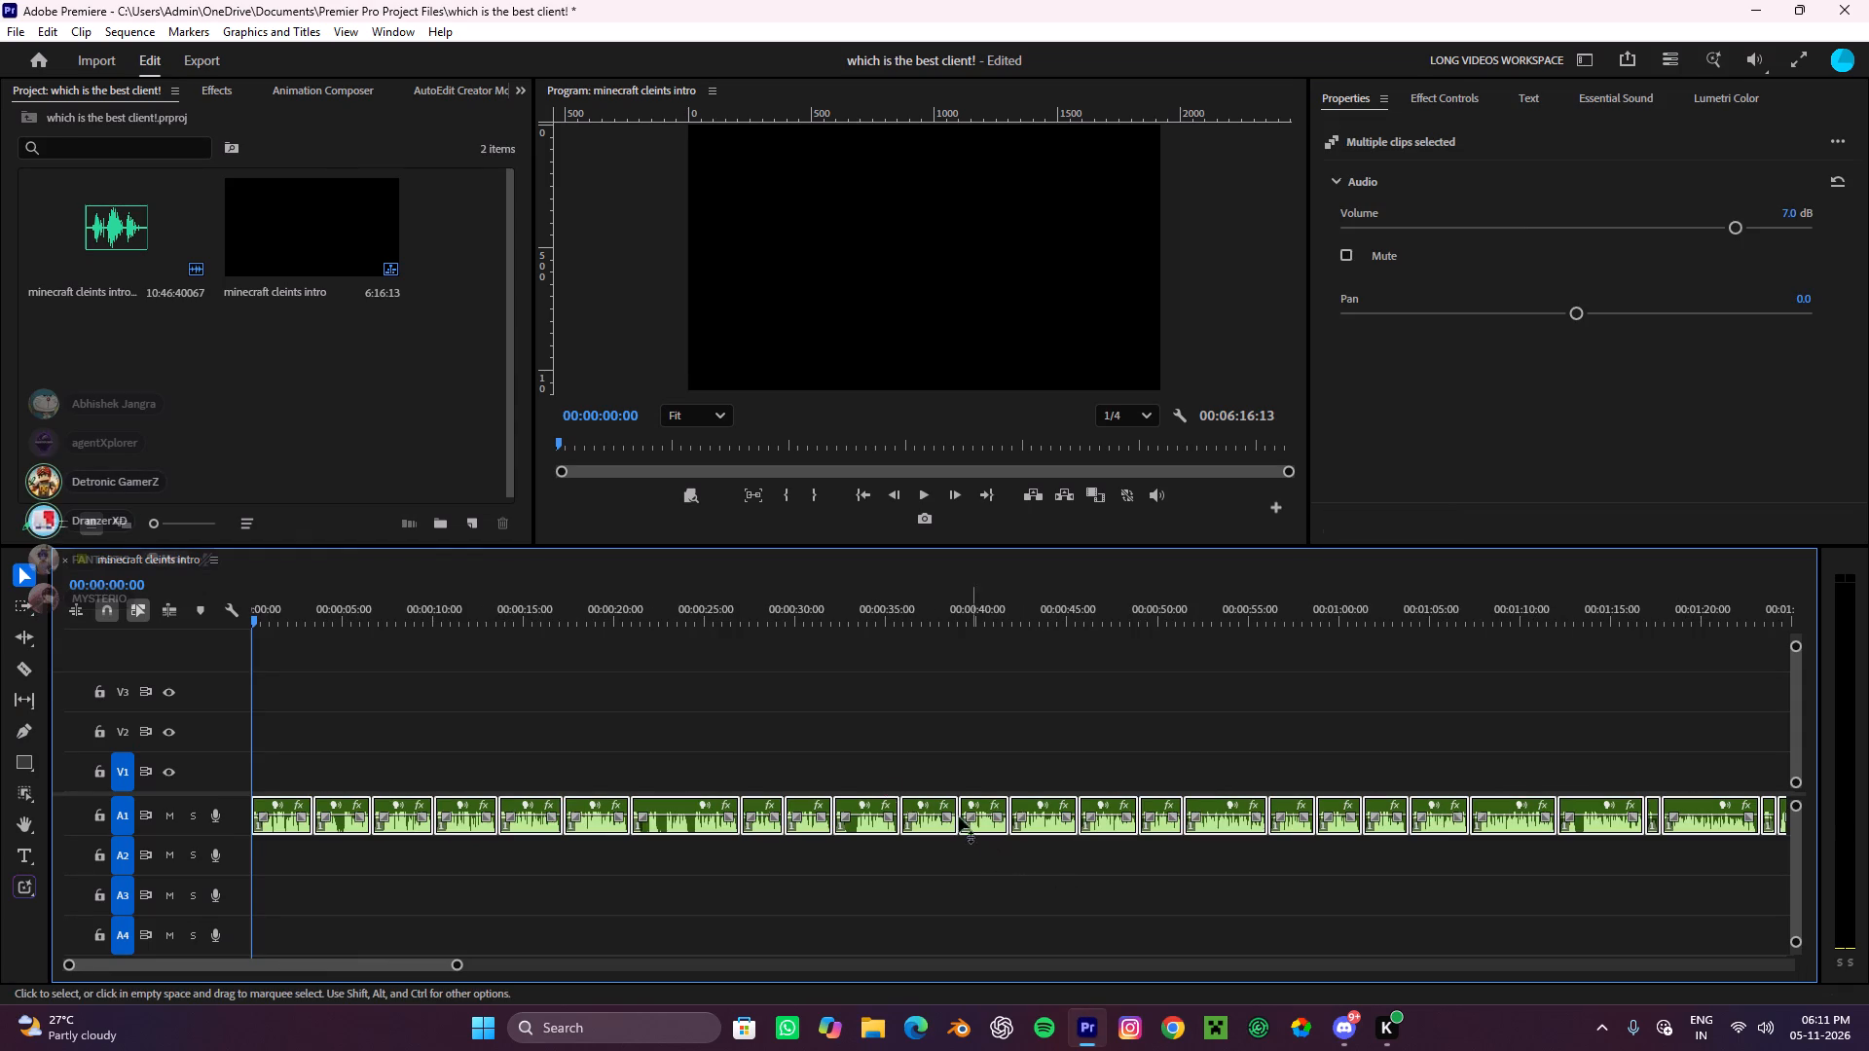
{"action": "left_click", "coordinate": [1265, 757]}
{"action": "key", "text": "space"}
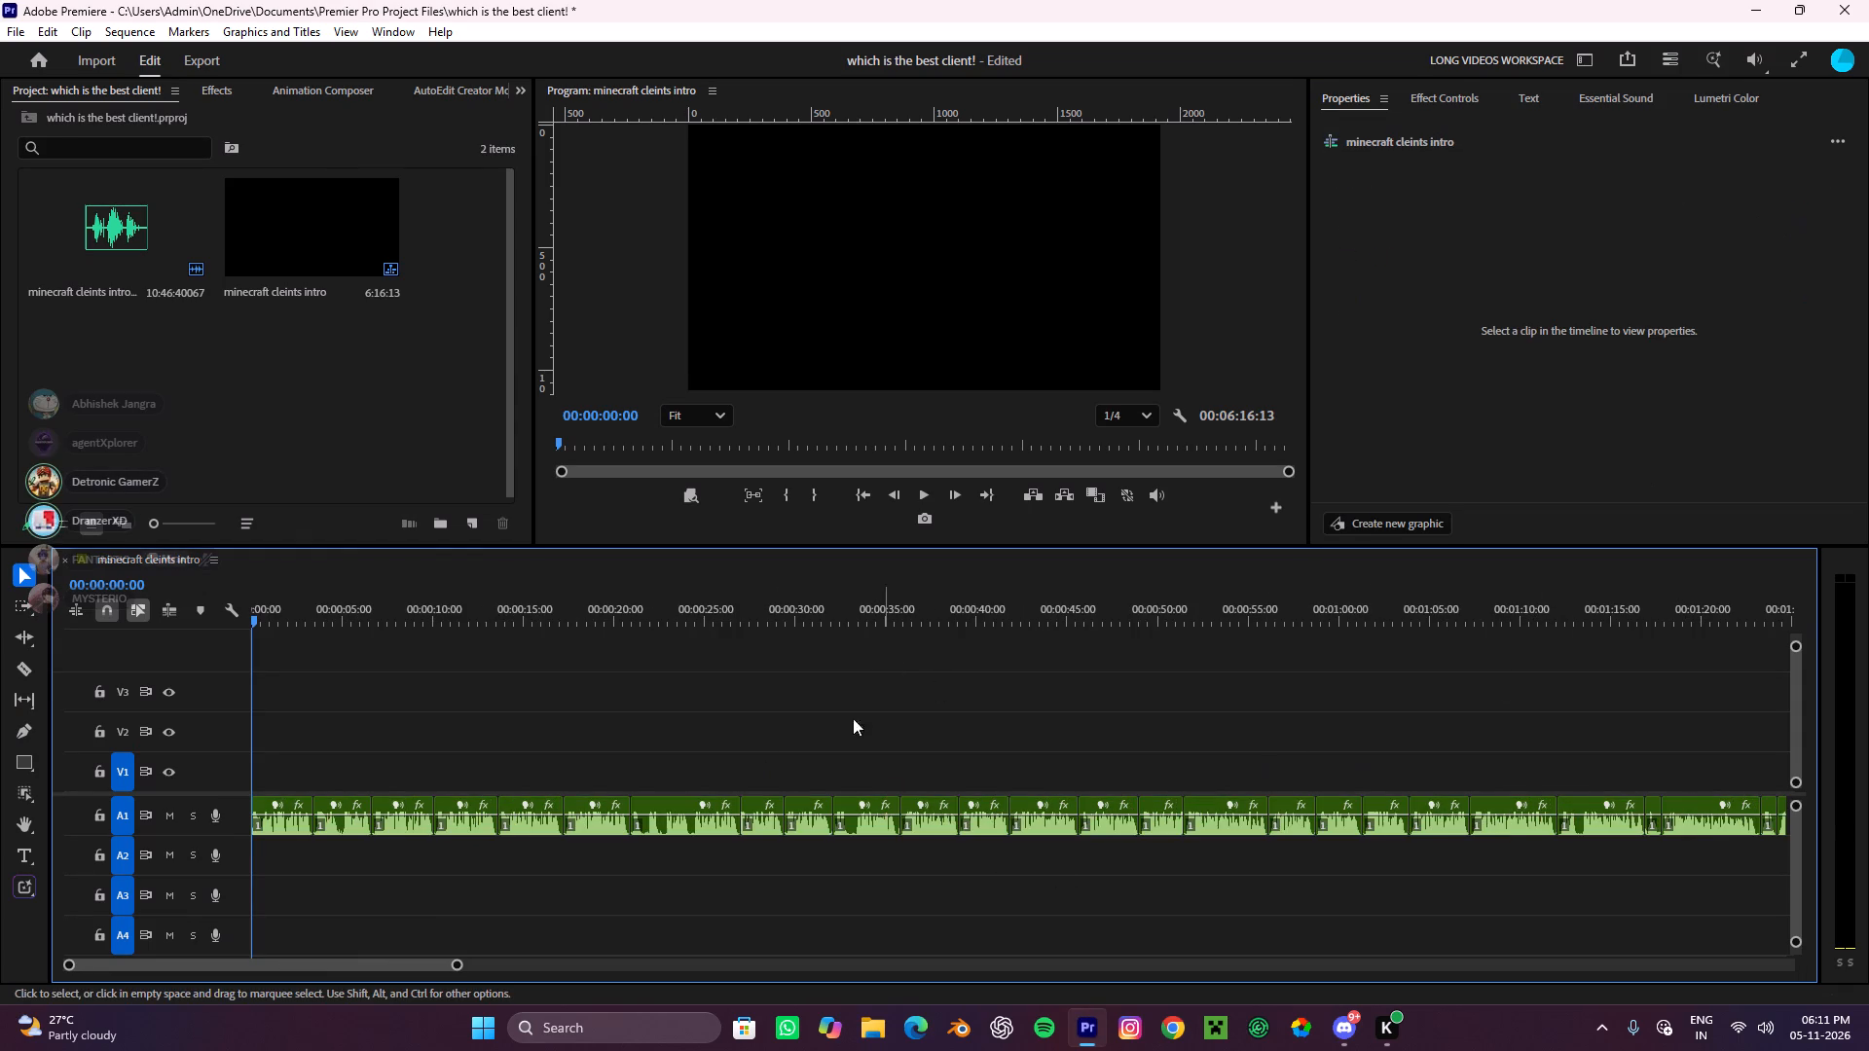
{"action": "scroll", "coordinate": [494, 817], "scroll_direction": "up", "scroll_amount": 5, "text": "alt"}
{"action": "scroll", "coordinate": [371, 820], "scroll_direction": "up", "scroll_amount": 11, "text": "alt"}
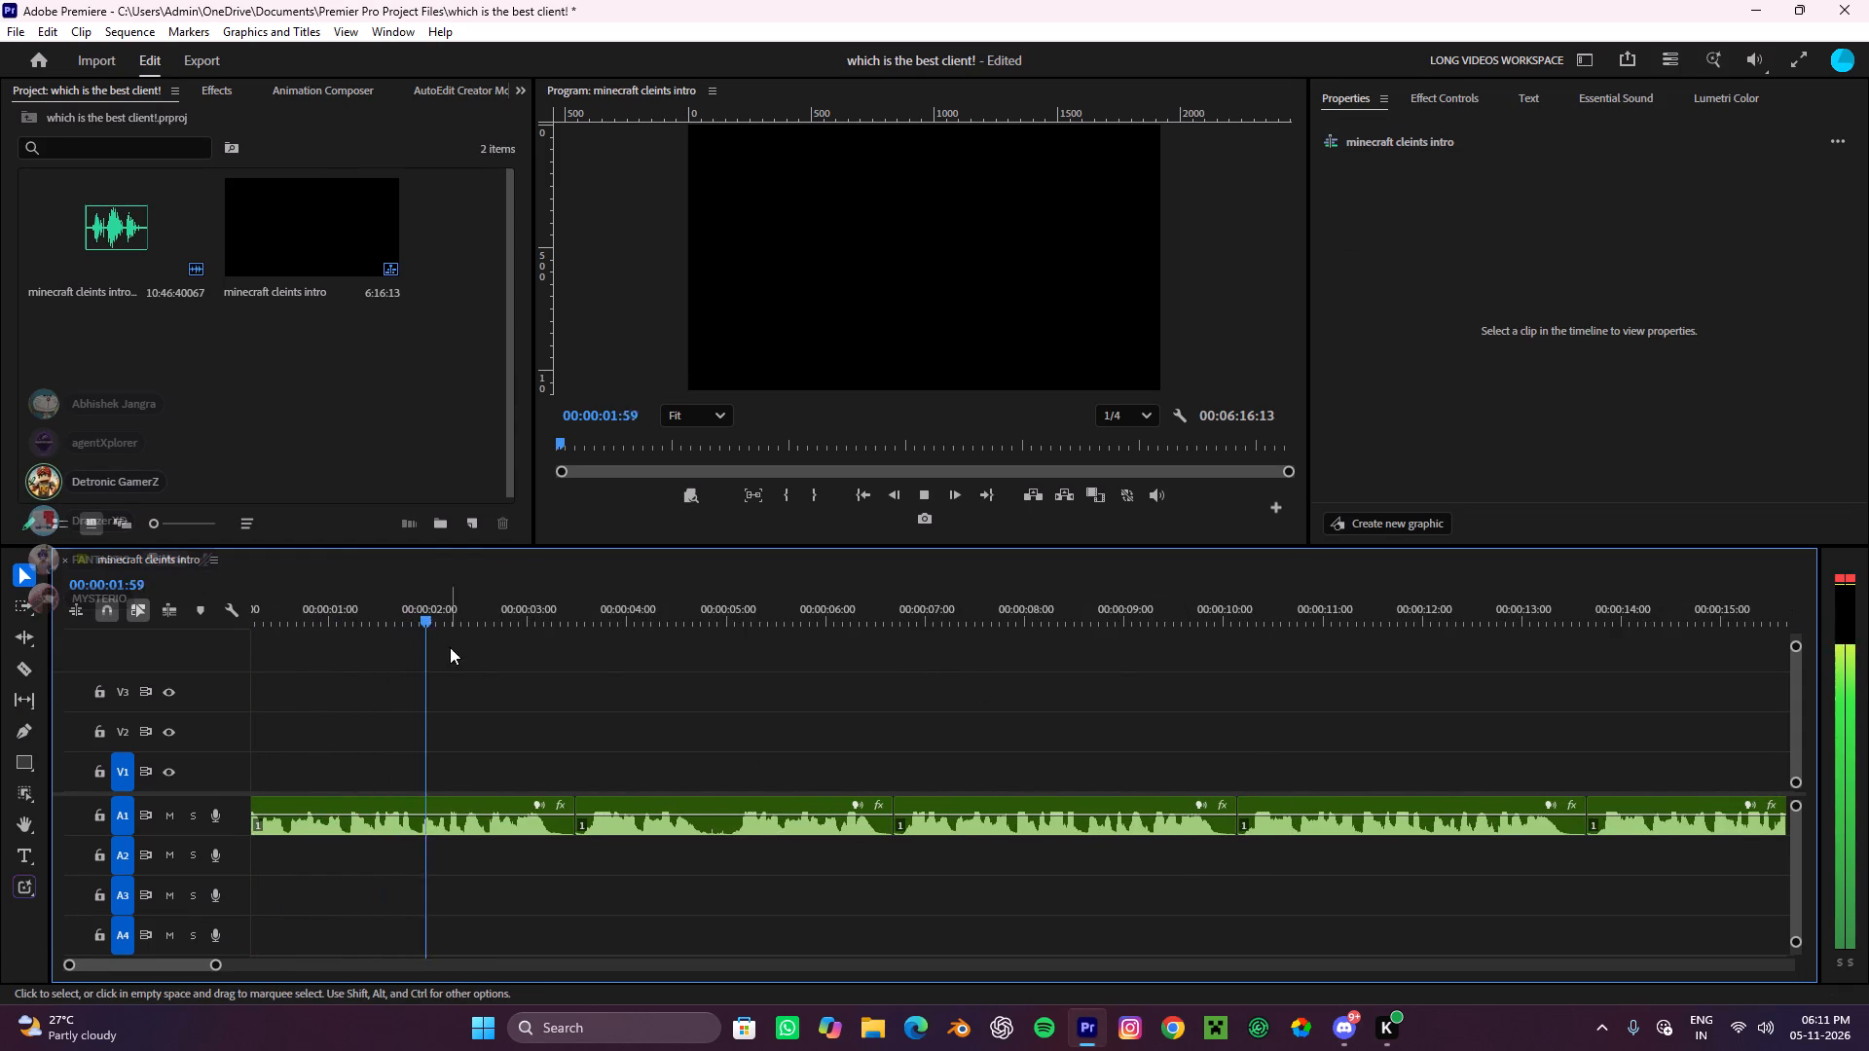
{"action": "left_click_drag", "start_coordinate": [446, 873], "coordinate": [299, 764]}
{"action": "left_click", "coordinate": [641, 773]}
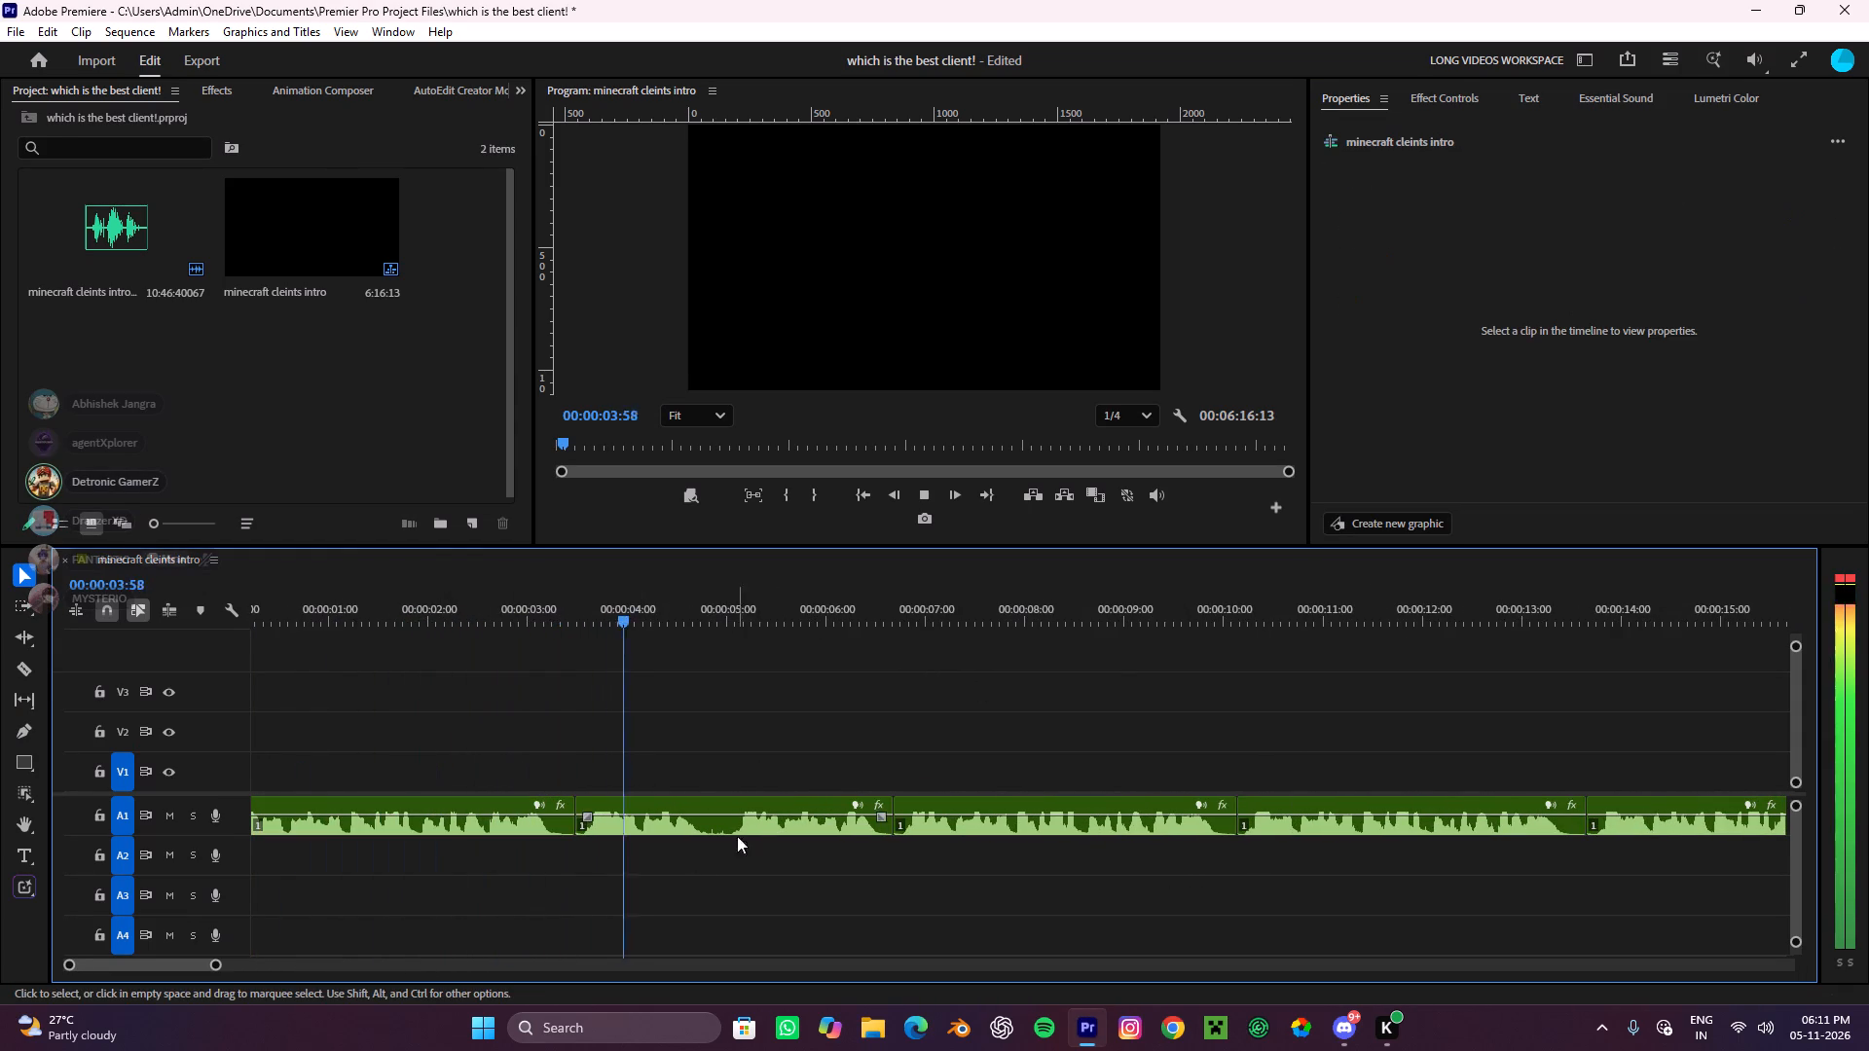
{"action": "scroll", "coordinate": [671, 853], "scroll_direction": "down", "scroll_amount": 5, "text": "alt"}
{"action": "left_click_drag", "start_coordinate": [542, 884], "coordinate": [252, 803]}
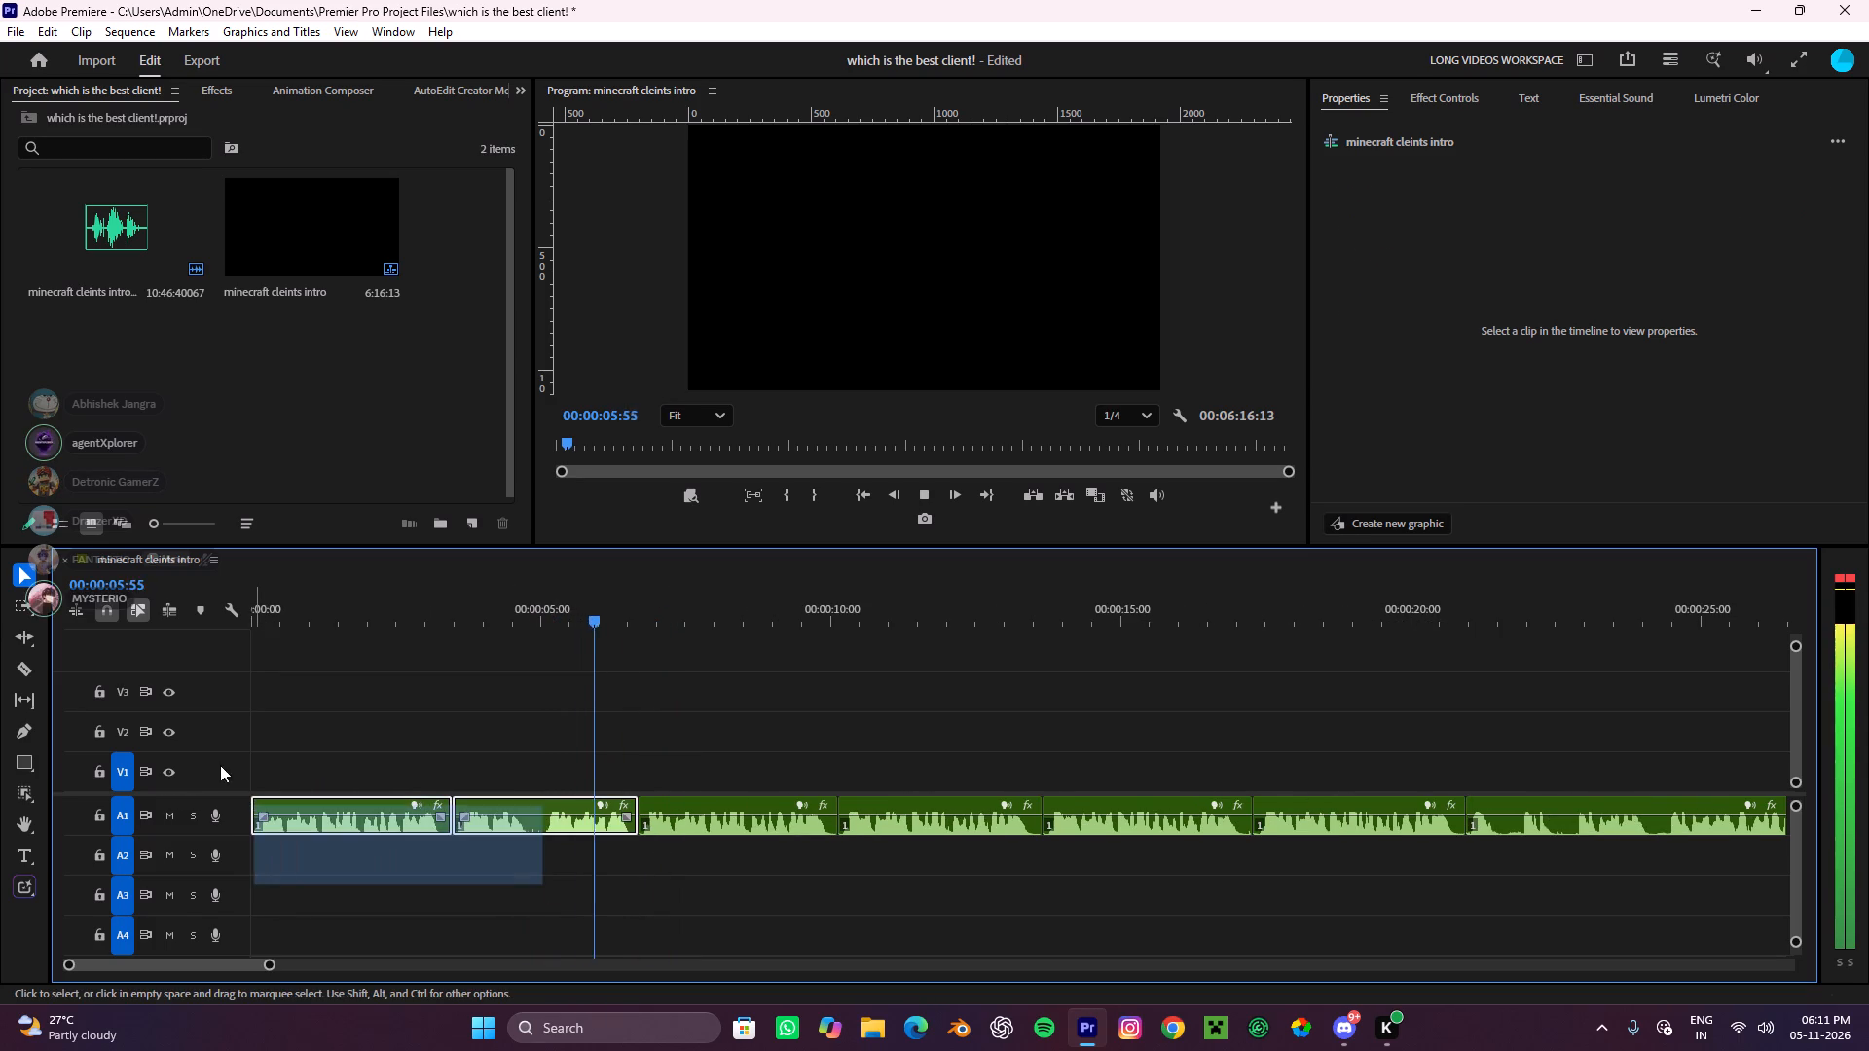
{"action": "key", "text": "ctrl+x"}
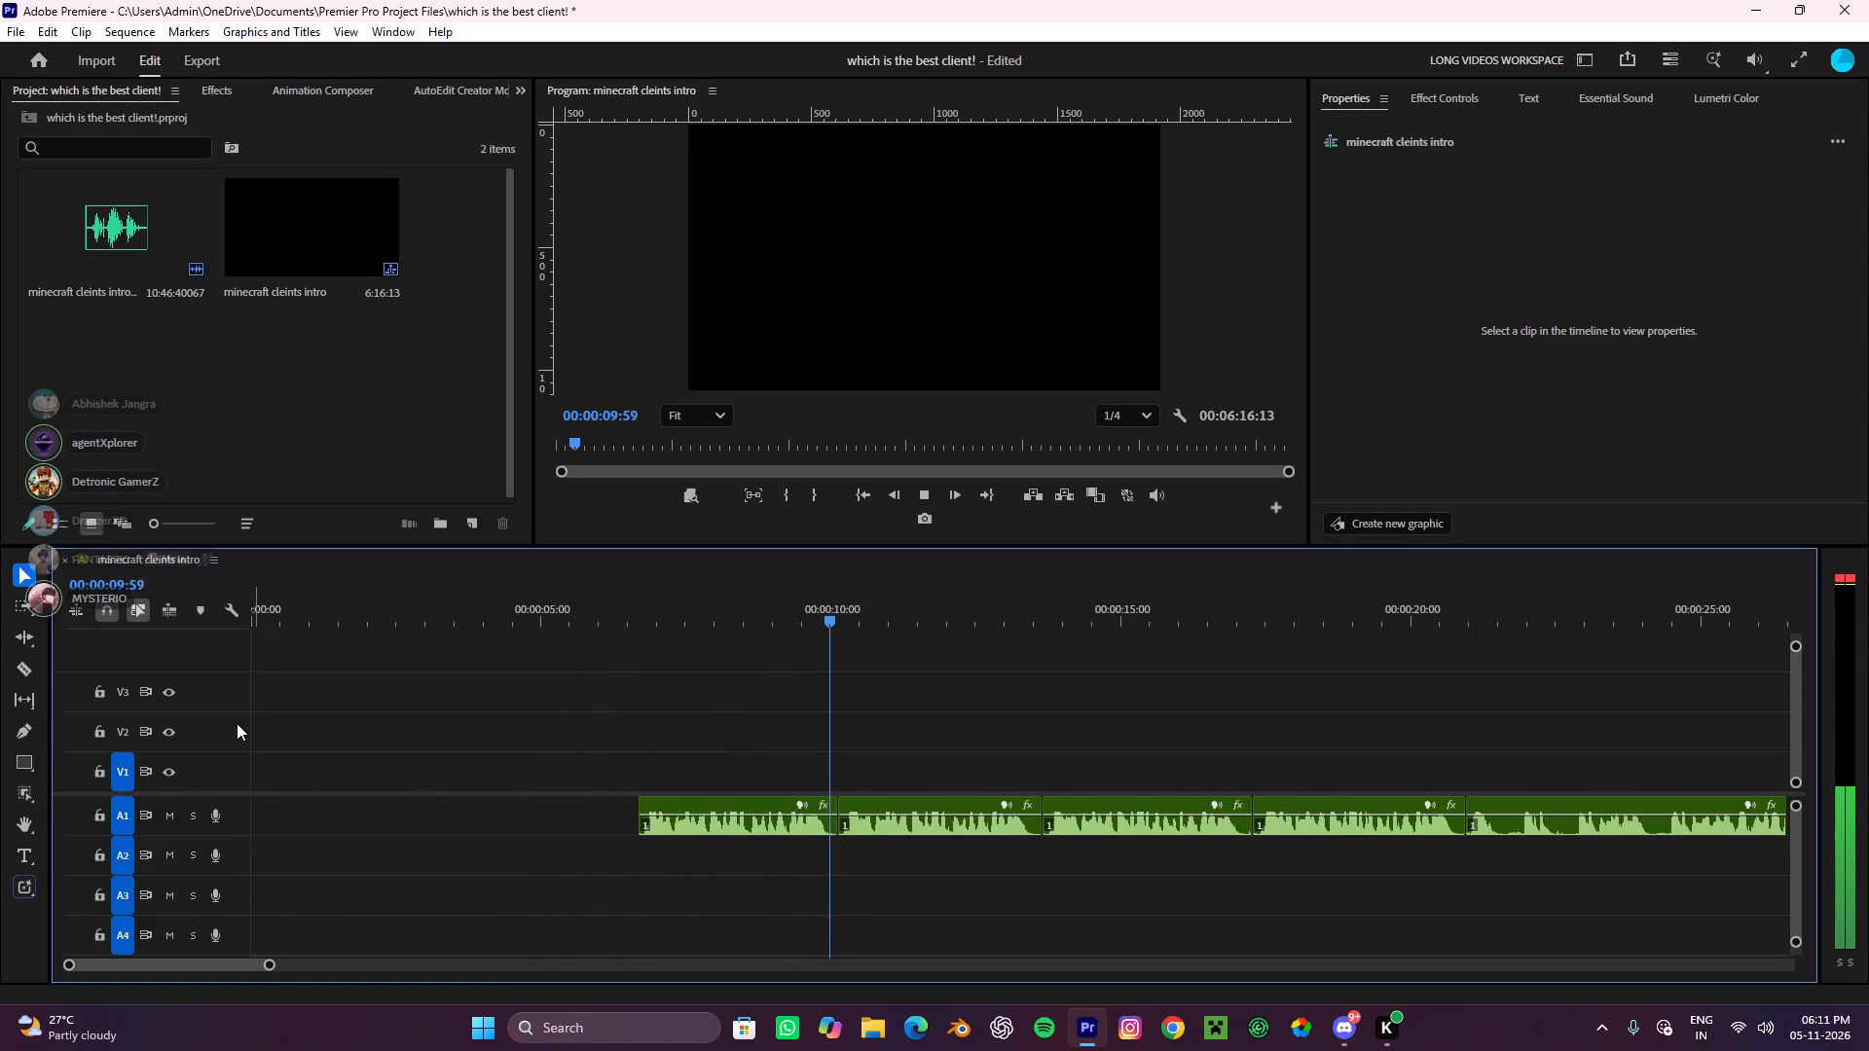
Cut the next A1 voiceover clip, spanning about 6.6 to 10 seconds, while the audio plays.
{"action": "left_click_drag", "start_coordinate": [674, 663], "coordinate": [702, 775]}
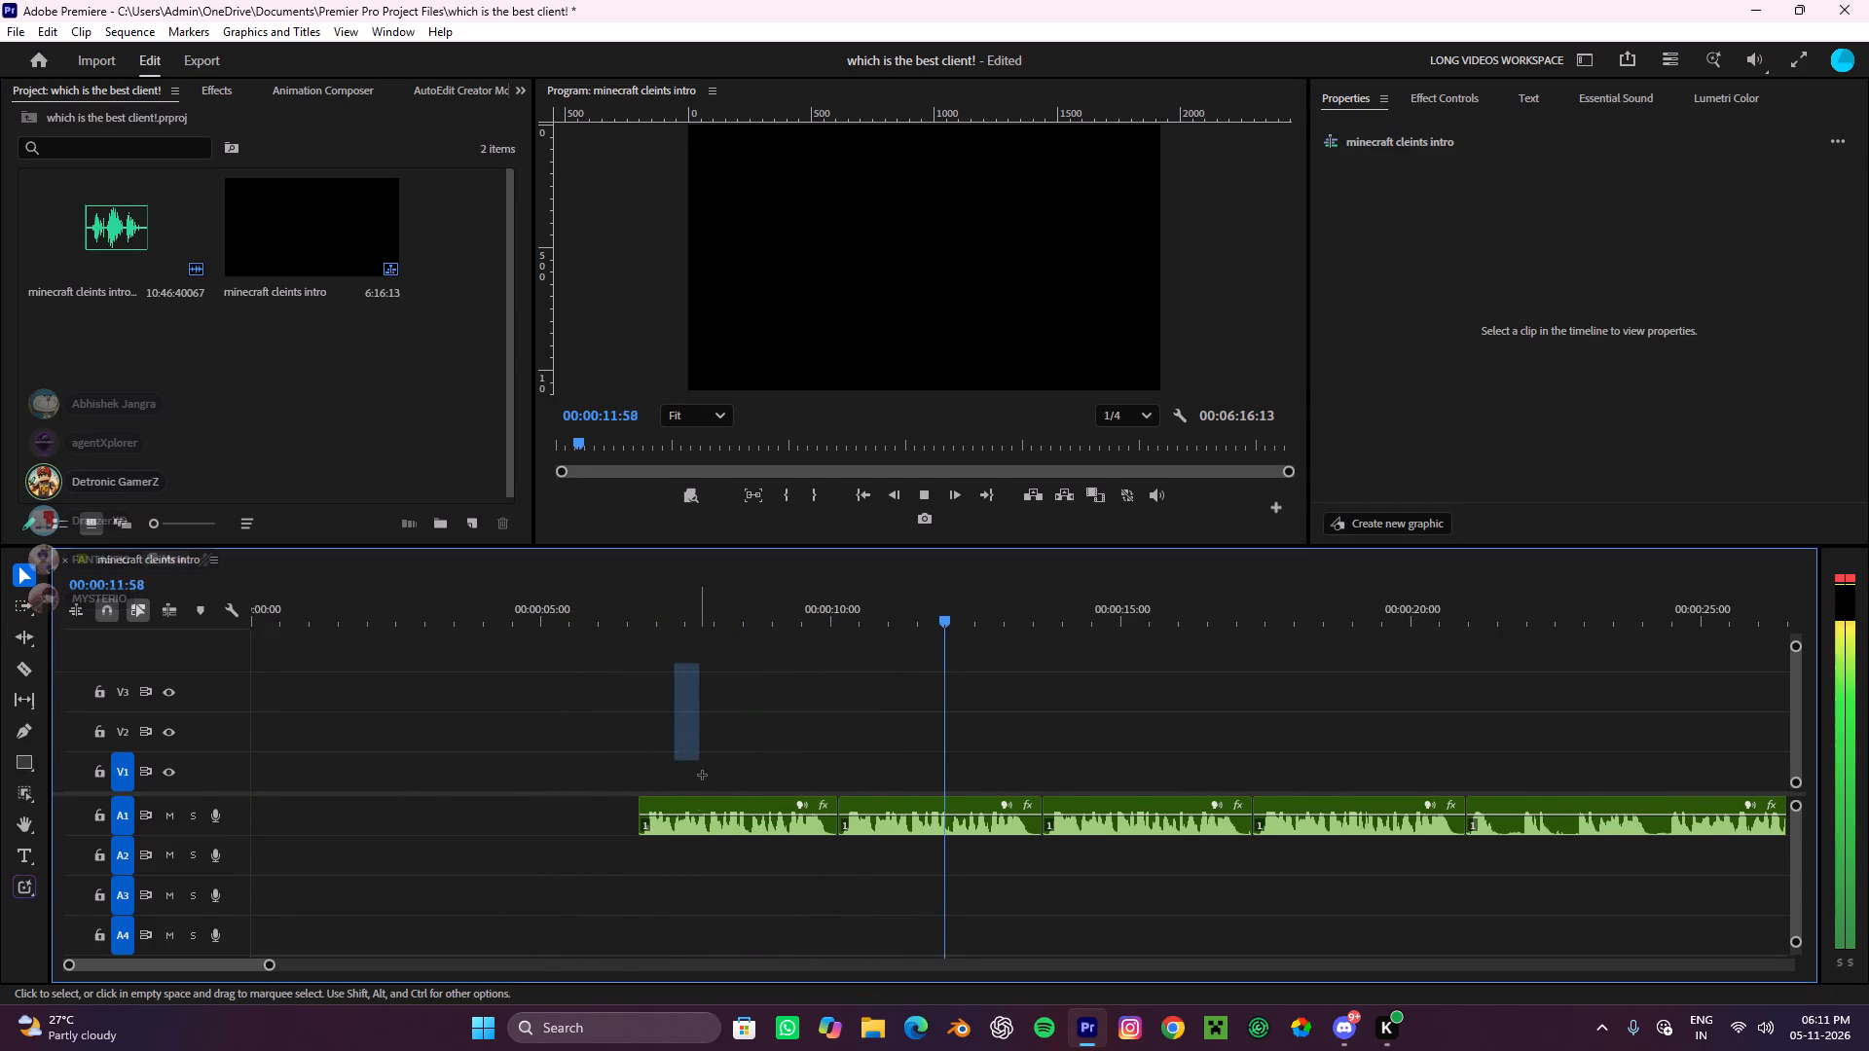
{"action": "left_click_drag", "start_coordinate": [702, 775], "coordinate": [705, 847]}
{"action": "left_click", "coordinate": [763, 708]}
{"action": "left_click_drag", "start_coordinate": [900, 720], "coordinate": [884, 842]}
{"action": "left_click", "coordinate": [914, 707]}
{"action": "left_click_drag", "start_coordinate": [793, 729], "coordinate": [663, 853]}
{"action": "key", "text": "ctrl+x"}
Cut the next two A1 voiceover clips, spanning about 10 to 17.3 seconds.
{"action": "scroll", "coordinate": [788, 758], "scroll_direction": "down", "scroll_amount": 8, "text": "alt"}
{"action": "scroll", "coordinate": [676, 775], "scroll_direction": "up", "scroll_amount": 4, "text": "alt"}
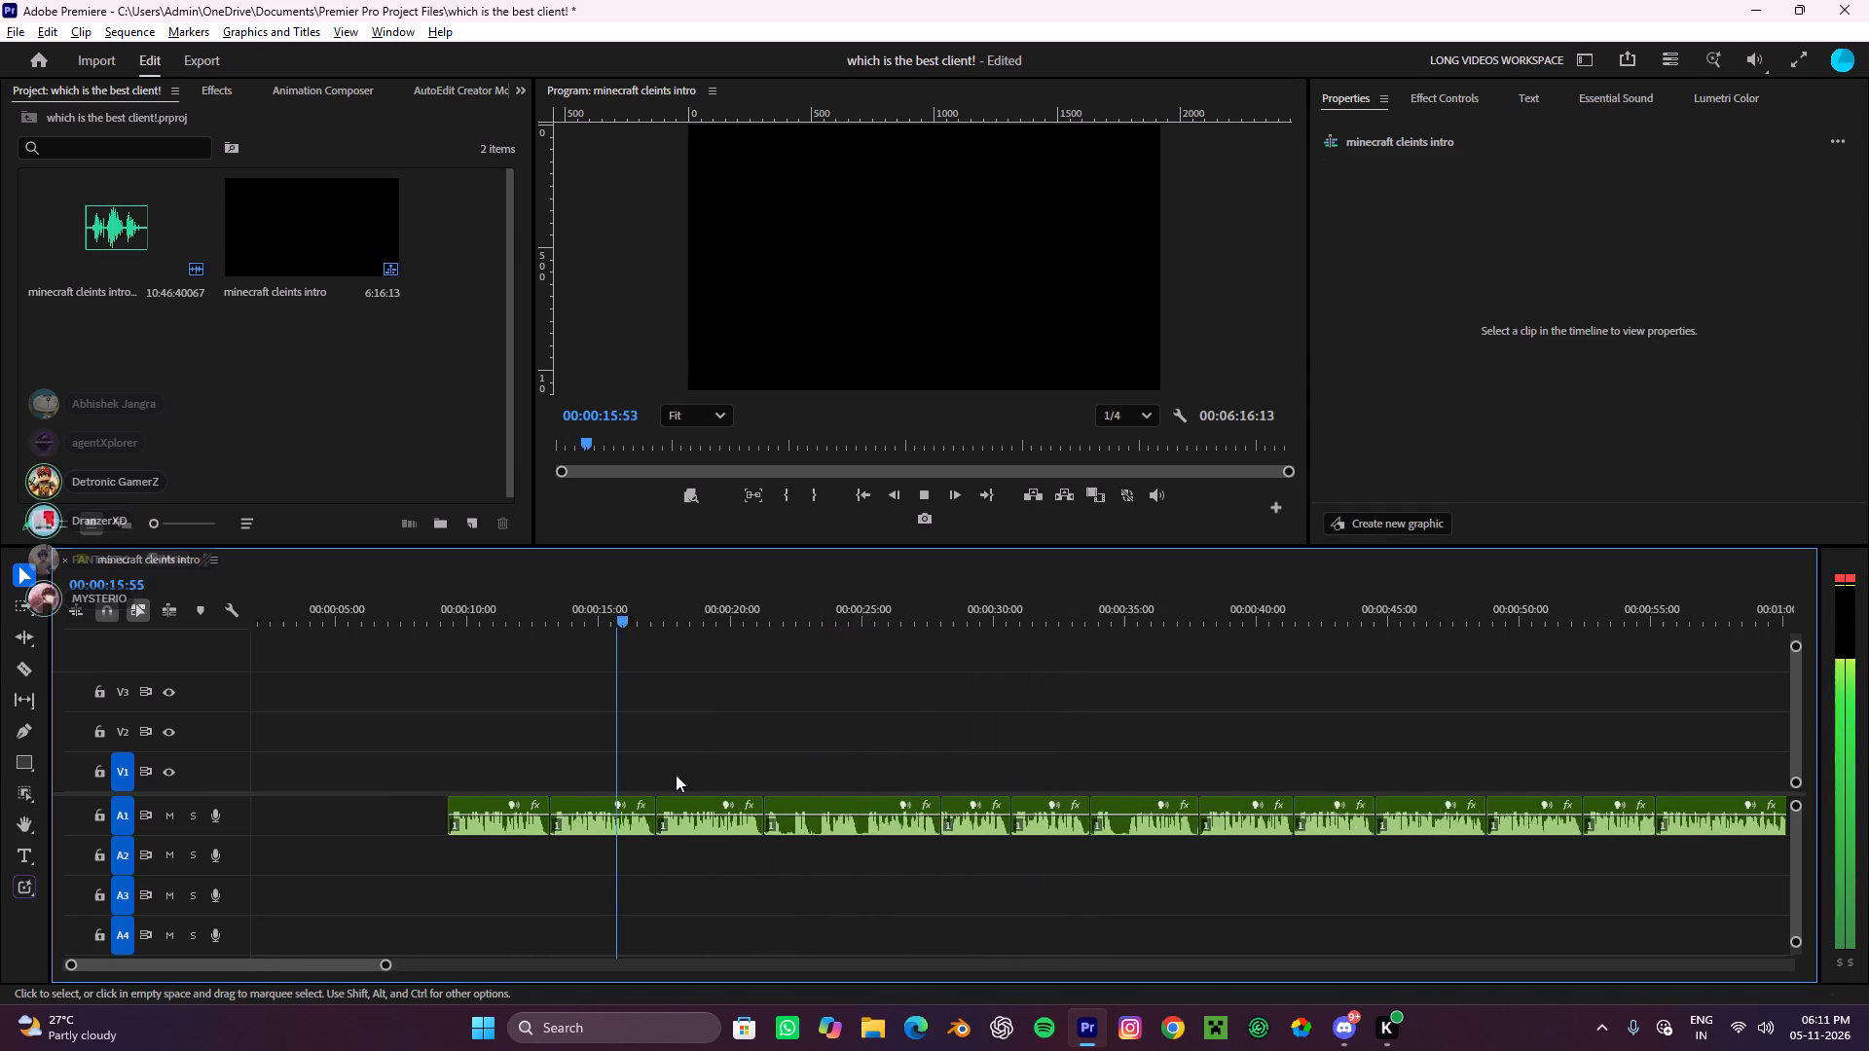
{"action": "scroll", "coordinate": [676, 775], "scroll_direction": "up", "scroll_amount": 1, "text": "alt"}
{"action": "scroll", "coordinate": [497, 821], "scroll_direction": "up", "scroll_amount": 4}
{"action": "left_click_drag", "start_coordinate": [550, 860], "coordinate": [483, 789]}
{"action": "key", "text": "ctrl+x"}
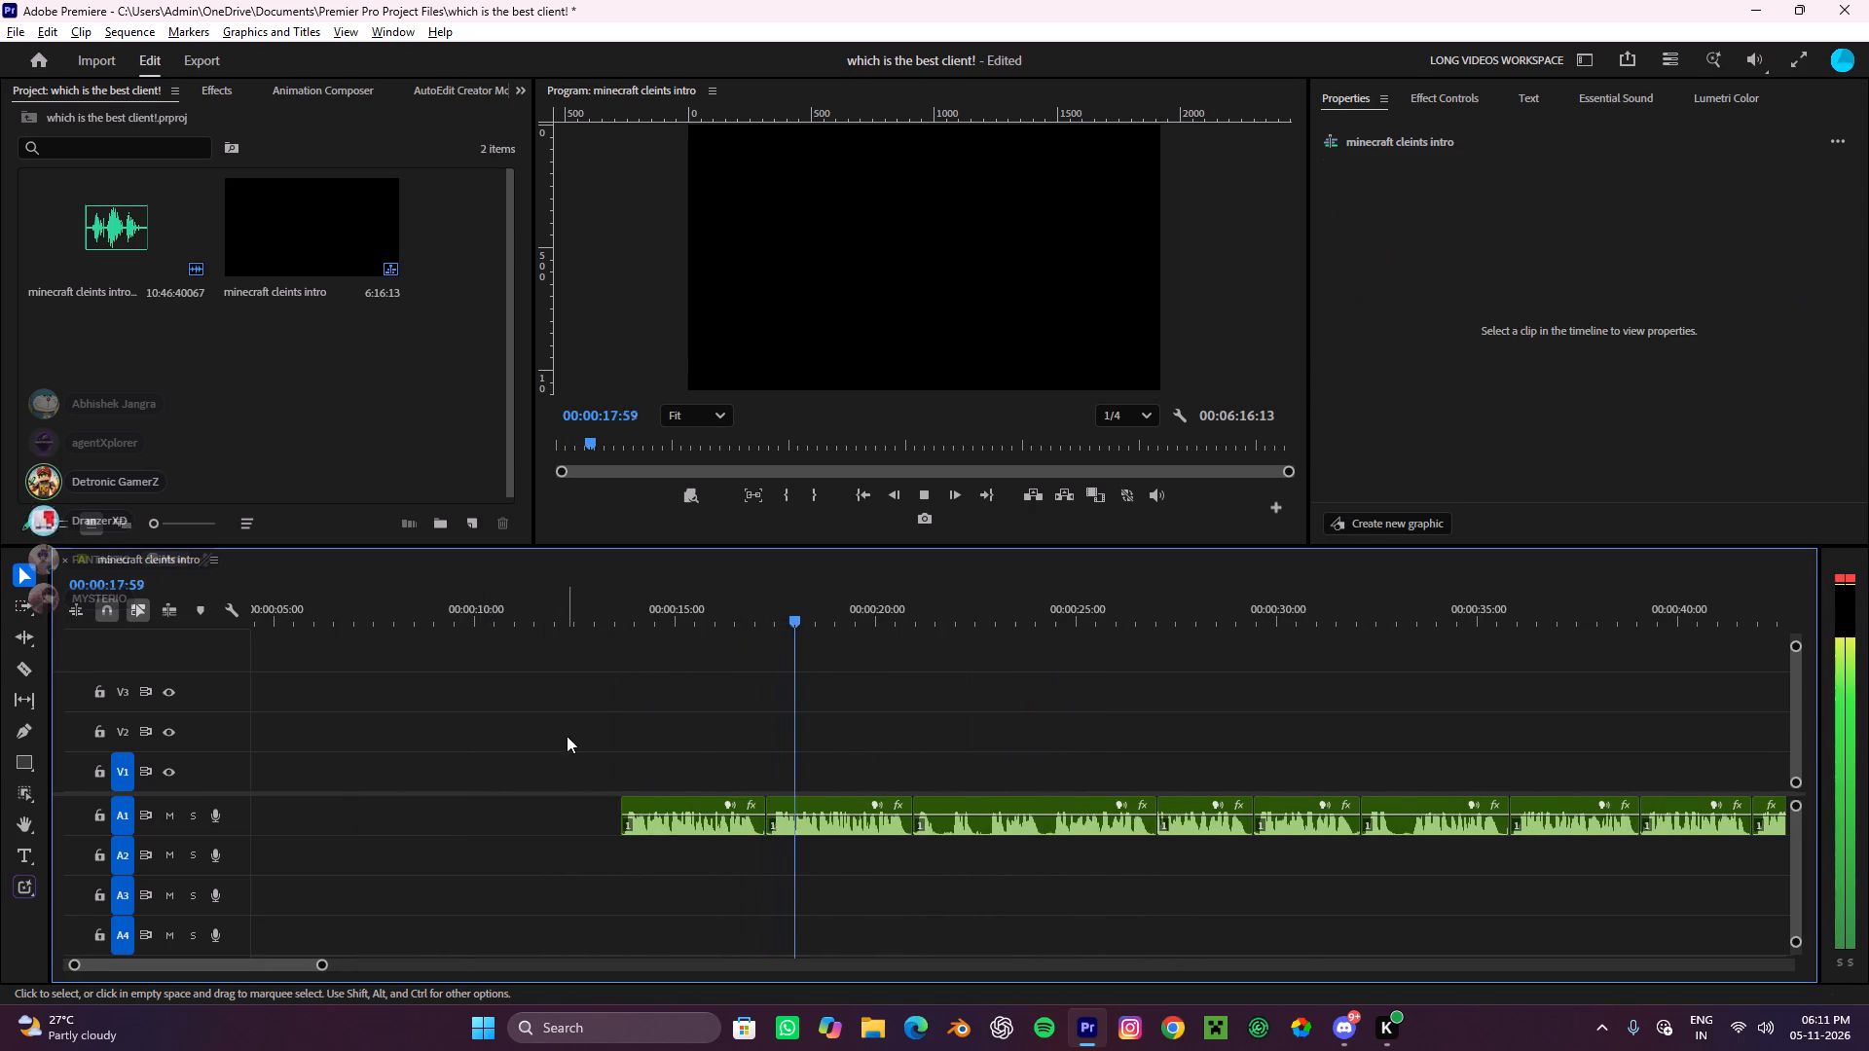
{"action": "scroll", "coordinate": [567, 736], "scroll_direction": "up", "scroll_amount": 5, "text": "alt"}
{"action": "left_click_drag", "start_coordinate": [897, 871], "coordinate": [737, 811]}
{"action": "key", "text": "ctrl+x"}
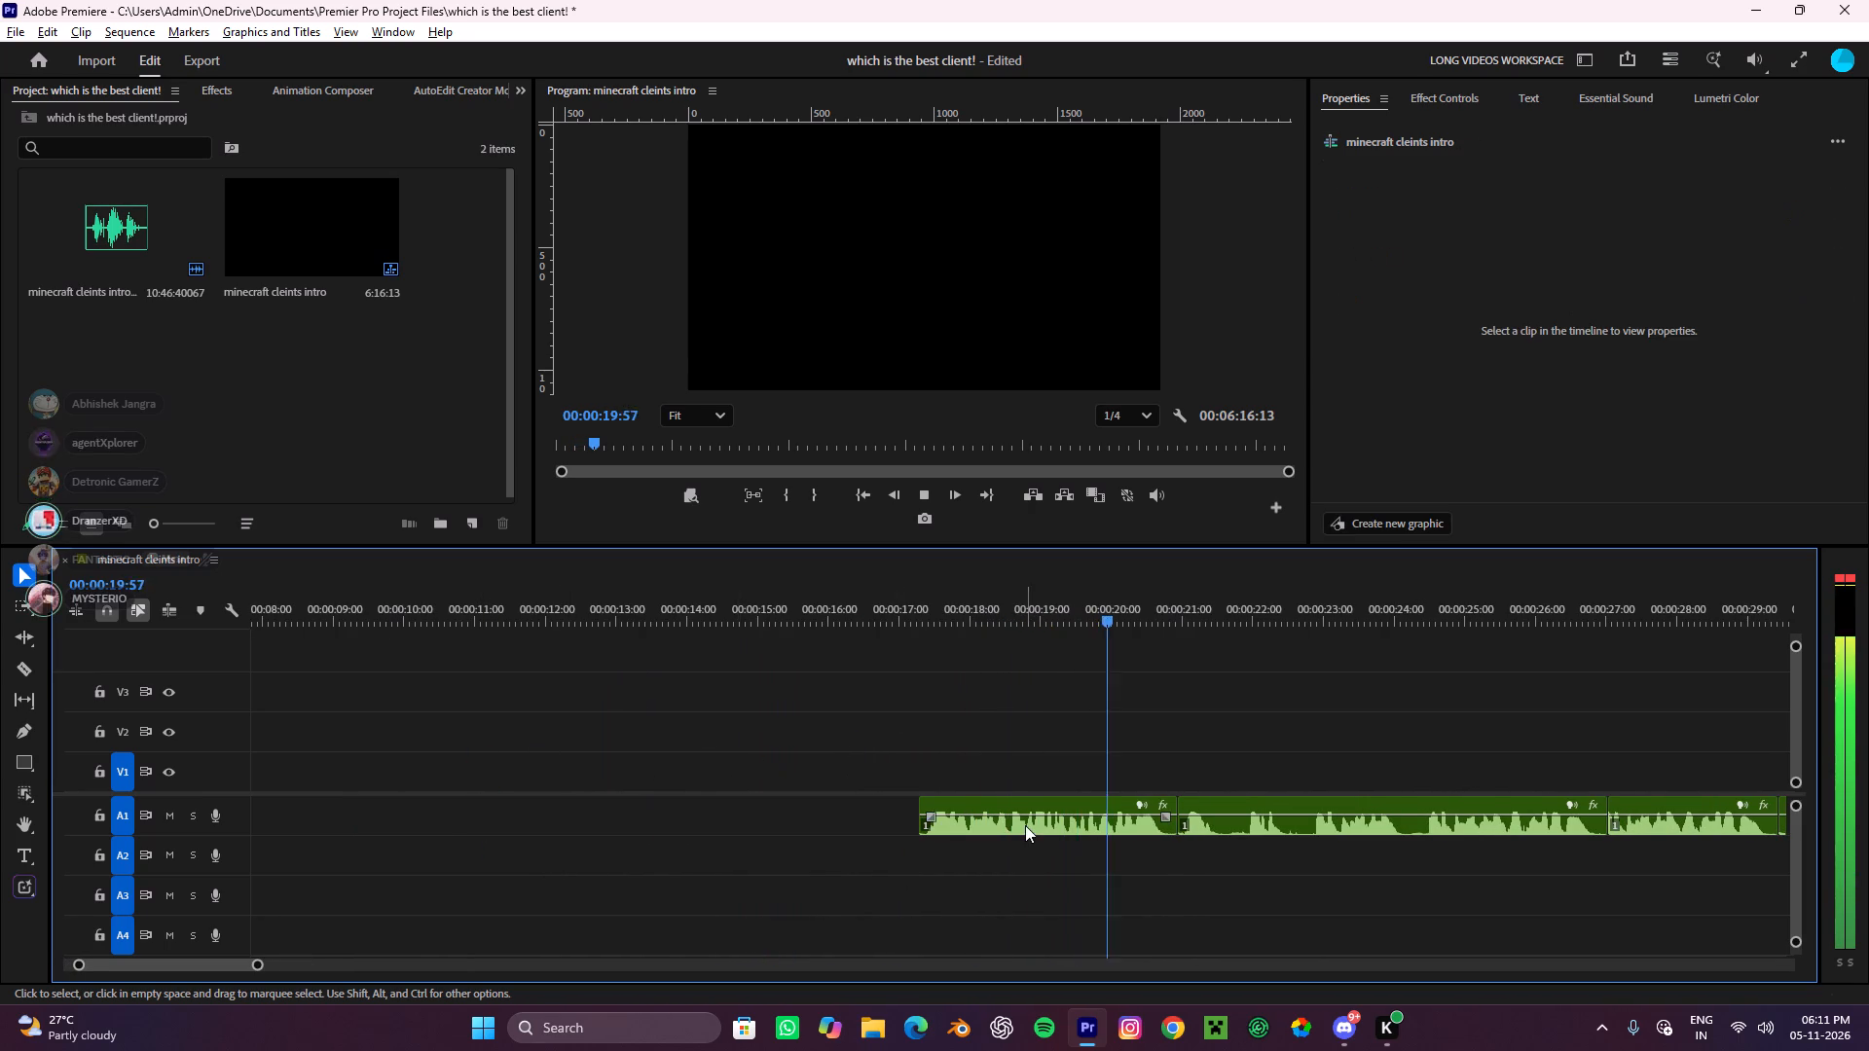
Keep the clip starting at 17.3 seconds, split the following A1 clip at about 24.4 seconds, and cut its first part.
{"action": "scroll", "coordinate": [1025, 825], "scroll_direction": "down", "scroll_amount": 9, "text": "alt"}
{"action": "scroll", "coordinate": [909, 826], "scroll_direction": "up", "scroll_amount": 5, "text": "alt"}
{"action": "scroll", "coordinate": [769, 806], "scroll_direction": "up", "scroll_amount": 4, "text": "alt"}
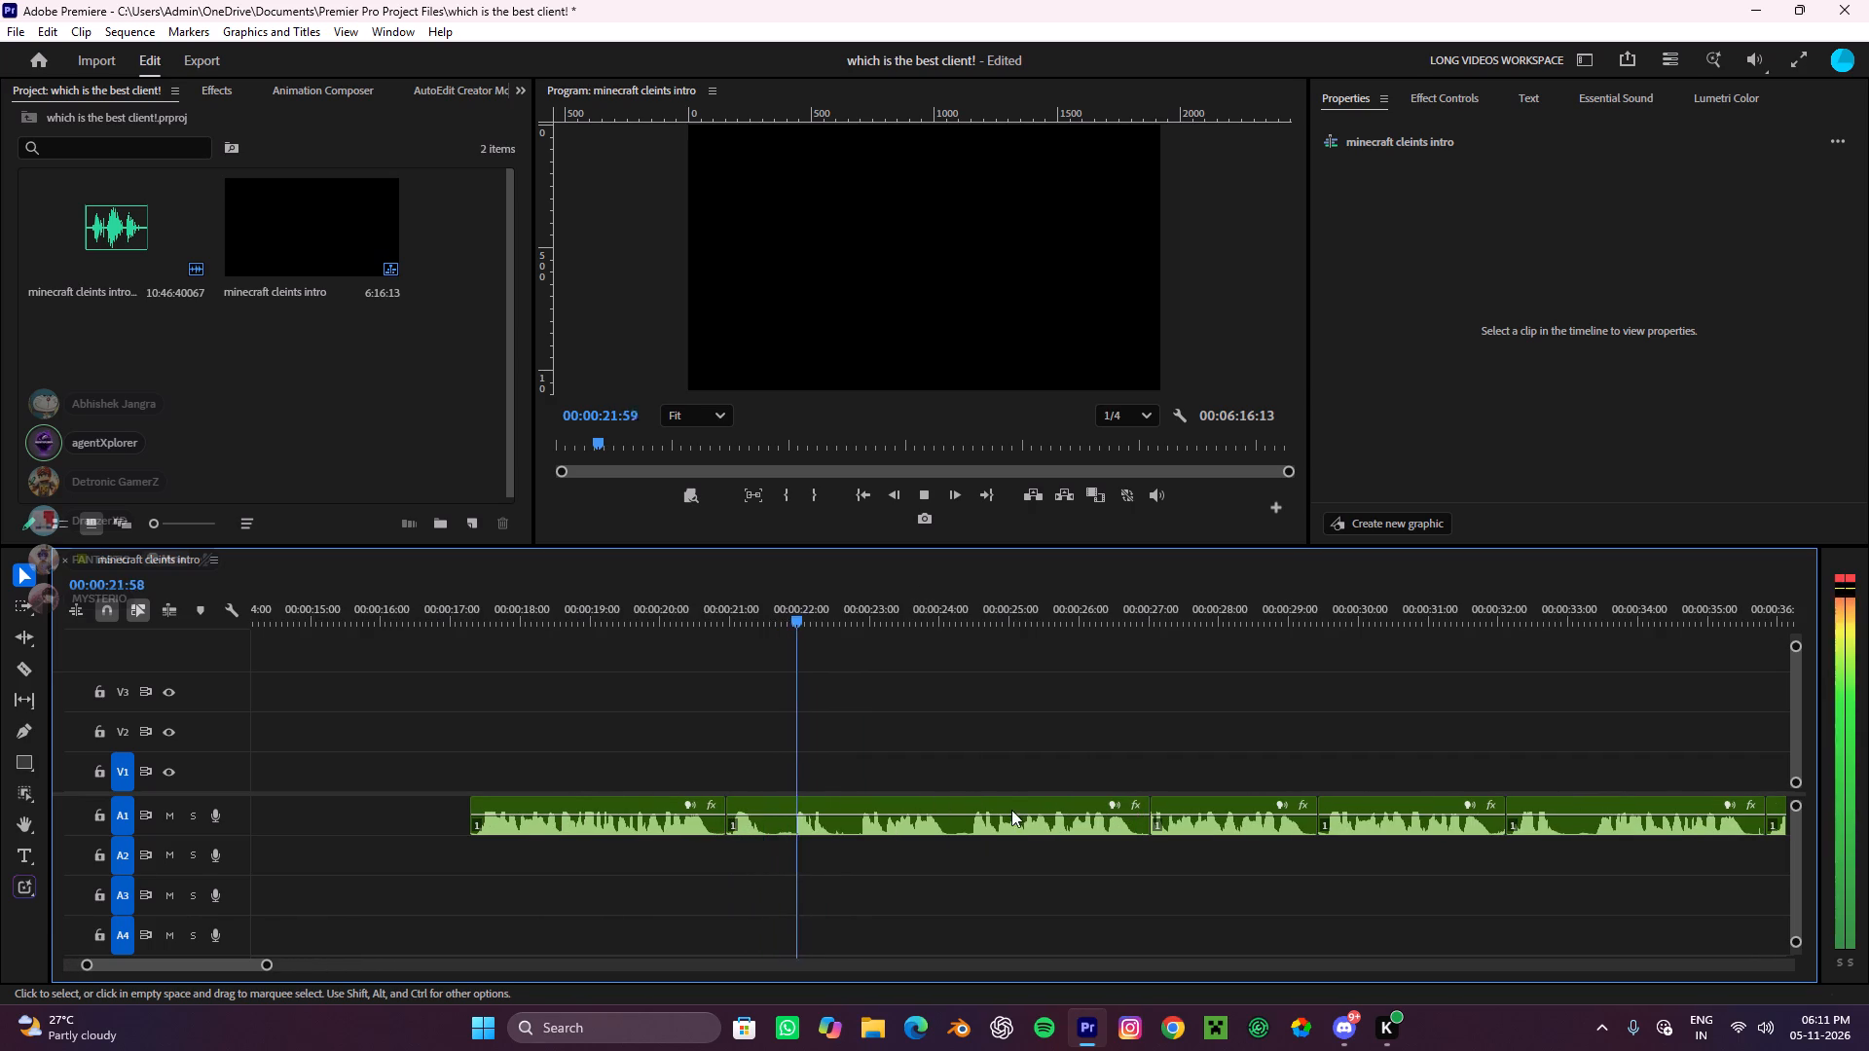
{"action": "key", "text": "c"}
{"action": "left_click", "coordinate": [969, 821]}
{"action": "key", "text": "v"}
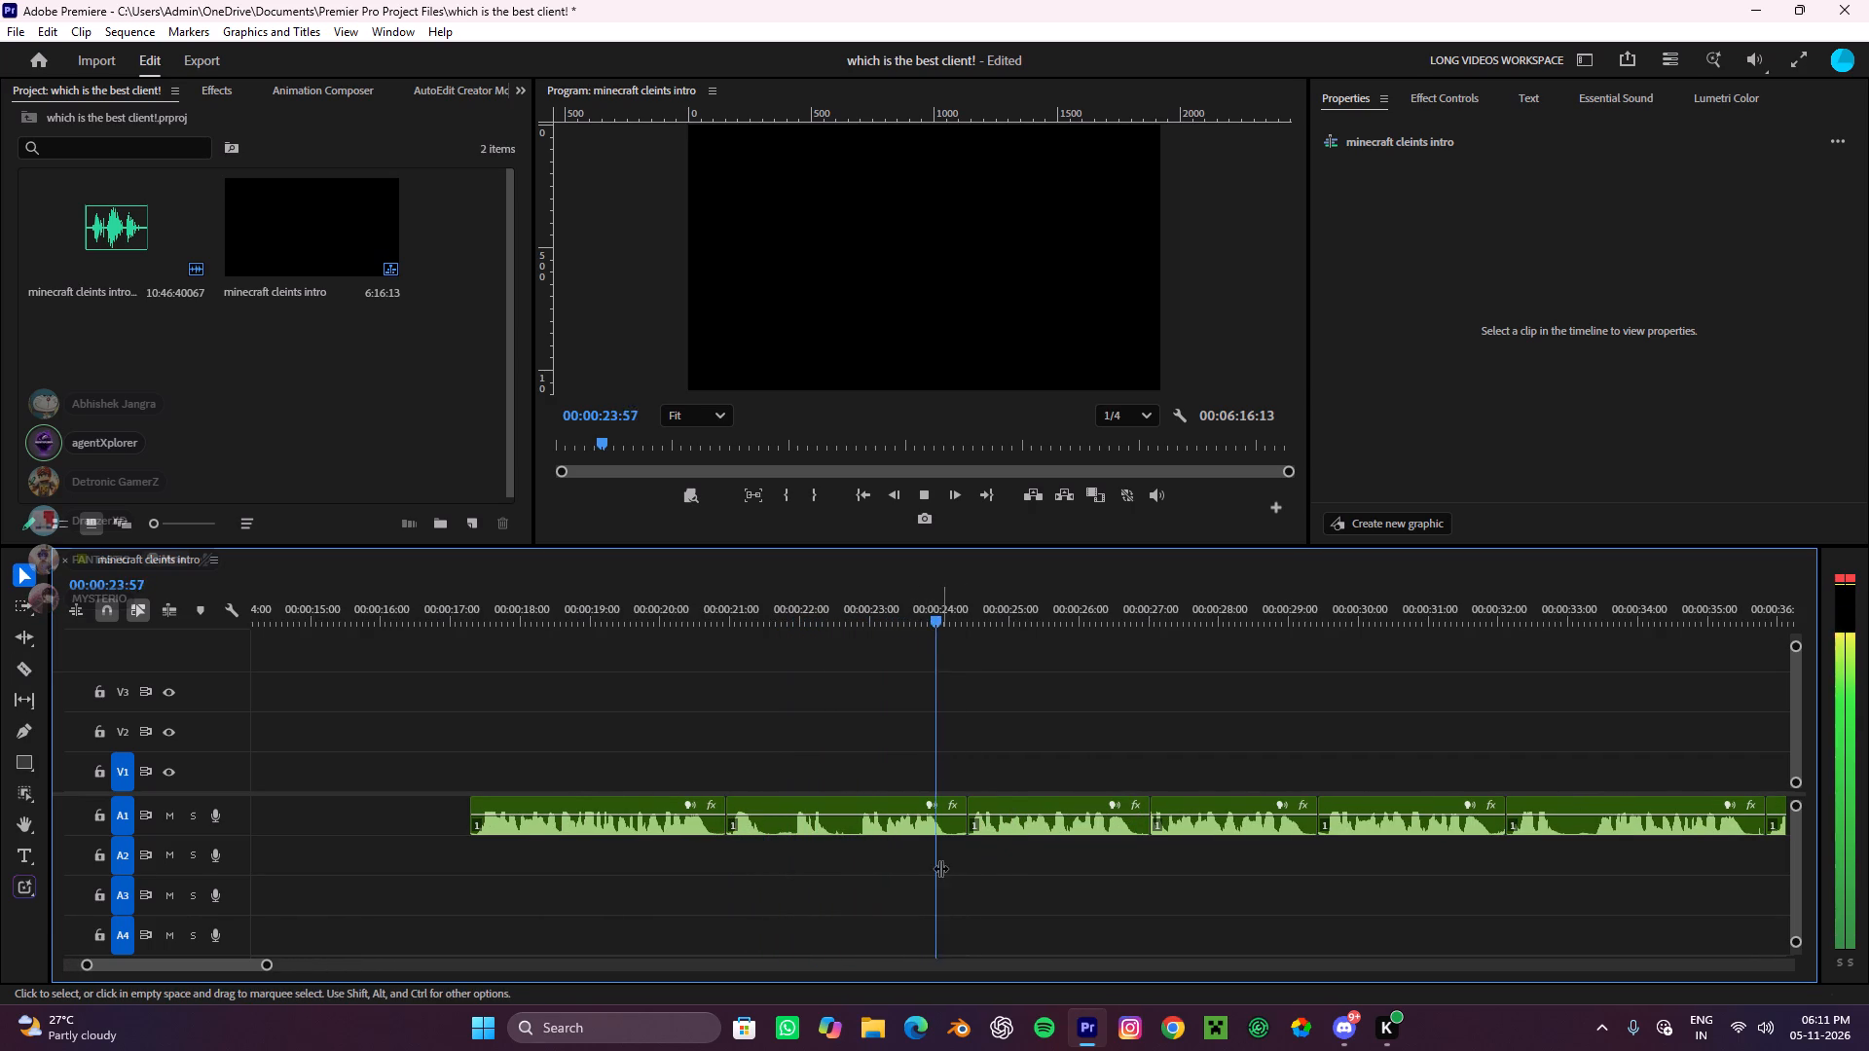
{"action": "left_click_drag", "start_coordinate": [907, 873], "coordinate": [786, 788]}
{"action": "key", "text": "ctrl+x"}
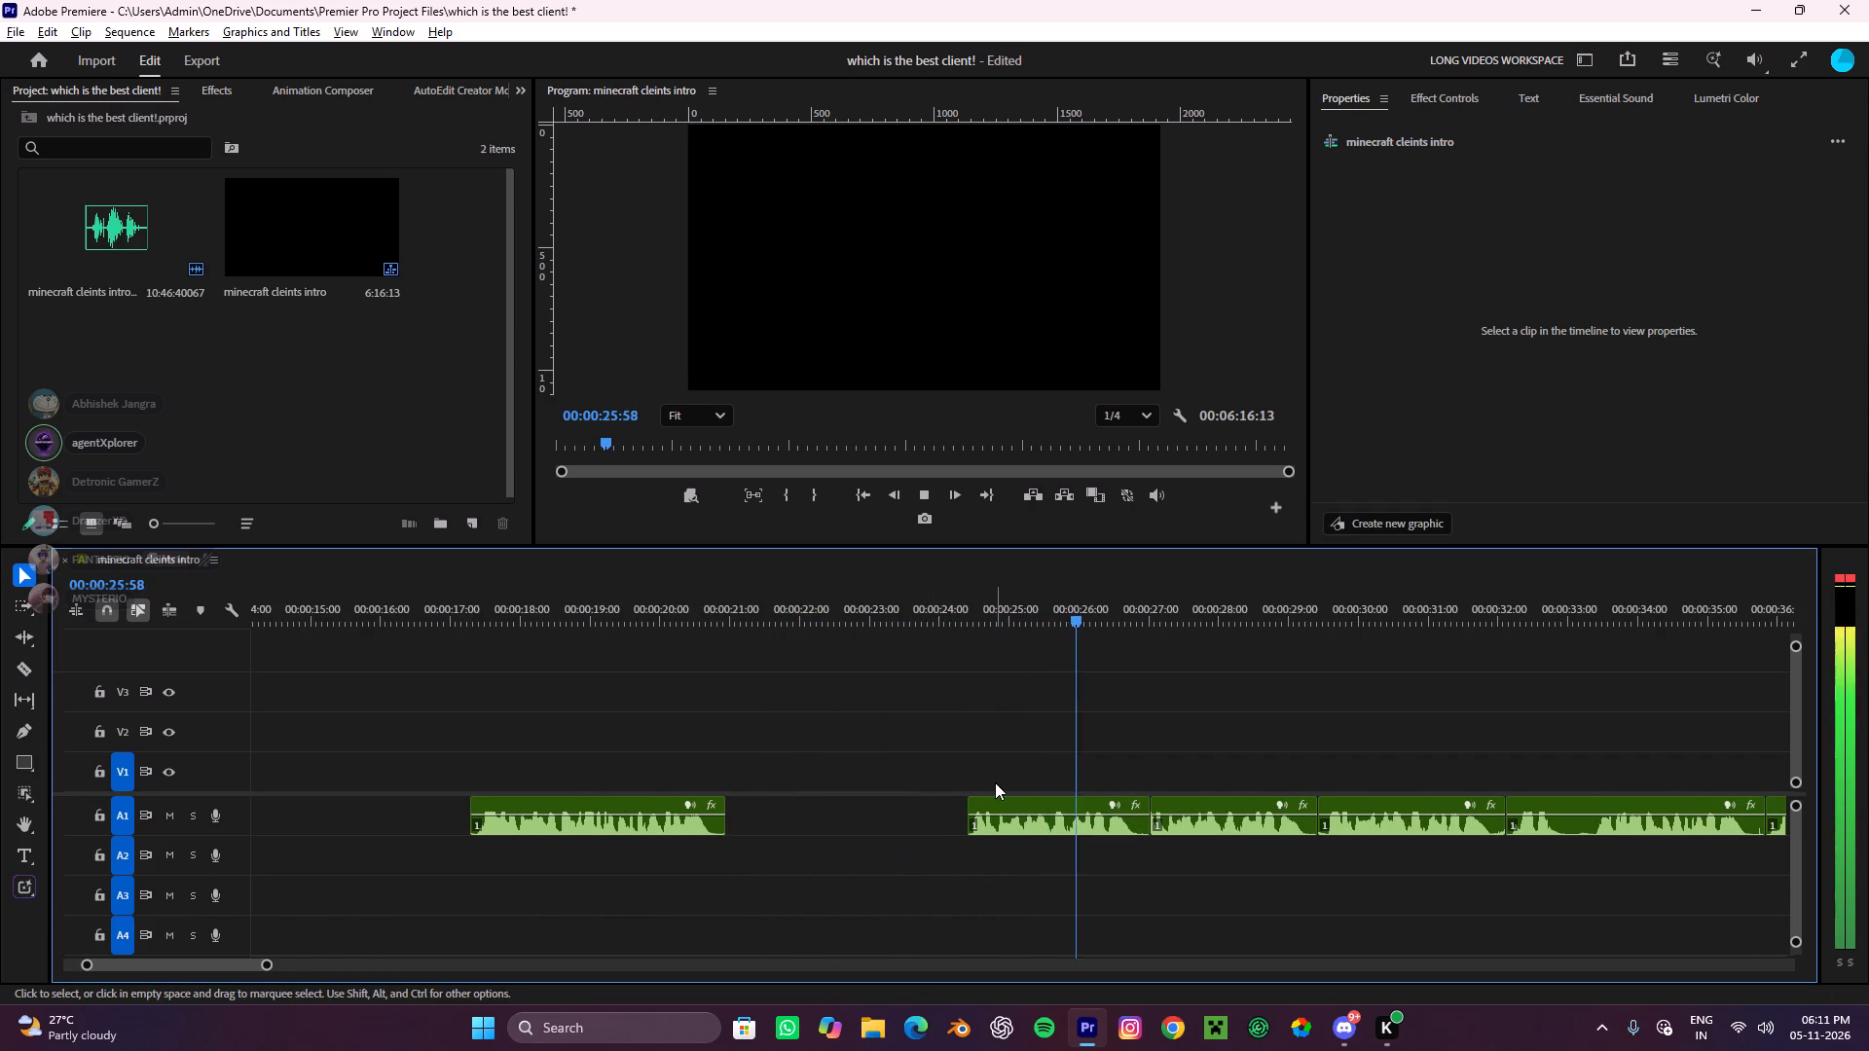
Cut the next two A1 voiceover clips, spanning about 24.4 to 29.4 seconds.
{"action": "scroll", "coordinate": [995, 782], "scroll_direction": "down", "scroll_amount": 8, "text": "alt"}
{"action": "scroll", "coordinate": [997, 785], "scroll_direction": "up", "scroll_amount": 4, "text": "alt"}
{"action": "scroll", "coordinate": [997, 785], "scroll_direction": "down", "scroll_amount": 4}
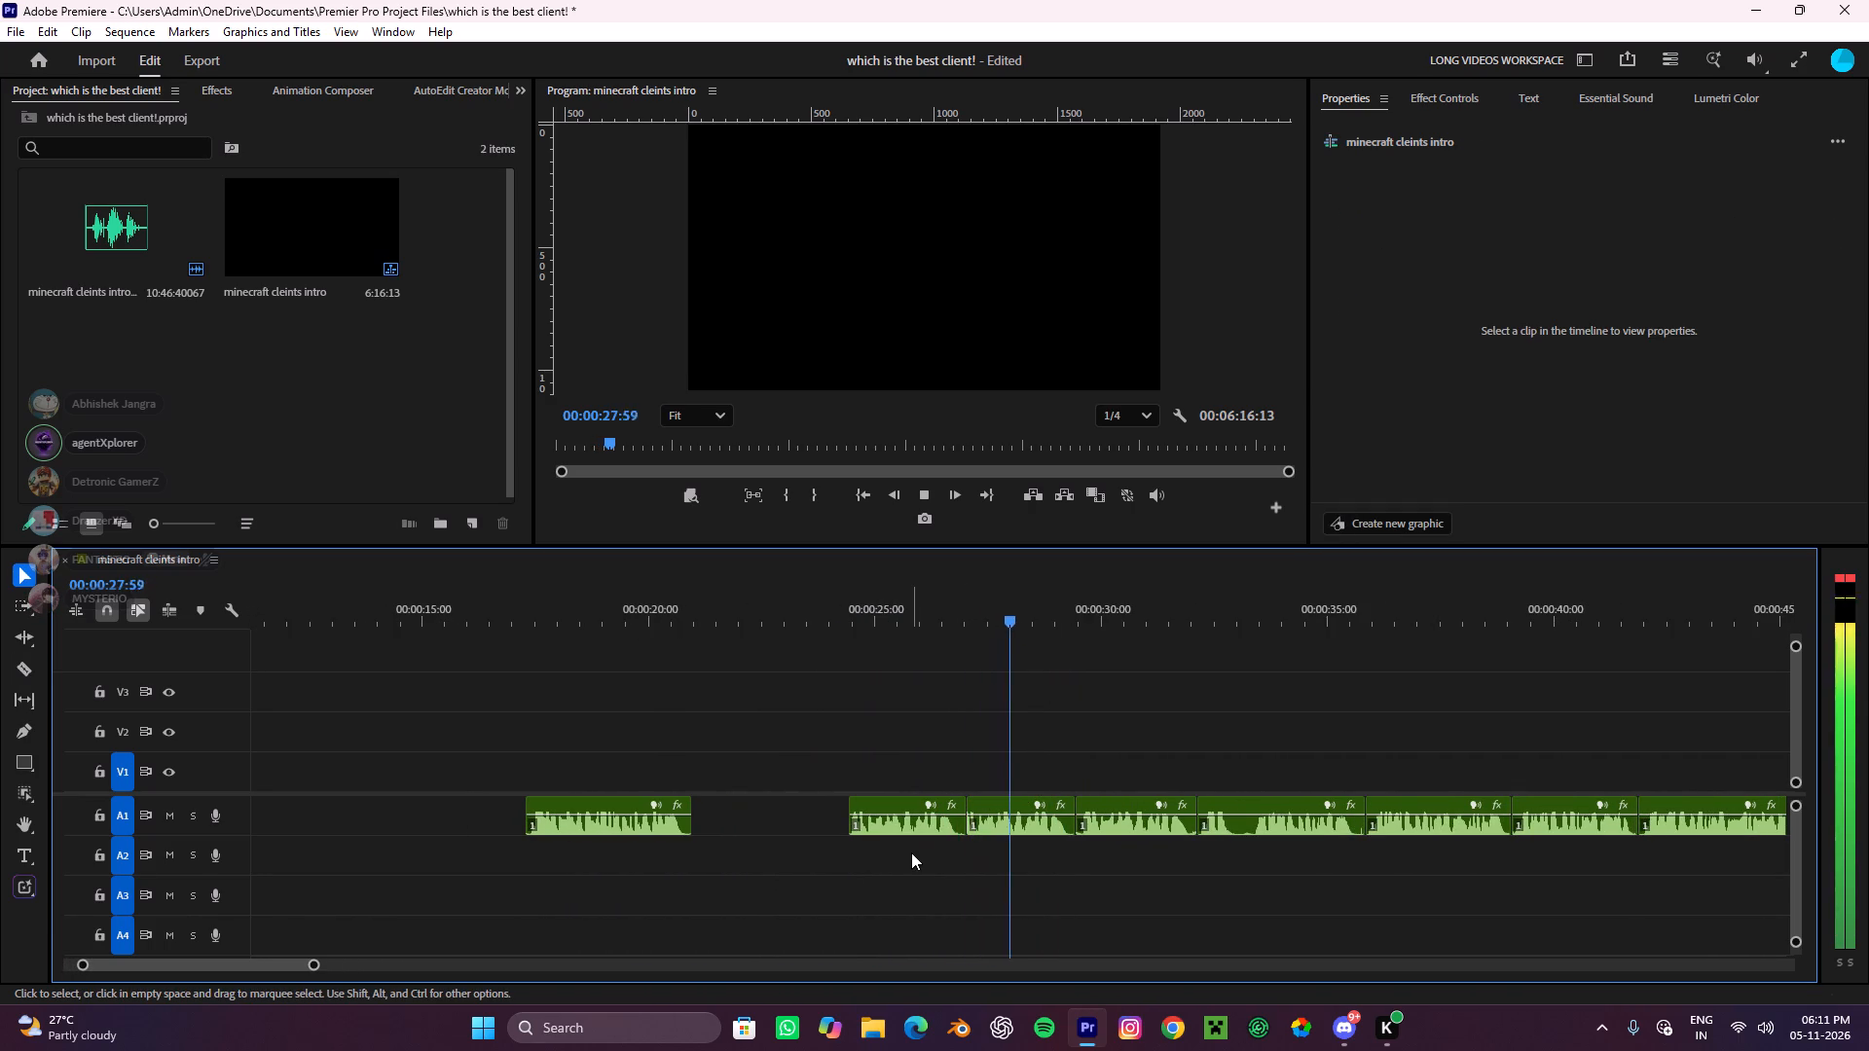
{"action": "left_click_drag", "start_coordinate": [923, 847], "coordinate": [864, 780]}
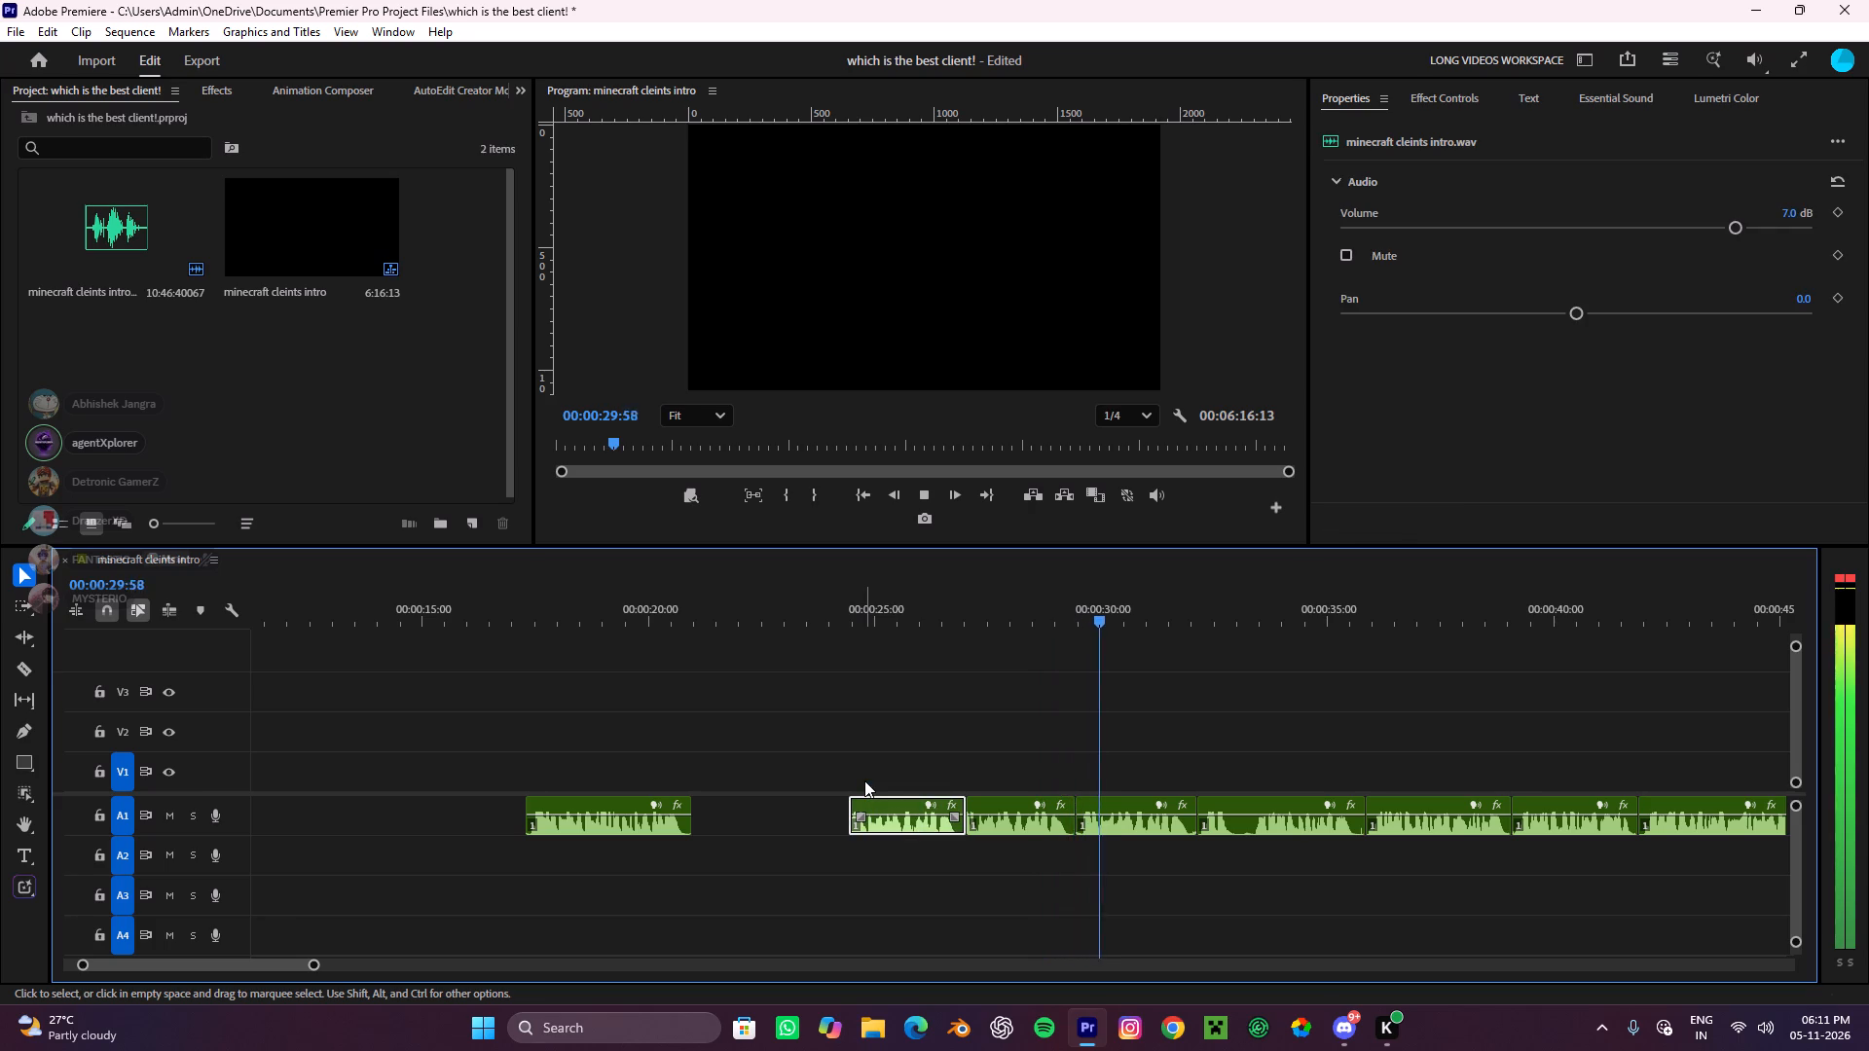
{"action": "key", "text": "ctrl+x"}
{"action": "left_click_drag", "start_coordinate": [1050, 881], "coordinate": [1003, 816]}
{"action": "key", "text": "ctrl+x"}
Pause playback, split the A1 clip that starts near 32.1 seconds at about 33.4 seconds, and cut its first part.
{"action": "scroll", "coordinate": [1057, 817], "scroll_direction": "down", "scroll_amount": 4, "text": "alt"}
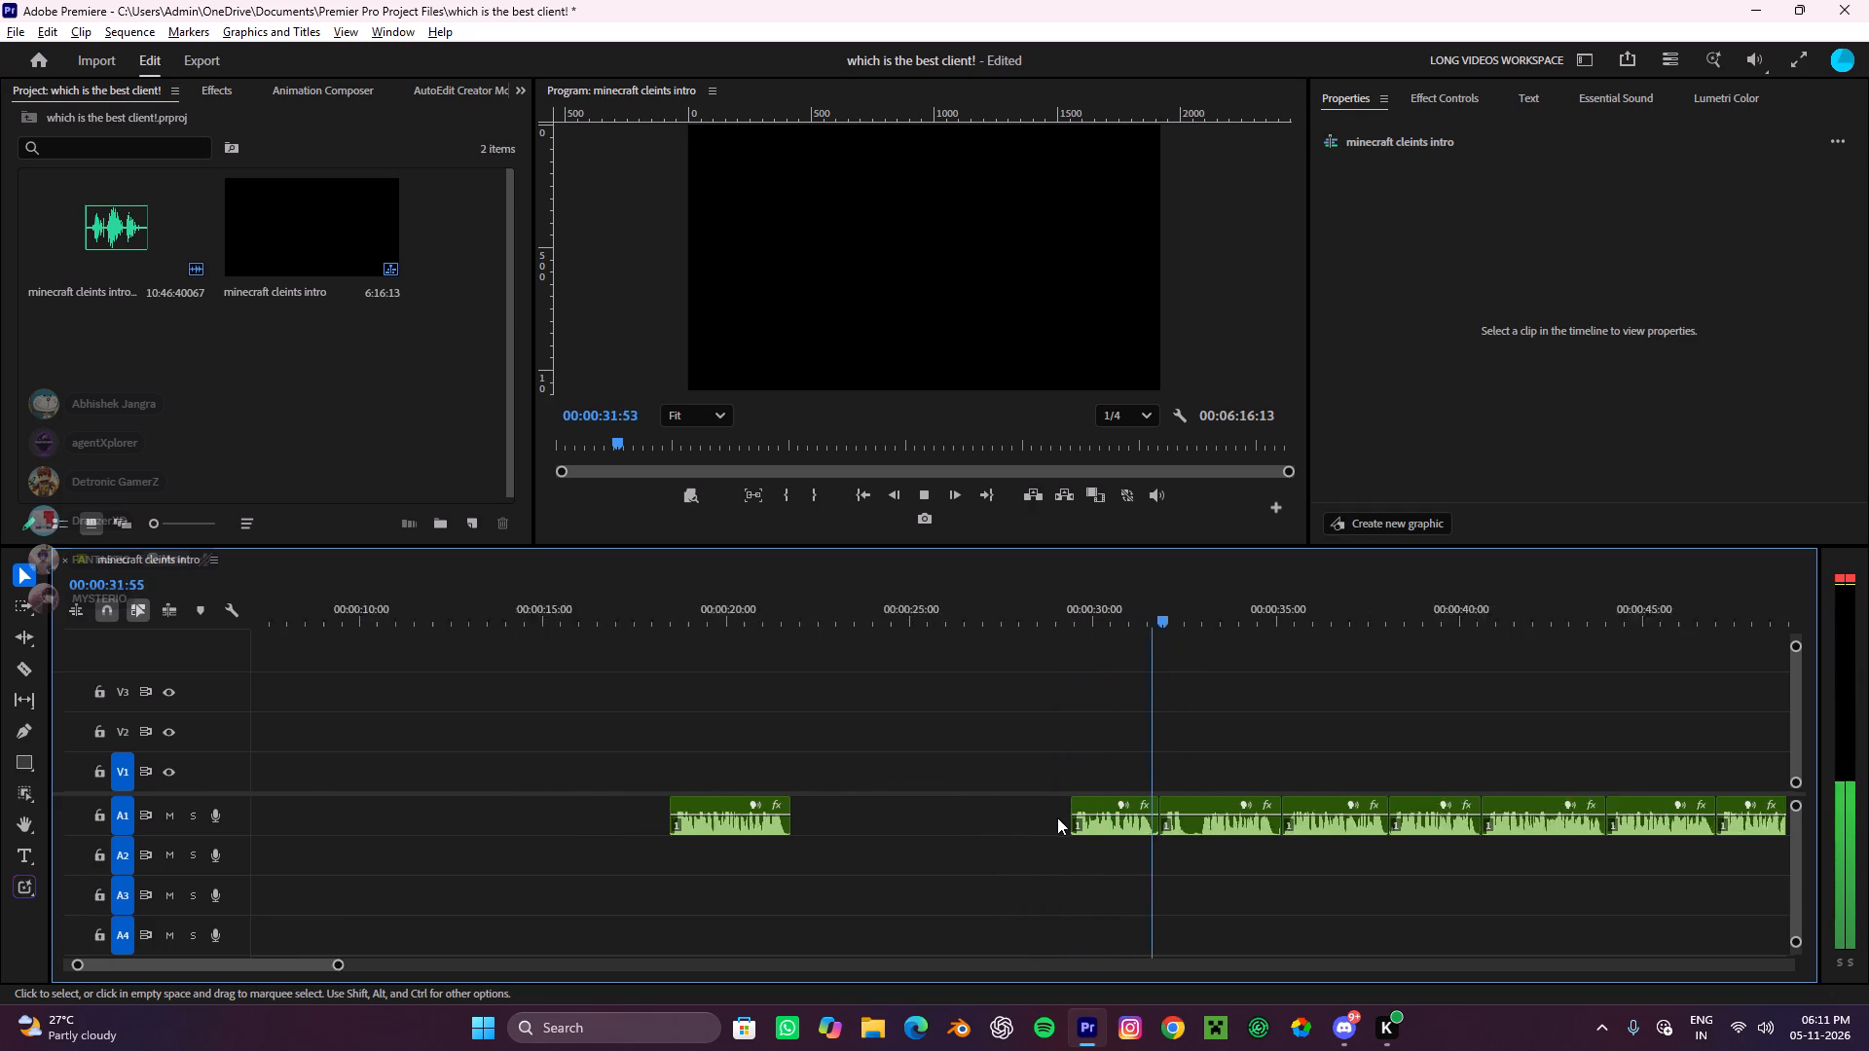
{"action": "scroll", "coordinate": [1204, 828], "scroll_direction": "up", "scroll_amount": 4, "text": "alt"}
{"action": "scroll", "coordinate": [1205, 828], "scroll_direction": "down", "scroll_amount": 4}
{"action": "scroll", "coordinate": [1090, 846], "scroll_direction": "up", "scroll_amount": 4, "text": "alt"}
{"action": "key", "text": "space"}
{"action": "key", "text": "c"}
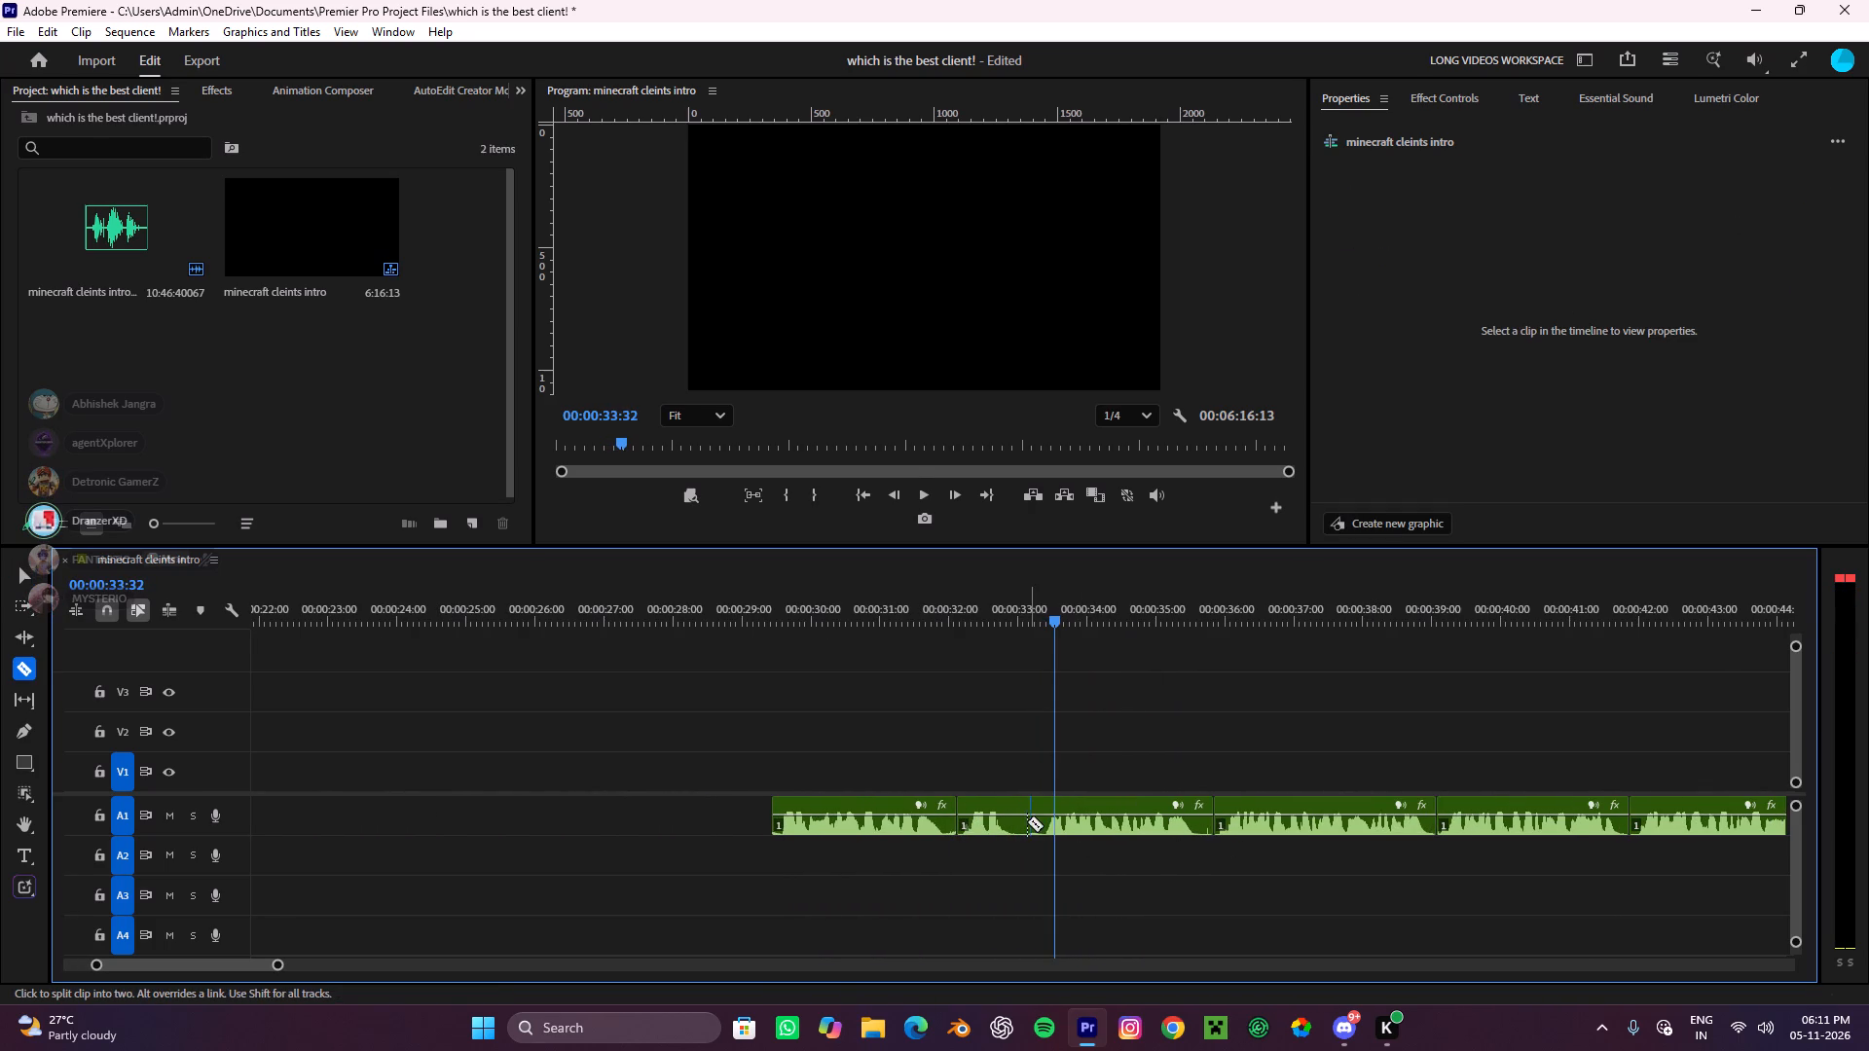
{"action": "left_click", "coordinate": [1044, 831]}
{"action": "key", "text": "v"}
{"action": "left_click_drag", "start_coordinate": [1022, 859], "coordinate": [1009, 799]}
{"action": "key", "text": "ctrl+x"}
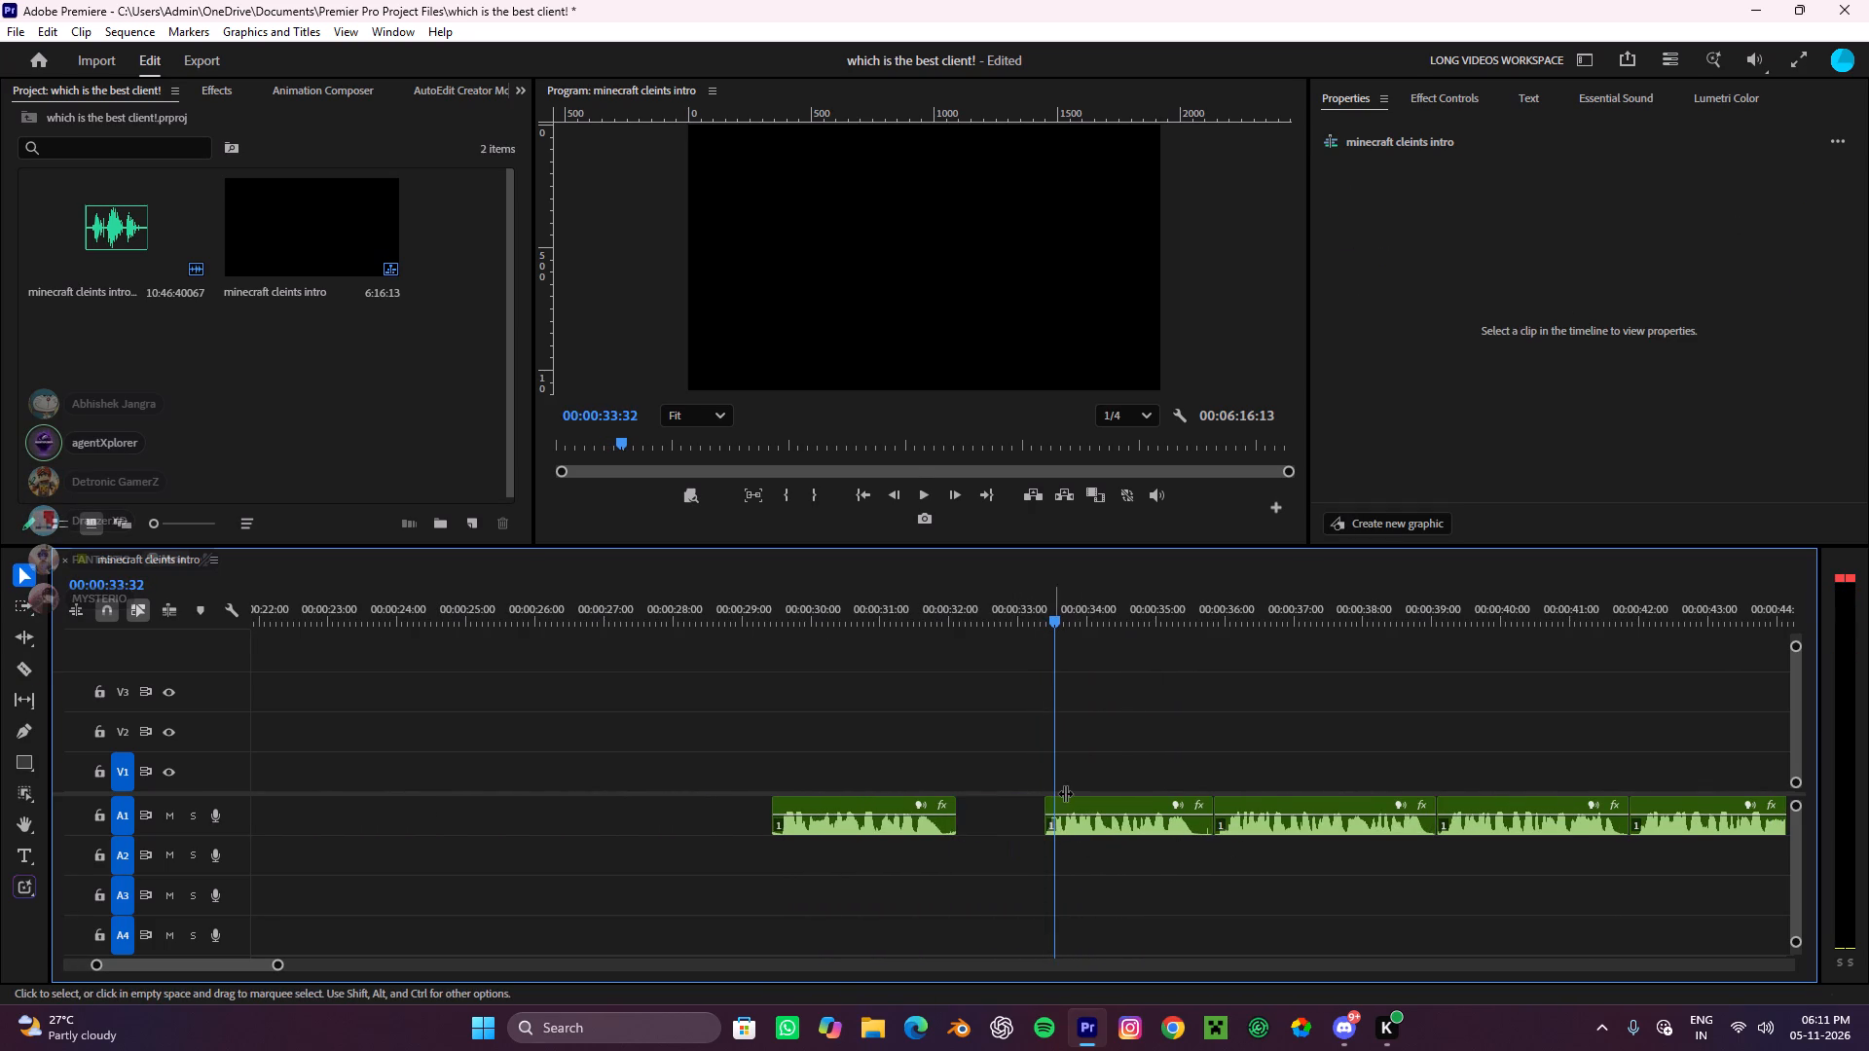
Resume playback and cut the A1 clip spanning about 33.4 to 35.8 seconds.
{"action": "scroll", "coordinate": [1065, 794], "scroll_direction": "down", "scroll_amount": 4, "text": "alt"}
{"action": "key", "text": "space"}
{"action": "scroll", "coordinate": [1062, 815], "scroll_direction": "down", "scroll_amount": 4, "text": "alt"}
{"action": "scroll", "coordinate": [1062, 815], "scroll_direction": "up", "scroll_amount": 4, "text": "alt"}
{"action": "scroll", "coordinate": [1062, 815], "scroll_direction": "down", "scroll_amount": 4}
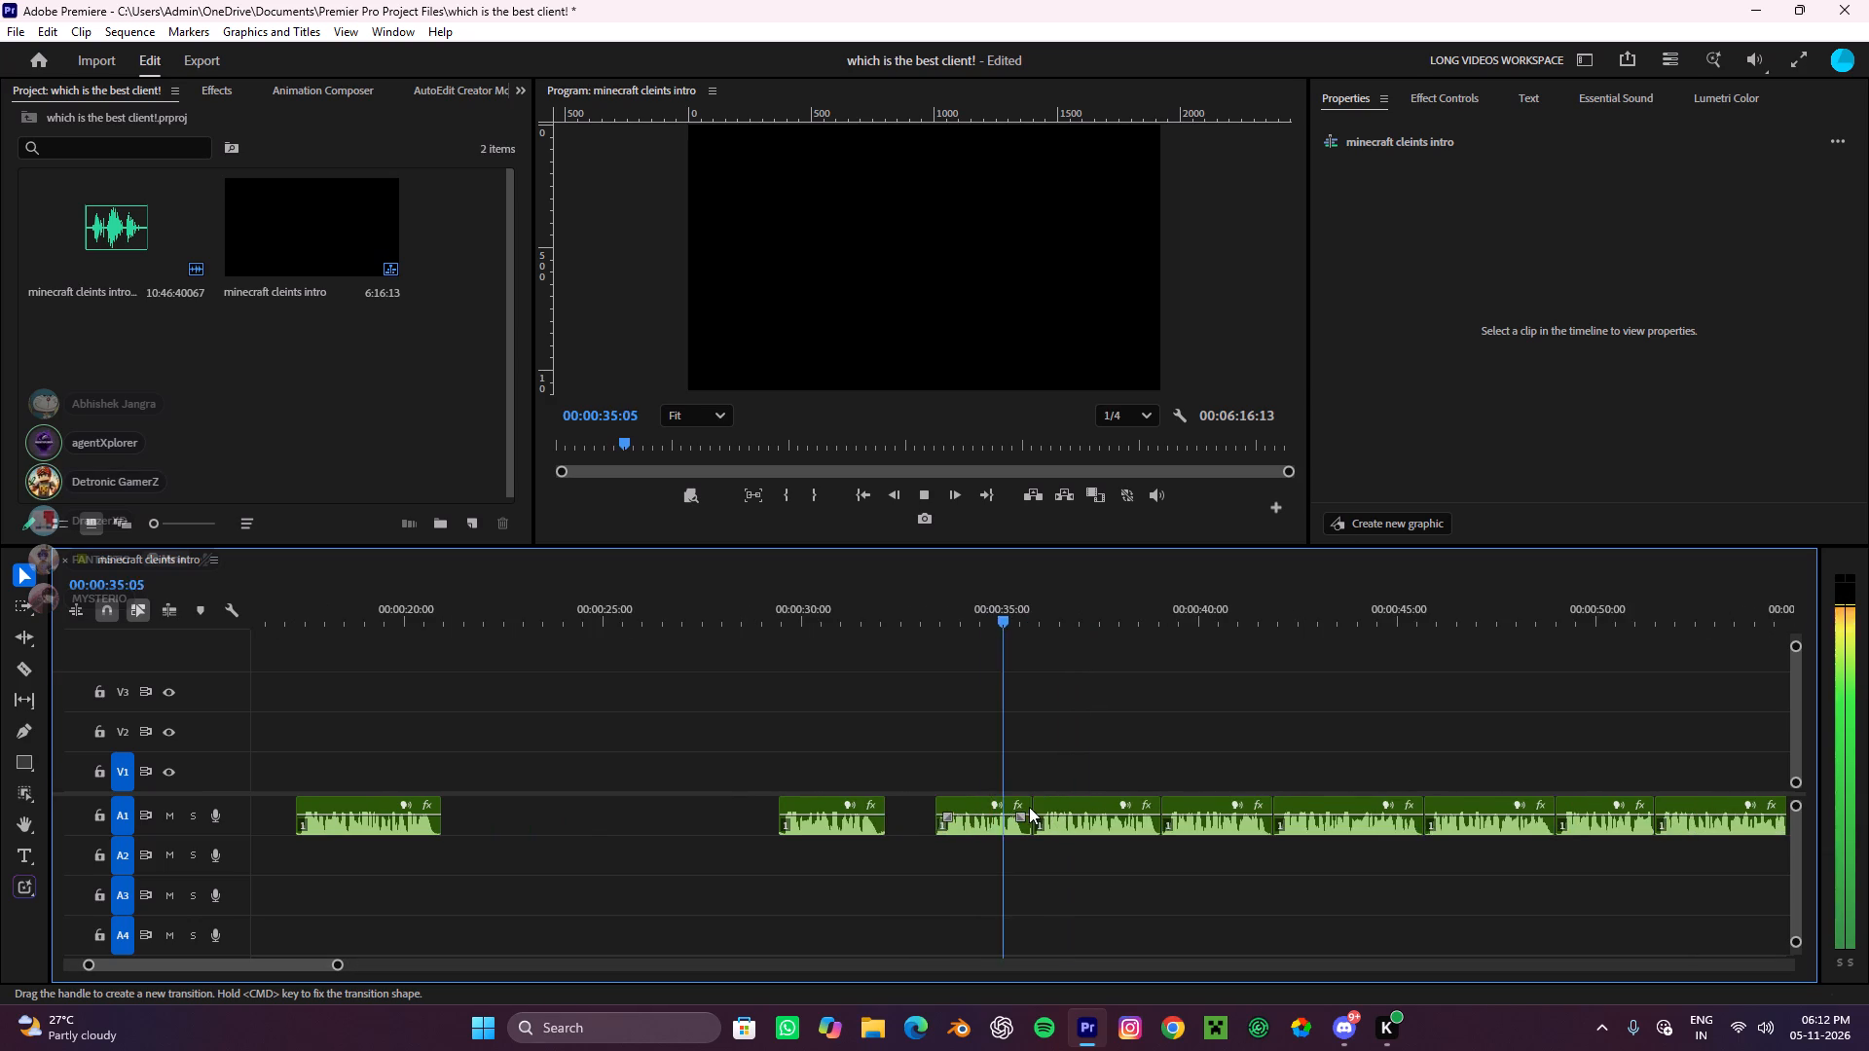
{"action": "scroll", "coordinate": [1029, 807], "scroll_direction": "down", "scroll_amount": 4}
{"action": "scroll", "coordinate": [942, 809], "scroll_direction": "down", "scroll_amount": 2}
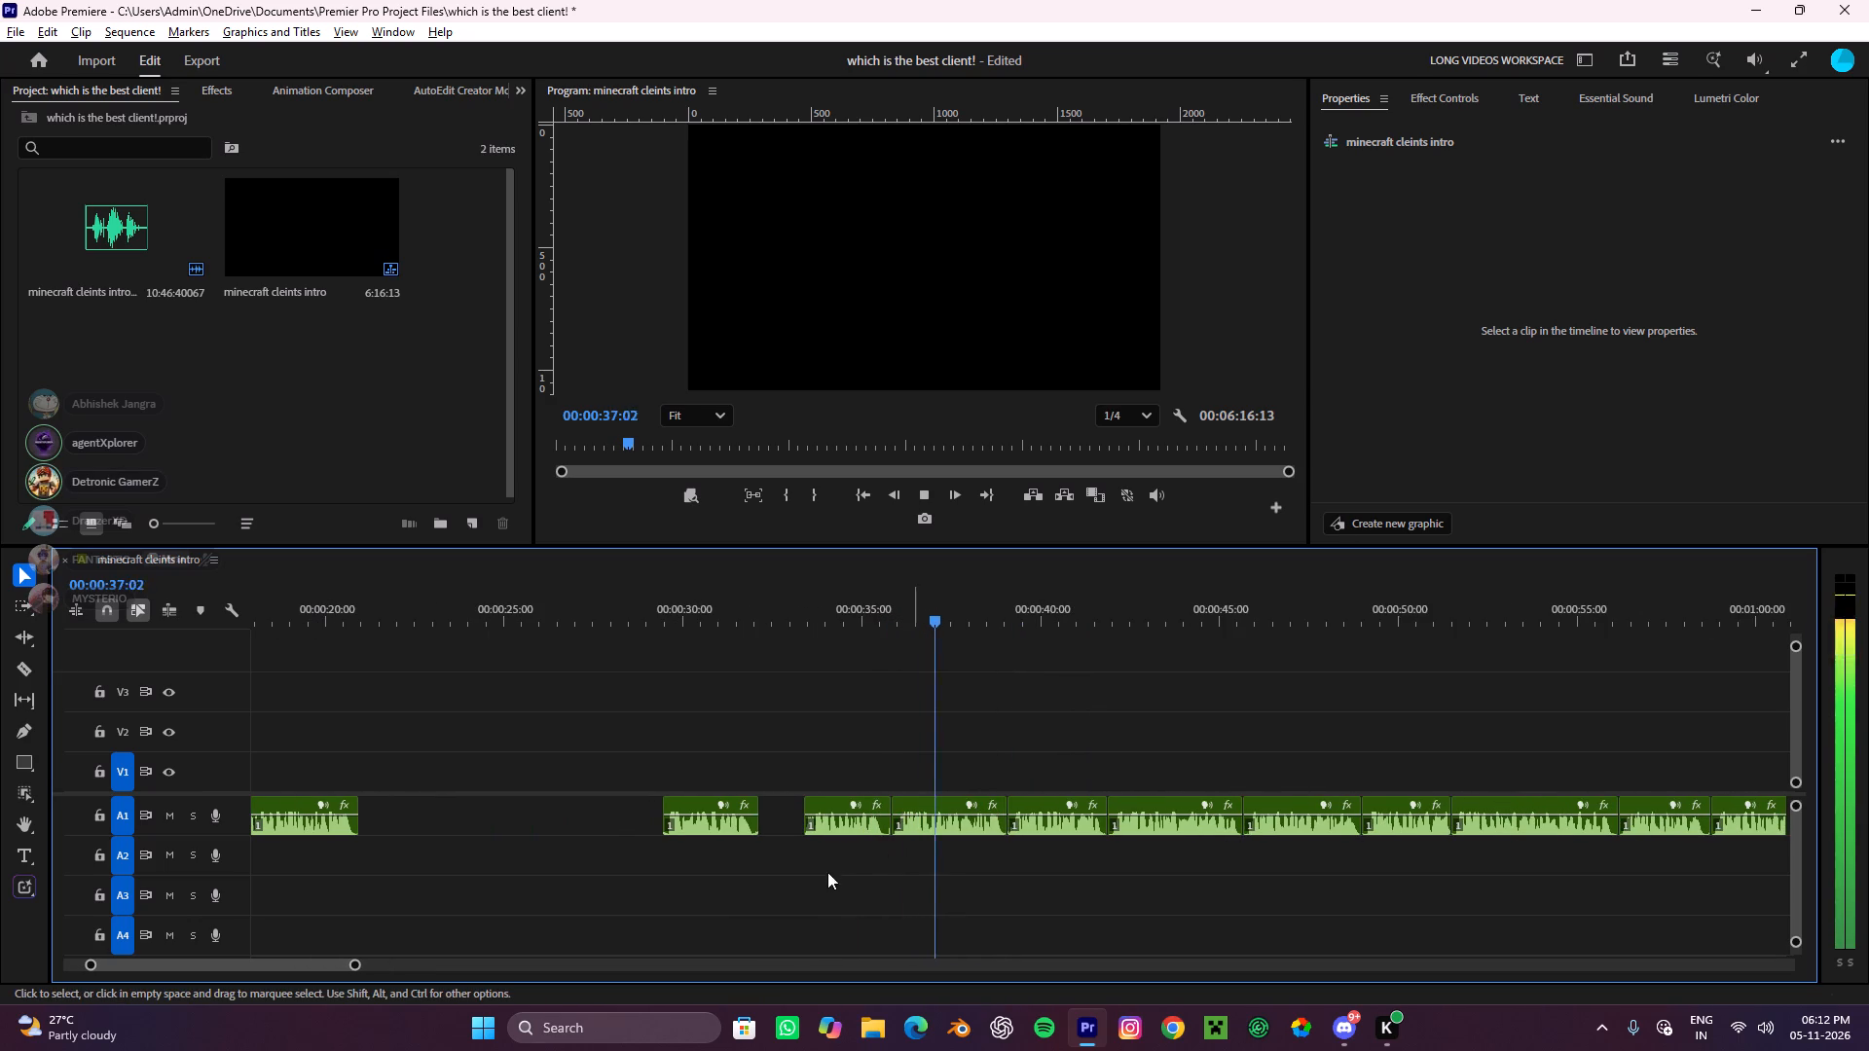
{"action": "left_click_drag", "start_coordinate": [826, 879], "coordinate": [798, 788]}
{"action": "key", "text": "ctrl+x"}
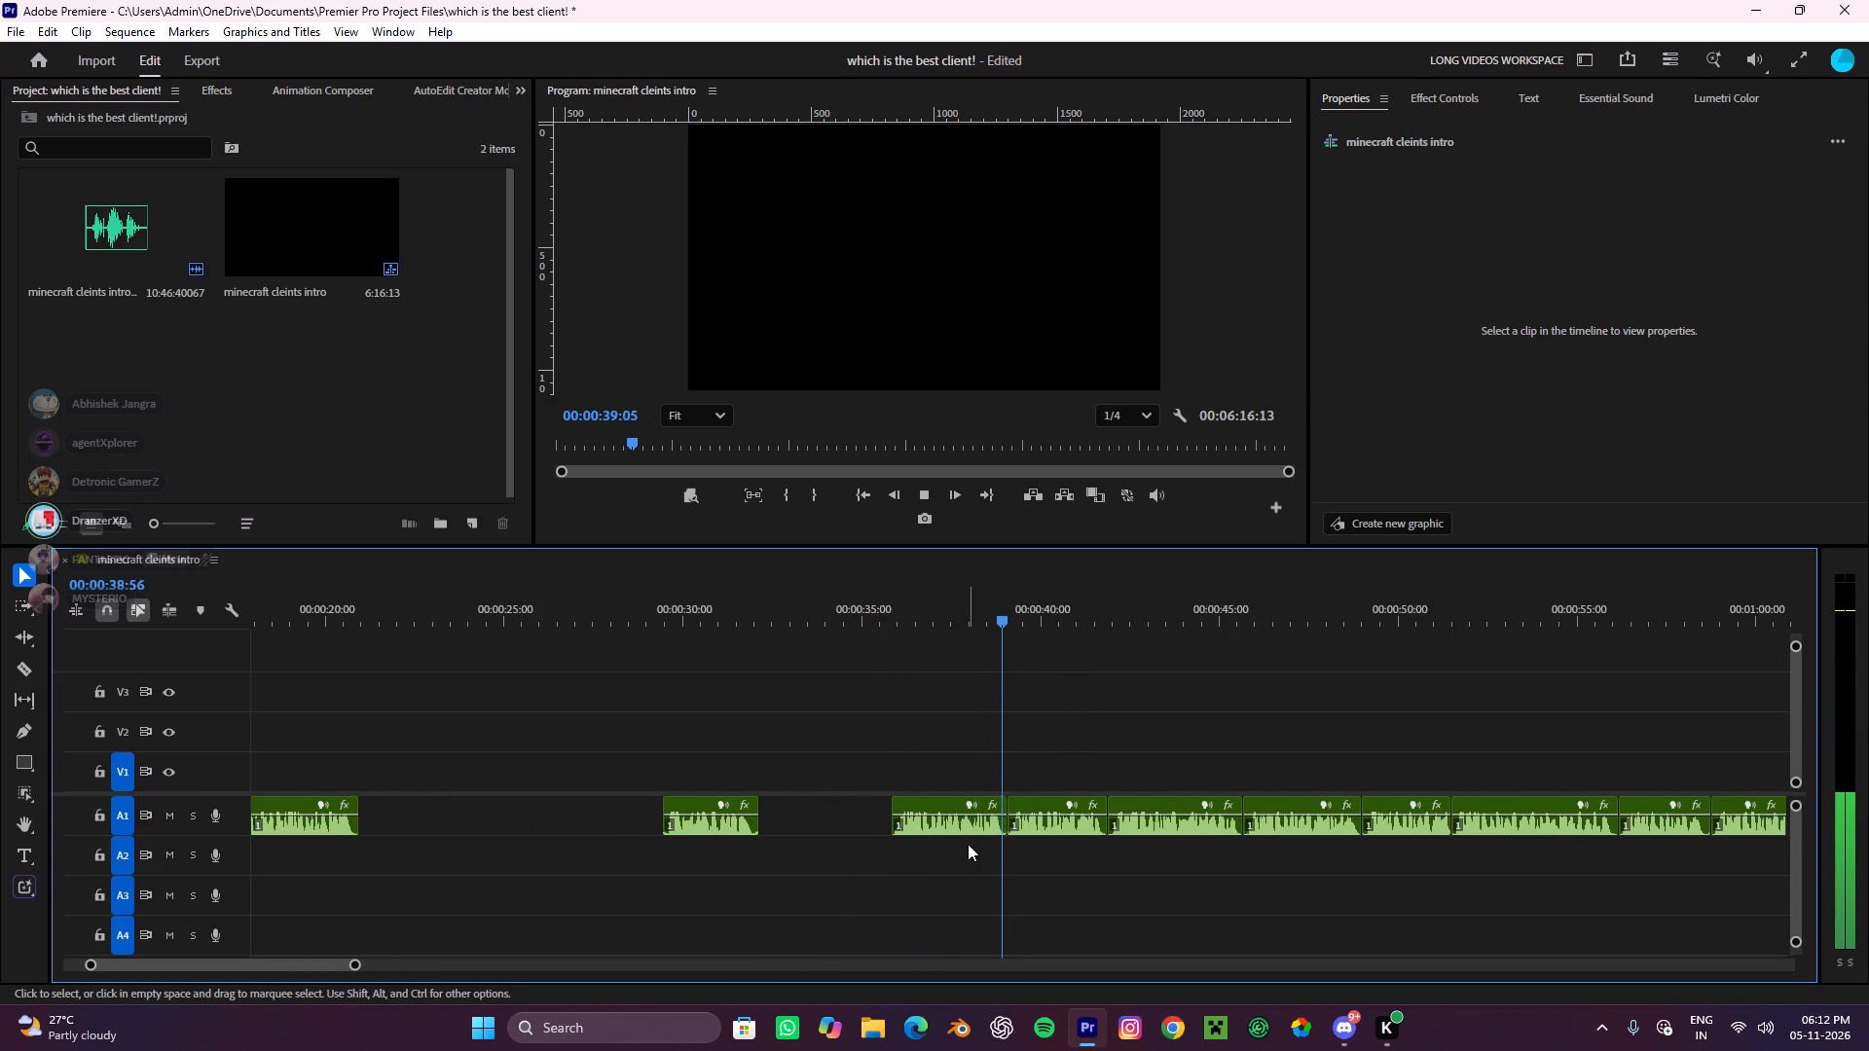
Cut the next two A1 voiceover clips, spanning about 35.8 to 41.9 seconds.
{"action": "scroll", "coordinate": [968, 844], "scroll_direction": "down", "scroll_amount": 2}
{"action": "left_click_drag", "start_coordinate": [888, 880], "coordinate": [861, 795]}
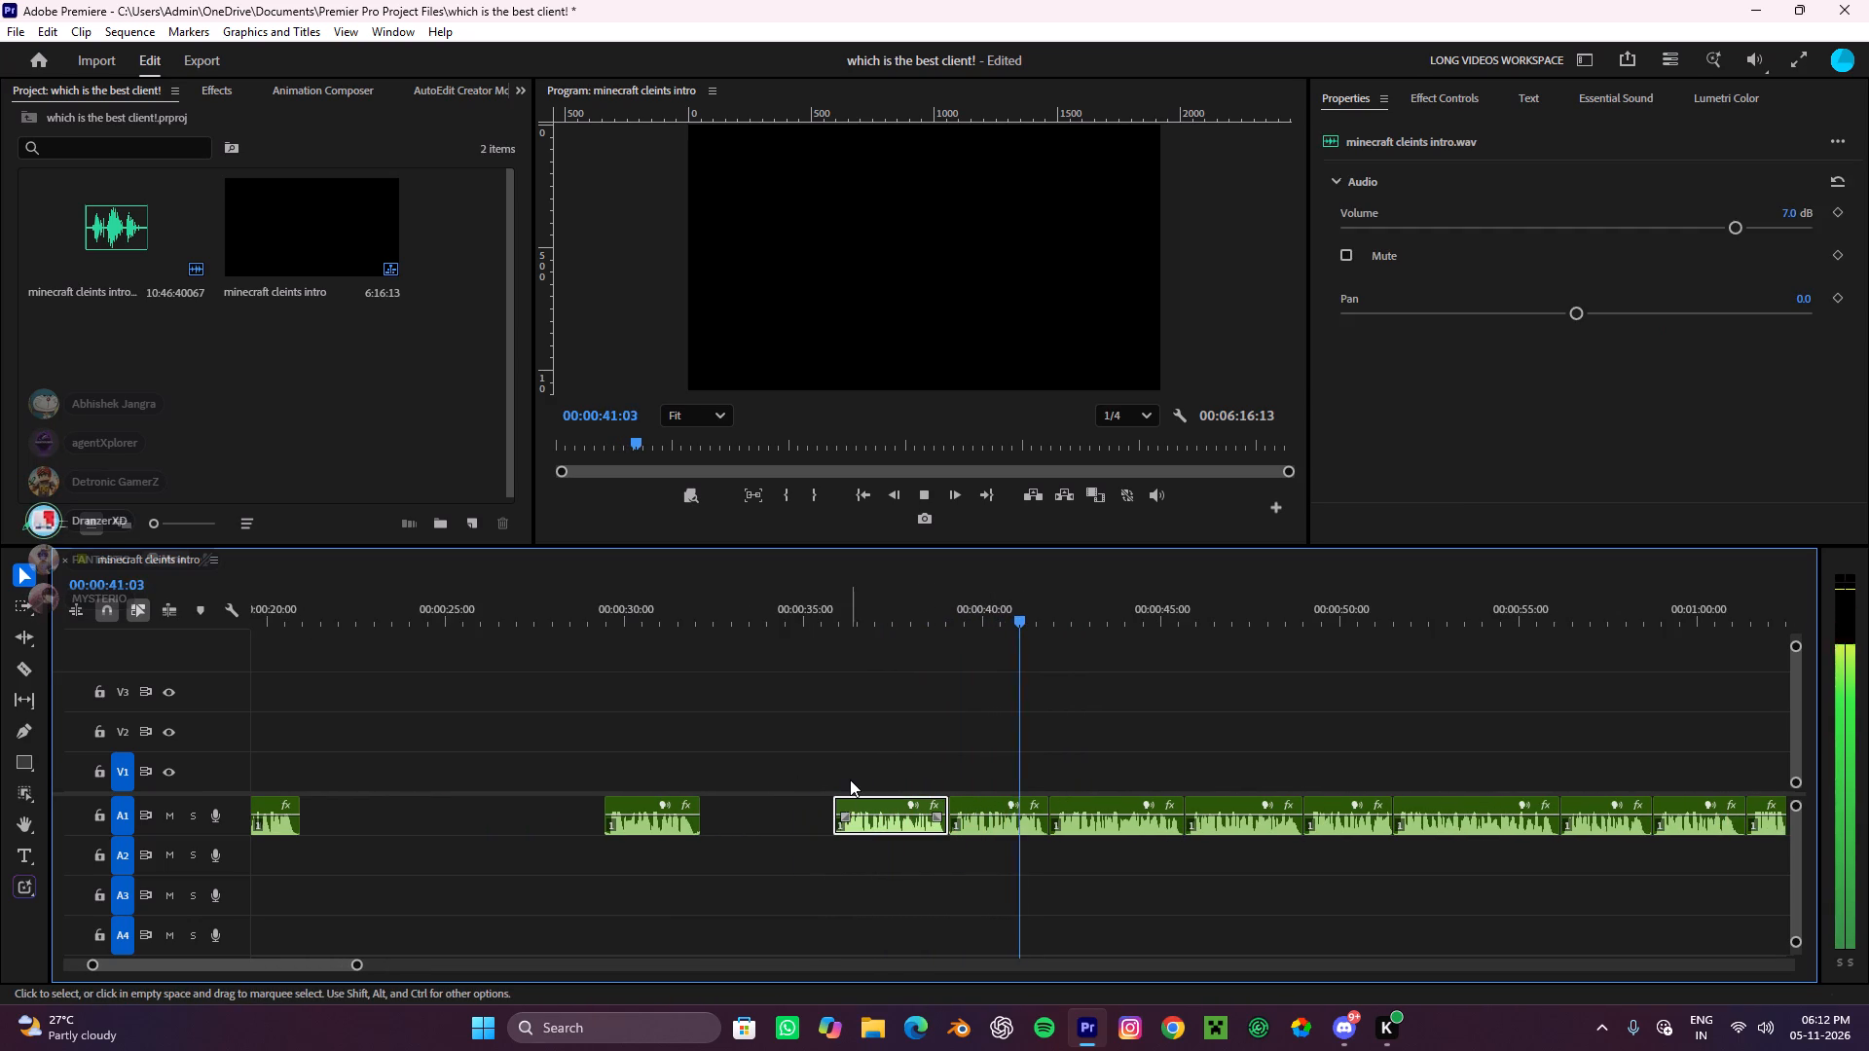
{"action": "key", "text": "ctrl+x"}
{"action": "scroll", "coordinate": [883, 788], "scroll_direction": "down", "scroll_amount": 3}
{"action": "left_click_drag", "start_coordinate": [929, 869], "coordinate": [890, 797]}
{"action": "key", "text": "ctrl+x"}
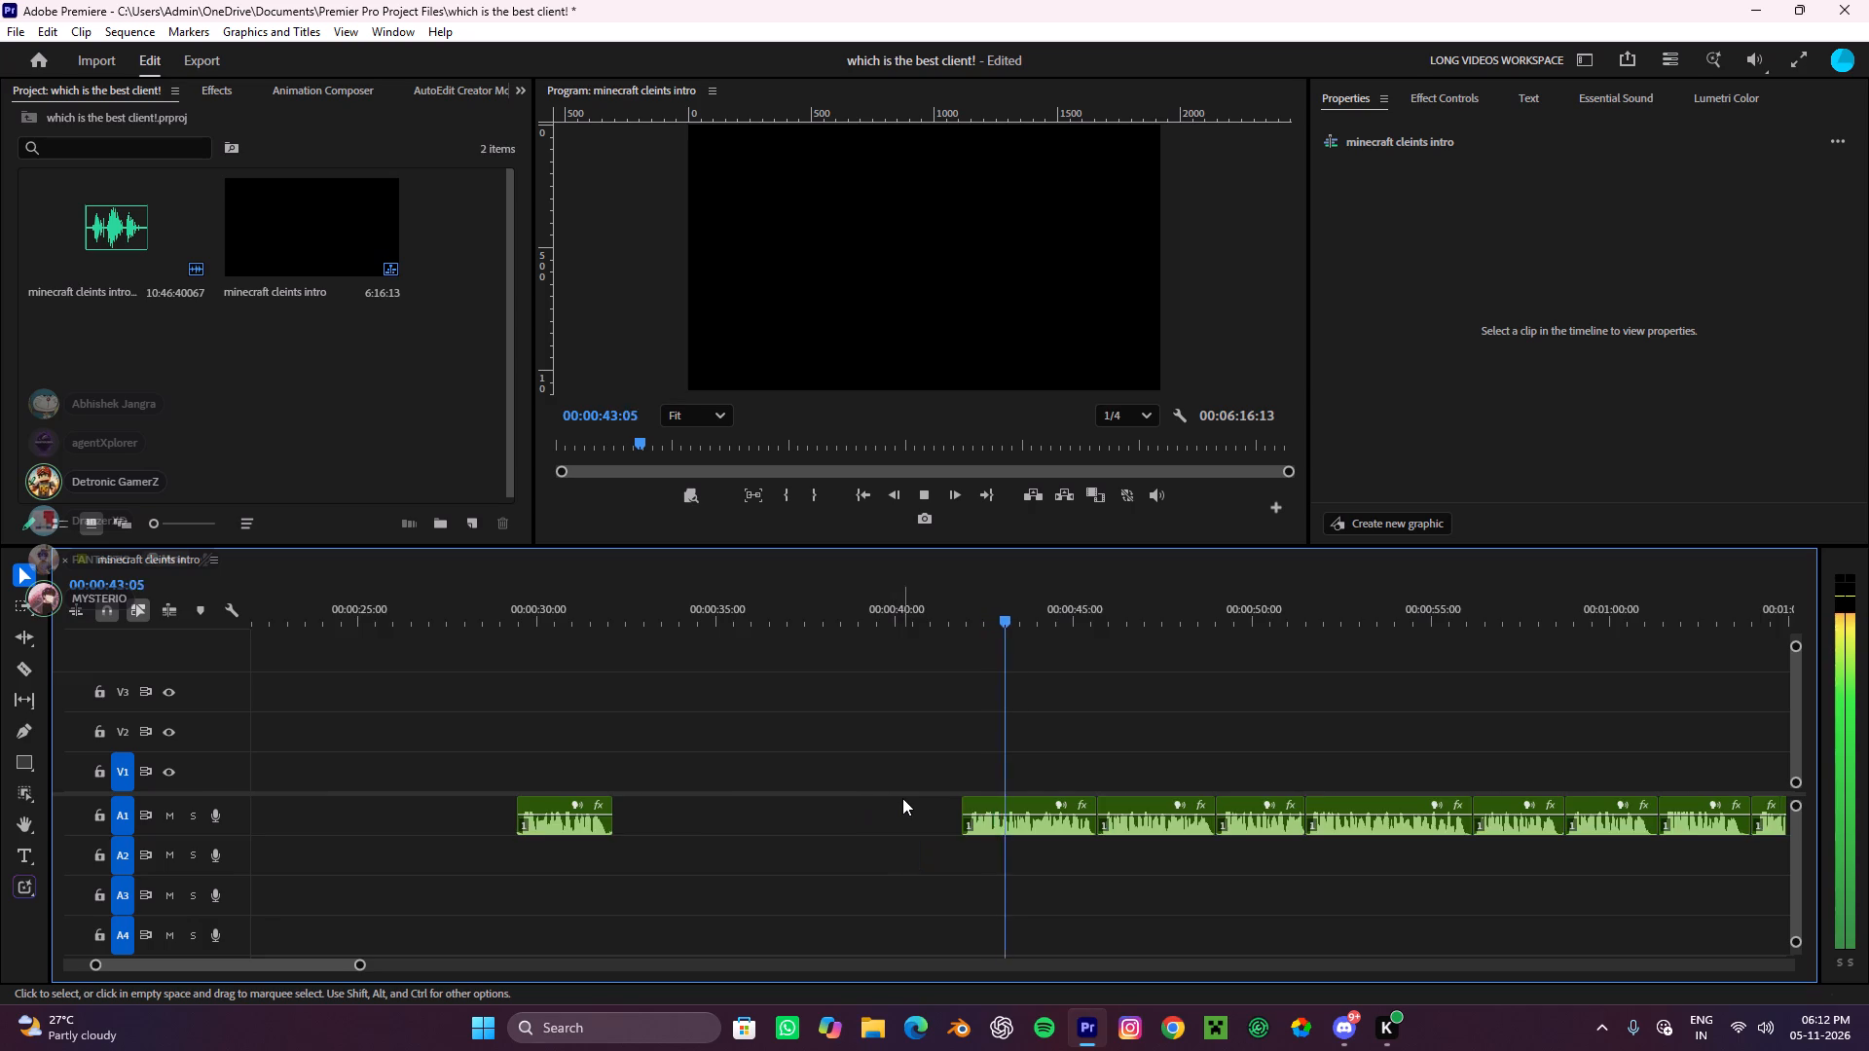
Cut the next three A1 voiceover clips, spanning about 41.9 to 51.5 seconds, as the audio plays.
{"action": "scroll", "coordinate": [902, 798], "scroll_direction": "up", "scroll_amount": 4}
{"action": "scroll", "coordinate": [902, 798], "scroll_direction": "down", "scroll_amount": 8}
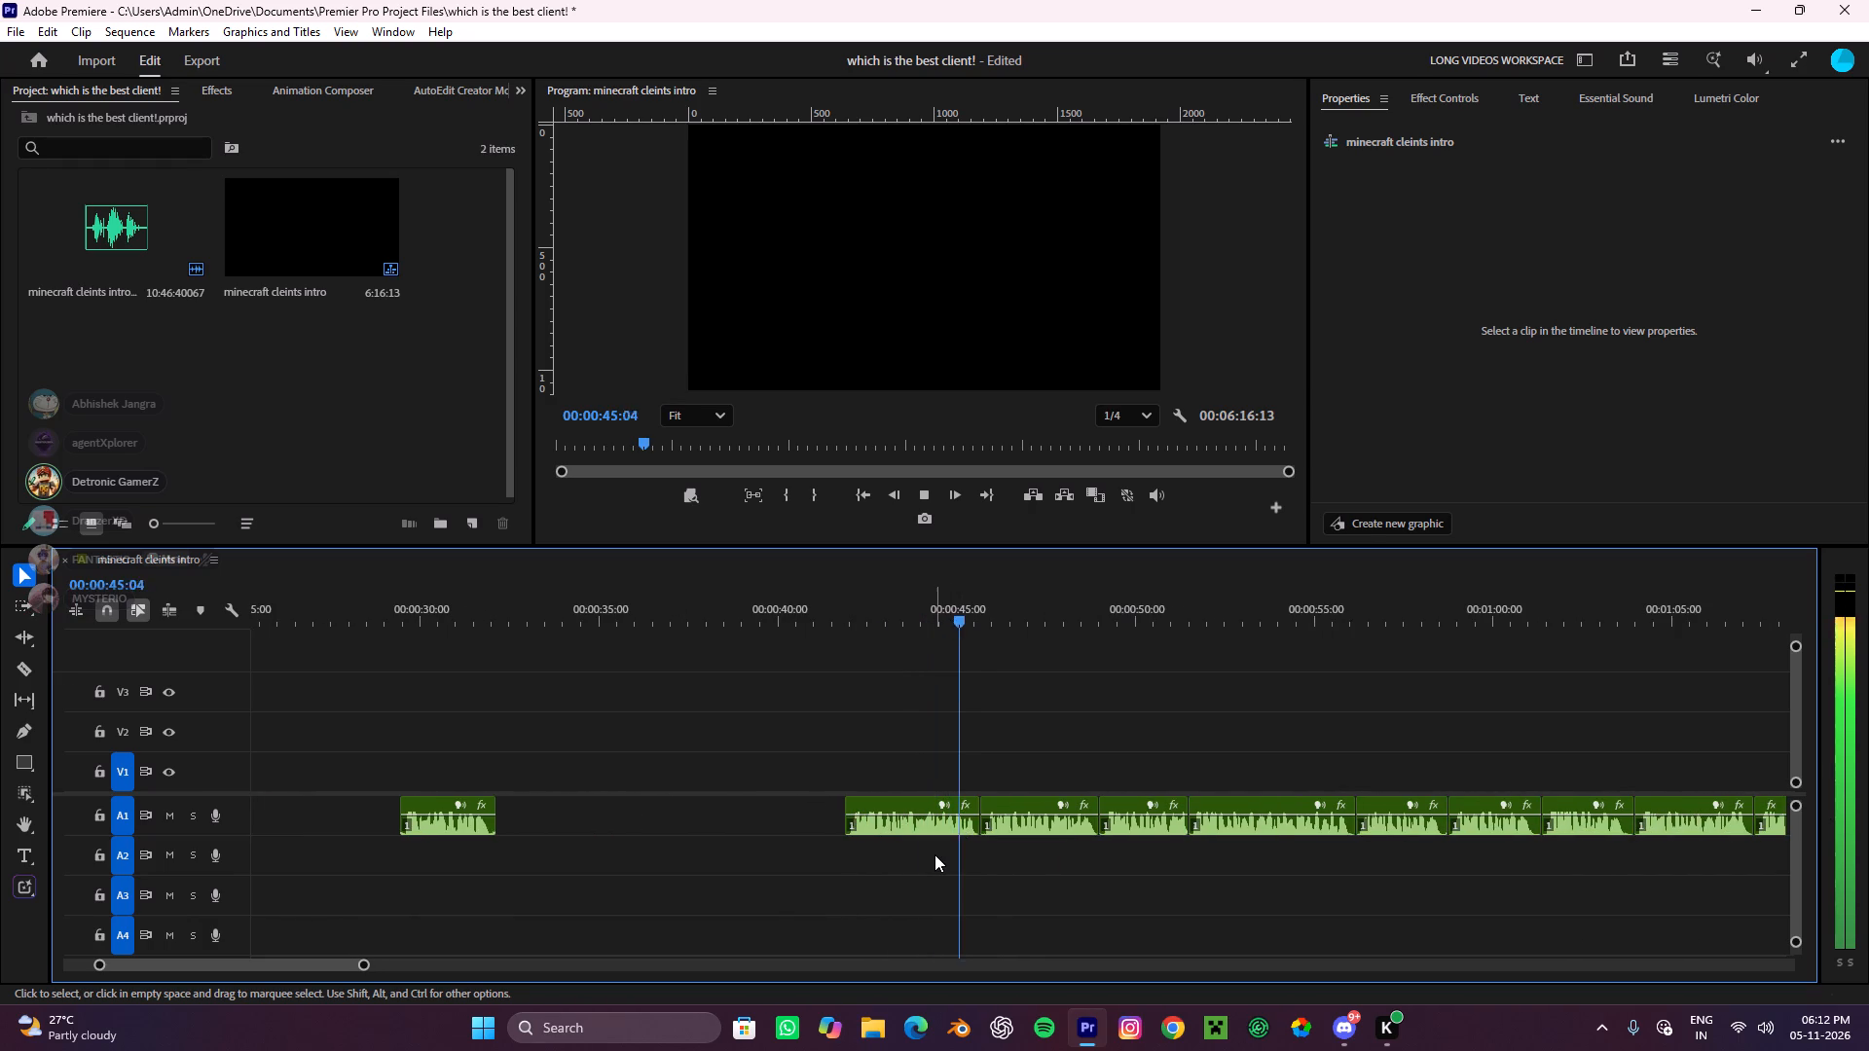
{"action": "left_click_drag", "start_coordinate": [932, 864], "coordinate": [883, 799]}
{"action": "key", "text": "ctrl+x"}
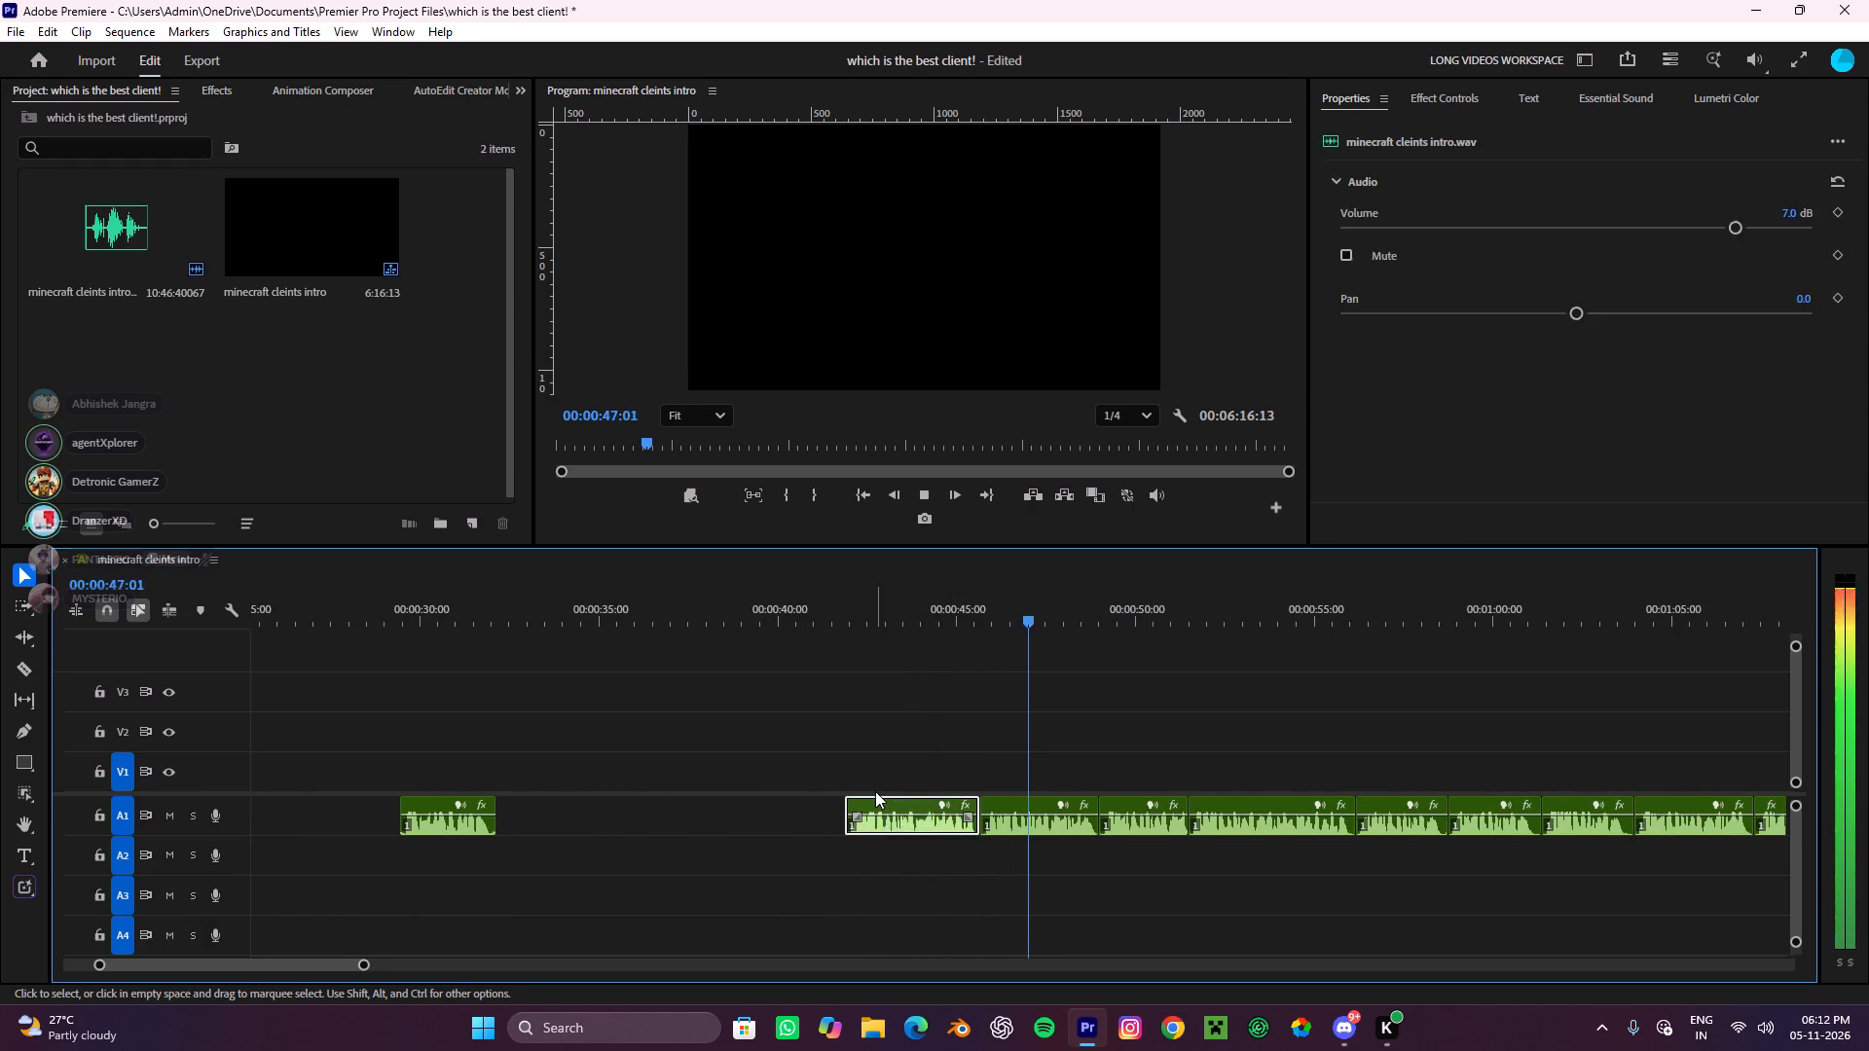
{"action": "scroll", "coordinate": [875, 791], "scroll_direction": "down", "scroll_amount": 4}
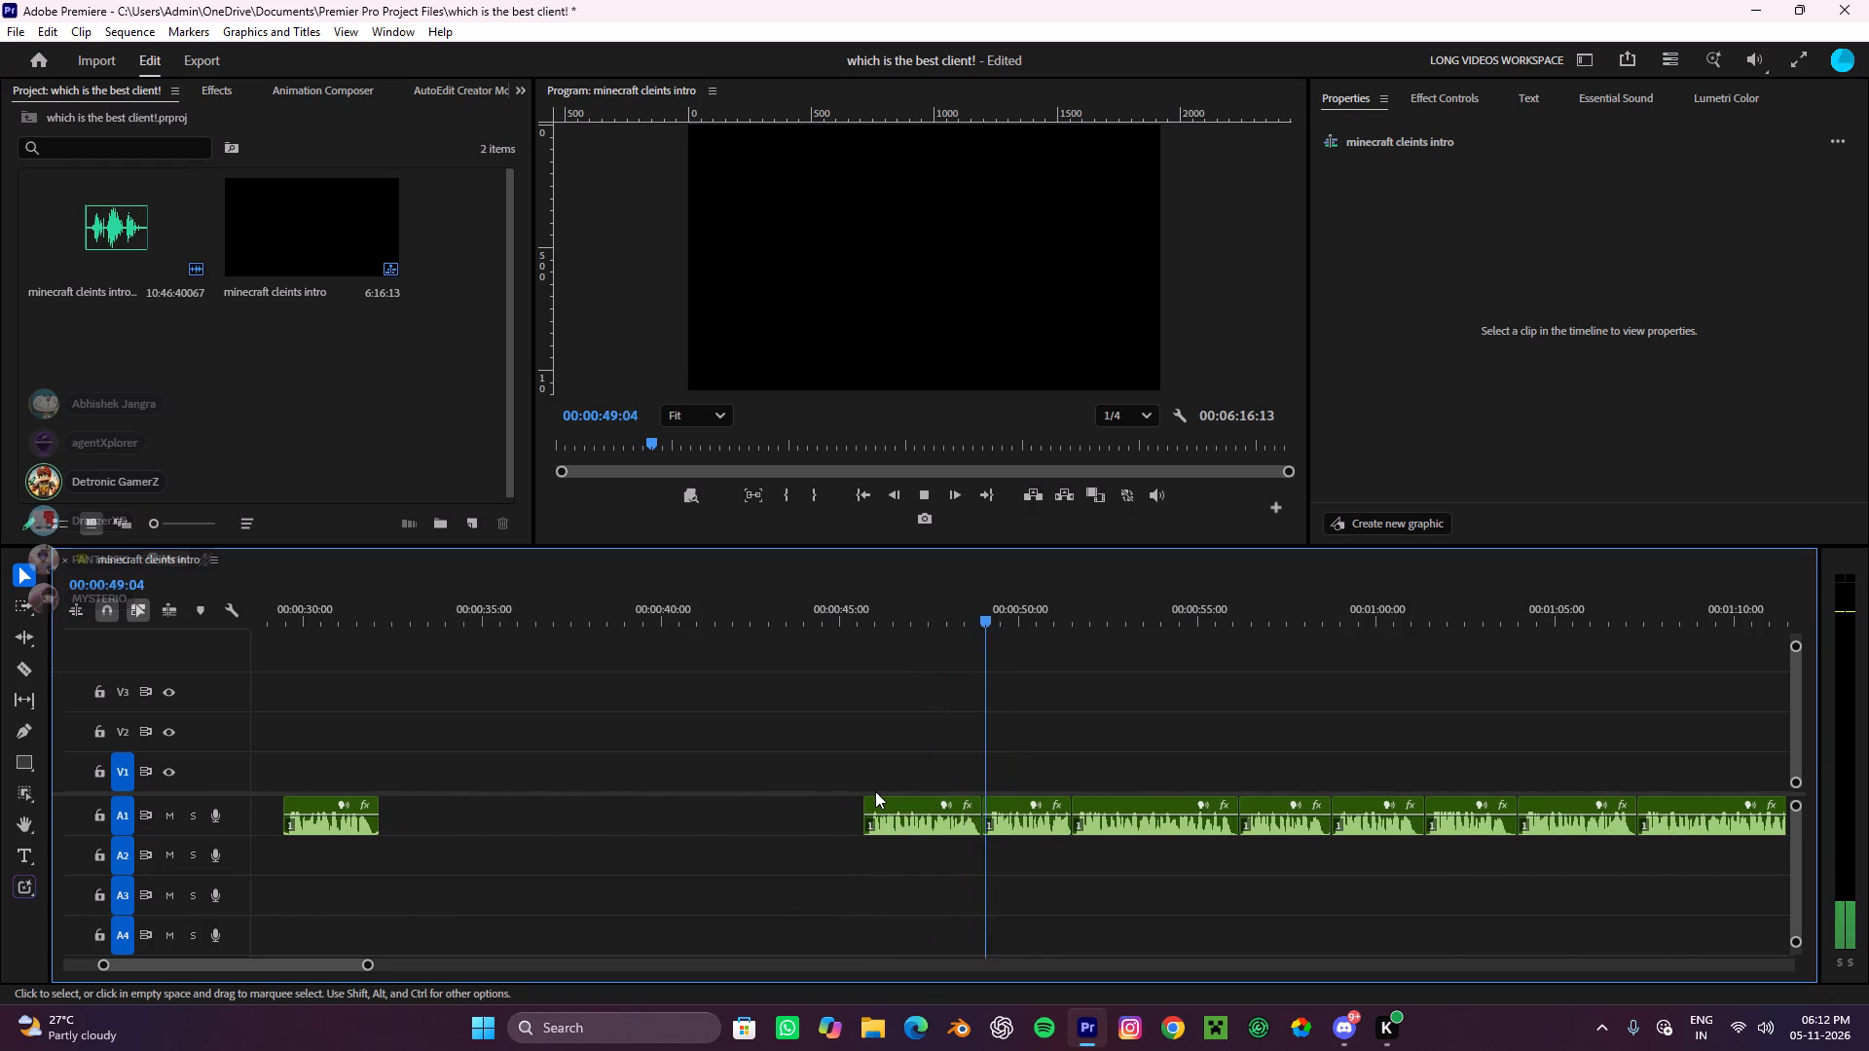
{"action": "left_click_drag", "start_coordinate": [936, 869], "coordinate": [893, 819]}
{"action": "key", "text": "ctrl+x"}
{"action": "scroll", "coordinate": [873, 789], "scroll_direction": "down", "scroll_amount": 4}
{"action": "left_click_drag", "start_coordinate": [916, 869], "coordinate": [878, 799]}
{"action": "key", "text": "ctrl+x"}
Listen on and cut the next two A1 voiceover clips, spanning about 51.5 to 58.8 seconds.
{"action": "scroll", "coordinate": [871, 790], "scroll_direction": "down", "scroll_amount": 4}
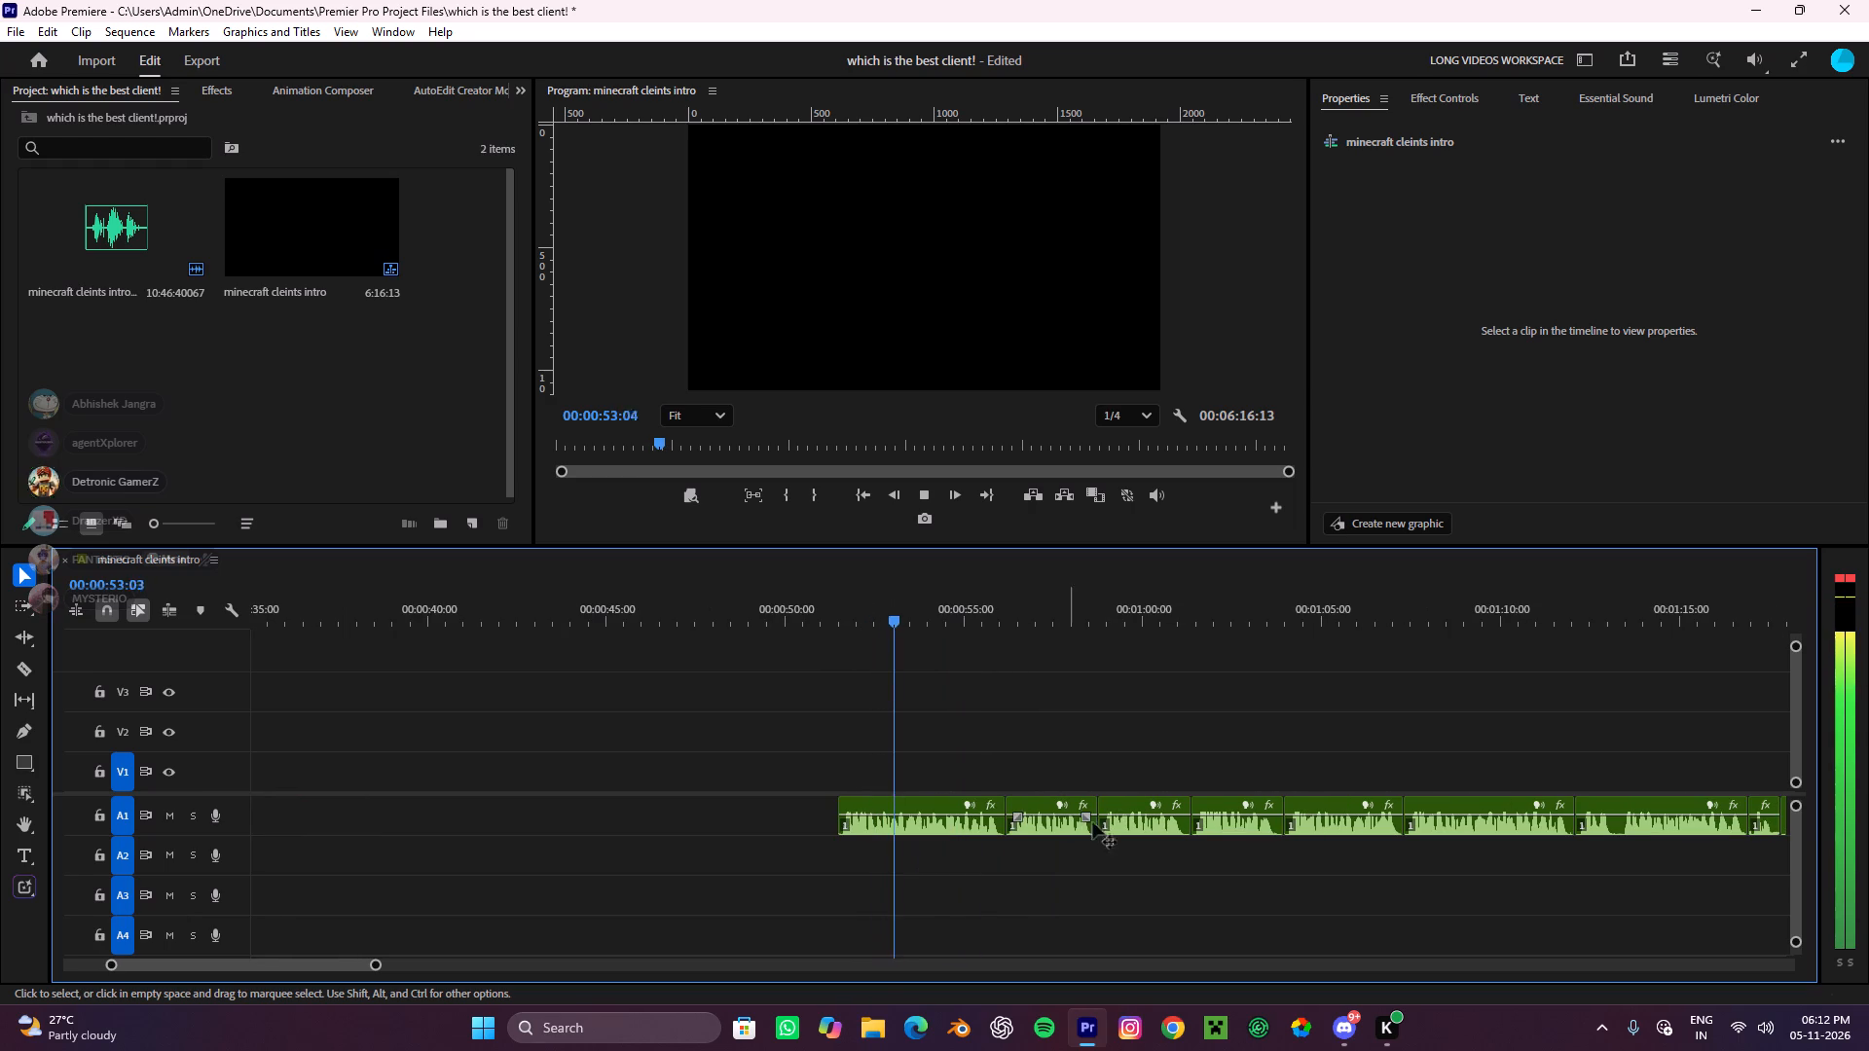
{"action": "scroll", "coordinate": [1085, 868], "scroll_direction": "down", "scroll_amount": 3, "text": "alt"}
{"action": "scroll", "coordinate": [1077, 868], "scroll_direction": "up", "scroll_amount": 4, "text": "alt"}
{"action": "scroll", "coordinate": [1077, 868], "scroll_direction": "down", "scroll_amount": 5}
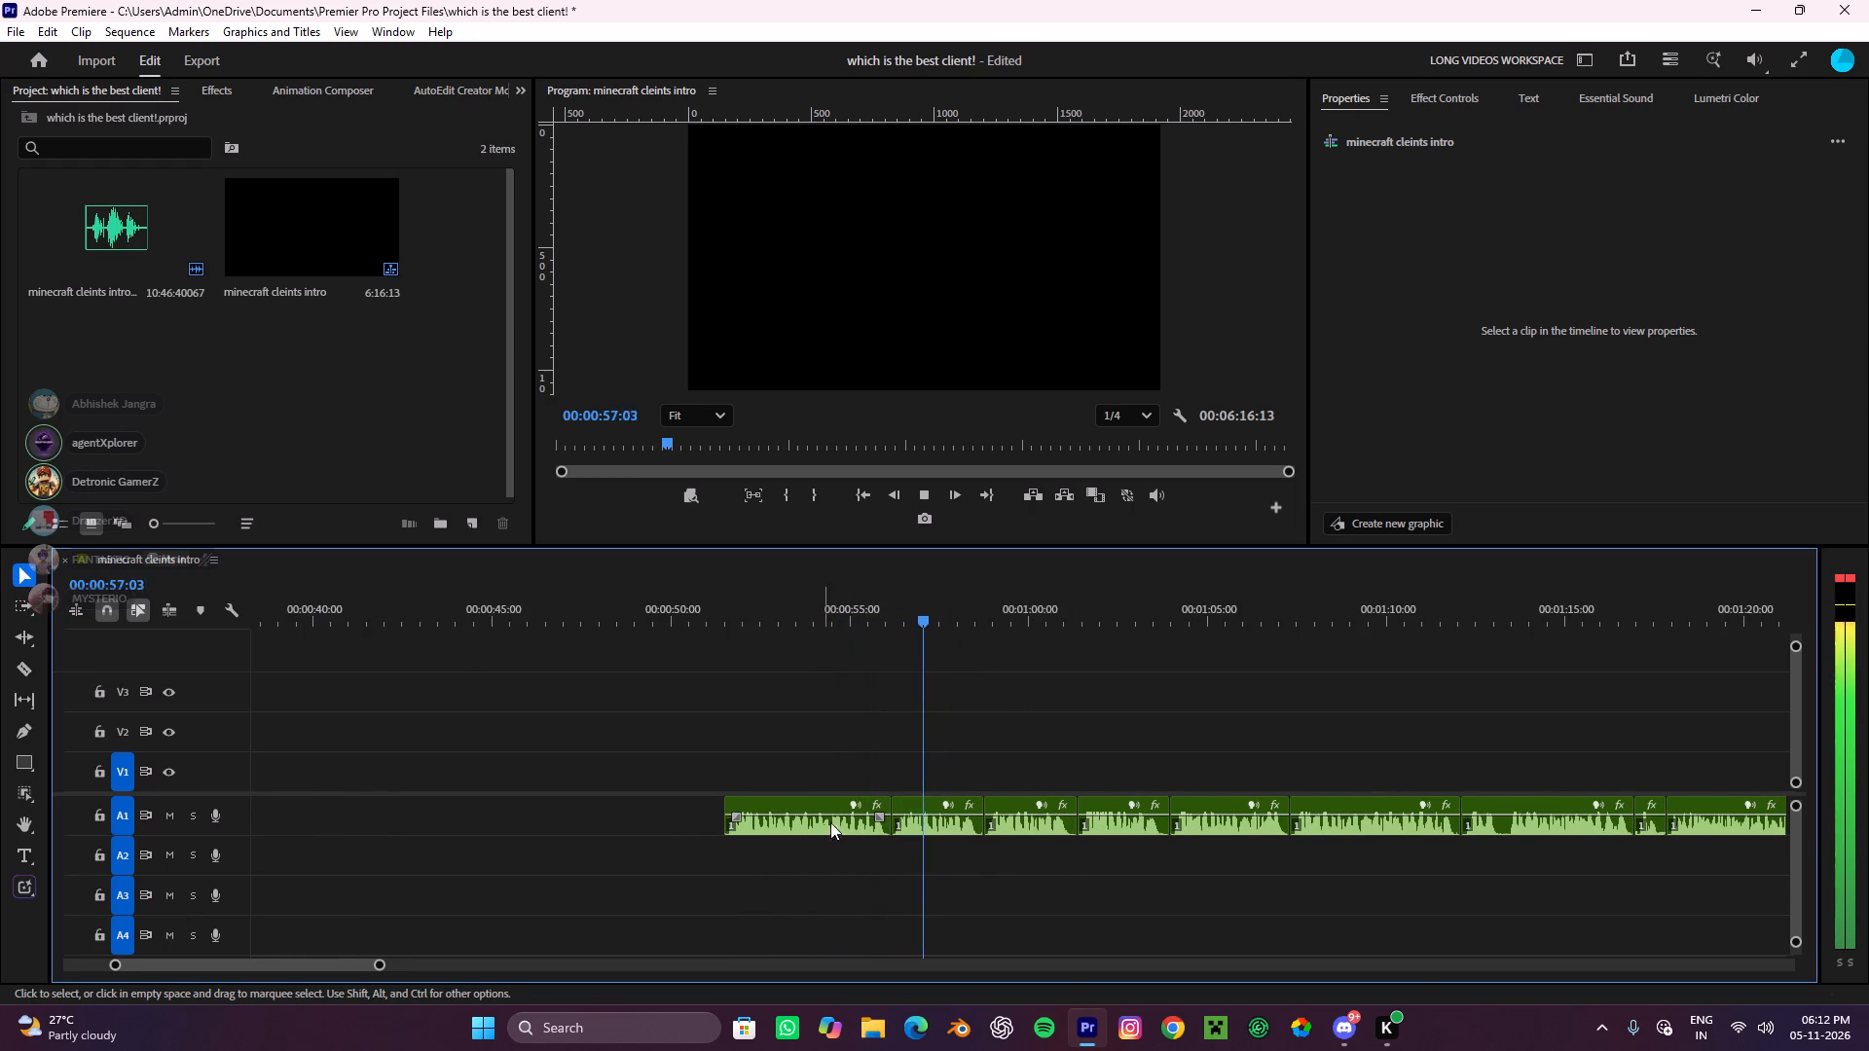
{"action": "scroll", "coordinate": [945, 821], "scroll_direction": "down", "scroll_amount": 3}
{"action": "left_click_drag", "start_coordinate": [746, 881], "coordinate": [701, 813]}
{"action": "key", "text": "ctrl+x"}
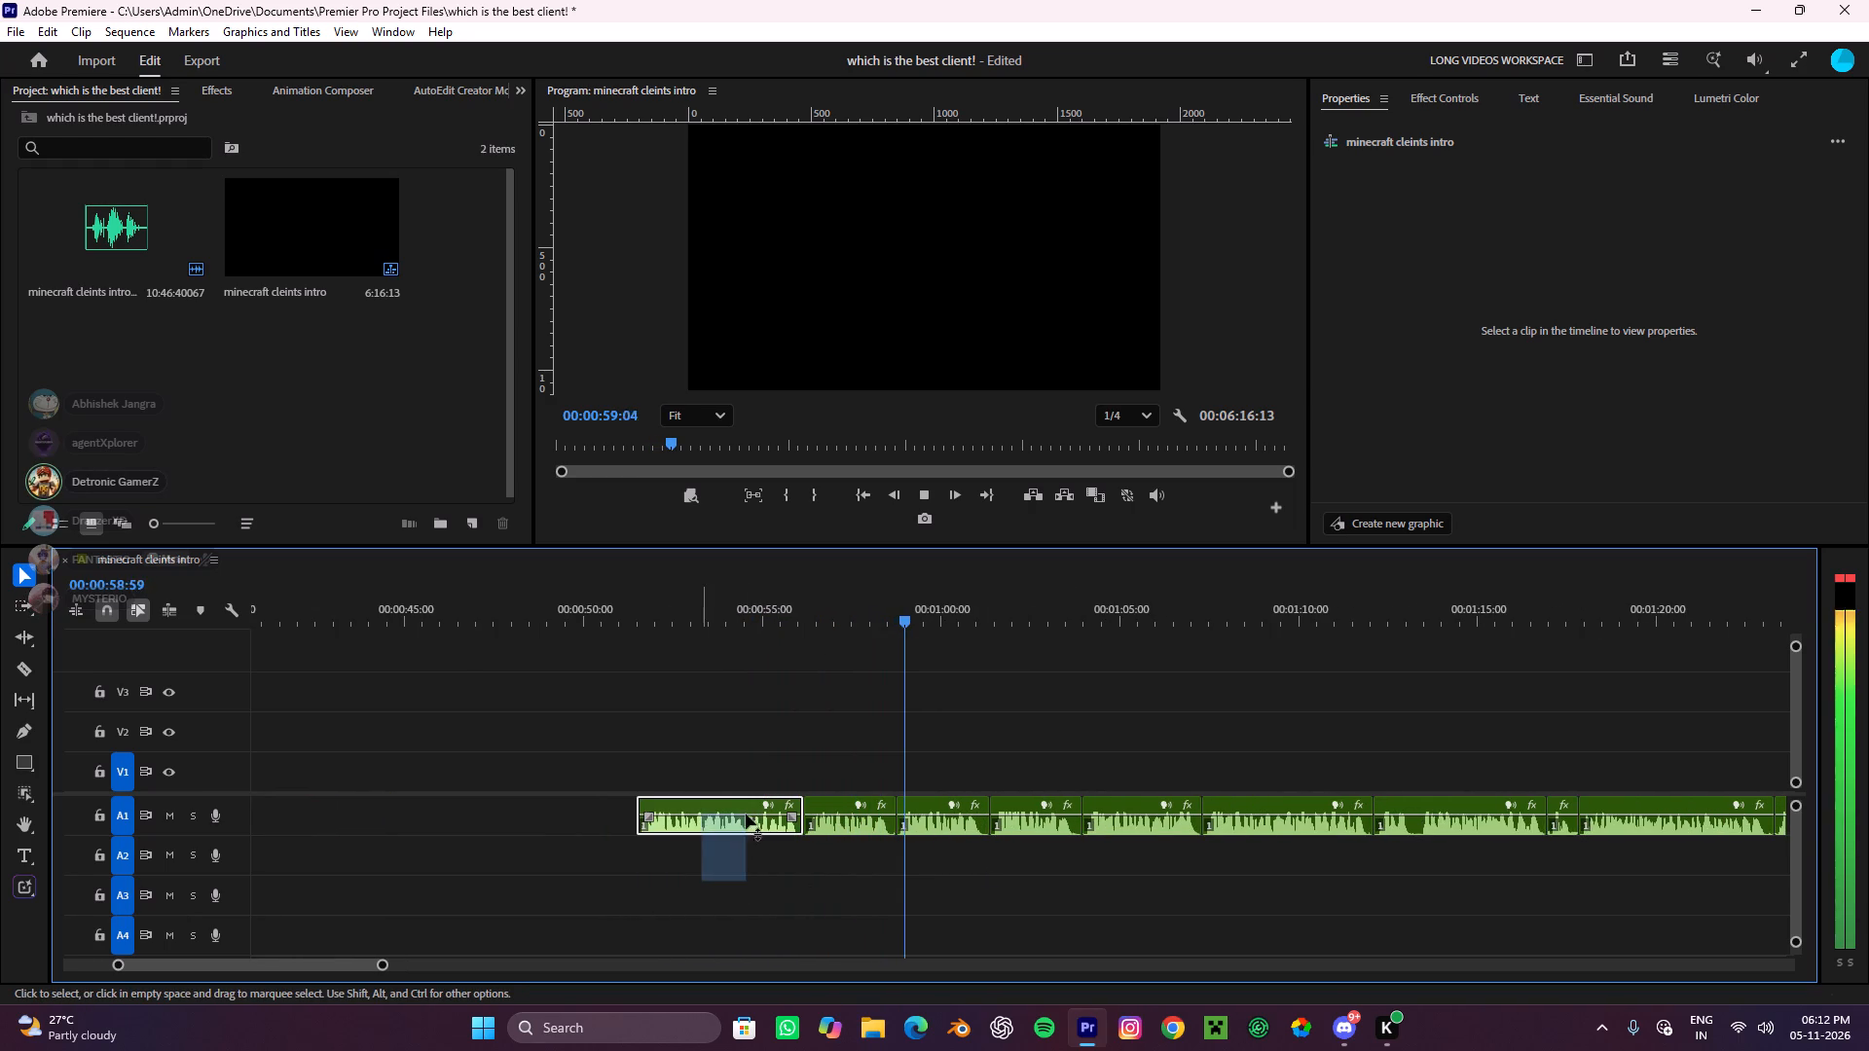
{"action": "left_click_drag", "start_coordinate": [851, 862], "coordinate": [756, 774]}
{"action": "key", "text": "ctrl+x"}
Skip playback ahead to about 00:01:07 and cut the three A1 clips between about 58.8 seconds and that point.
{"action": "scroll", "coordinate": [858, 857], "scroll_direction": "down", "scroll_amount": 4}
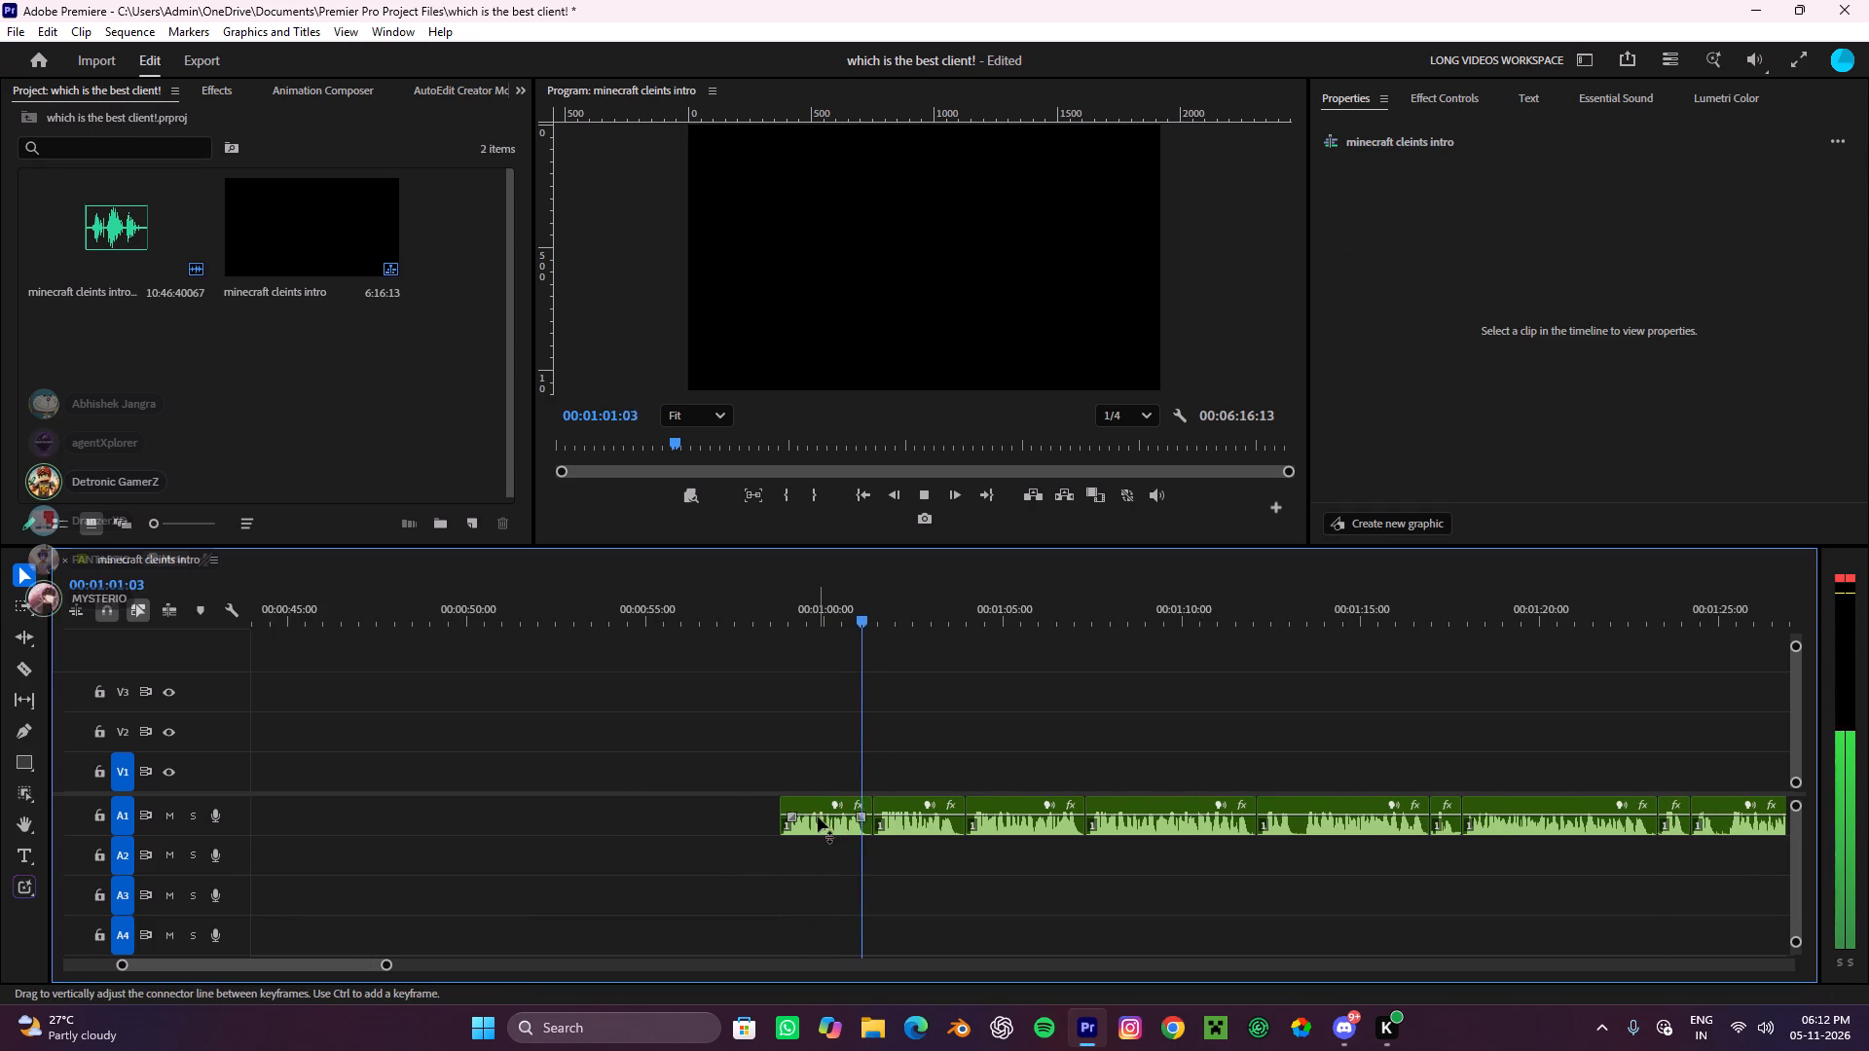
{"action": "left_click_drag", "start_coordinate": [912, 599], "coordinate": [1087, 779]}
{"action": "key", "text": "space"}
{"action": "left_click_drag", "start_coordinate": [1036, 874], "coordinate": [1028, 874]}
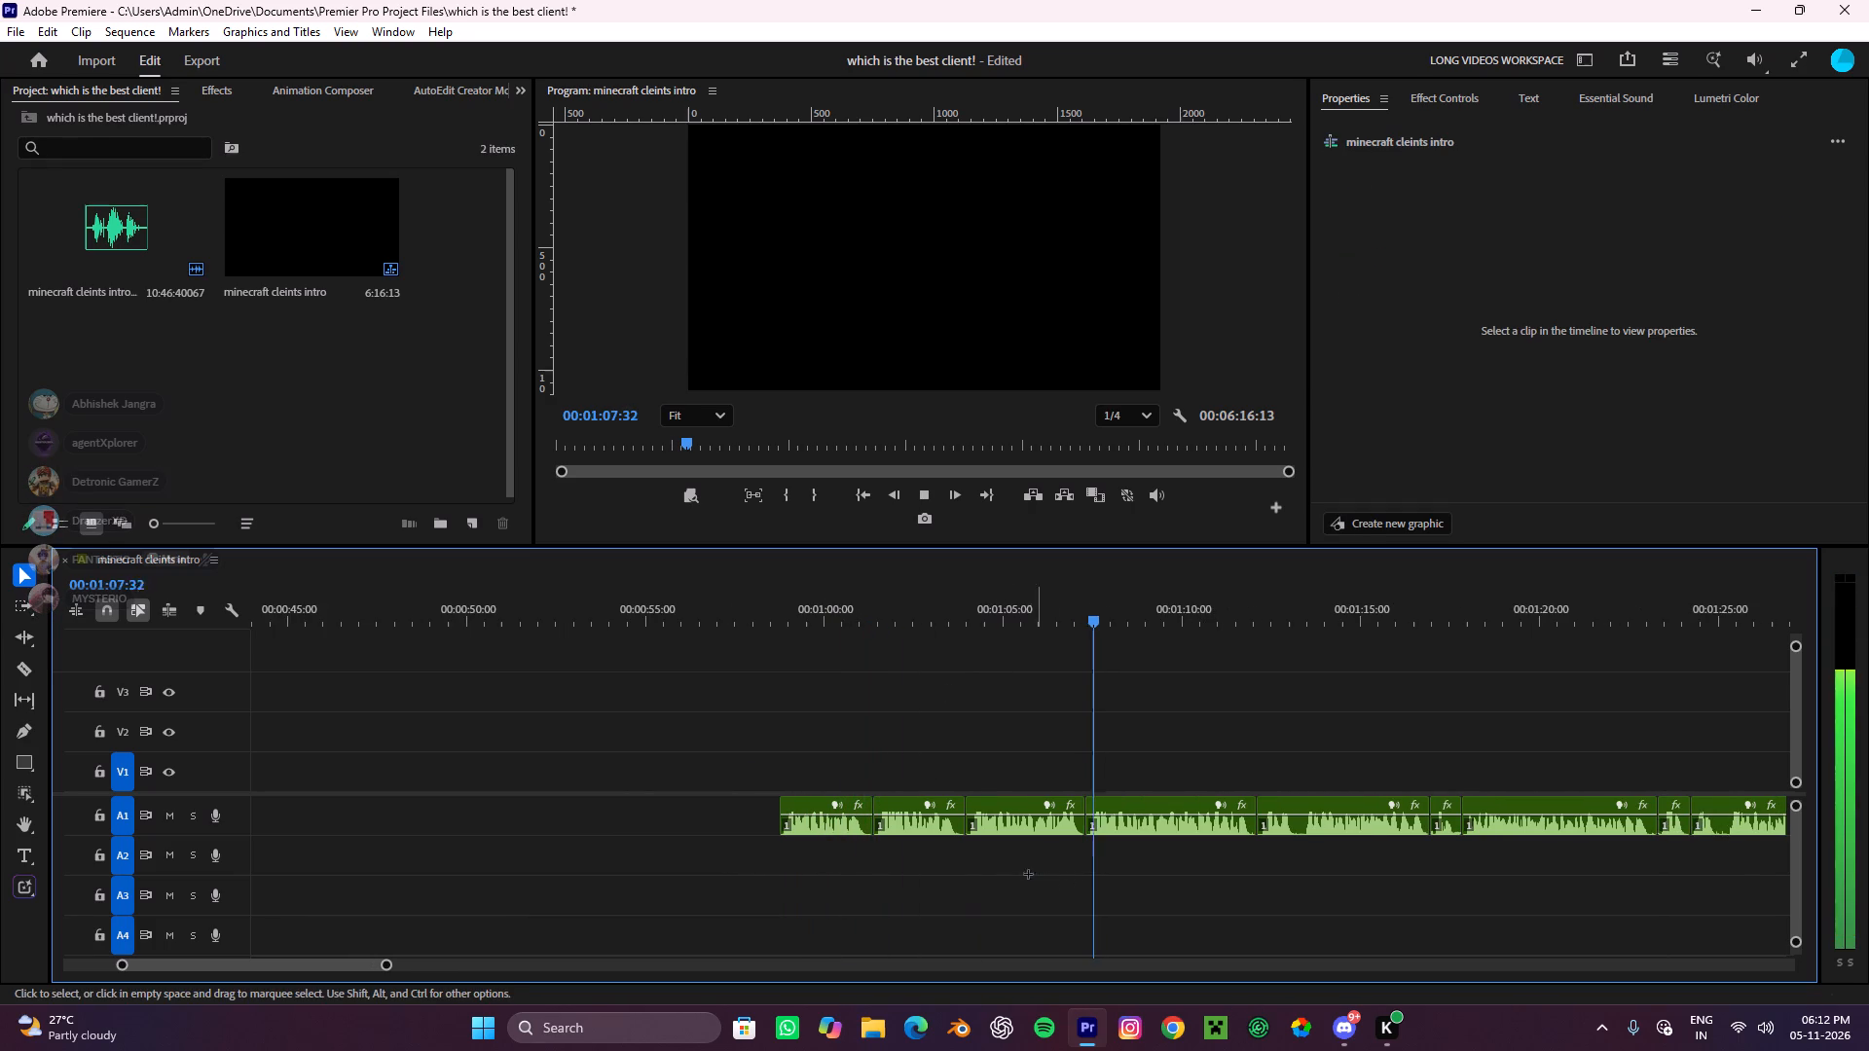
{"action": "left_click_drag", "start_coordinate": [1028, 874], "coordinate": [767, 779]}
{"action": "key", "text": "ctrl+x"}
Listen on from about 00:01:07, split the A1 clip at about 1:13.4 and cut its opening portion from about 1:12.1.
{"action": "scroll", "coordinate": [833, 743], "scroll_direction": "down", "scroll_amount": 8}
{"action": "scroll", "coordinate": [1058, 755], "scroll_direction": "down", "scroll_amount": 4, "text": "alt"}
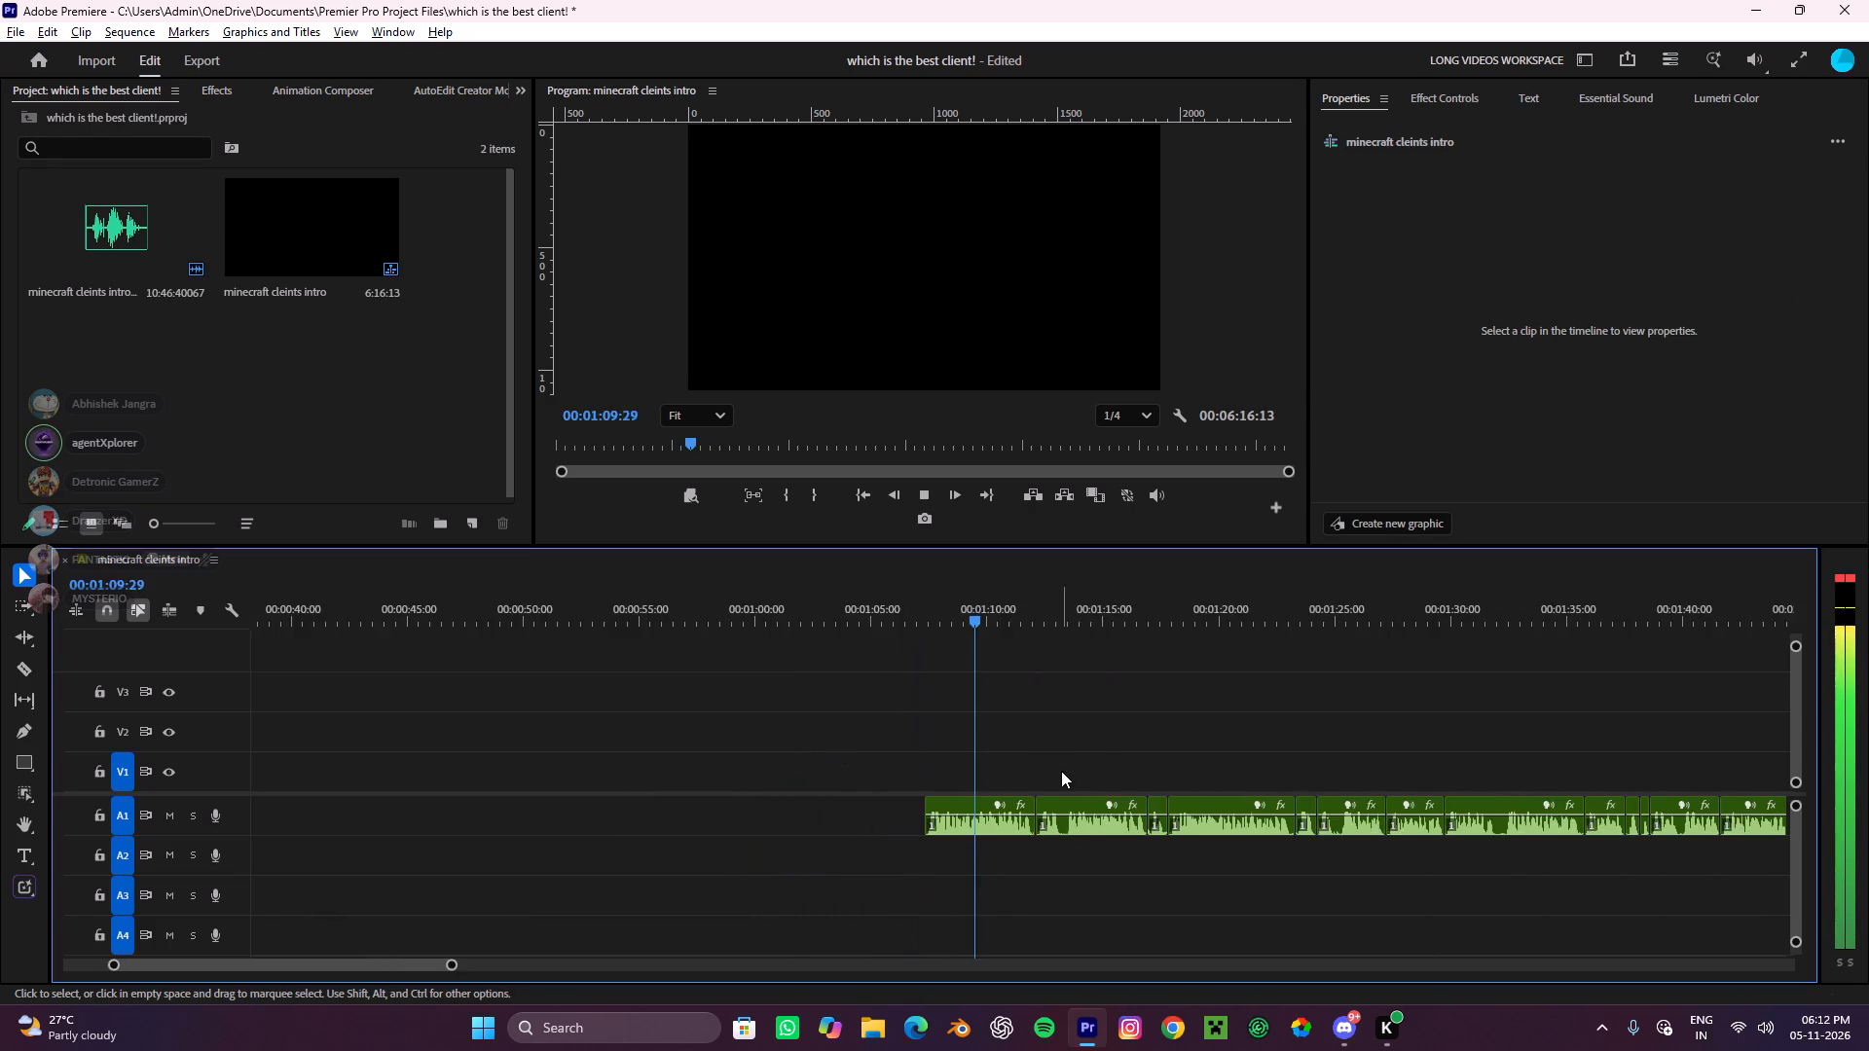
{"action": "scroll", "coordinate": [1061, 771], "scroll_direction": "up", "scroll_amount": 4, "text": "alt"}
{"action": "scroll", "coordinate": [1061, 771], "scroll_direction": "down", "scroll_amount": 4}
{"action": "scroll", "coordinate": [1046, 779], "scroll_direction": "up", "scroll_amount": 4, "text": "alt"}
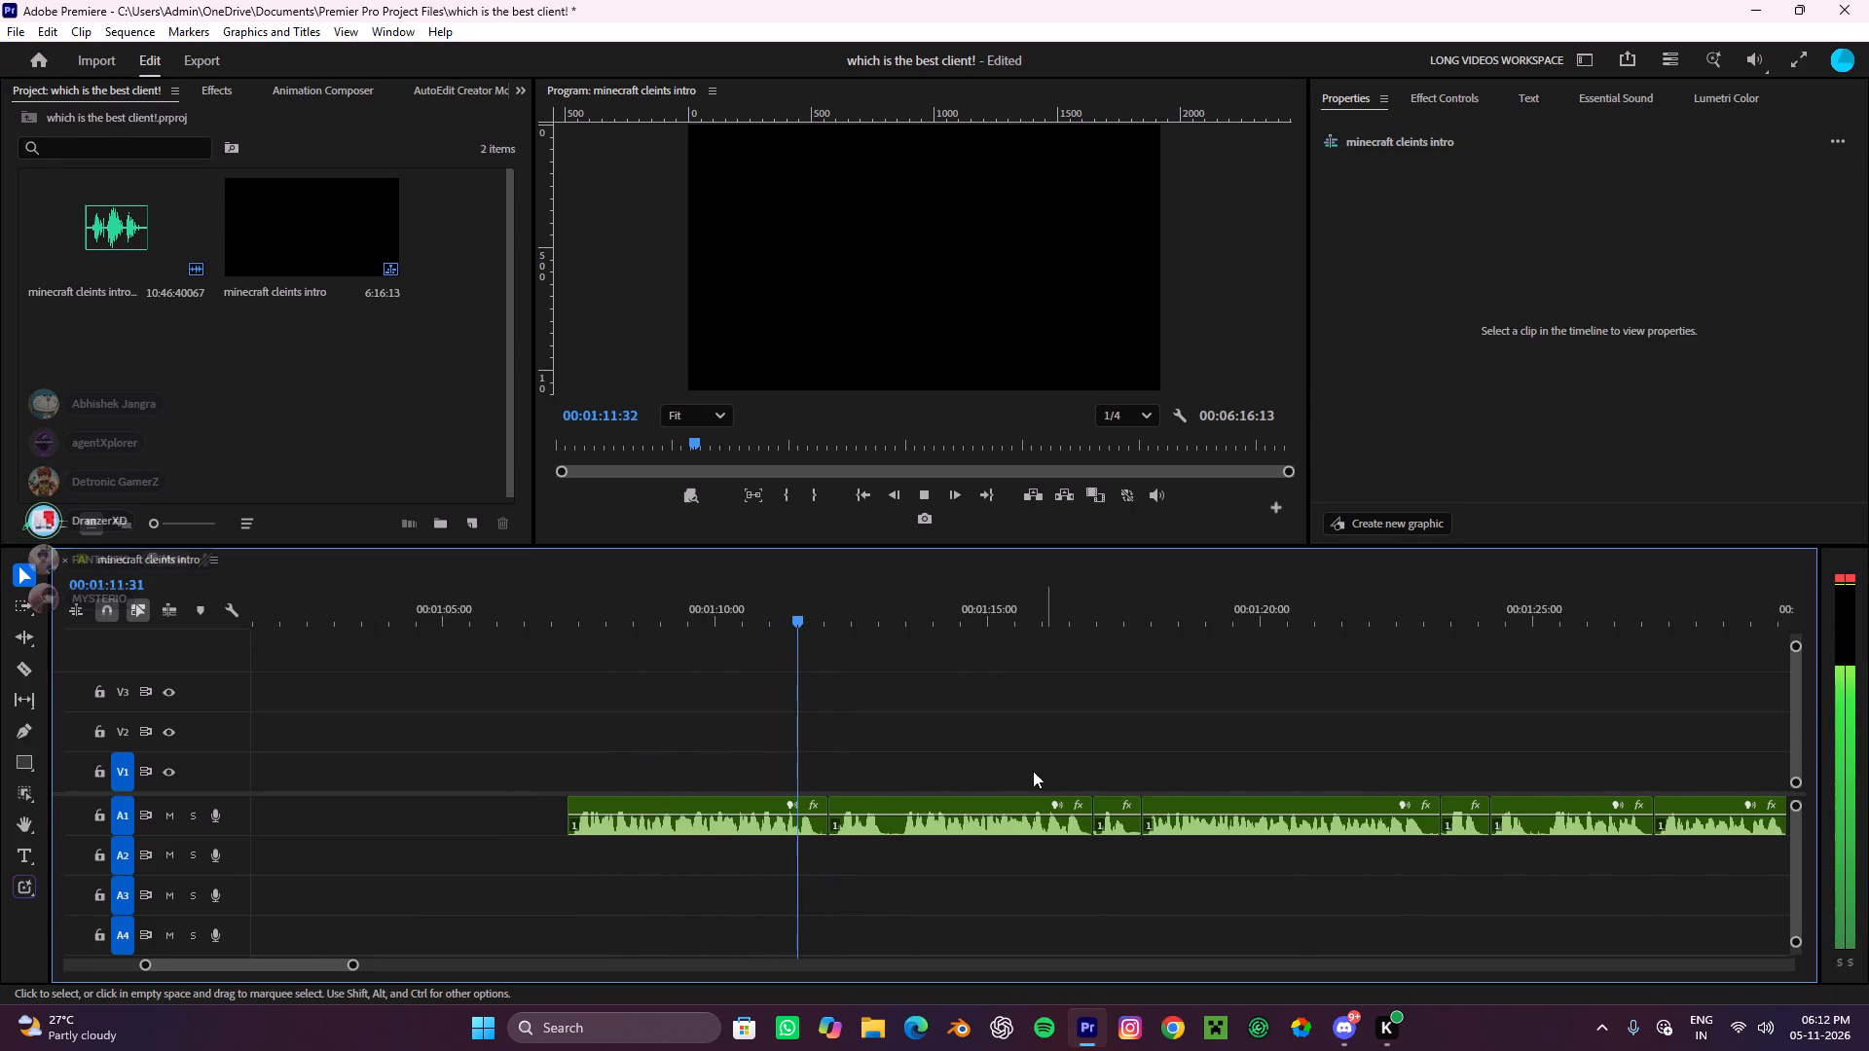
{"action": "key", "text": "space"}
{"action": "scroll", "coordinate": [897, 791], "scroll_direction": "up", "scroll_amount": 3, "text": "alt"}
{"action": "key", "text": "space"}
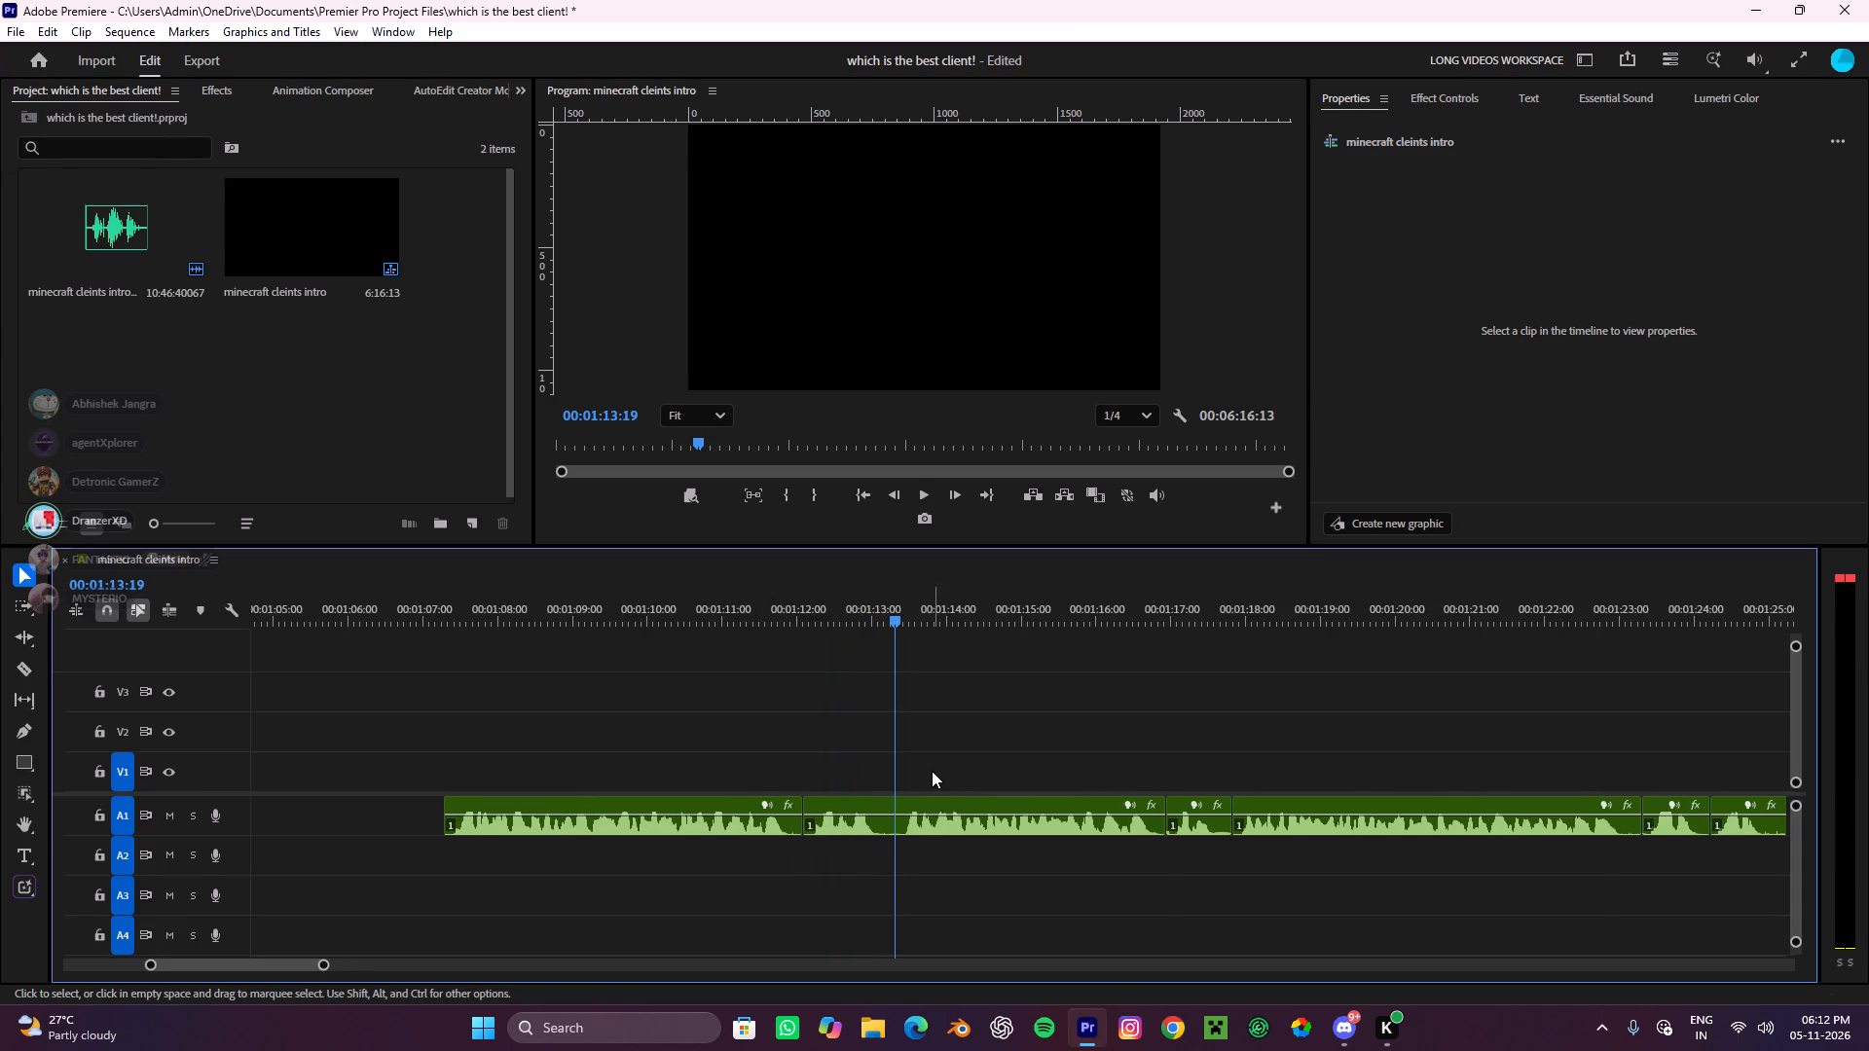
{"action": "scroll", "coordinate": [896, 786], "scroll_direction": "up", "scroll_amount": 8, "text": "alt"}
{"action": "key", "text": "c"}
{"action": "left_click", "coordinate": [911, 833]}
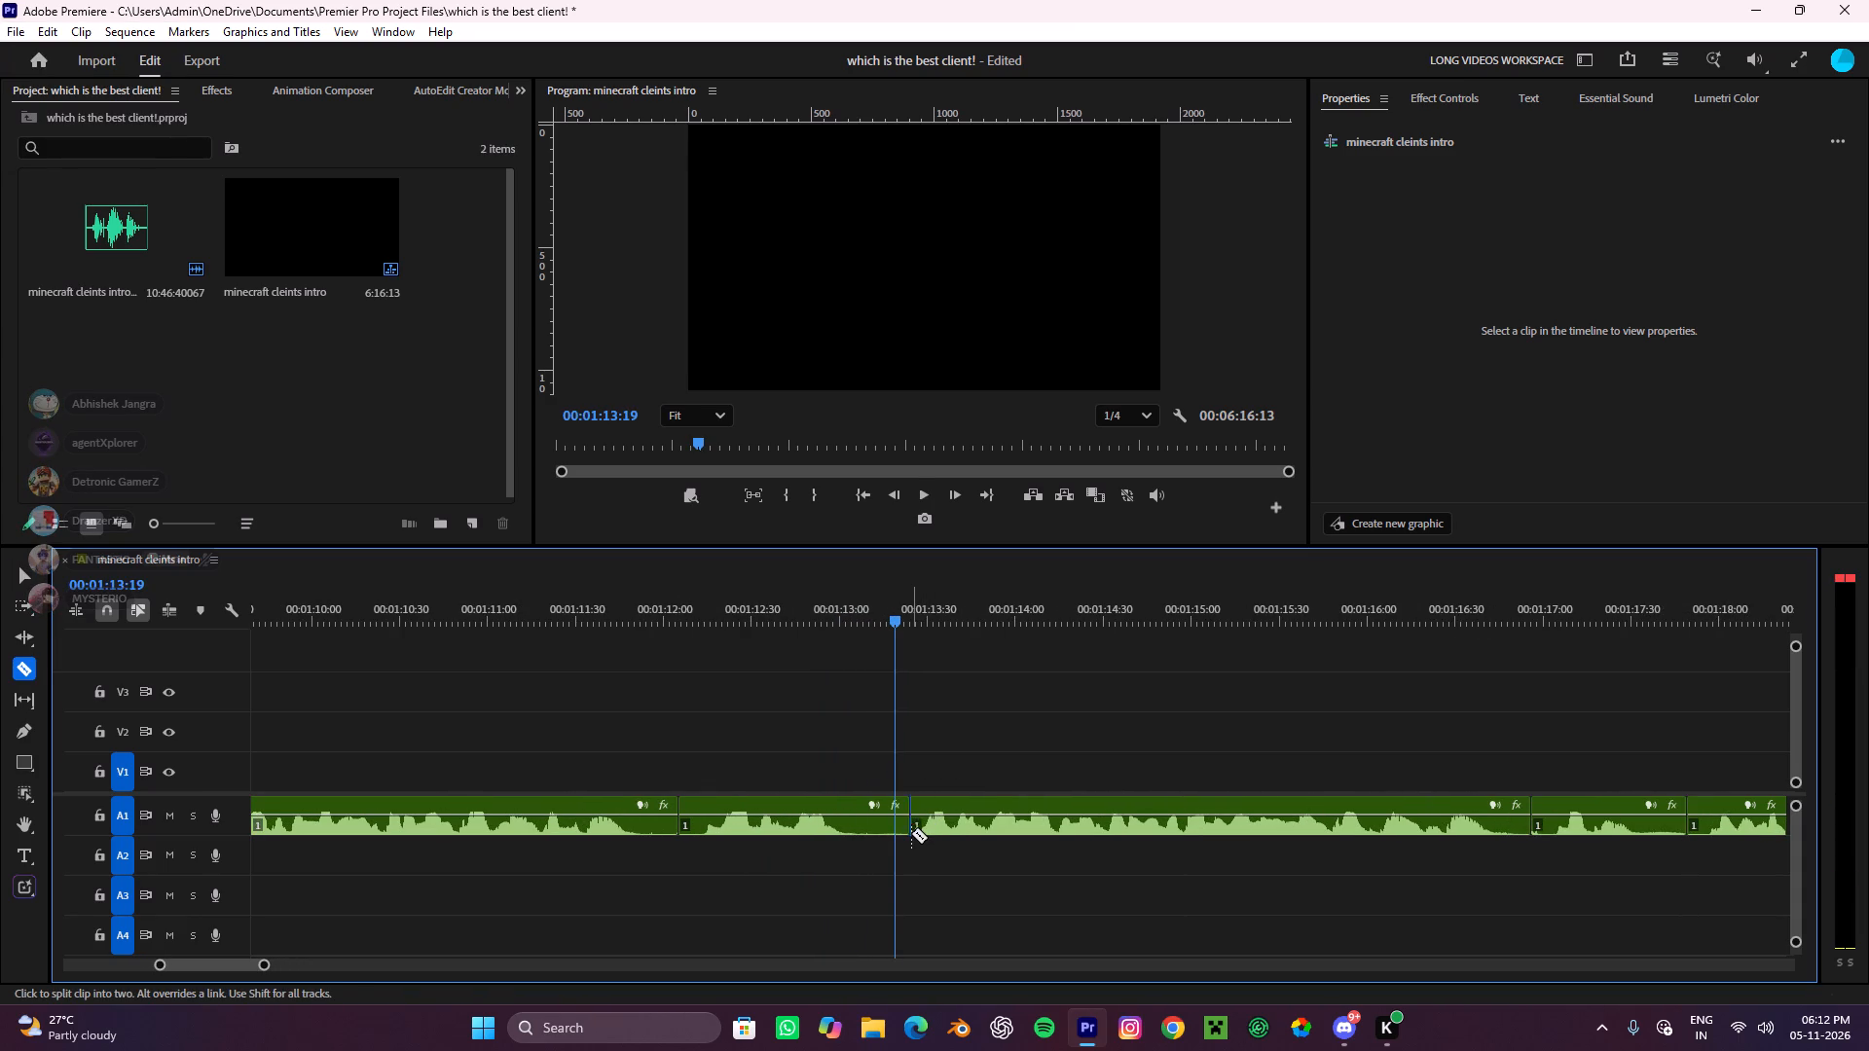
{"action": "key", "text": "v"}
{"action": "left_click_drag", "start_coordinate": [845, 879], "coordinate": [800, 741]}
{"action": "key", "text": "ctrl+x"}
Listen on and cut the short A1 voiceover clip spanning about 1:16.9 to 1:17.8.
{"action": "scroll", "coordinate": [821, 752], "scroll_direction": "down", "scroll_amount": 9, "text": "alt"}
{"action": "key", "text": "space"}
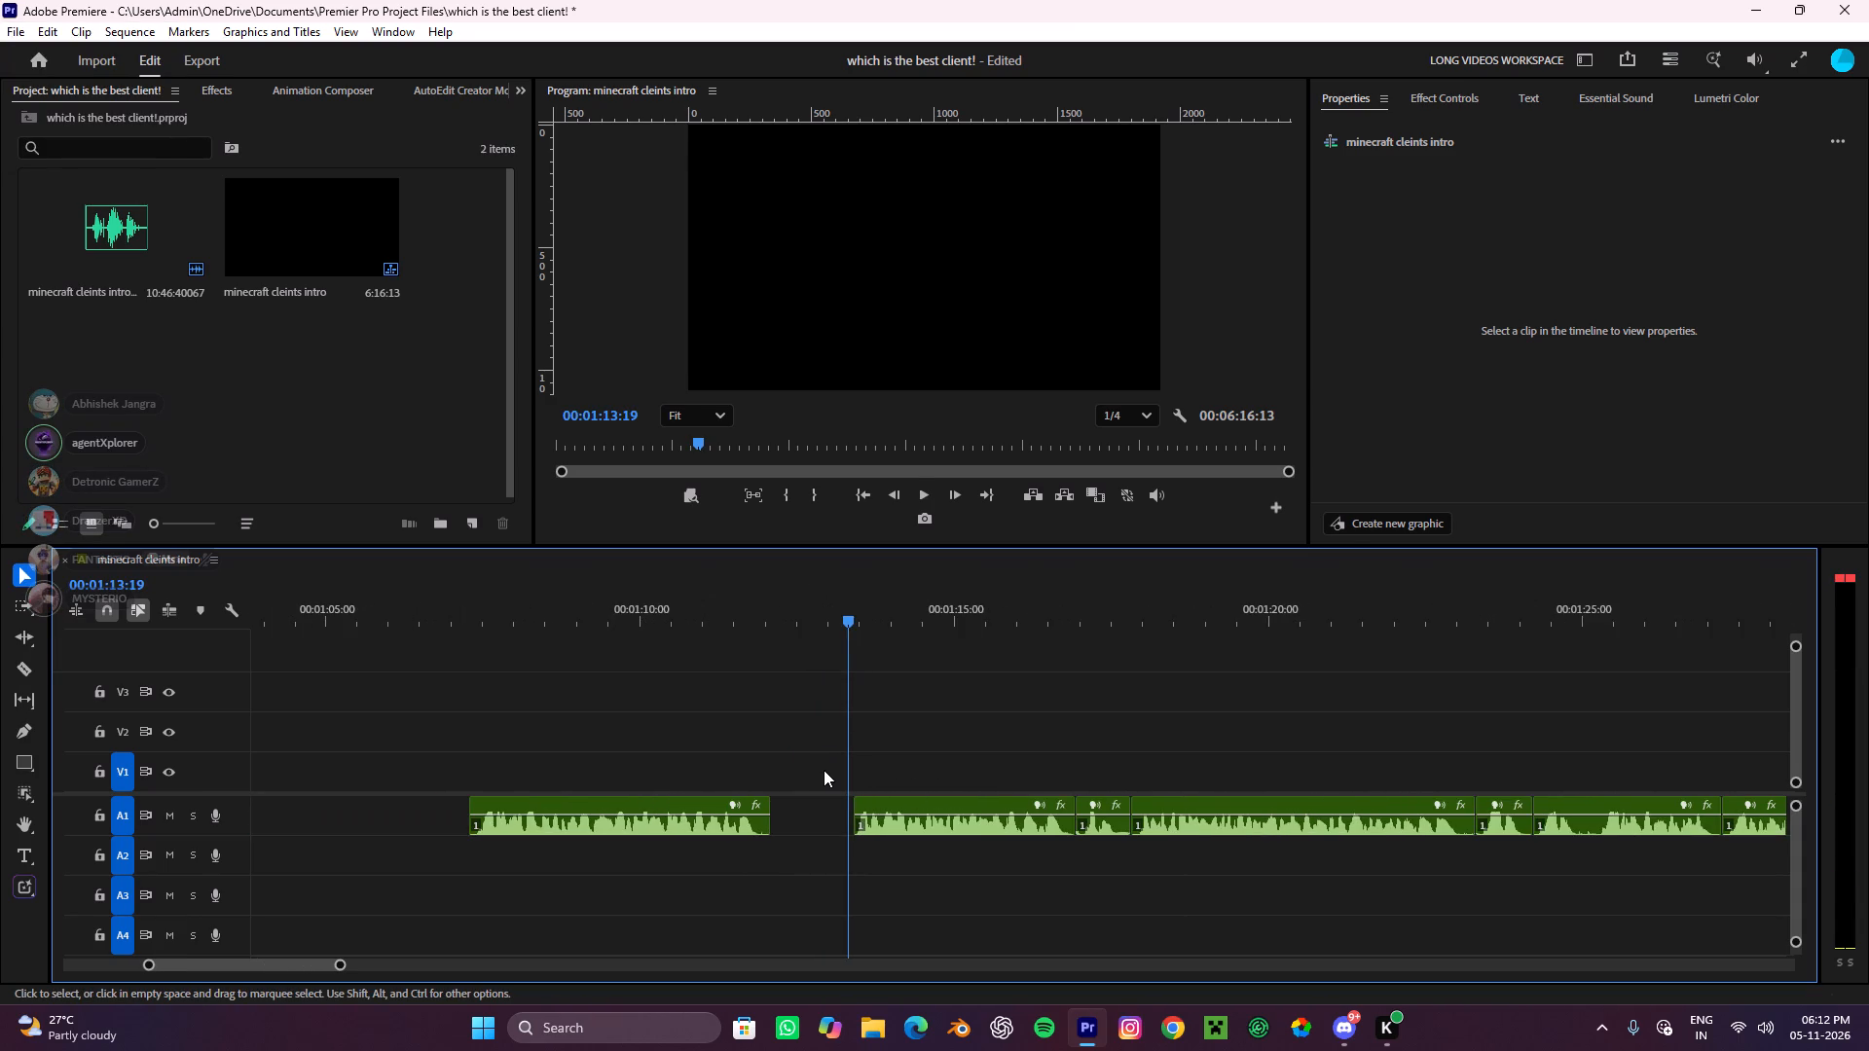
{"action": "scroll", "coordinate": [824, 770], "scroll_direction": "down", "scroll_amount": 8, "text": "alt"}
{"action": "scroll", "coordinate": [955, 762], "scroll_direction": "up", "scroll_amount": 4, "text": "alt"}
{"action": "scroll", "coordinate": [955, 762], "scroll_direction": "down", "scroll_amount": 4}
{"action": "scroll", "coordinate": [916, 761], "scroll_direction": "up", "scroll_amount": 4, "text": "alt"}
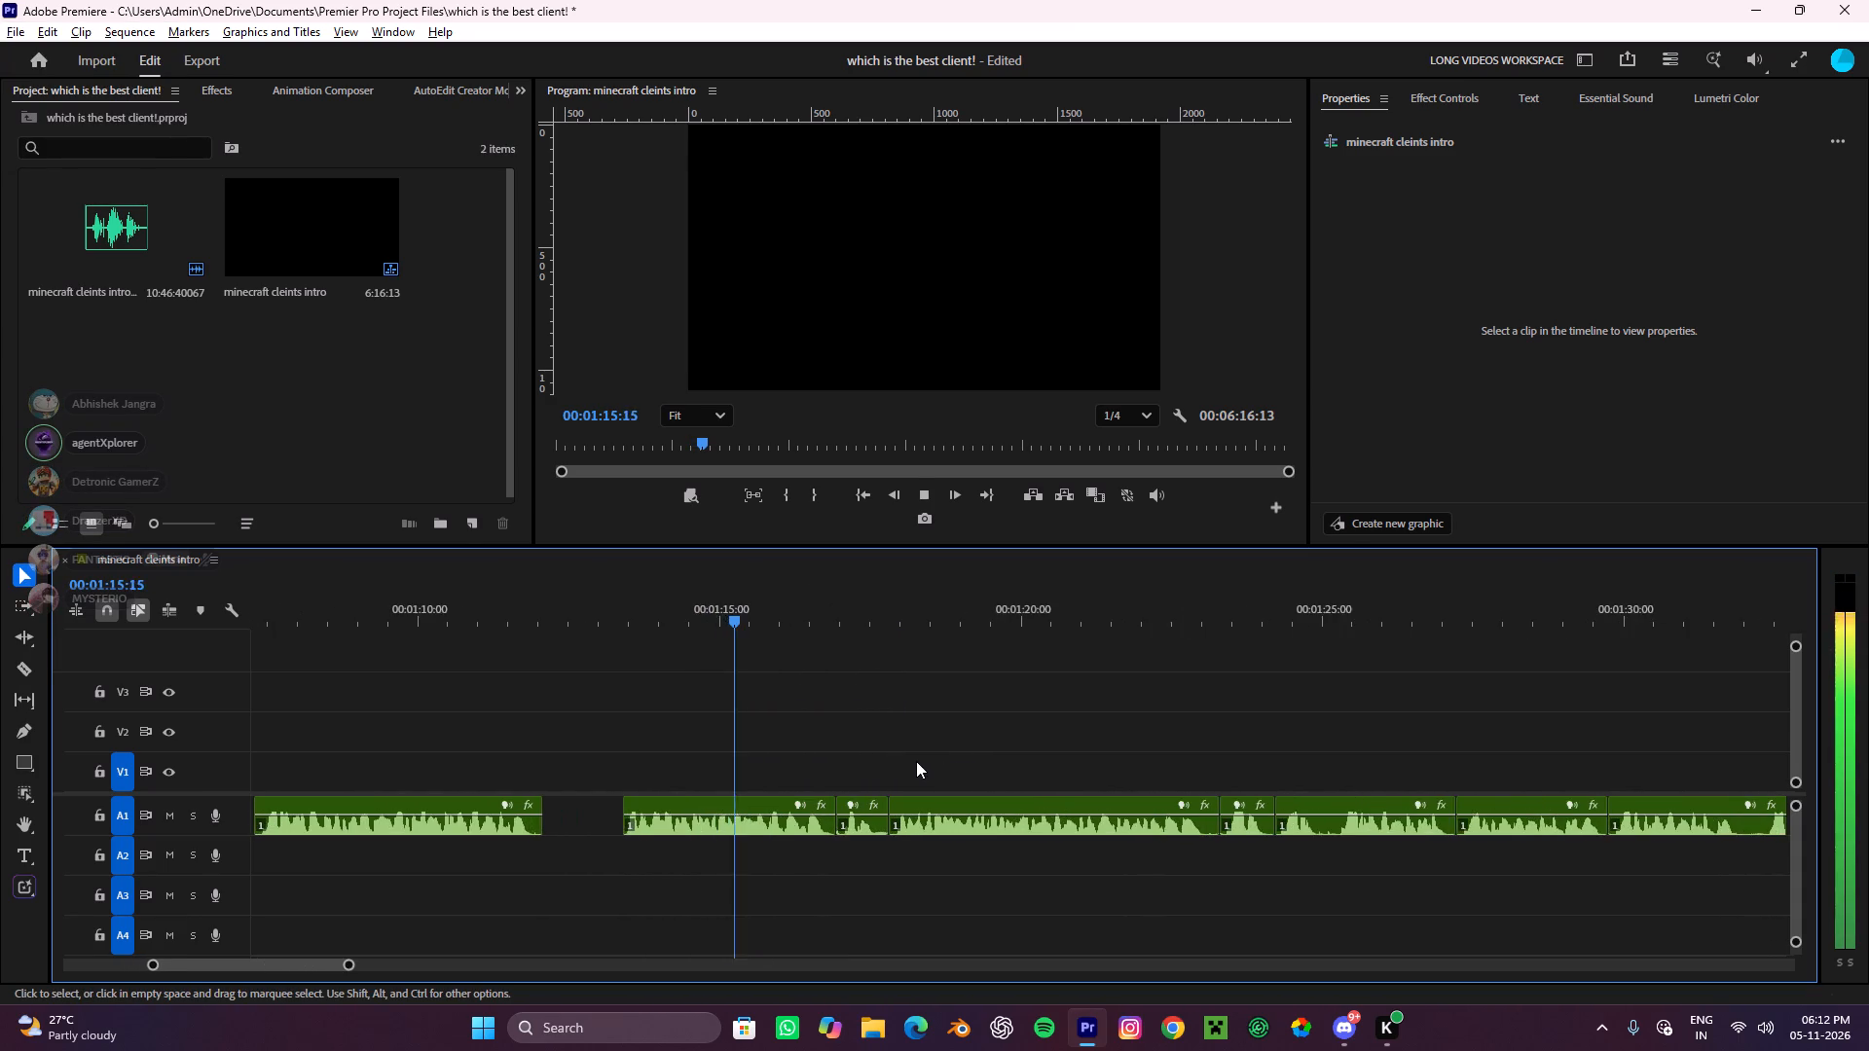
{"action": "scroll", "coordinate": [916, 761], "scroll_direction": "down", "scroll_amount": 8, "text": "alt"}
{"action": "scroll", "coordinate": [840, 771], "scroll_direction": "up", "scroll_amount": 4, "text": "alt"}
{"action": "scroll", "coordinate": [840, 771], "scroll_direction": "down", "scroll_amount": 5}
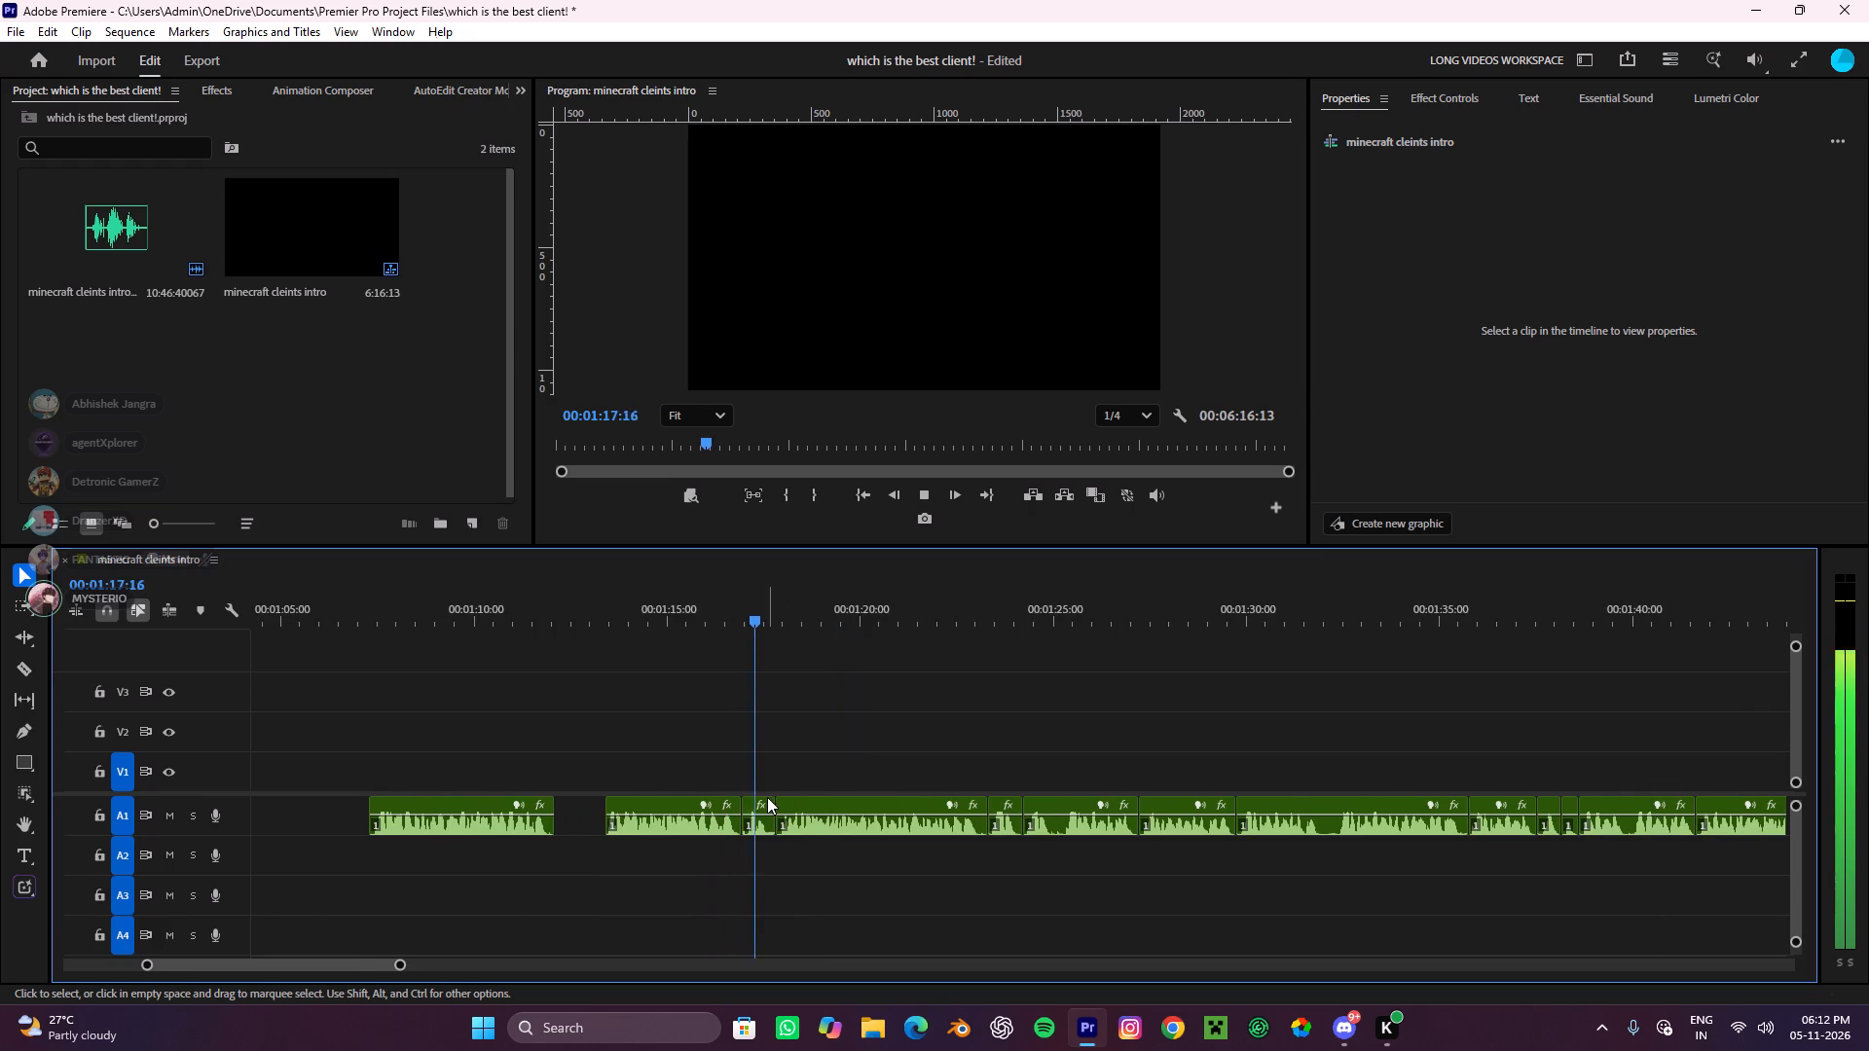
{"action": "scroll", "coordinate": [767, 797], "scroll_direction": "up", "scroll_amount": 7, "text": "alt"}
{"action": "left_click_drag", "start_coordinate": [755, 859], "coordinate": [740, 781]}
{"action": "key", "text": "ctrl+x"}
Listen on and cut the two adjacent A1 voiceover clips spanning about 1:23.3 to 1:27.2.
{"action": "scroll", "coordinate": [826, 768], "scroll_direction": "down", "scroll_amount": 4, "text": "alt"}
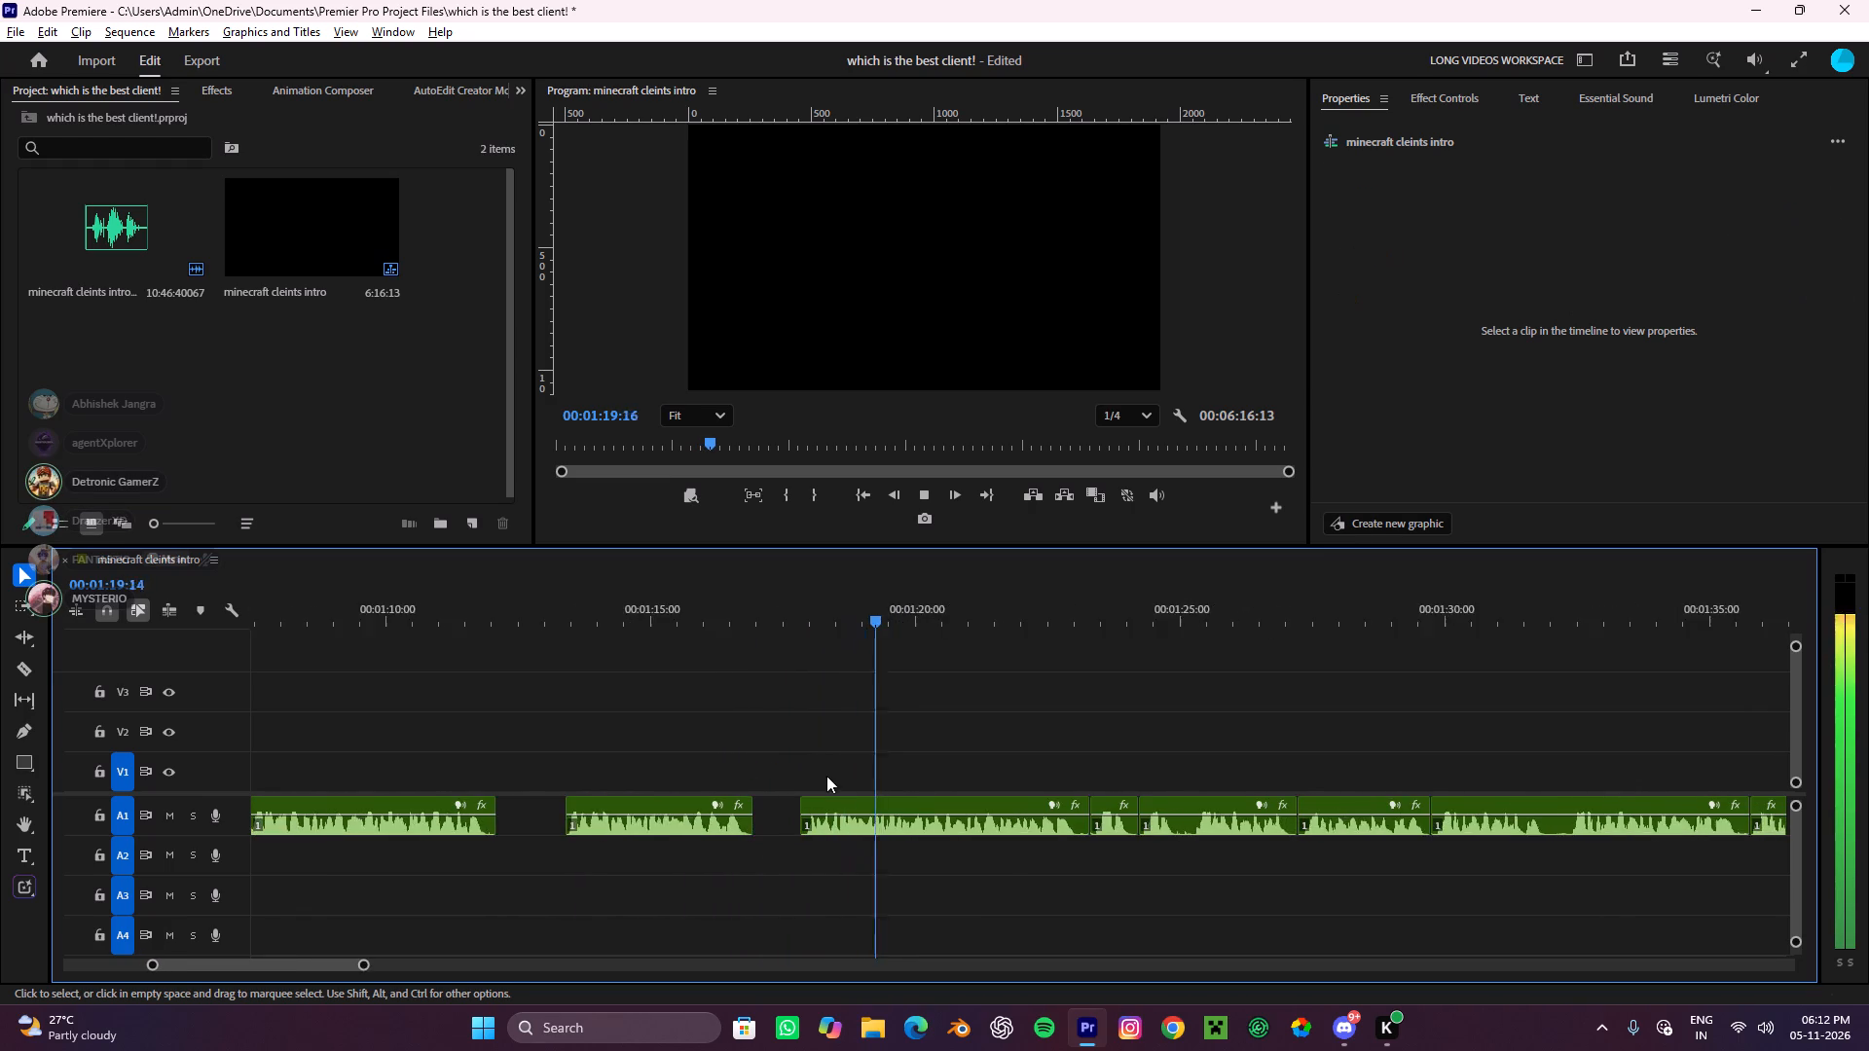
{"action": "scroll", "coordinate": [826, 776], "scroll_direction": "down", "scroll_amount": 4, "text": "alt"}
{"action": "scroll", "coordinate": [1172, 816], "scroll_direction": "up", "scroll_amount": 4, "text": "alt"}
{"action": "scroll", "coordinate": [1172, 816], "scroll_direction": "down", "scroll_amount": 5}
{"action": "scroll", "coordinate": [871, 798], "scroll_direction": "down", "scroll_amount": 6, "text": "alt"}
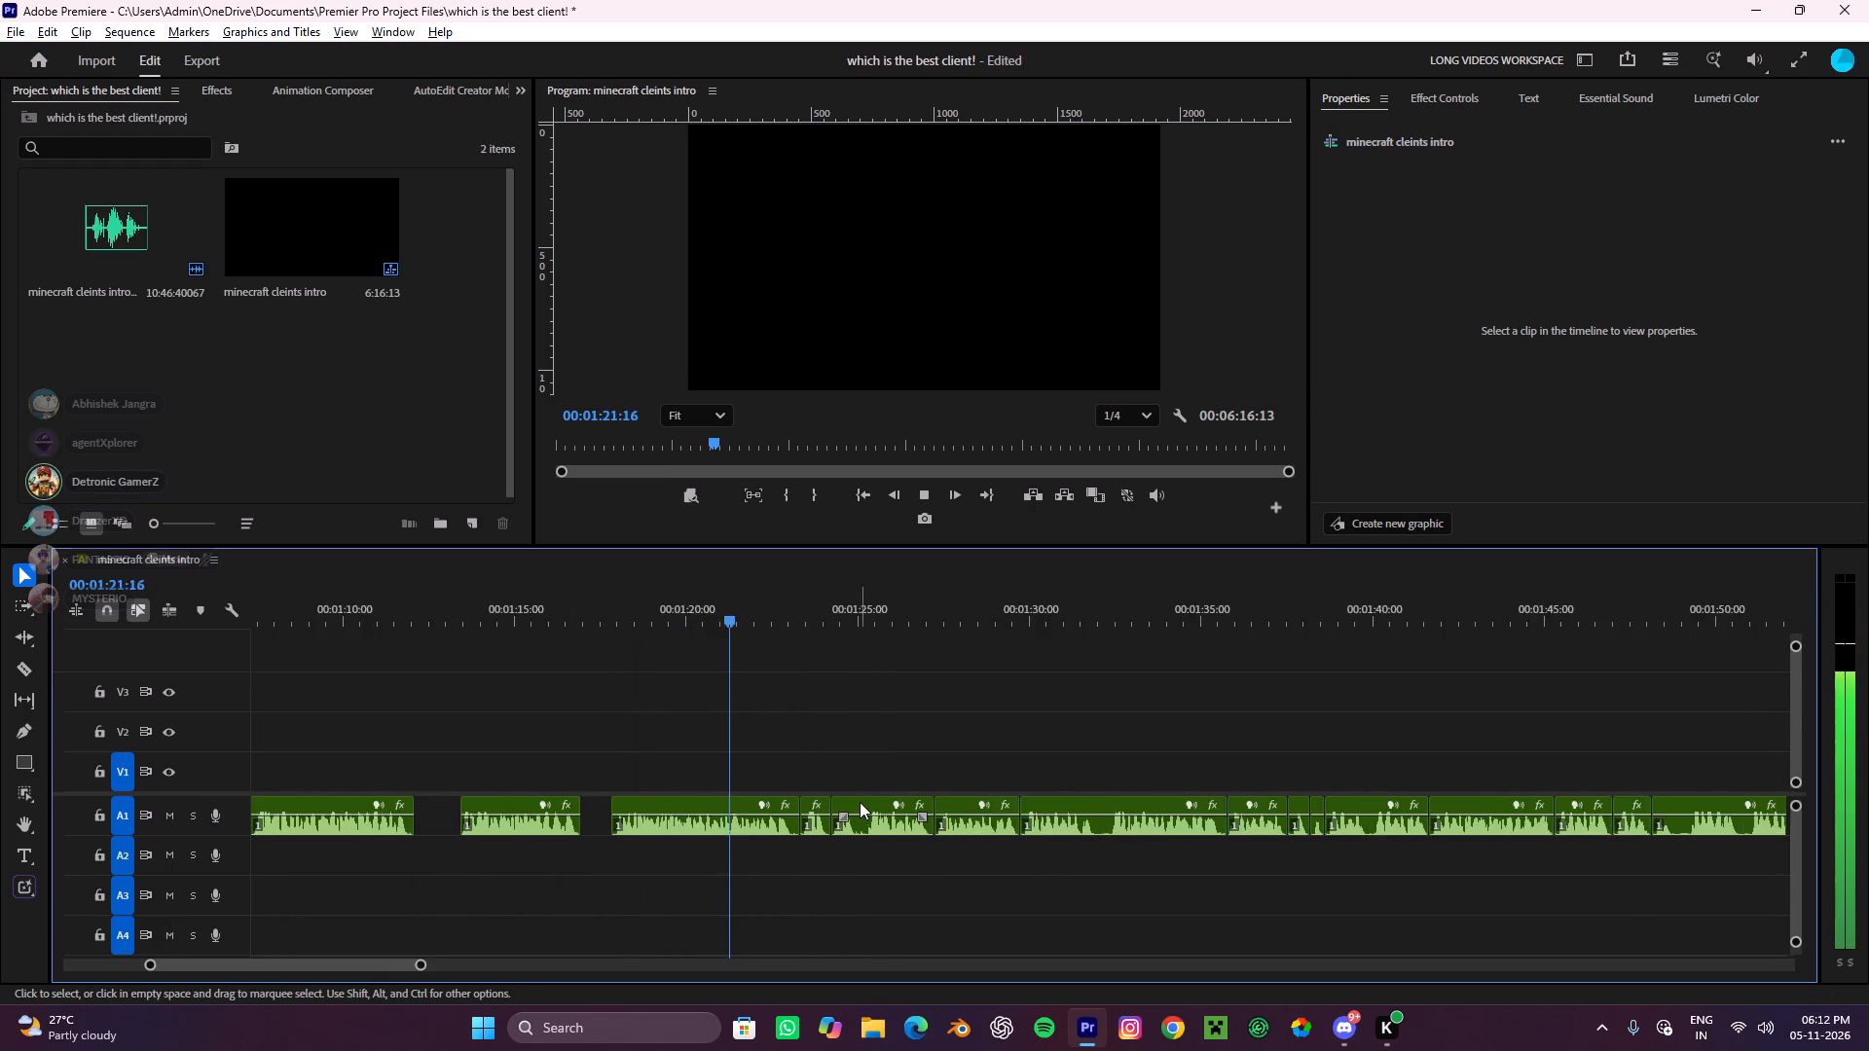
{"action": "scroll", "coordinate": [860, 802], "scroll_direction": "down", "scroll_amount": 2, "text": "alt"}
{"action": "scroll", "coordinate": [857, 803], "scroll_direction": "up", "scroll_amount": 5, "text": "alt"}
{"action": "scroll", "coordinate": [859, 791], "scroll_direction": "down", "scroll_amount": 5}
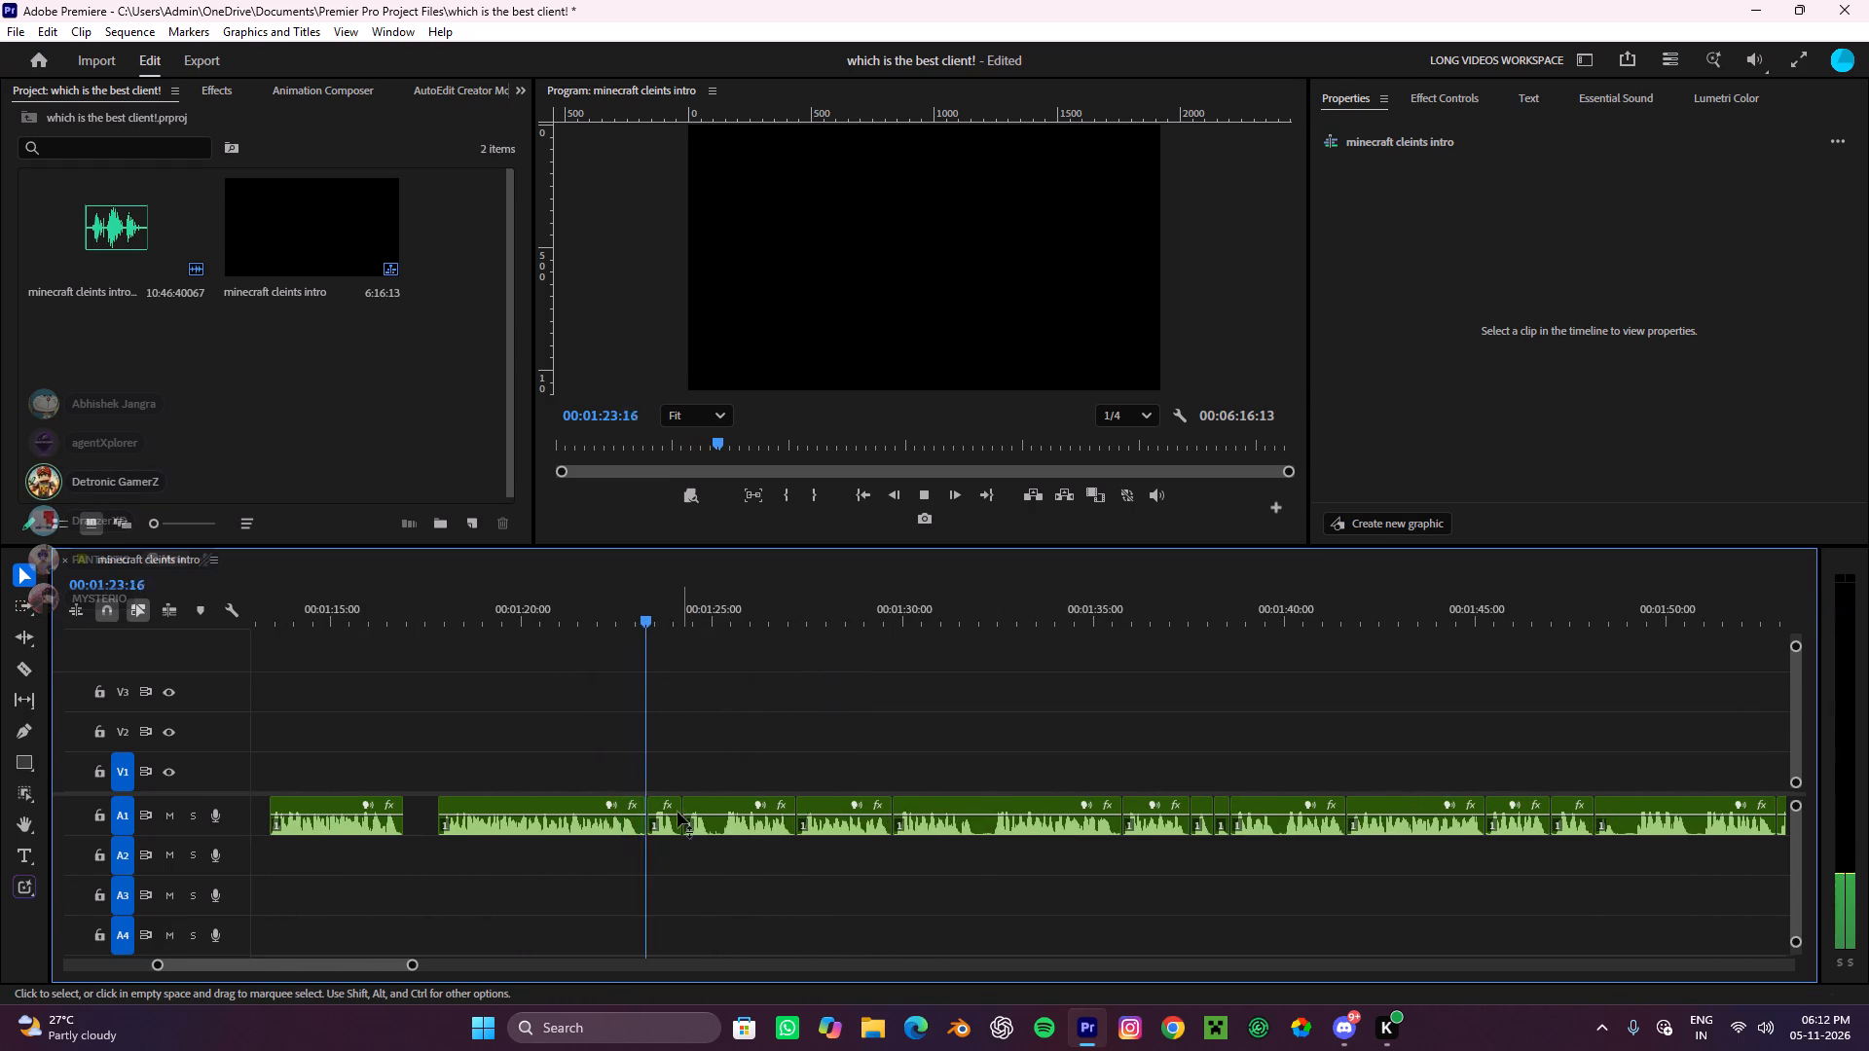
{"action": "scroll", "coordinate": [653, 820], "scroll_direction": "up", "scroll_amount": 4, "text": "alt"}
{"action": "left_click_drag", "start_coordinate": [685, 859], "coordinate": [688, 800]}
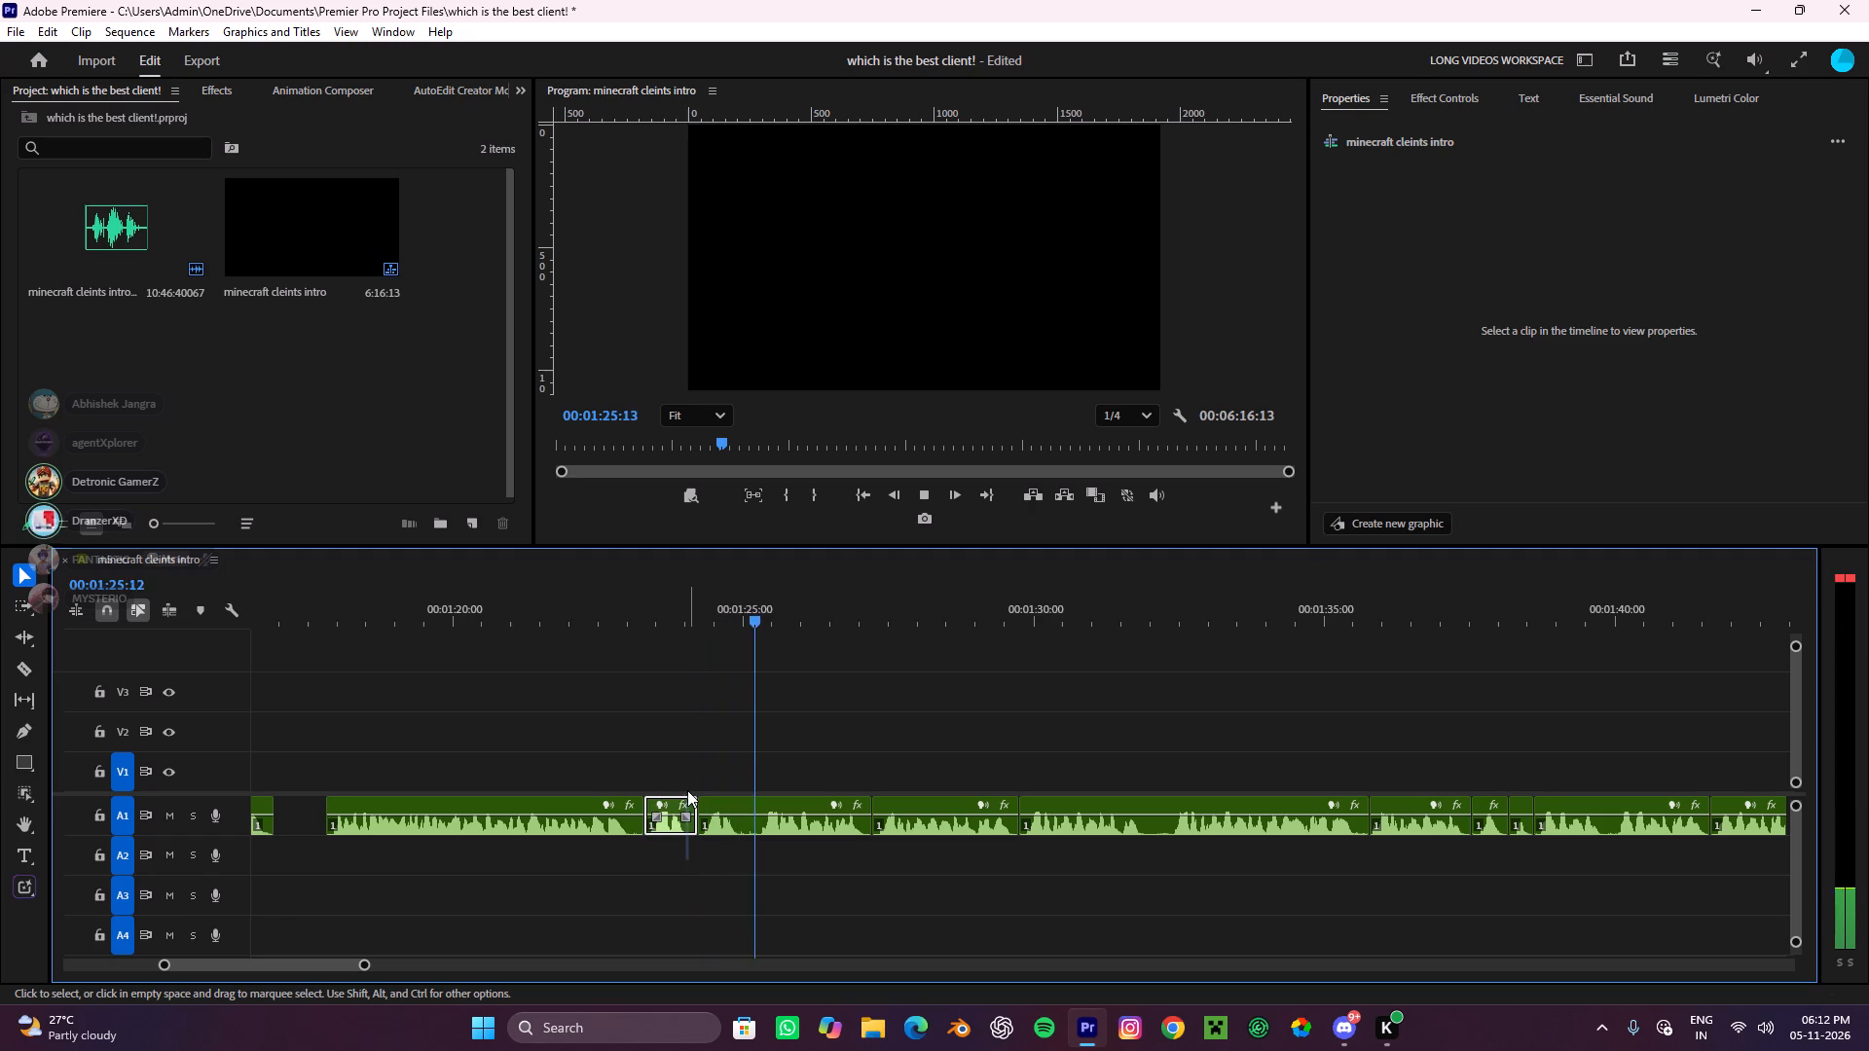
{"action": "key", "text": "ctrl+x"}
{"action": "key", "text": "space"}
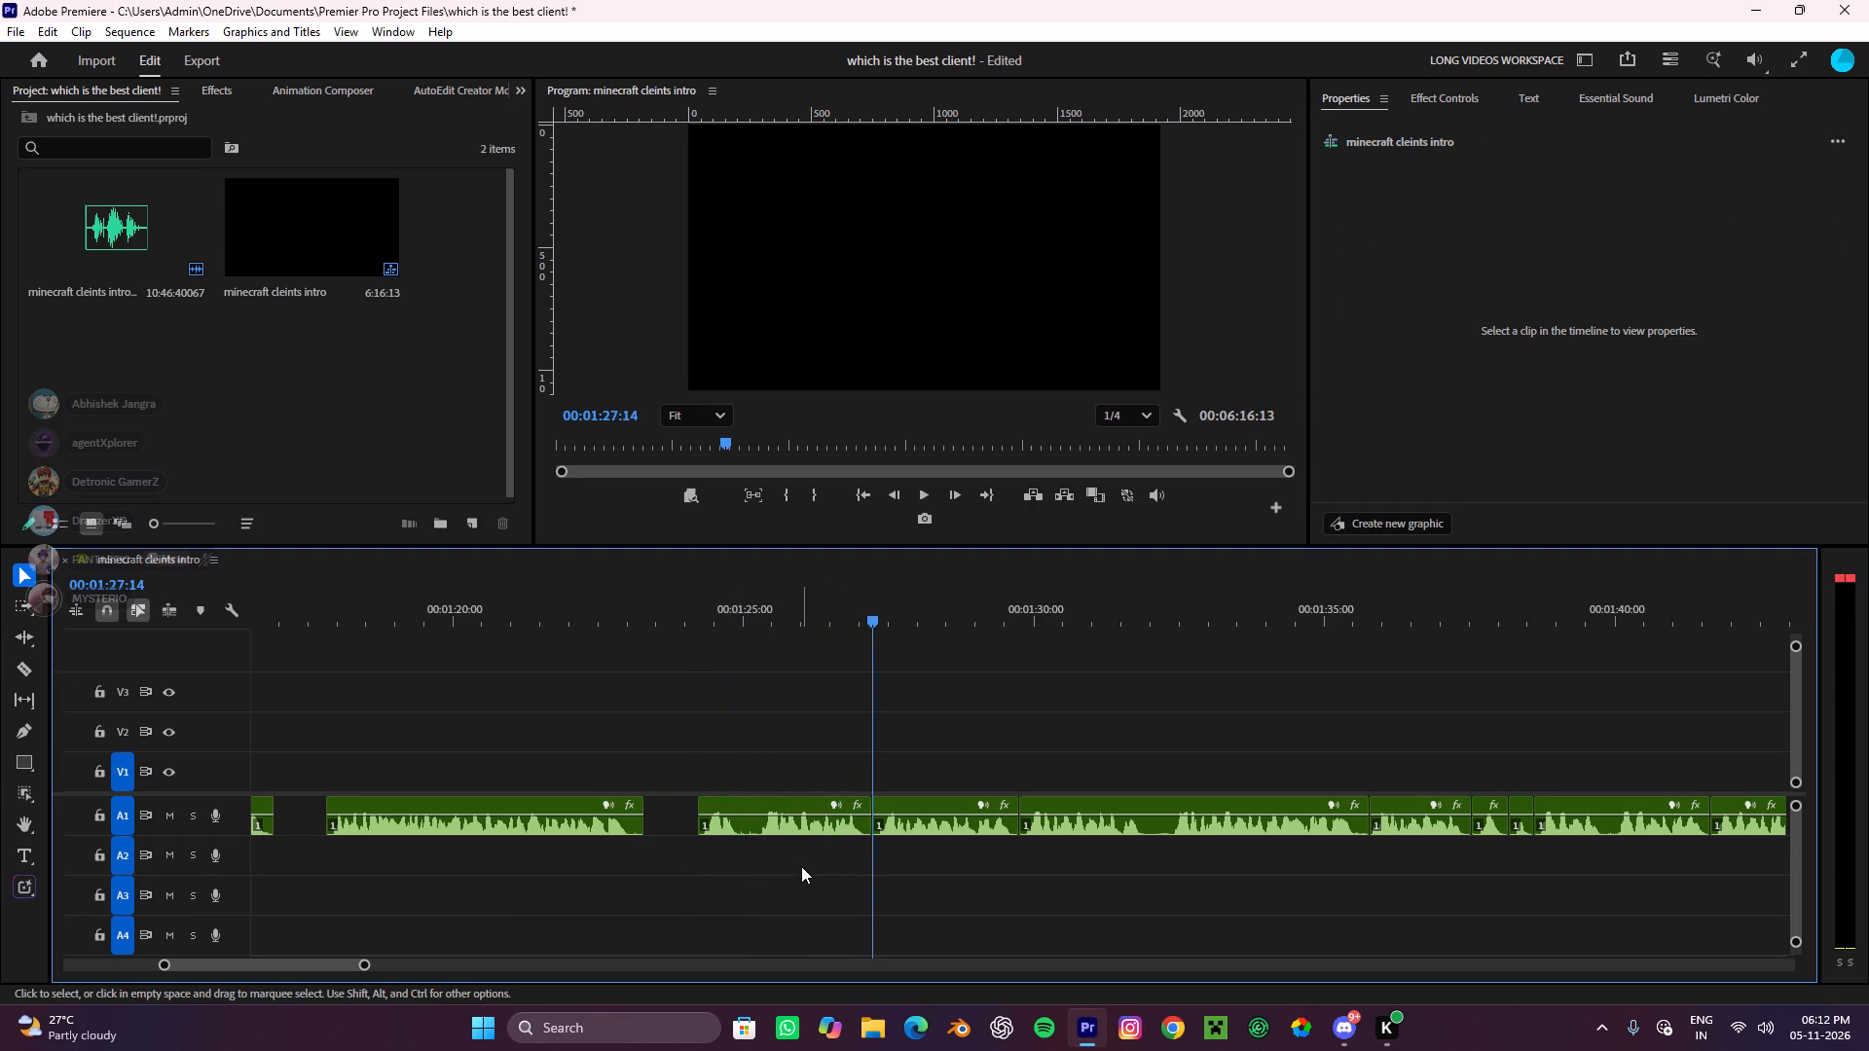
{"action": "left_click_drag", "start_coordinate": [801, 866], "coordinate": [766, 788]}
{"action": "key", "text": "ctrl+x"}
Listen to the next A1 voiceover clip, starting from about 00:01:27.
{"action": "key", "text": "space"}
{"action": "scroll", "coordinate": [1020, 808], "scroll_direction": "down", "scroll_amount": 8, "text": "alt"}
{"action": "key", "text": "space"}
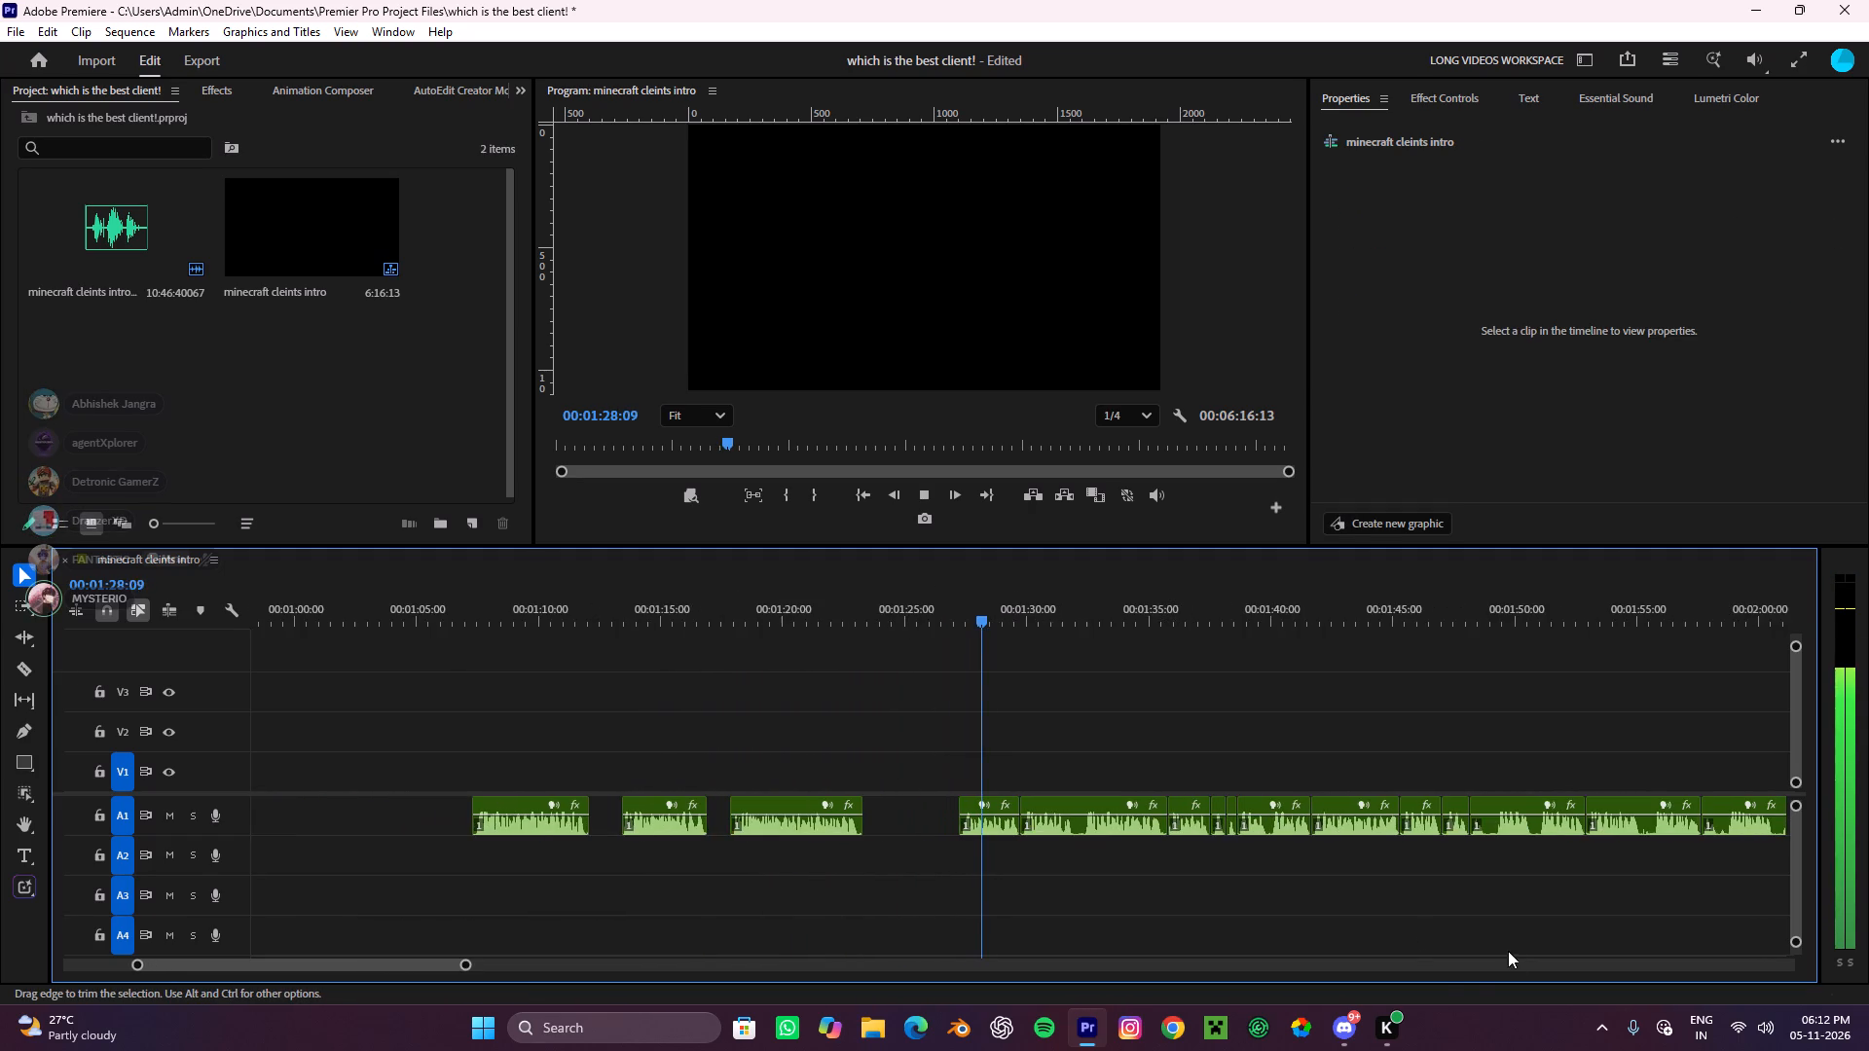
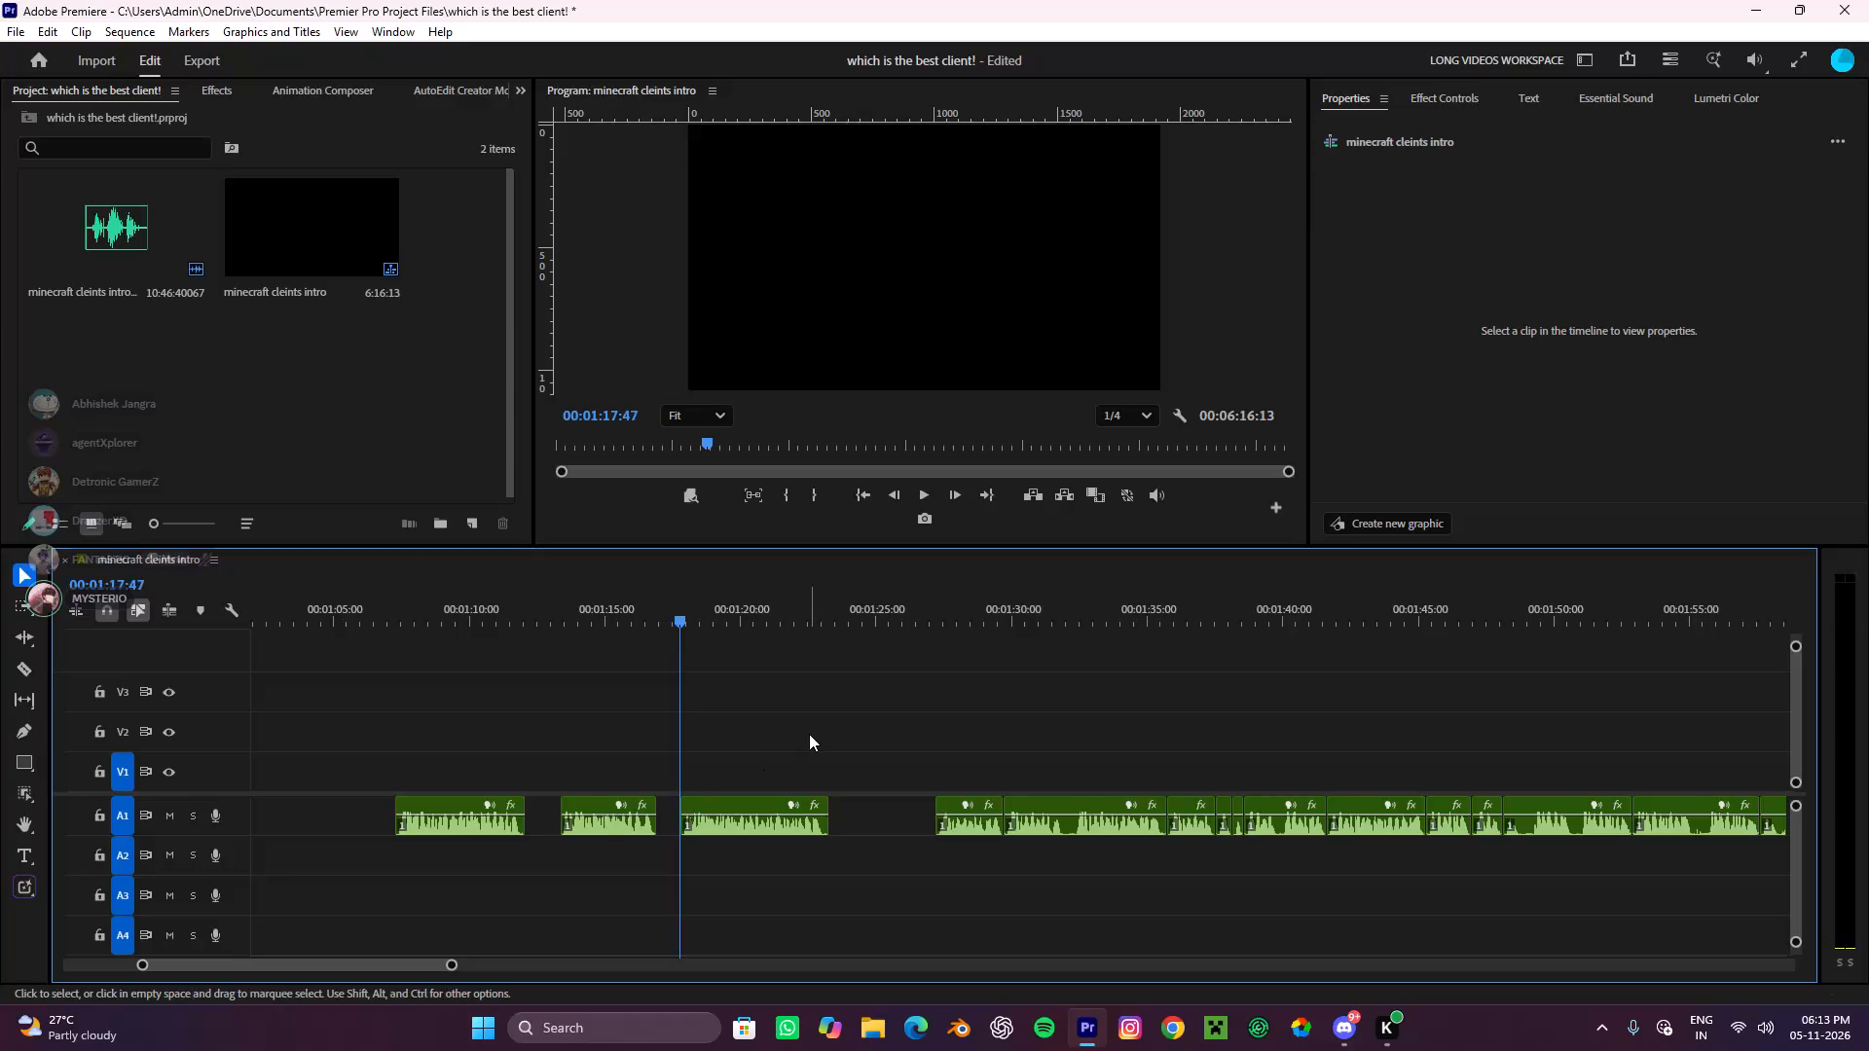
Listen to the A1 voiceover clip that starts at about 1:17.8.
{"action": "scroll", "coordinate": [809, 734], "scroll_direction": "down", "scroll_amount": 4, "text": "alt"}
{"action": "scroll", "coordinate": [809, 734], "scroll_direction": "up", "scroll_amount": 4, "text": "alt"}
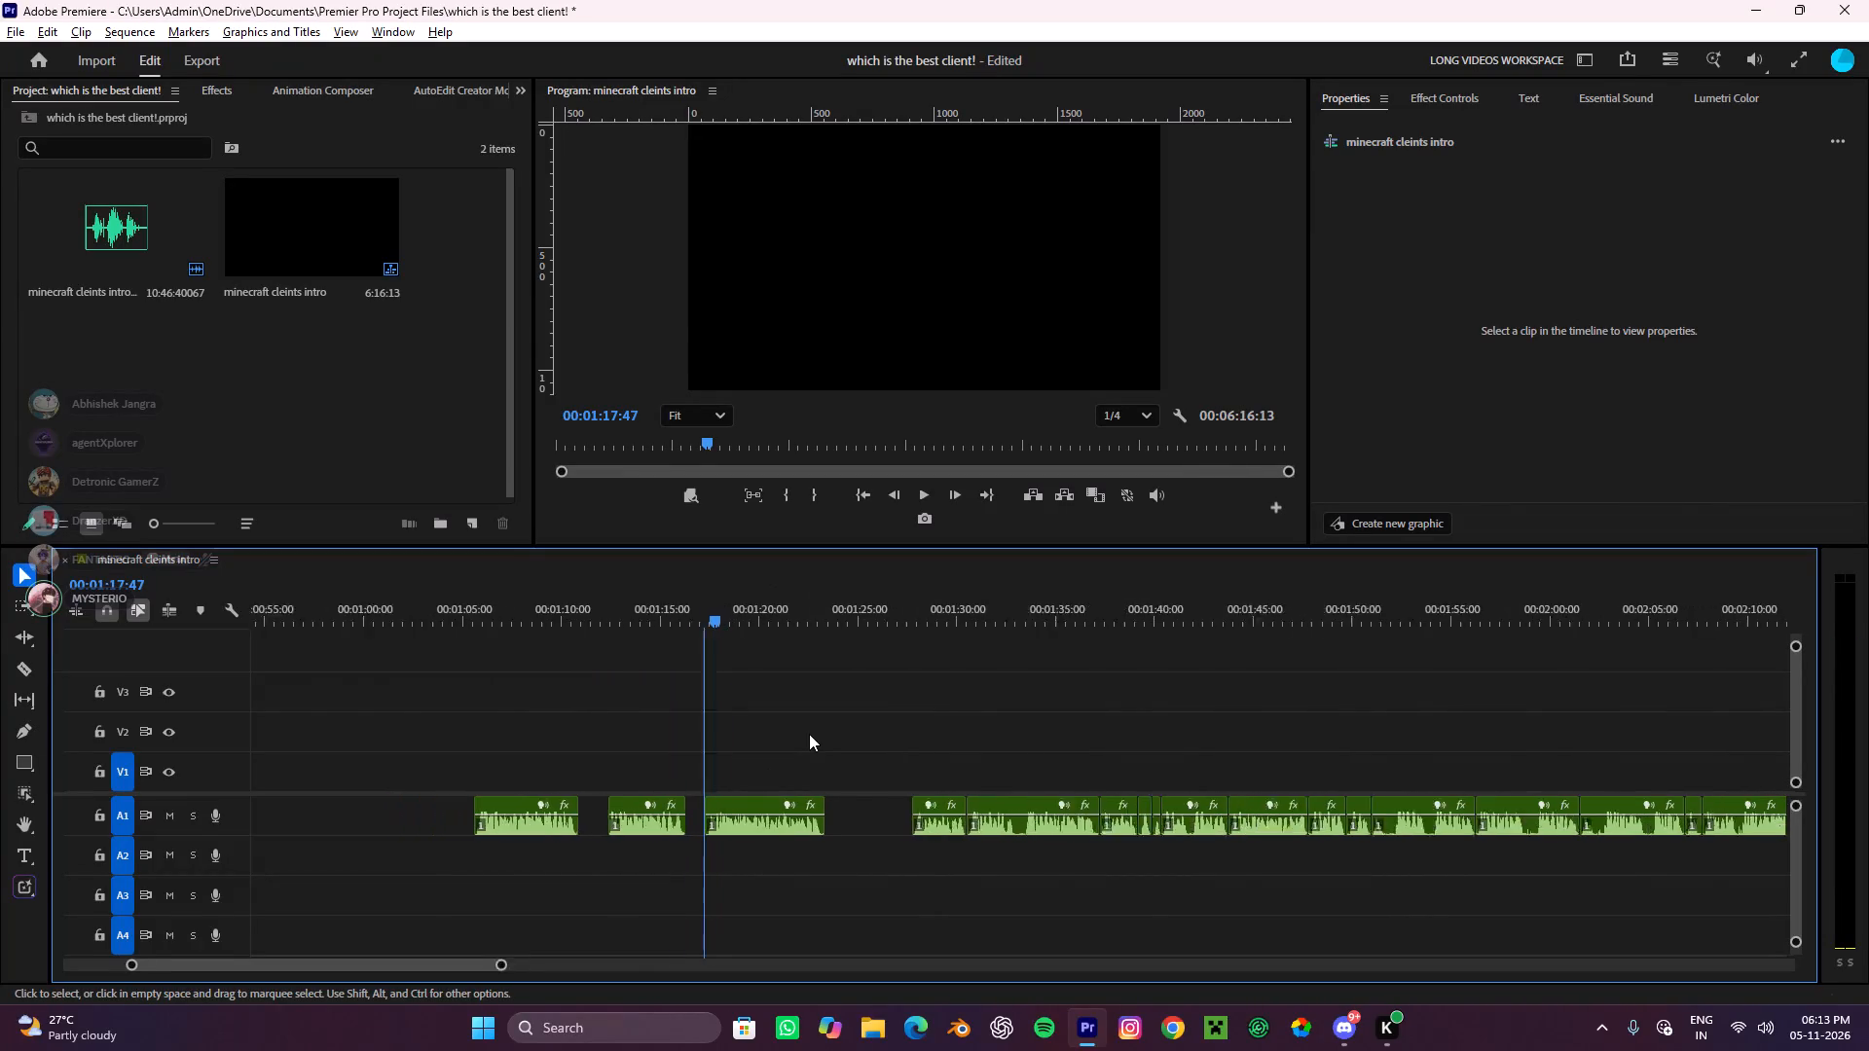
{"action": "scroll", "coordinate": [809, 734], "scroll_direction": "up", "scroll_amount": 9, "text": "alt"}
{"action": "scroll", "coordinate": [552, 846], "scroll_direction": "up", "scroll_amount": 2, "text": "alt"}
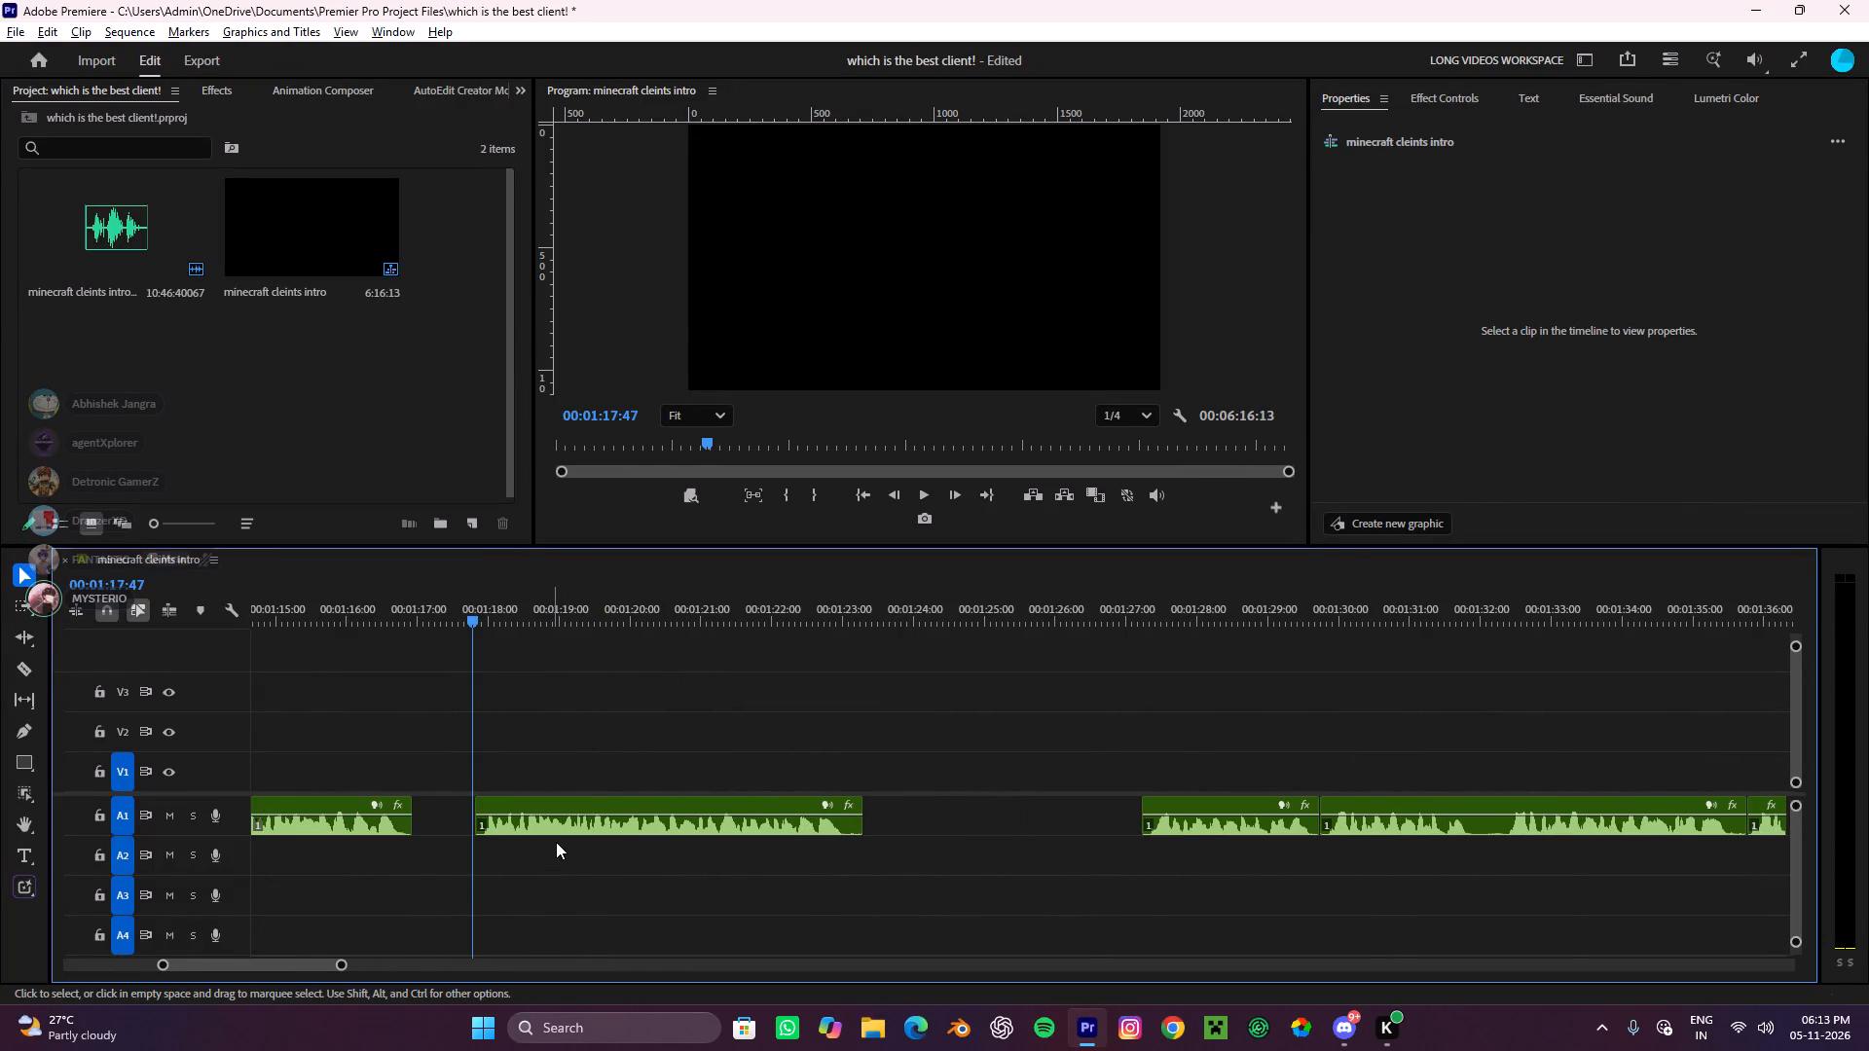
{"action": "scroll", "coordinate": [556, 842], "scroll_direction": "up", "scroll_amount": 2, "text": "alt"}
{"action": "scroll", "coordinate": [557, 841], "scroll_direction": "down", "scroll_amount": 3, "text": "alt"}
{"action": "scroll", "coordinate": [557, 841], "scroll_direction": "up", "scroll_amount": 3, "text": "alt"}
{"action": "key", "text": "space"}
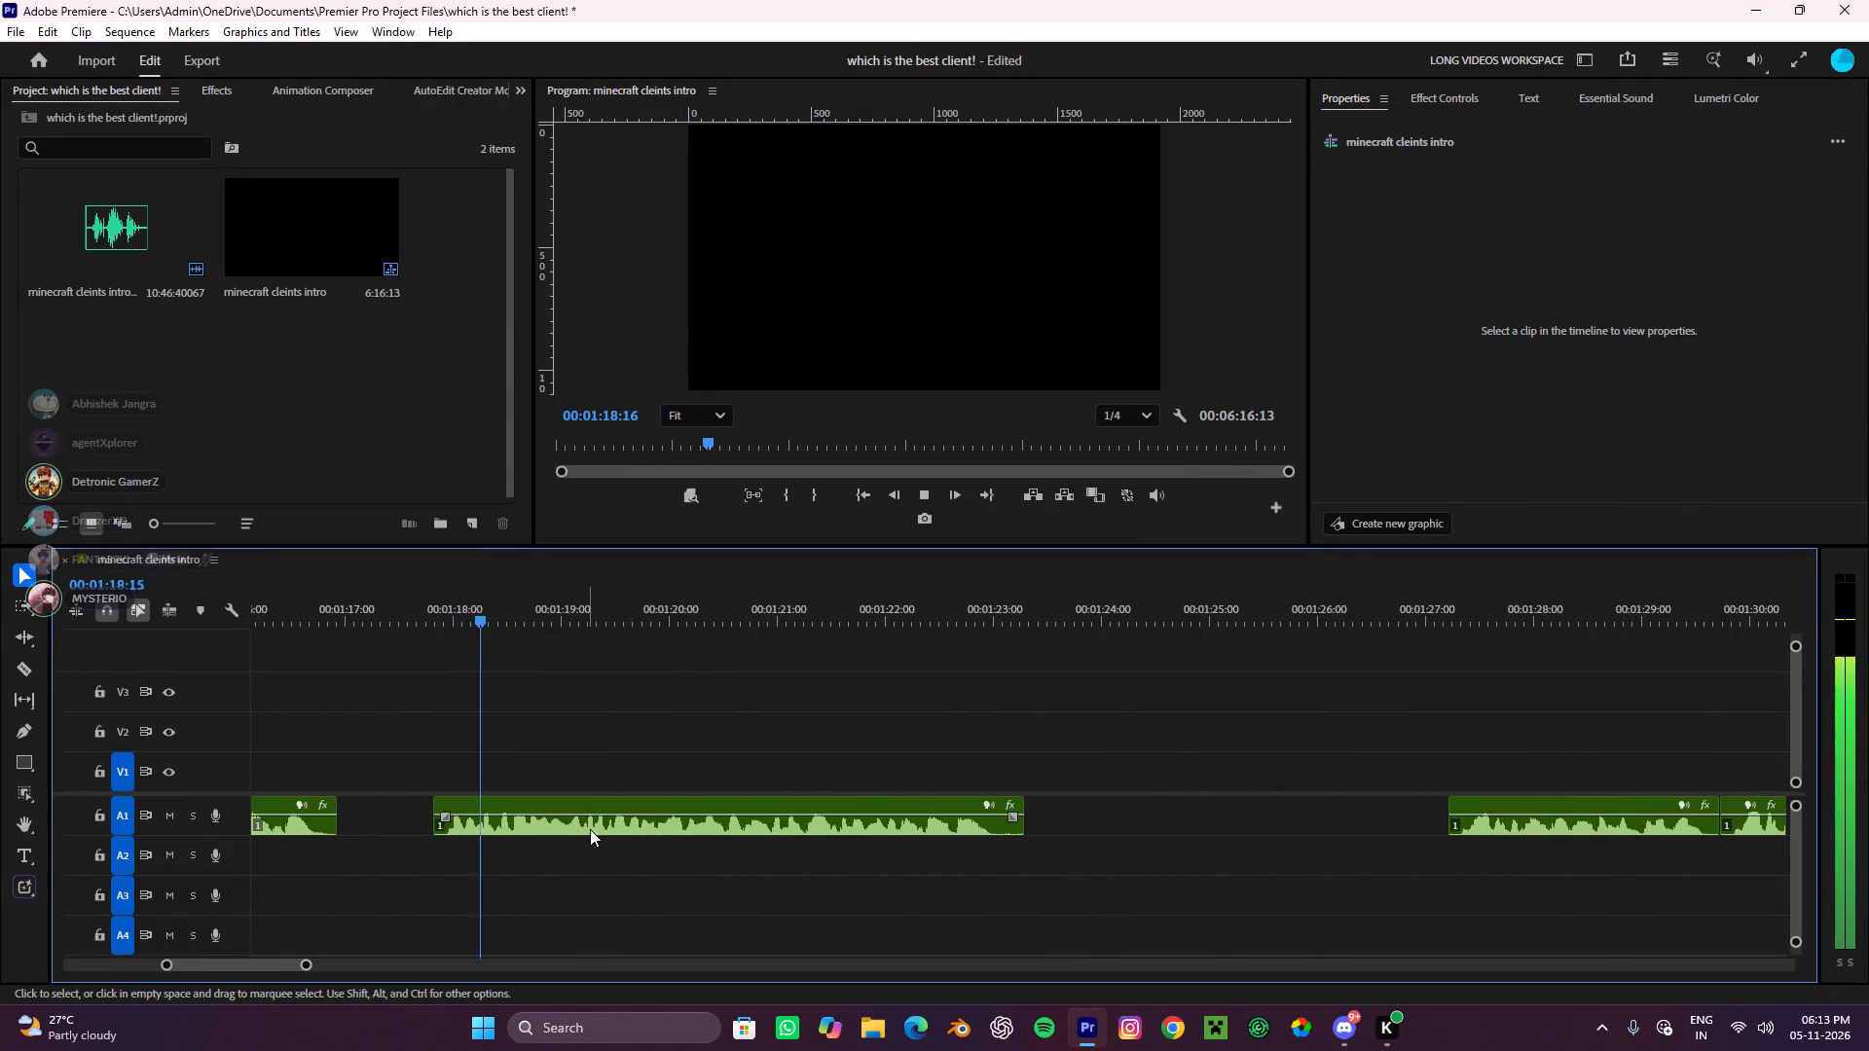
{"action": "scroll", "coordinate": [593, 828], "scroll_direction": "down", "scroll_amount": 12, "text": "alt"}
{"action": "scroll", "coordinate": [593, 828], "scroll_direction": "down", "scroll_amount": 2}
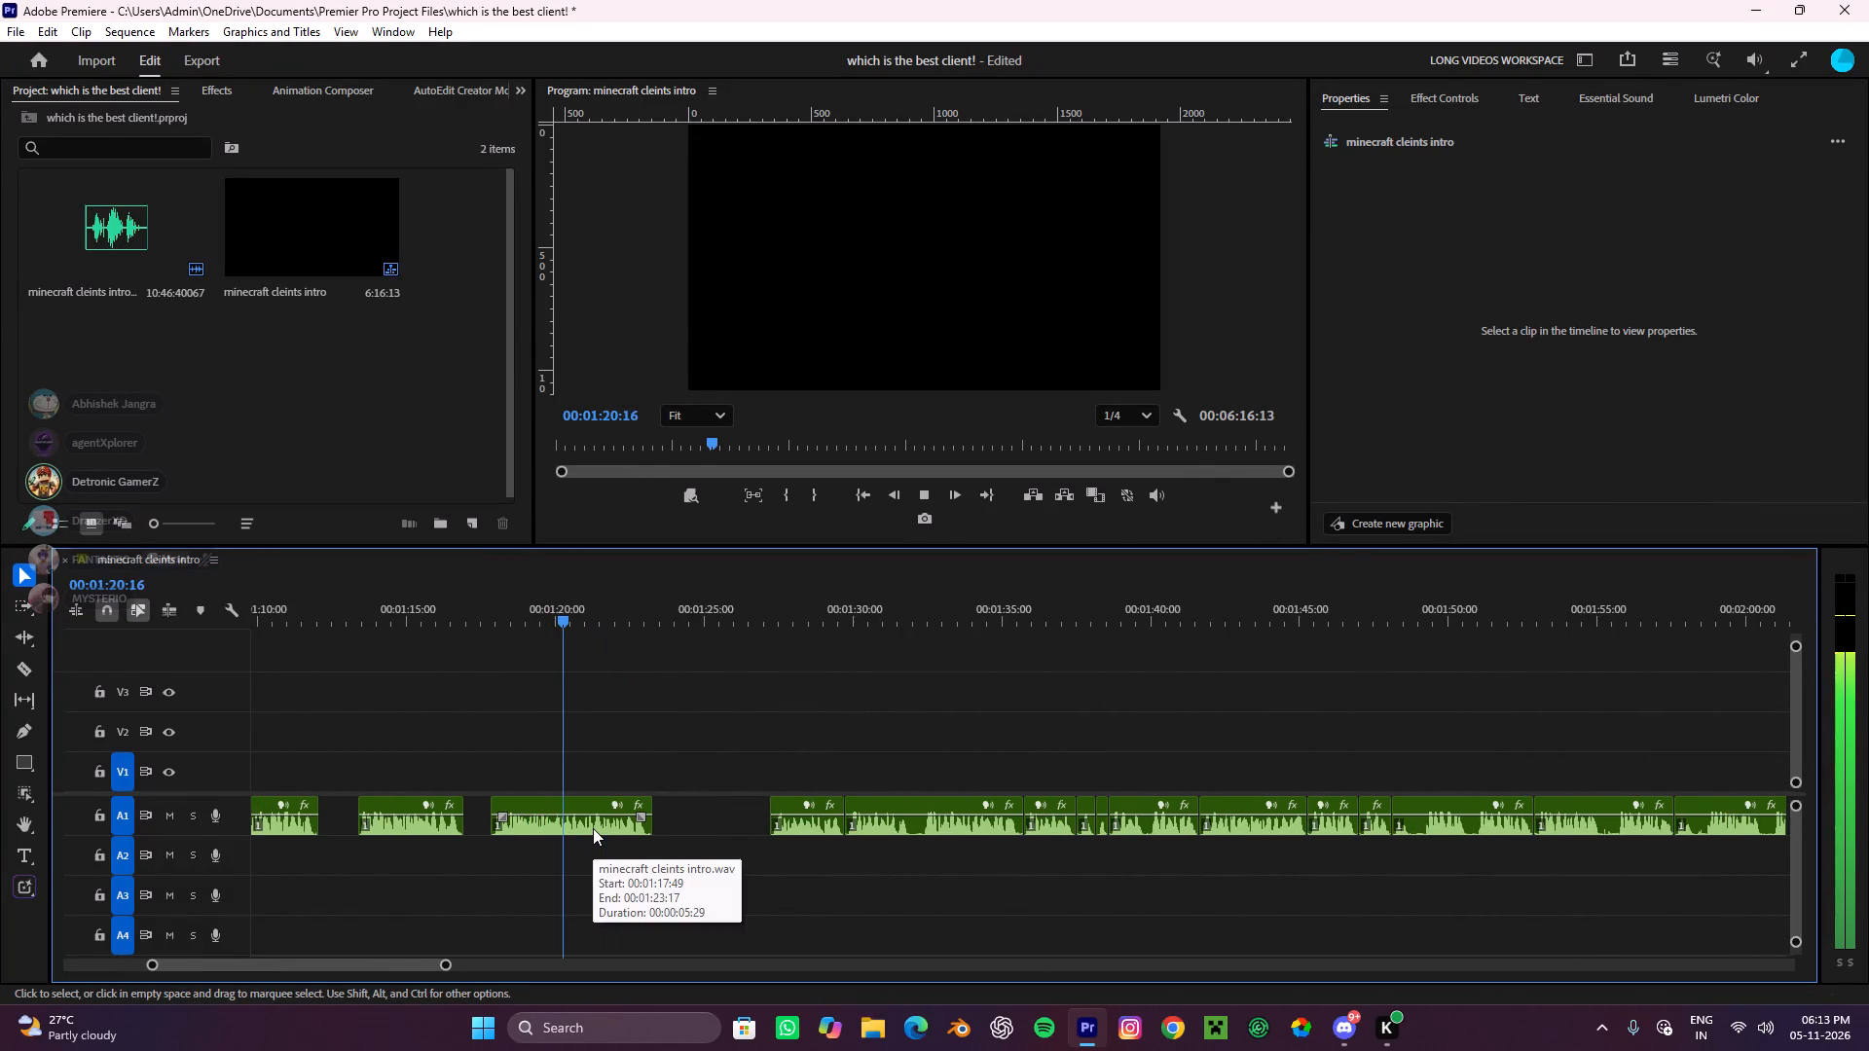
{"action": "scroll", "coordinate": [593, 828], "scroll_direction": "down", "scroll_amount": 8, "text": "alt"}
{"action": "scroll", "coordinate": [581, 832], "scroll_direction": "up", "scroll_amount": 9, "text": "alt"}
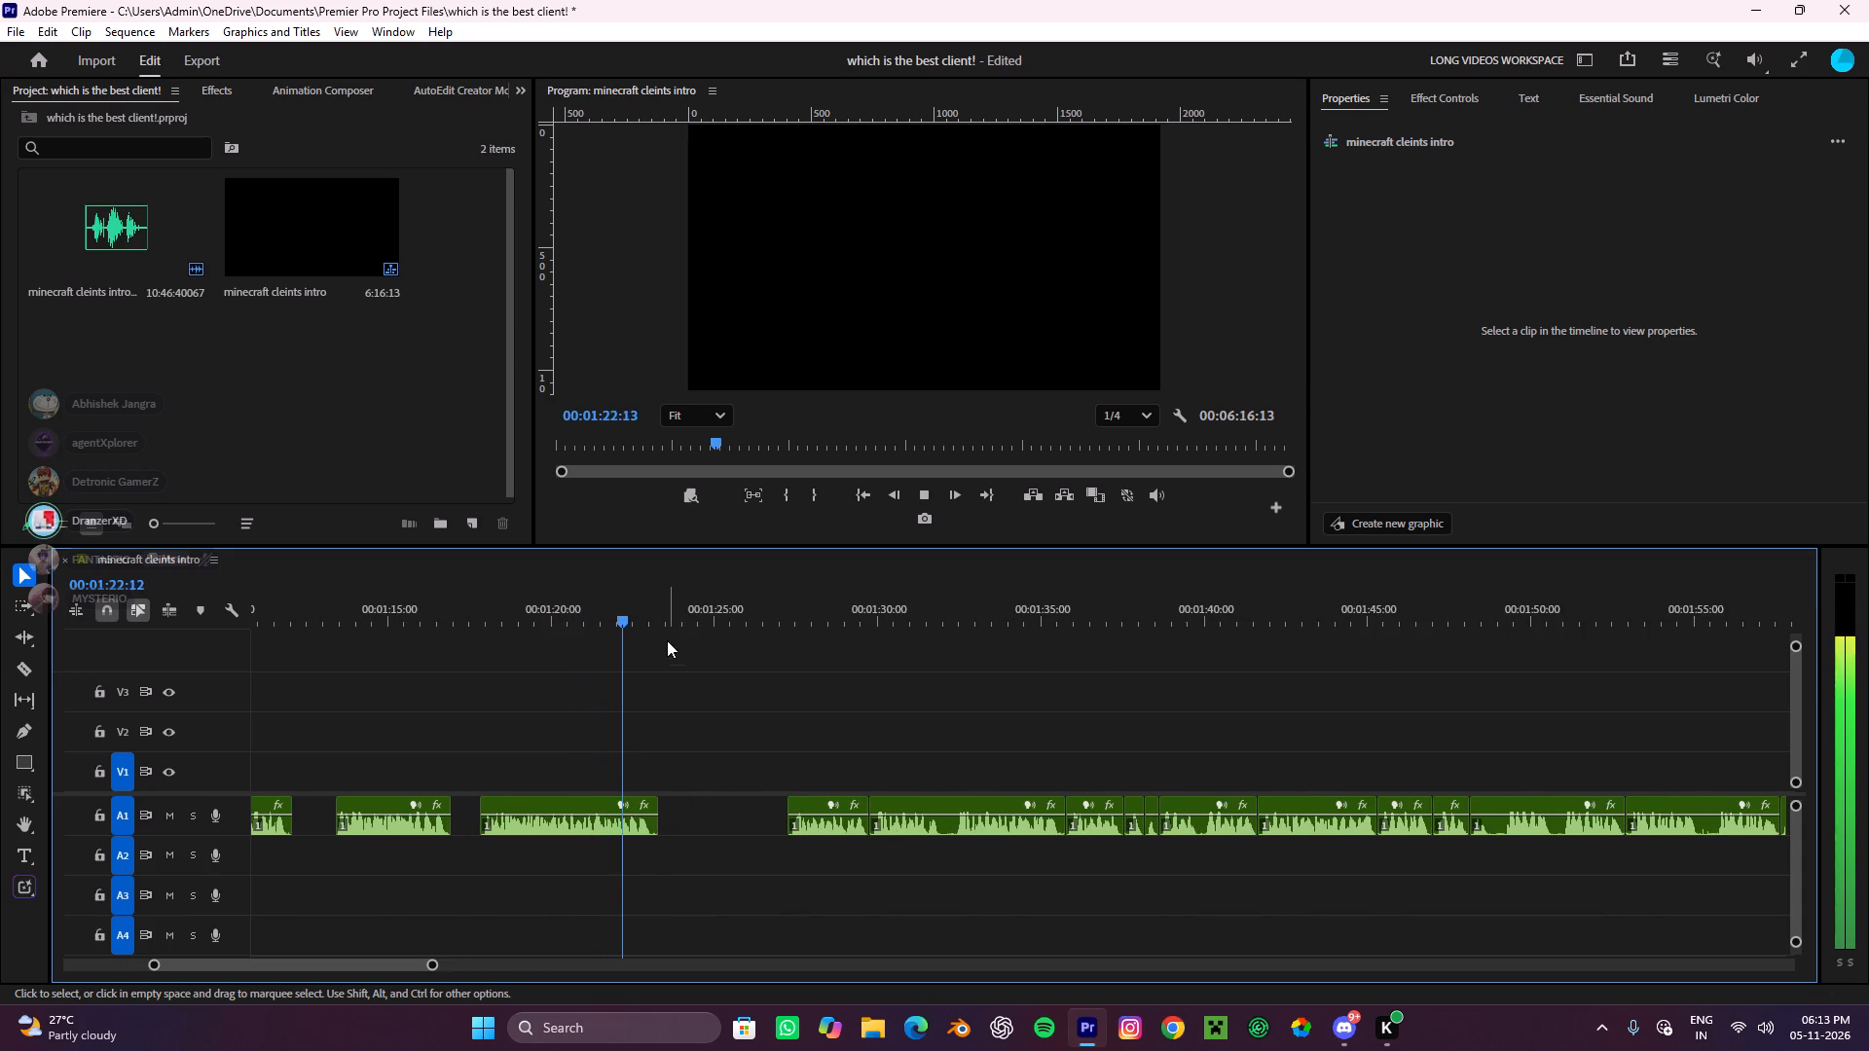
Listen on from about 1:27 and cut the three adjacent A1 voiceover clips spanning about 1:27.2 to 1:37.5.
{"action": "left_click_drag", "start_coordinate": [647, 612], "coordinate": [794, 797]}
{"action": "key", "text": "space"}
{"action": "scroll", "coordinate": [896, 807], "scroll_direction": "down", "scroll_amount": 3, "text": "alt"}
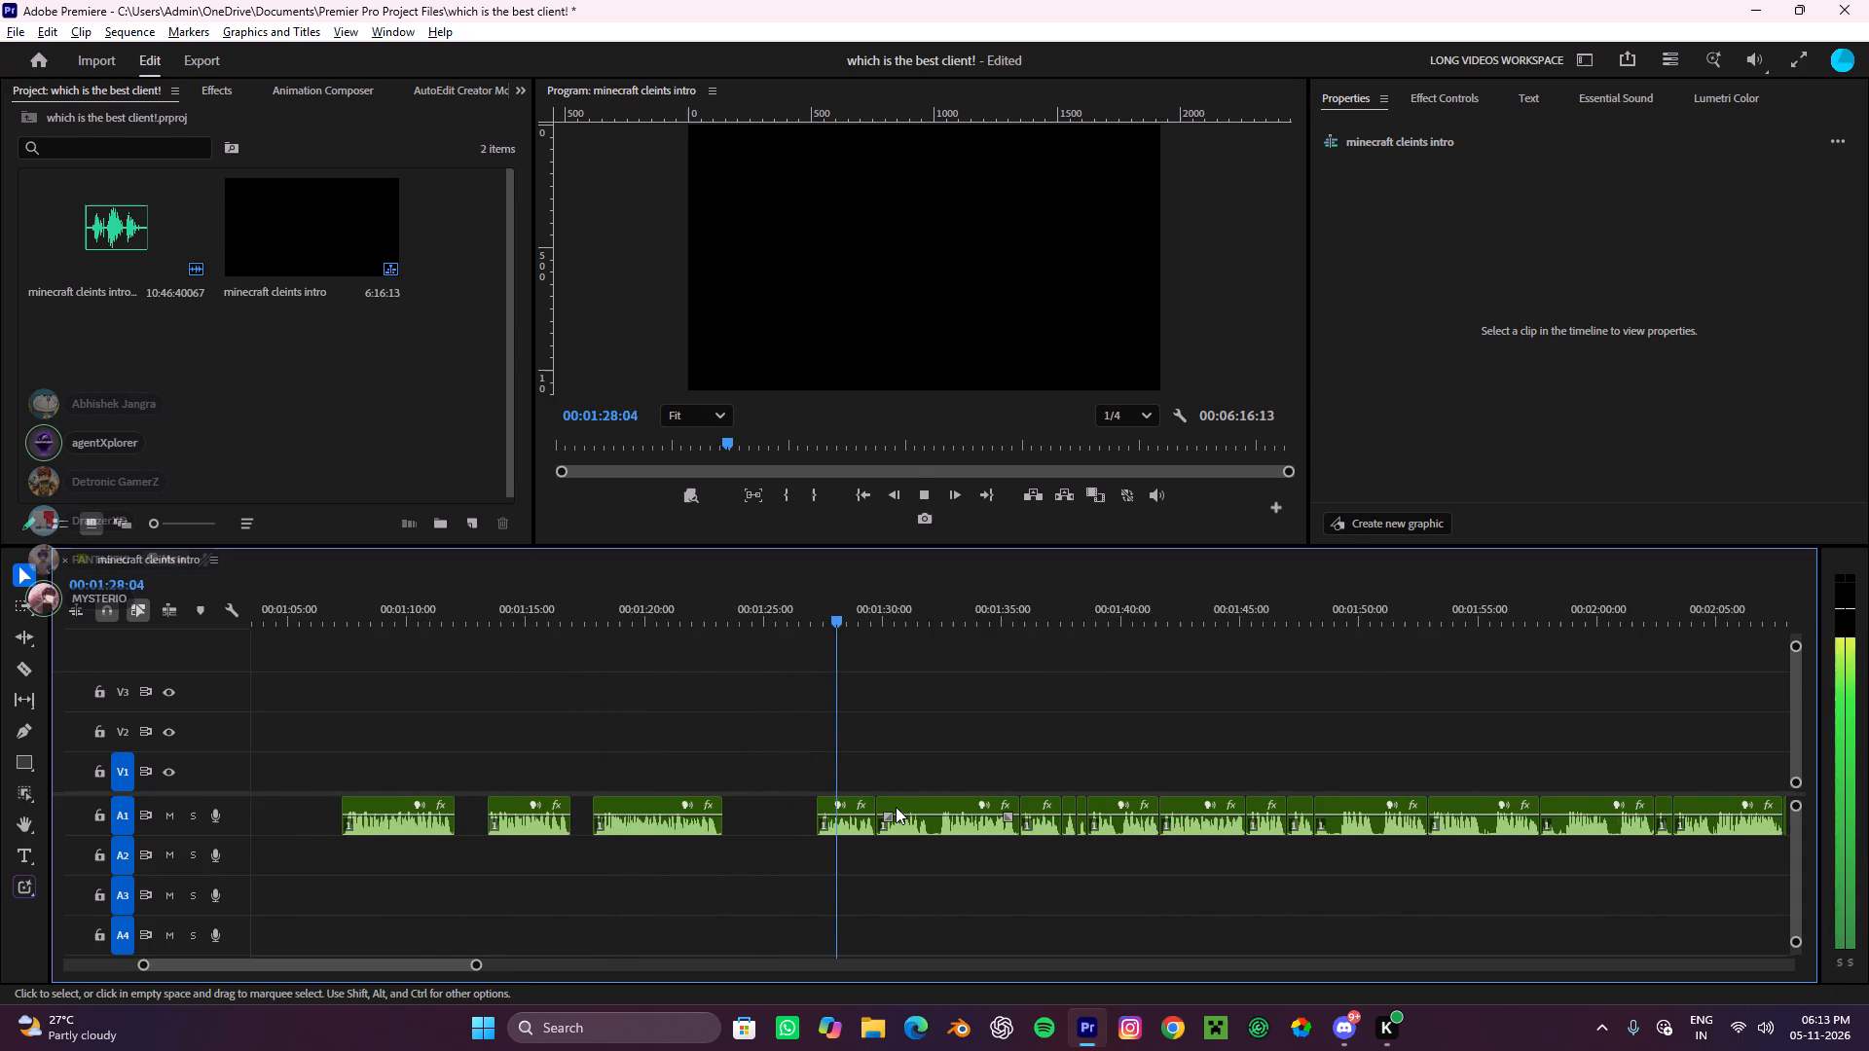
{"action": "scroll", "coordinate": [896, 807], "scroll_direction": "up", "scroll_amount": 6, "text": "alt"}
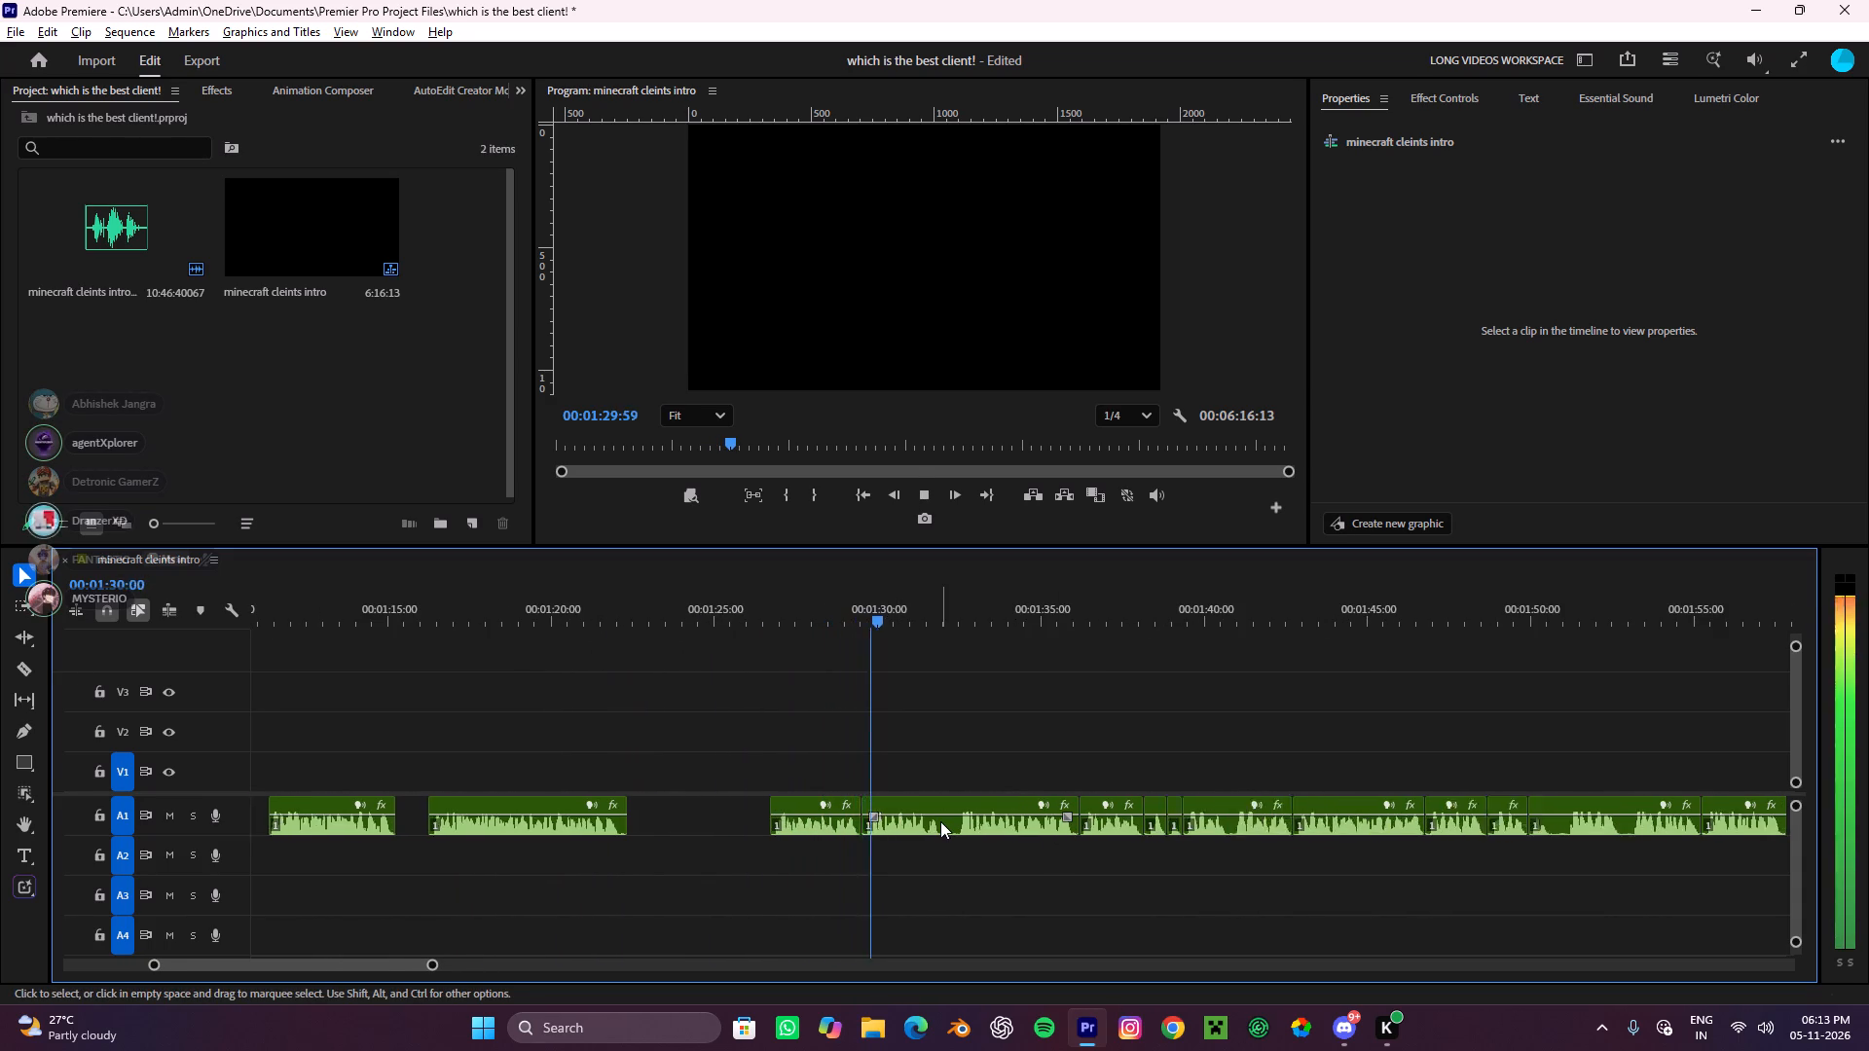
{"action": "scroll", "coordinate": [940, 821], "scroll_direction": "up", "scroll_amount": 1, "text": "alt"}
{"action": "scroll", "coordinate": [1176, 814], "scroll_direction": "down", "scroll_amount": 2, "text": "alt"}
{"action": "scroll", "coordinate": [1176, 814], "scroll_direction": "up", "scroll_amount": 3, "text": "alt"}
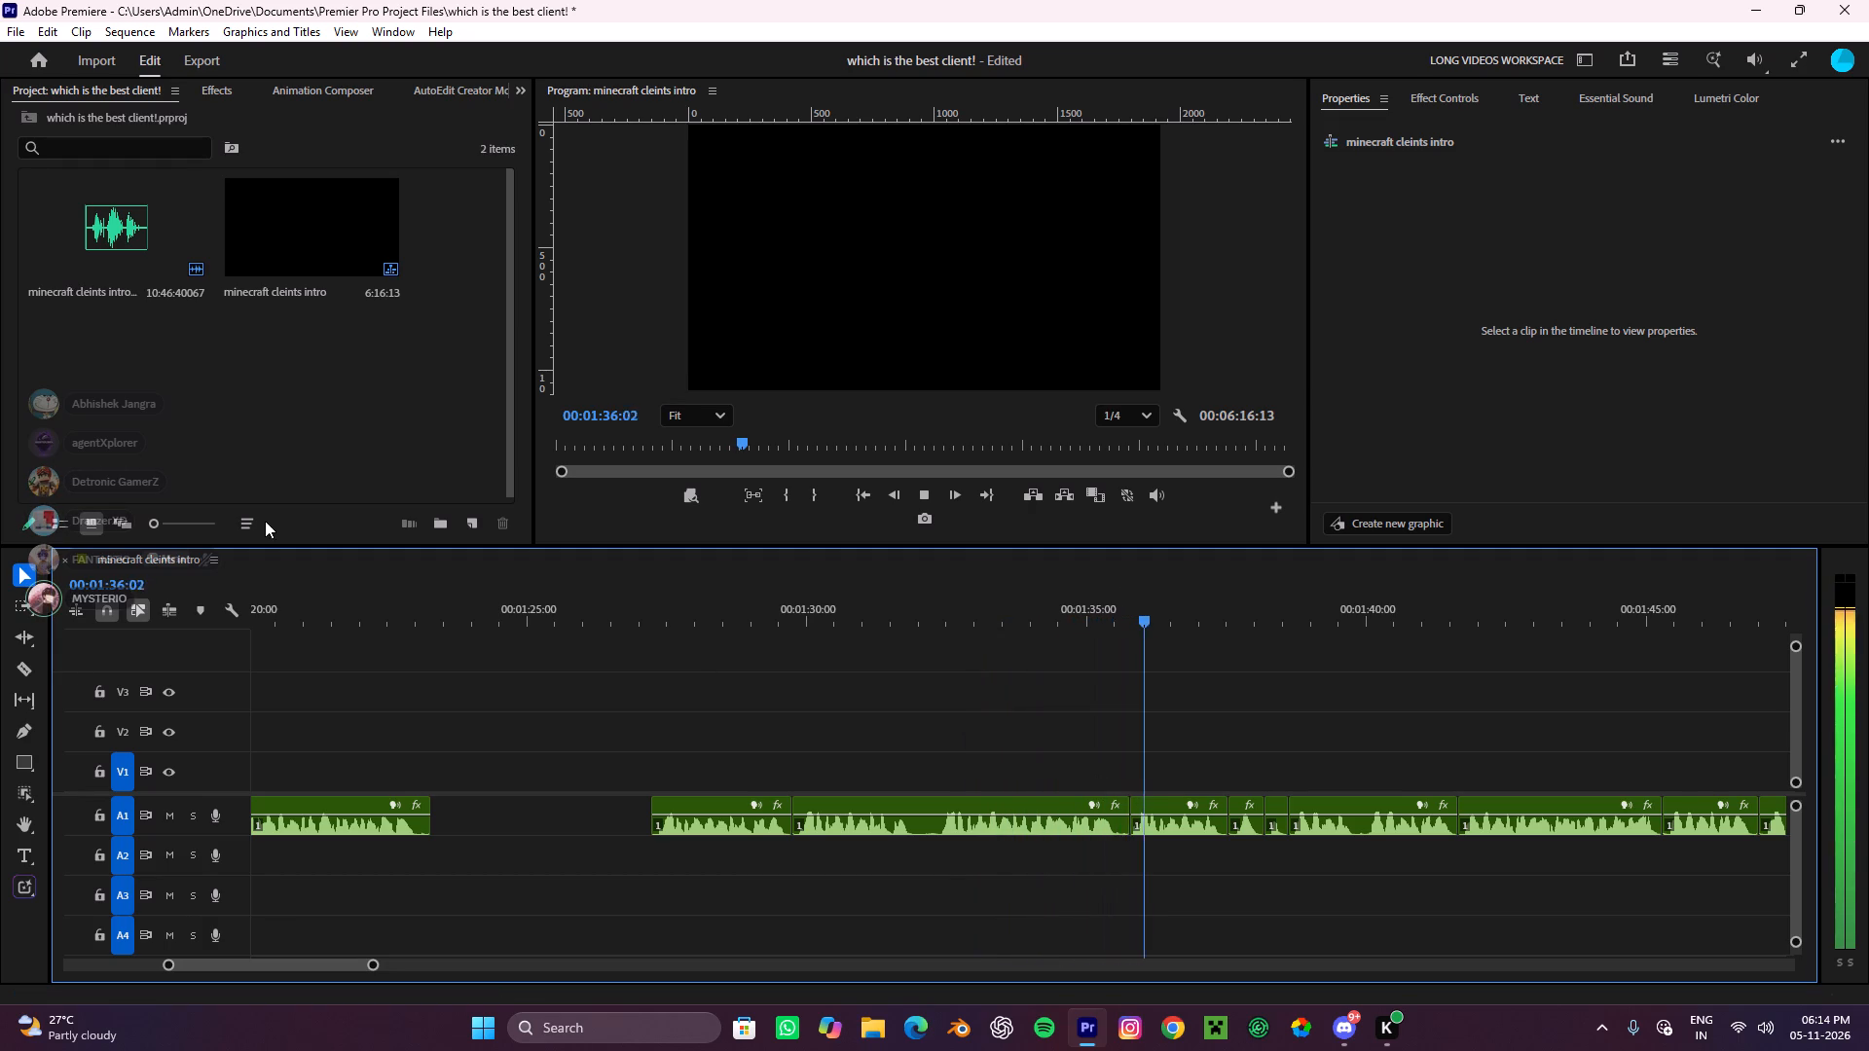
{"action": "left_click_drag", "start_coordinate": [595, 684], "coordinate": [1174, 796]}
{"action": "key", "text": "ctrl+x"}
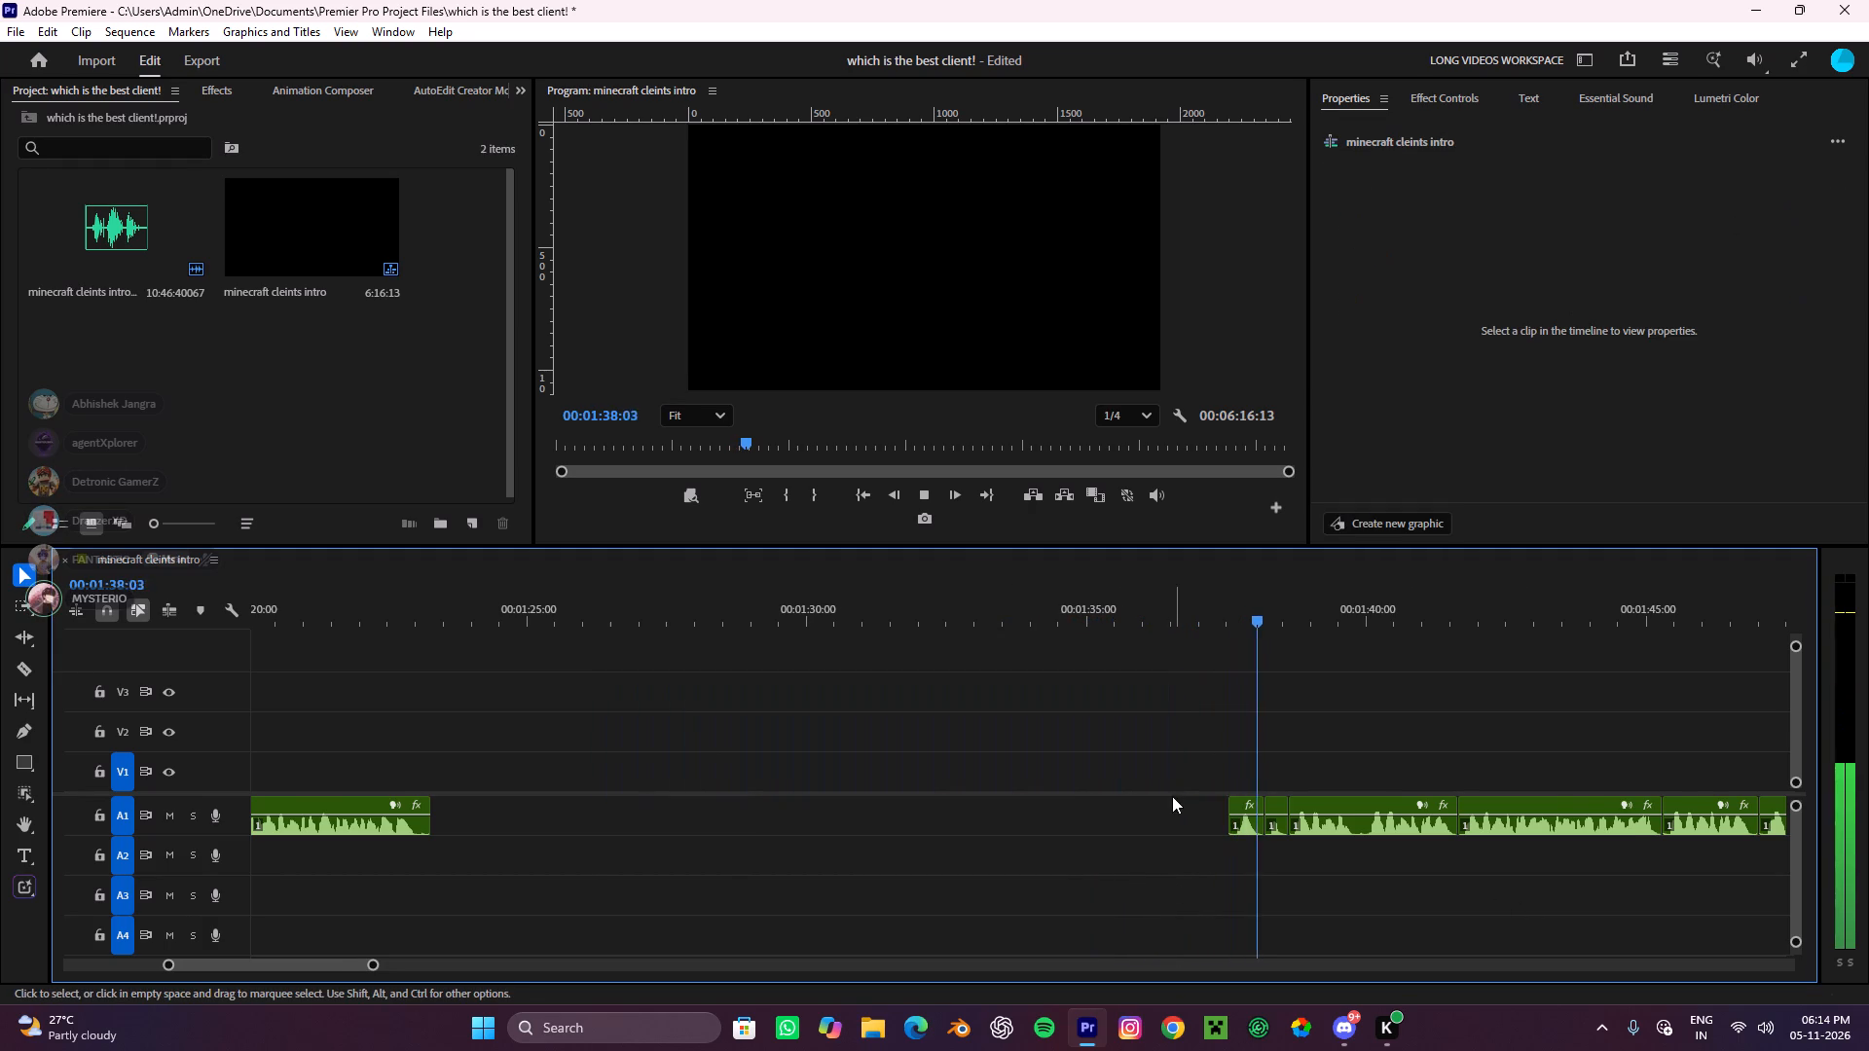
Cut the following three A1 voiceover clips, two short and one longer, spanning about 1:37.5 to 1:41.6.
{"action": "scroll", "coordinate": [1172, 796], "scroll_direction": "down", "scroll_amount": 3}
{"action": "left_click_drag", "start_coordinate": [1131, 760], "coordinate": [1154, 821]}
{"action": "left_click", "coordinate": [1156, 754]}
{"action": "left_click_drag", "start_coordinate": [1156, 754], "coordinate": [1185, 850]}
{"action": "key", "text": "ctrl+x"}
{"action": "scroll", "coordinate": [1160, 814], "scroll_direction": "down", "scroll_amount": 4}
{"action": "left_click_drag", "start_coordinate": [1171, 745], "coordinate": [1154, 831]}
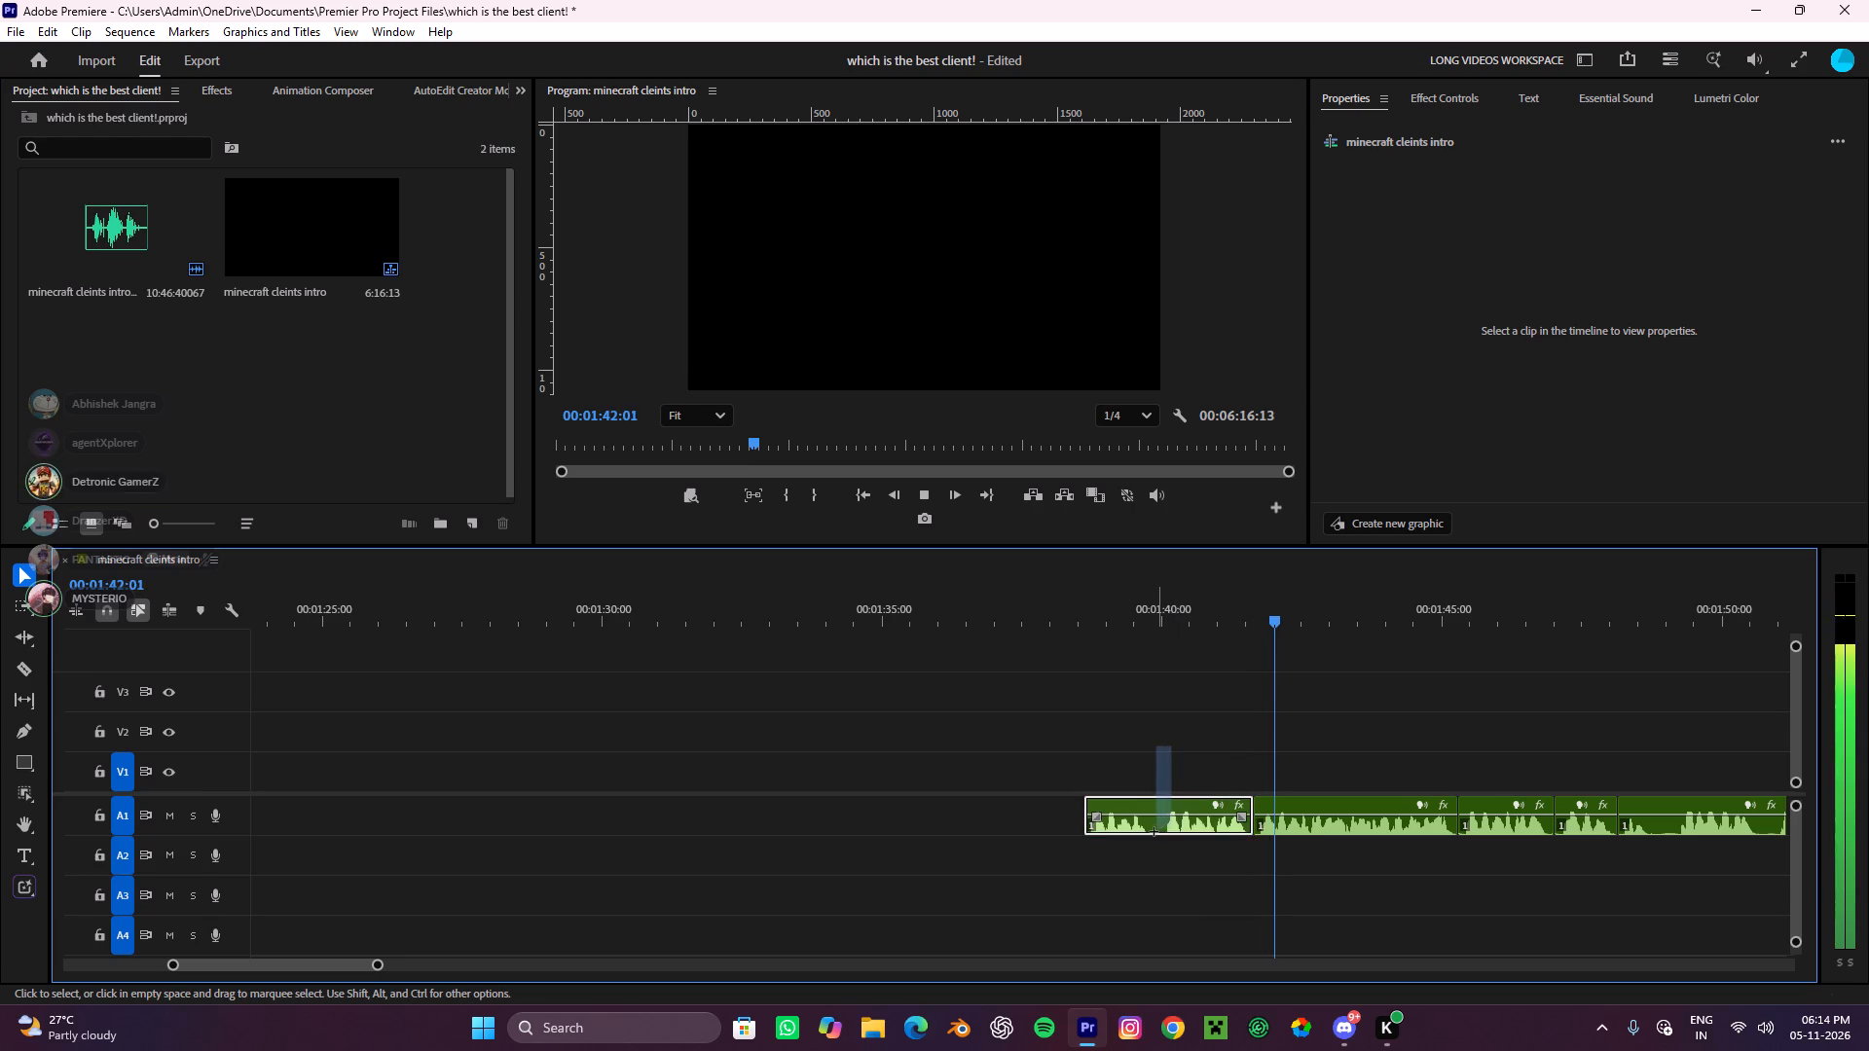
{"action": "left_click_drag", "start_coordinate": [1154, 831], "coordinate": [1153, 831]}
{"action": "key", "text": "ctrl+x"}
Listen on and cut the A1 voiceover clip spanning about 1:41.6 to 1:45.3.
{"action": "scroll", "coordinate": [1151, 821], "scroll_direction": "down", "scroll_amount": 4}
{"action": "scroll", "coordinate": [1175, 806], "scroll_direction": "down", "scroll_amount": 3, "text": "alt"}
{"action": "scroll", "coordinate": [1174, 815], "scroll_direction": "up", "scroll_amount": 4, "text": "alt"}
{"action": "scroll", "coordinate": [1174, 815], "scroll_direction": "down", "scroll_amount": 4}
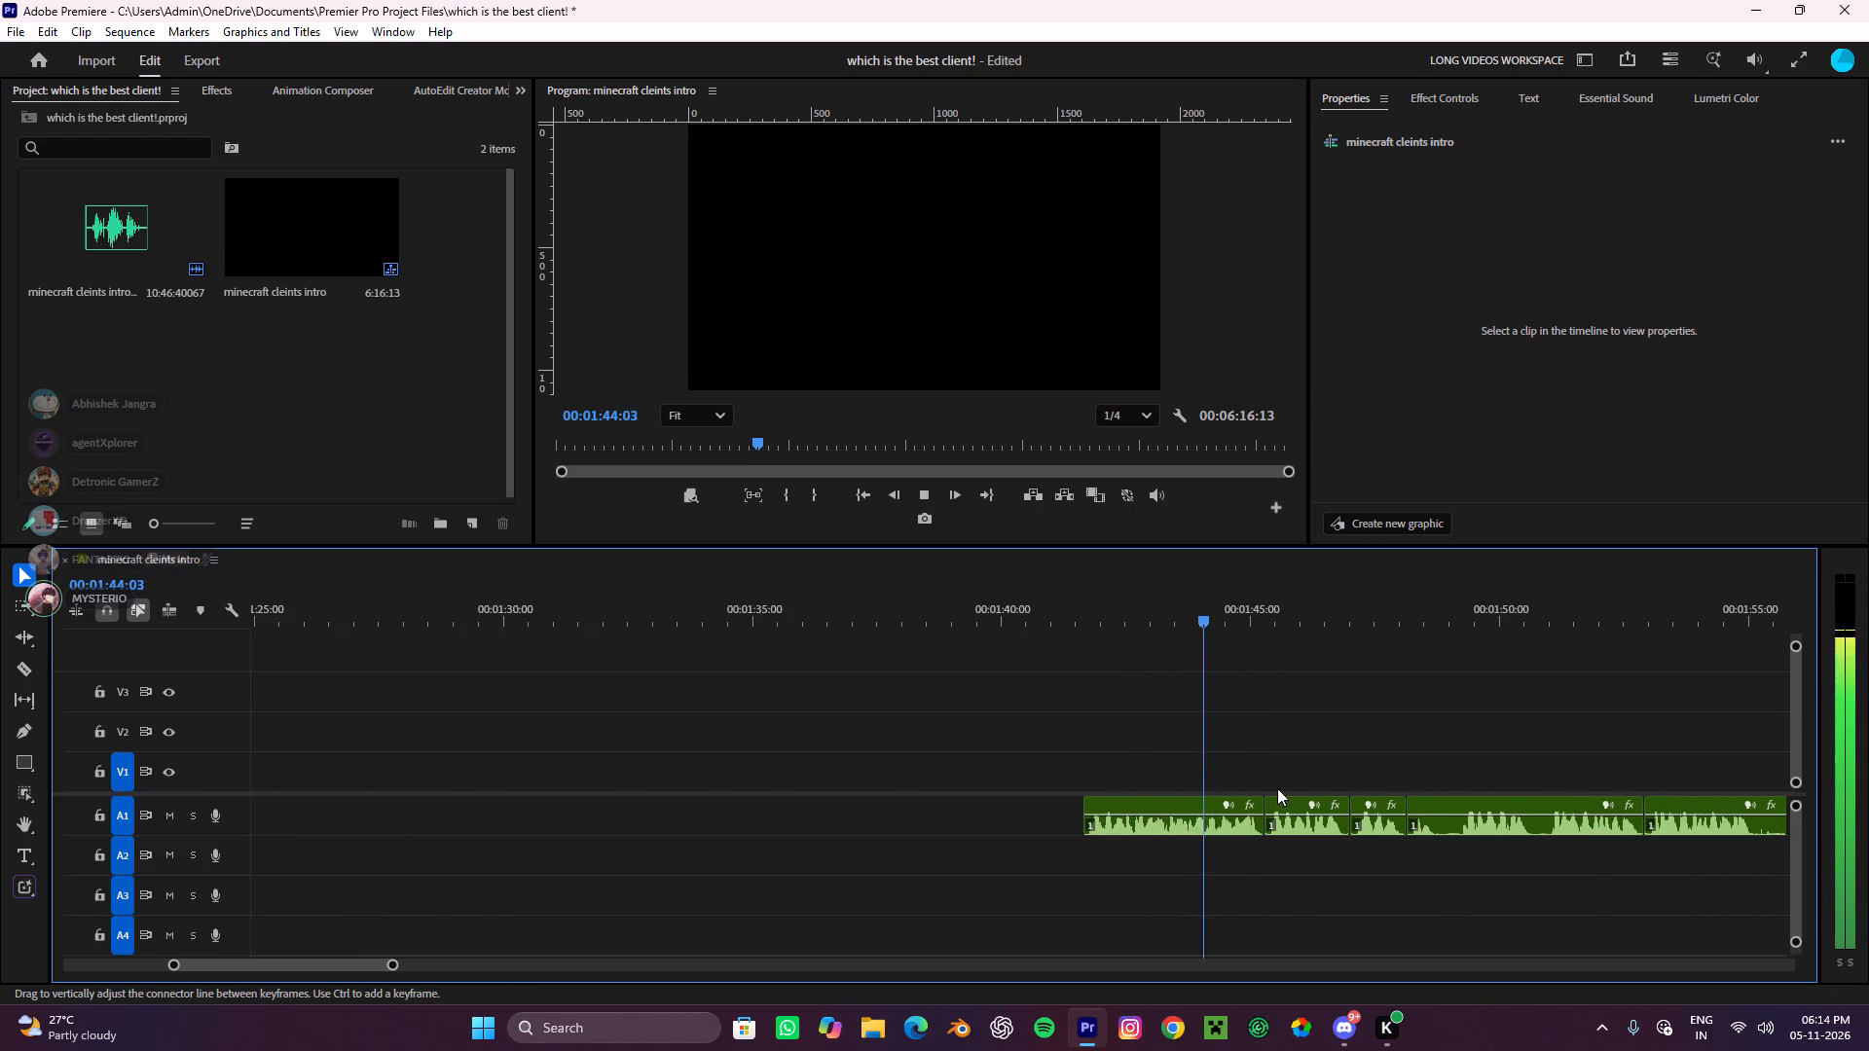
{"action": "scroll", "coordinate": [1274, 791], "scroll_direction": "down", "scroll_amount": 4, "text": "alt"}
{"action": "scroll", "coordinate": [1267, 800], "scroll_direction": "up", "scroll_amount": 4, "text": "alt"}
{"action": "scroll", "coordinate": [1267, 800], "scroll_direction": "down", "scroll_amount": 4}
{"action": "left_click_drag", "start_coordinate": [1117, 865], "coordinate": [970, 783]}
{"action": "key", "text": "ctrl+x"}
Listen on and cut the two short adjacent A1 voiceover clips spanning about 1:45.3 to 1:48.1.
{"action": "scroll", "coordinate": [1011, 771], "scroll_direction": "down", "scroll_amount": 4}
{"action": "scroll", "coordinate": [1301, 870], "scroll_direction": "down", "scroll_amount": 7}
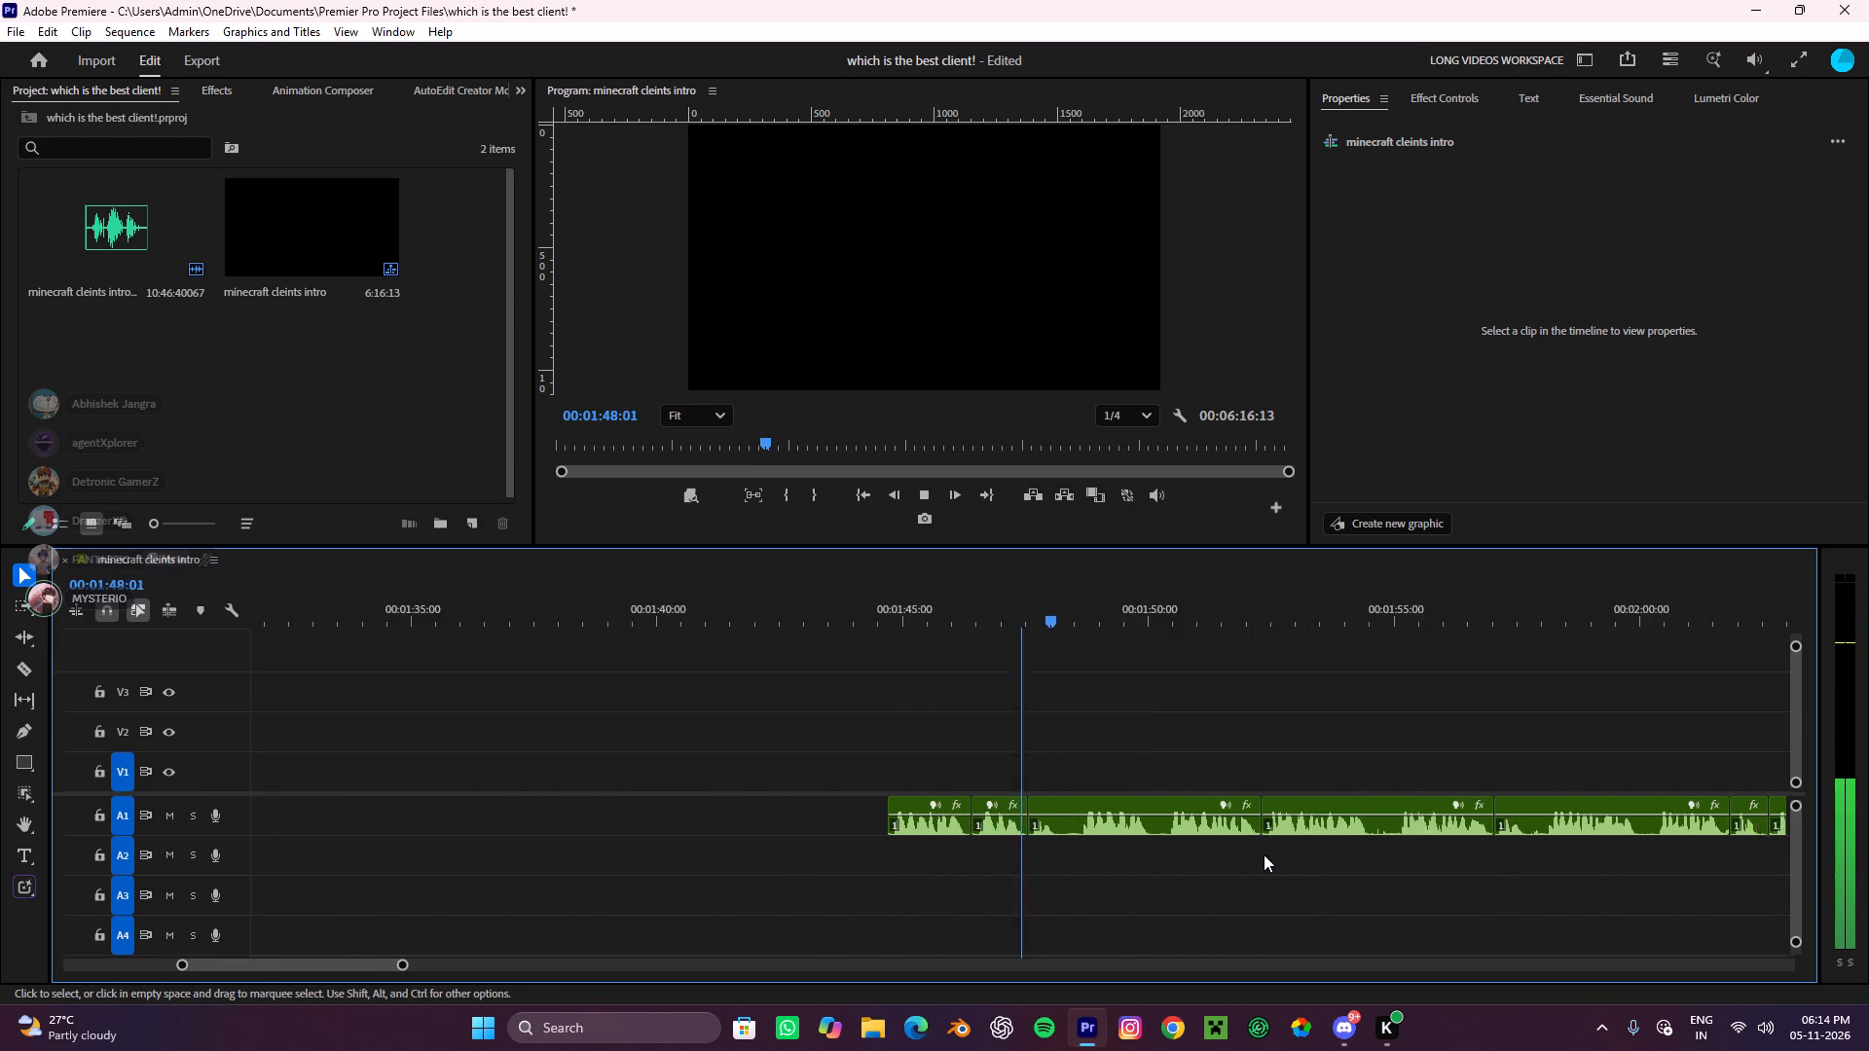
{"action": "scroll", "coordinate": [1264, 854], "scroll_direction": "down", "scroll_amount": 1}
{"action": "scroll", "coordinate": [1264, 854], "scroll_direction": "down", "scroll_amount": 4, "text": "alt"}
{"action": "scroll", "coordinate": [1263, 854], "scroll_direction": "up", "scroll_amount": 4, "text": "alt"}
{"action": "left_click_drag", "start_coordinate": [904, 869], "coordinate": [879, 837]}
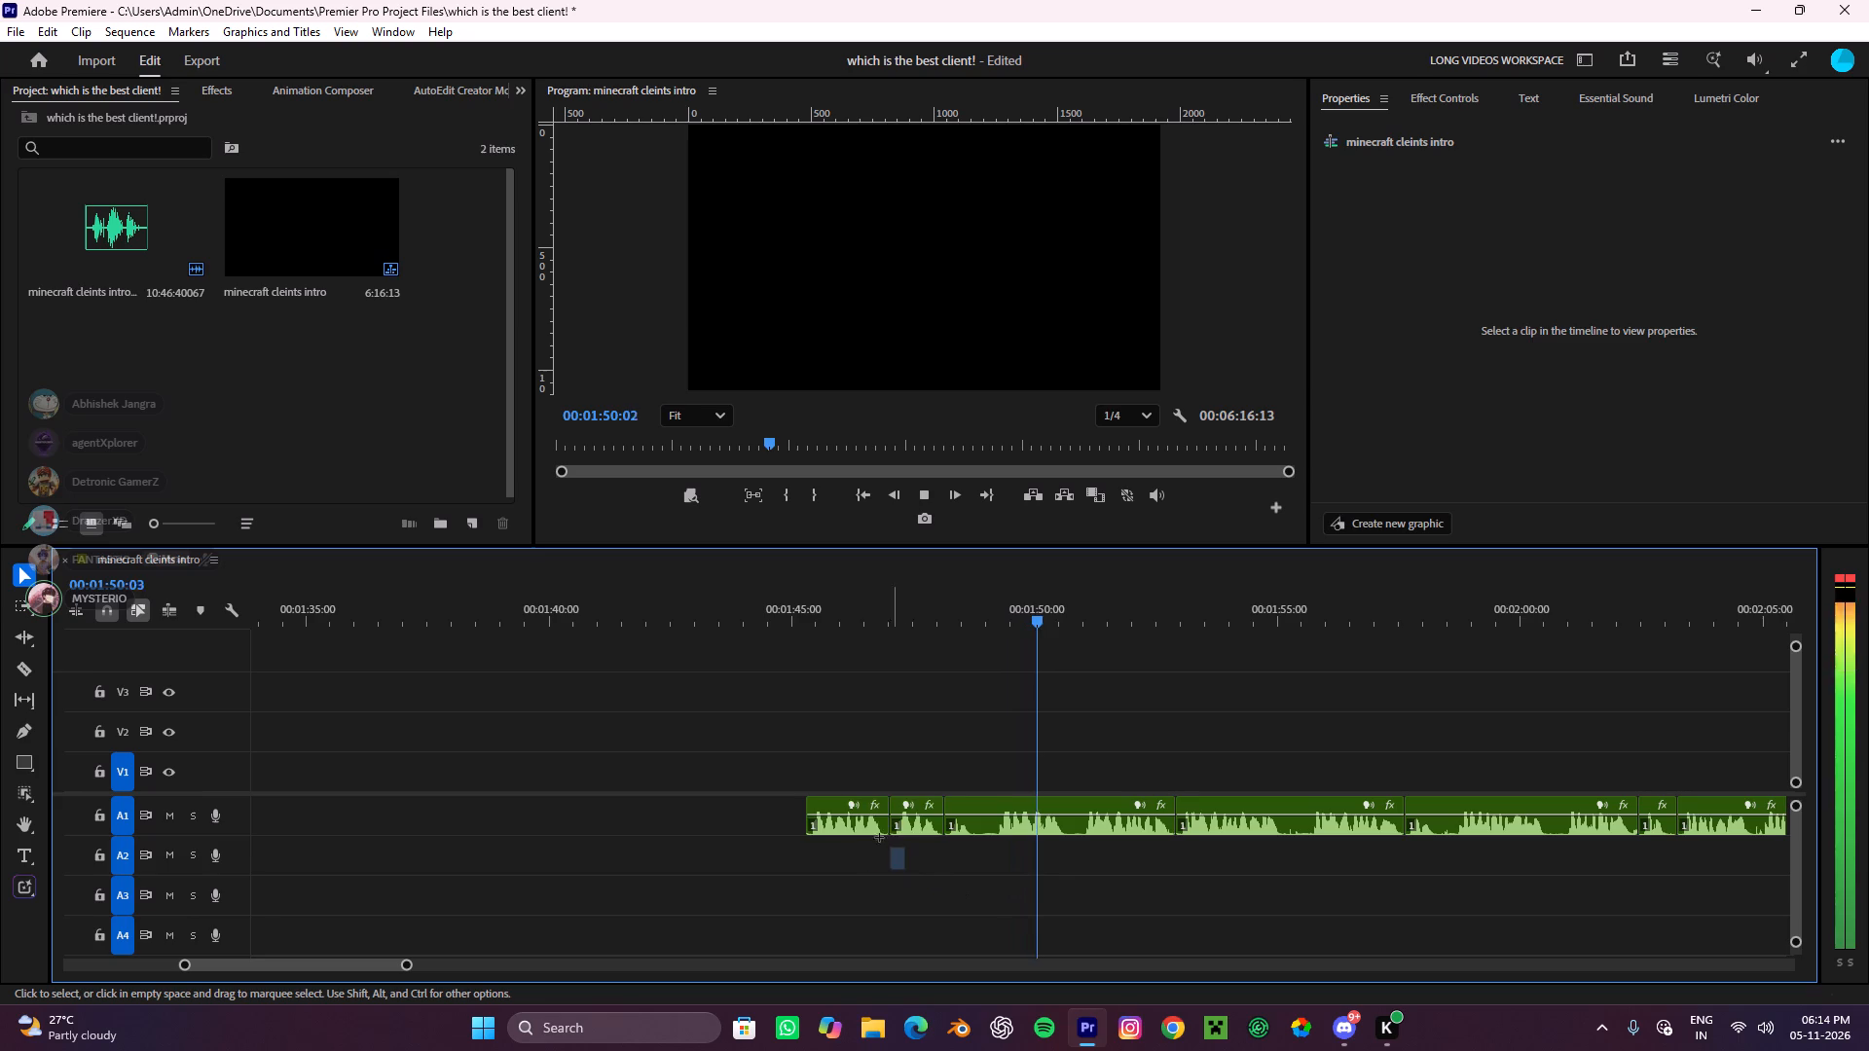
{"action": "left_click_drag", "start_coordinate": [879, 837], "coordinate": [851, 815]}
{"action": "key", "text": "ctrl+x"}
Cut the next A1 voiceover clip, spanning about 1:48.1 to 1:52.9.
{"action": "scroll", "coordinate": [1093, 865], "scroll_direction": "down", "scroll_amount": 3, "text": "alt"}
{"action": "scroll", "coordinate": [1093, 865], "scroll_direction": "up", "scroll_amount": 3, "text": "alt"}
{"action": "scroll", "coordinate": [1093, 865], "scroll_direction": "down", "scroll_amount": 3}
{"action": "left_click_drag", "start_coordinate": [1032, 868], "coordinate": [786, 782]}
{"action": "key", "text": "ctrl+x"}
Listen on, skip ahead past 2:05, and cut the four A1 voiceover clips spanning about 1:52.9 to 2:07.9.
{"action": "scroll", "coordinate": [927, 785], "scroll_direction": "down", "scroll_amount": 3}
{"action": "scroll", "coordinate": [1139, 841], "scroll_direction": "down", "scroll_amount": 4, "text": "alt"}
{"action": "scroll", "coordinate": [1139, 841], "scroll_direction": "up", "scroll_amount": 4, "text": "alt"}
{"action": "scroll", "coordinate": [1139, 841], "scroll_direction": "down", "scroll_amount": 8}
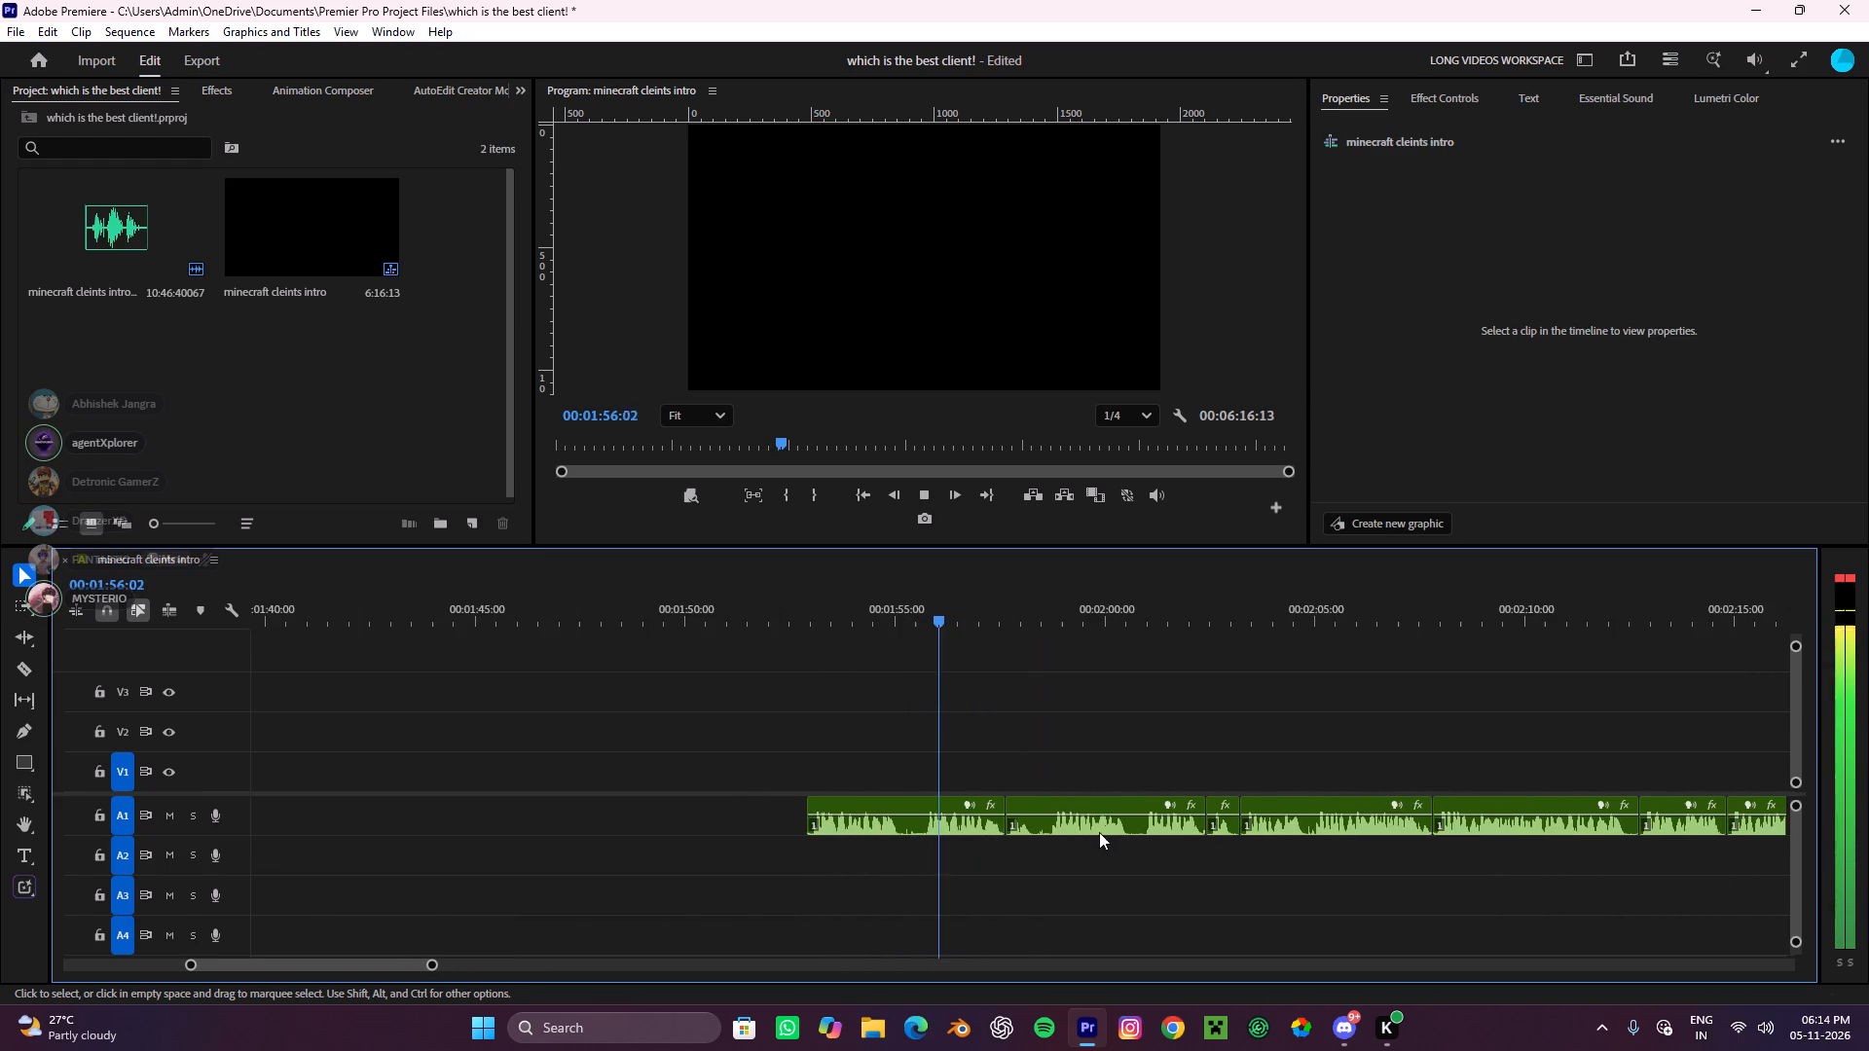
{"action": "scroll", "coordinate": [974, 790], "scroll_direction": "down", "scroll_amount": 3, "text": "alt"}
{"action": "left_click_drag", "start_coordinate": [999, 637], "coordinate": [1256, 728]}
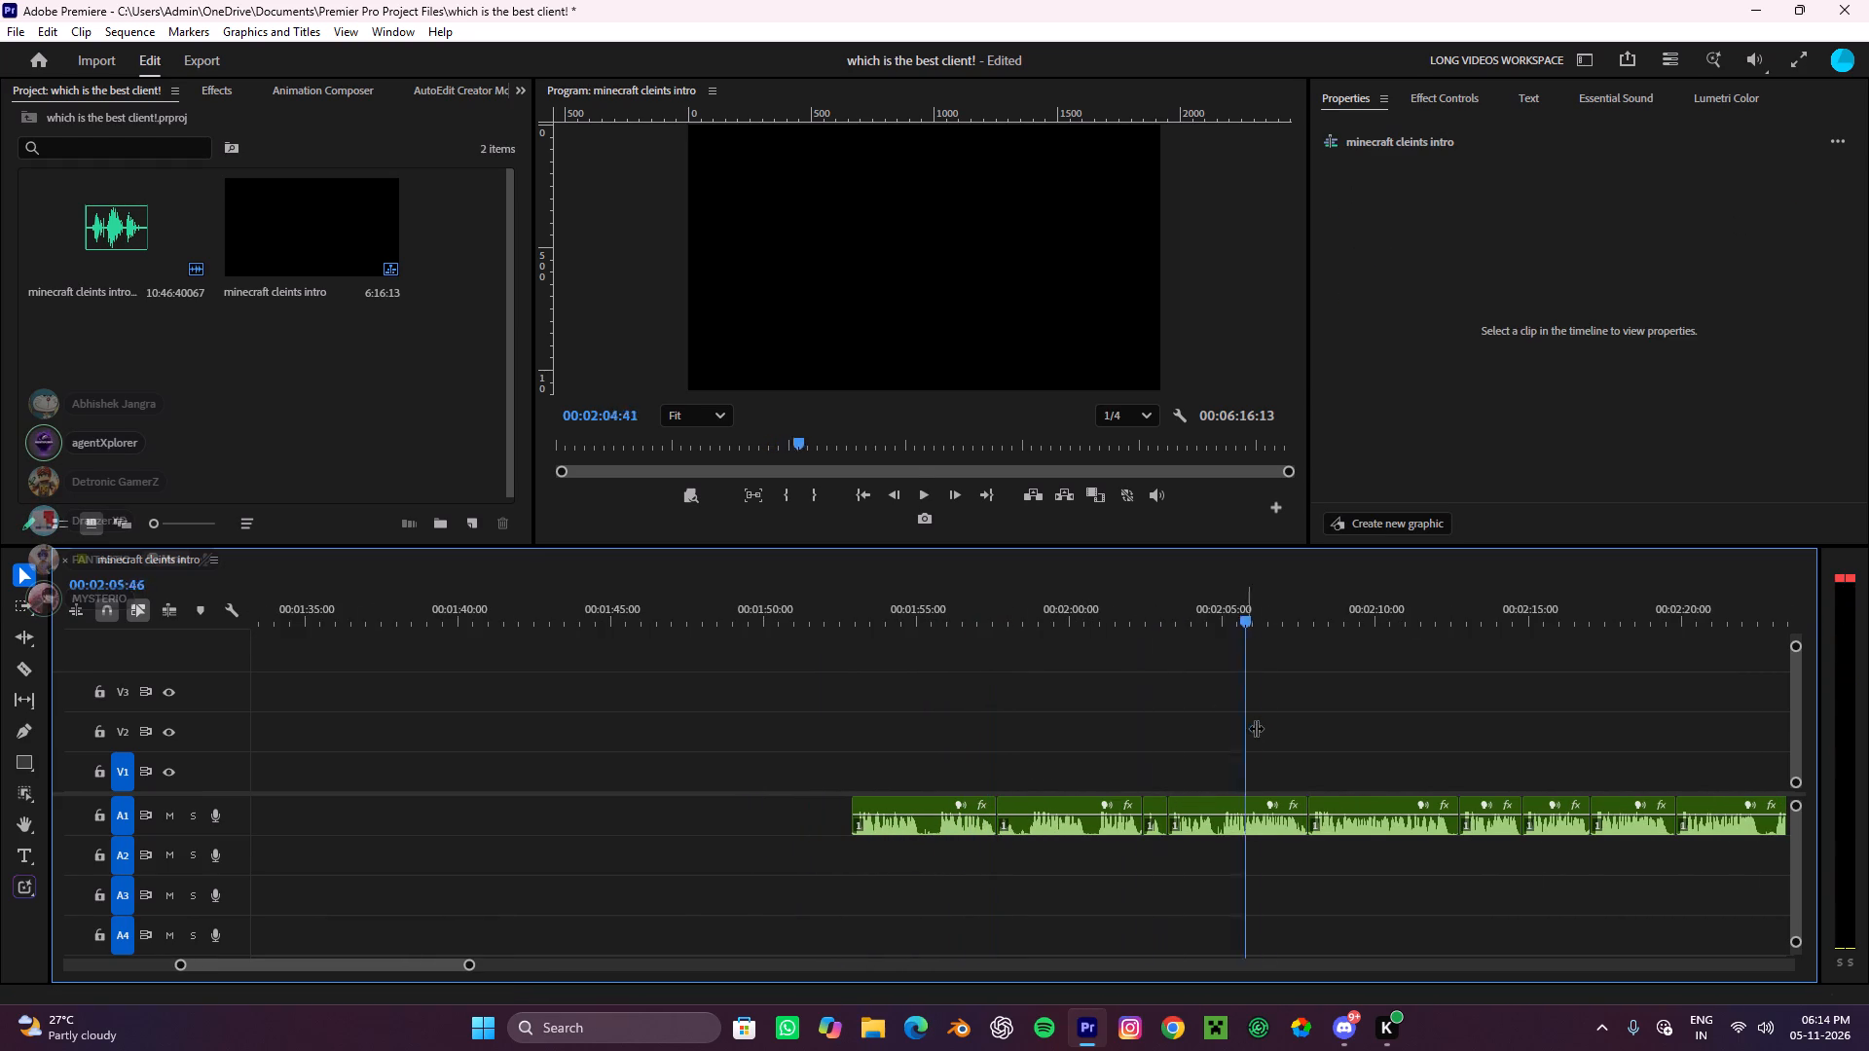
{"action": "left_click_drag", "start_coordinate": [1256, 728], "coordinate": [1304, 871]}
{"action": "key", "text": "space"}
{"action": "left_click_drag", "start_coordinate": [1267, 873], "coordinate": [754, 802]}
{"action": "key", "text": "ctrl+x"}
Listen on and cut the A1 voiceover clip spanning about 2:07.9 to 2:12.7.
{"action": "scroll", "coordinate": [1190, 818], "scroll_direction": "up", "scroll_amount": 2, "text": "alt"}
{"action": "scroll", "coordinate": [1190, 818], "scroll_direction": "down", "scroll_amount": 7}
{"action": "scroll", "coordinate": [1190, 818], "scroll_direction": "down", "scroll_amount": 5, "text": "alt"}
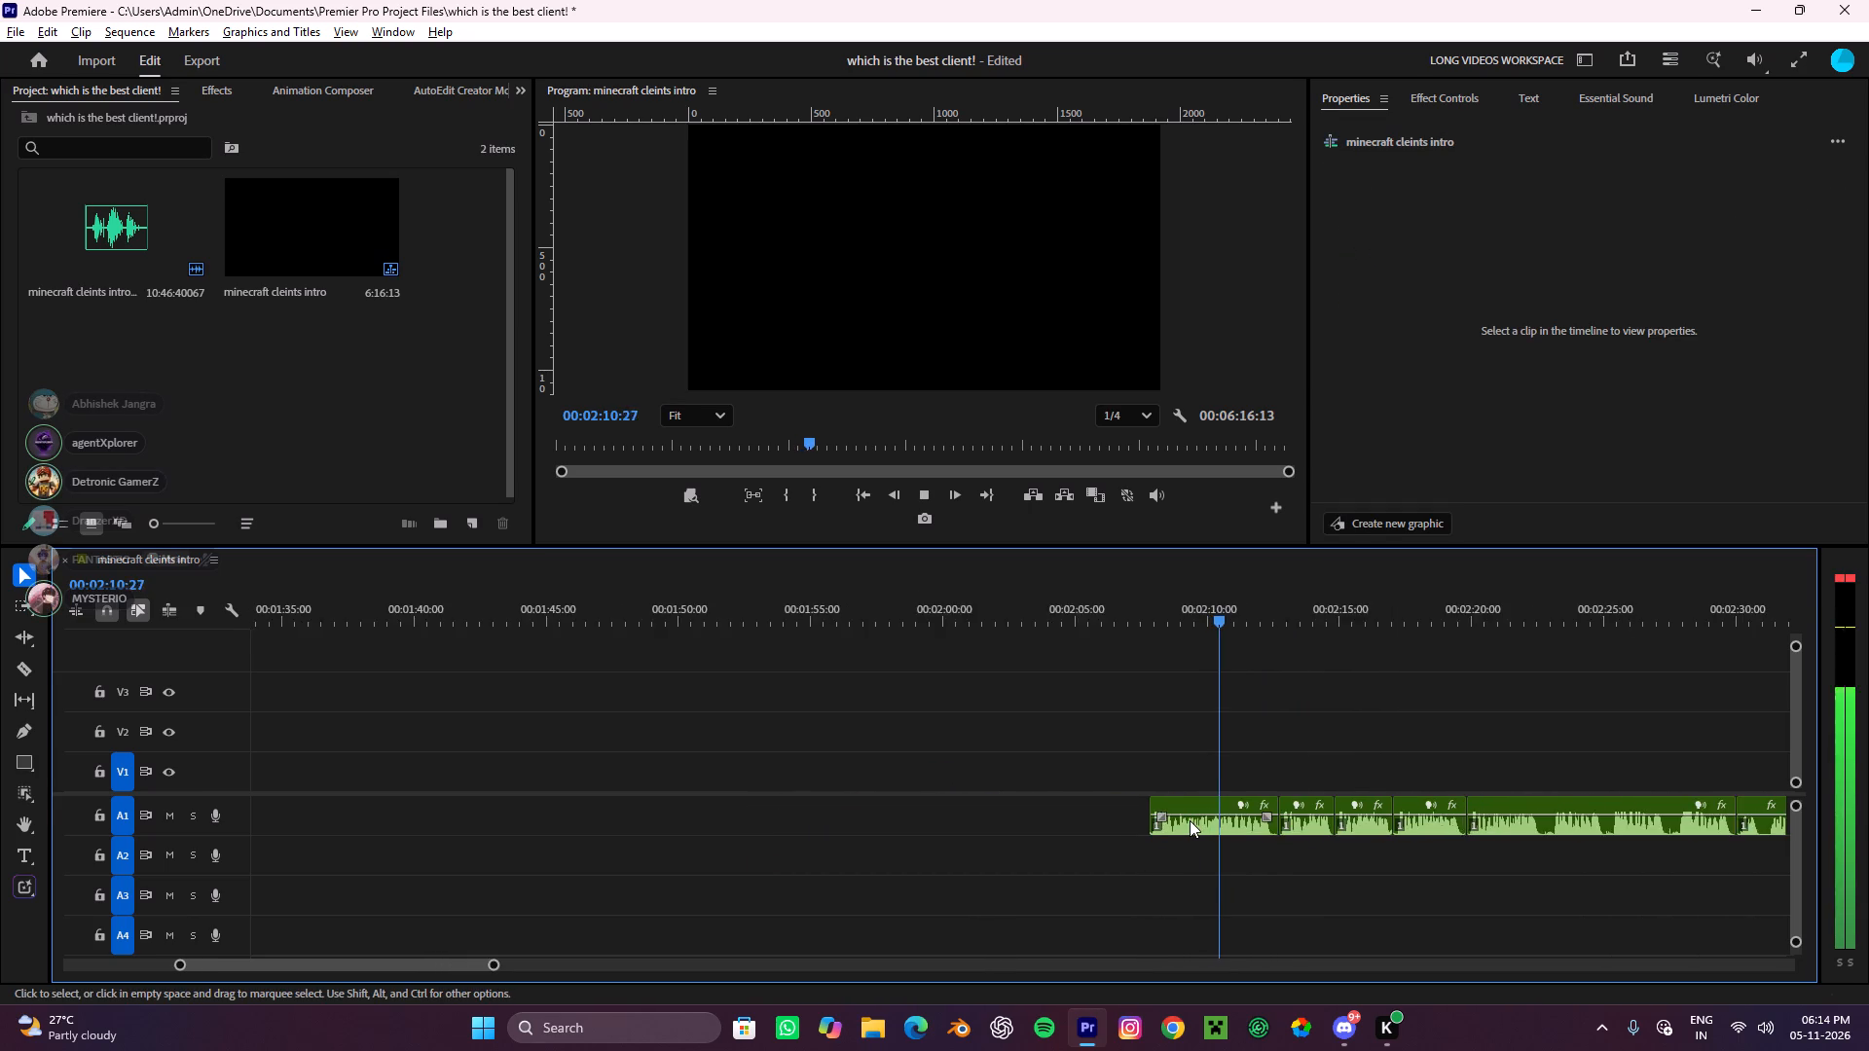
{"action": "scroll", "coordinate": [1190, 820], "scroll_direction": "down", "scroll_amount": 1, "text": "alt"}
{"action": "scroll", "coordinate": [1253, 832], "scroll_direction": "up", "scroll_amount": 3, "text": "alt"}
{"action": "scroll", "coordinate": [1253, 832], "scroll_direction": "down", "scroll_amount": 3}
{"action": "scroll", "coordinate": [1239, 834], "scroll_direction": "down", "scroll_amount": 3, "text": "alt"}
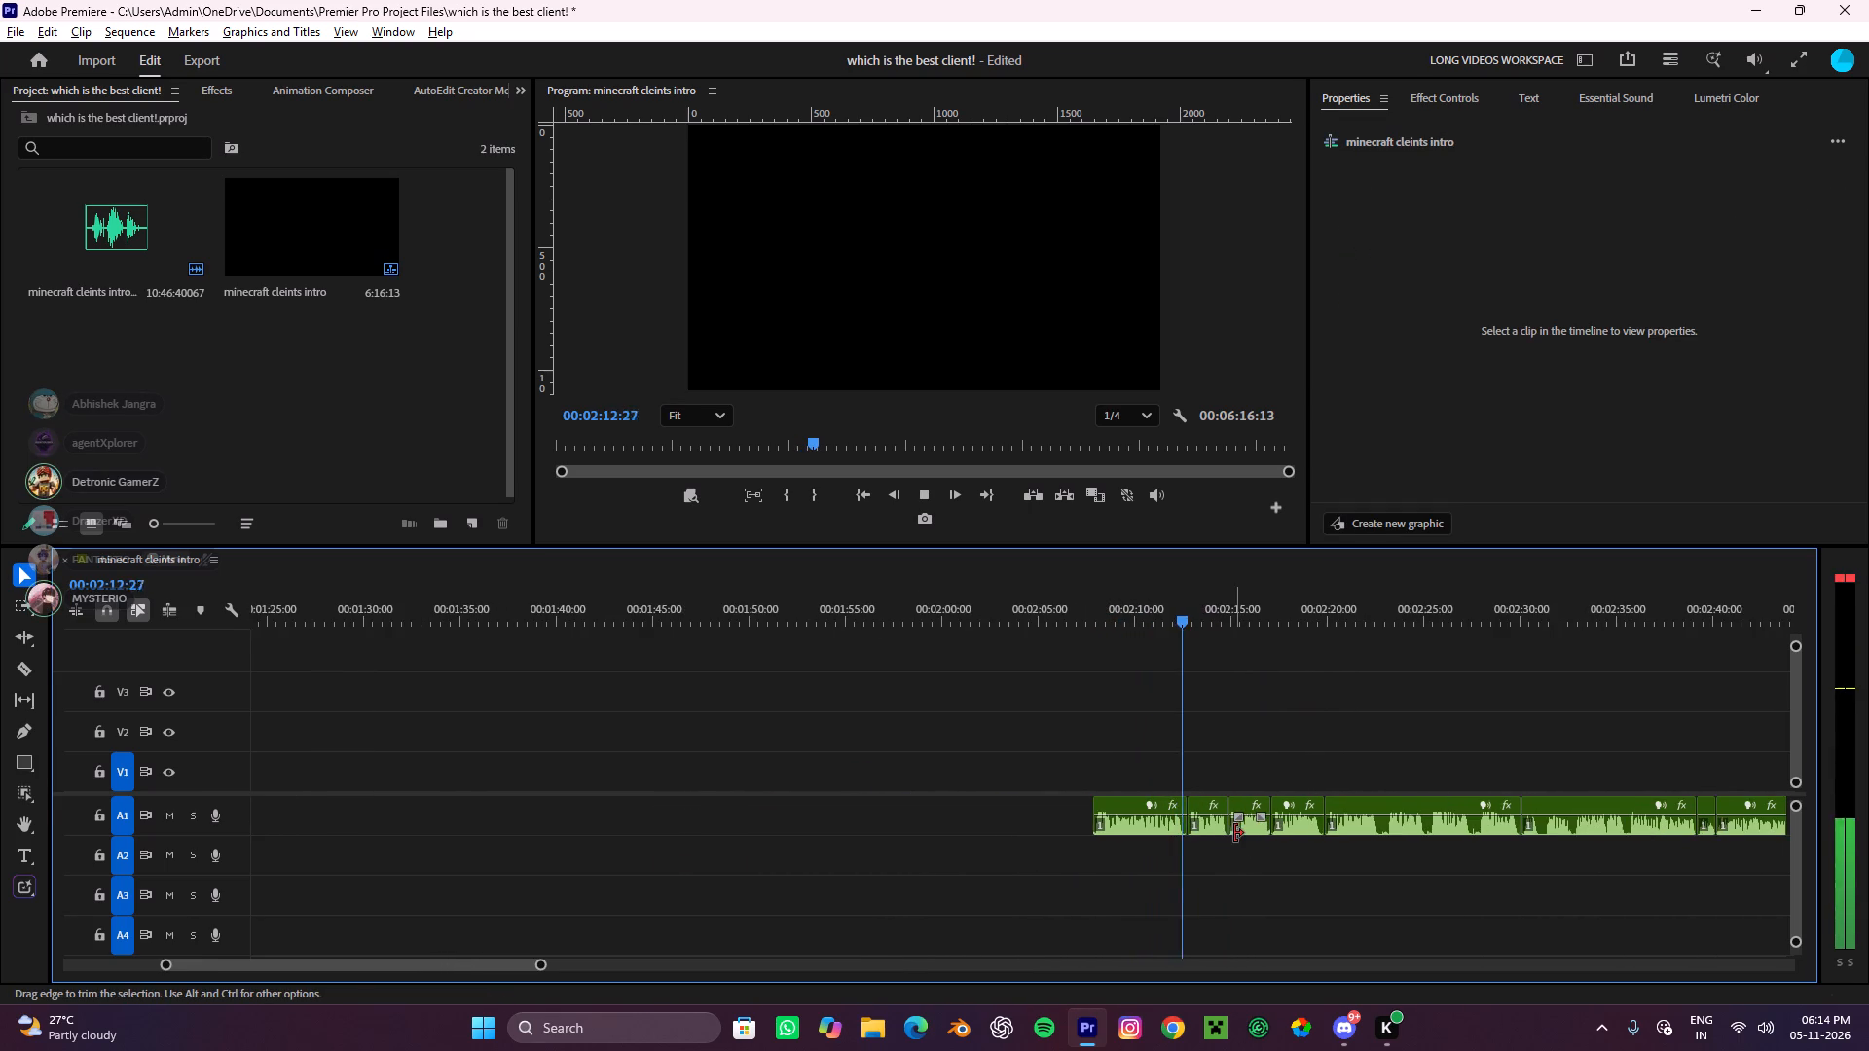
{"action": "scroll", "coordinate": [1245, 823], "scroll_direction": "up", "scroll_amount": 3, "text": "alt"}
{"action": "scroll", "coordinate": [1245, 803], "scroll_direction": "down", "scroll_amount": 4}
{"action": "scroll", "coordinate": [1092, 839], "scroll_direction": "up", "scroll_amount": 3, "text": "alt"}
{"action": "left_click_drag", "start_coordinate": [959, 872], "coordinate": [825, 829]}
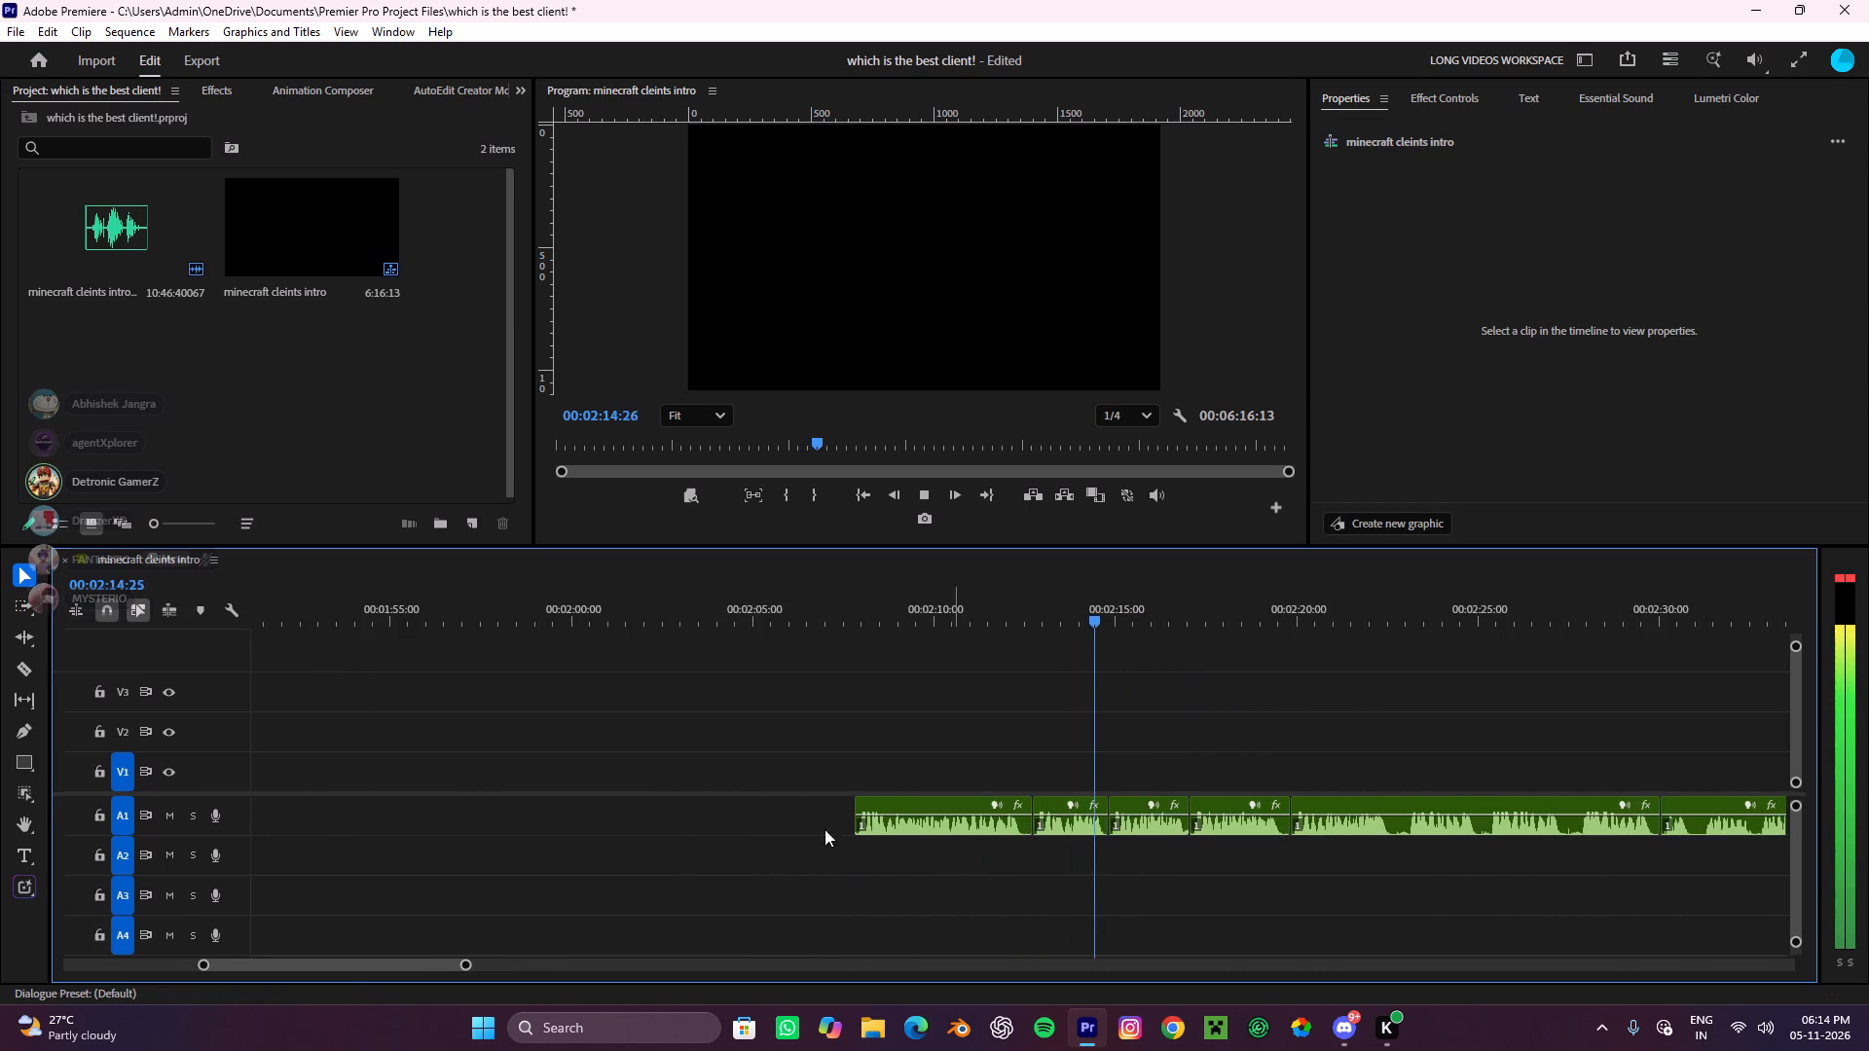
{"action": "left_click_drag", "start_coordinate": [825, 829], "coordinate": [740, 796]}
{"action": "left_click_drag", "start_coordinate": [904, 858], "coordinate": [748, 802]}
{"action": "key", "text": "ctrl+x"}
Cut the next two A1 voiceover clips, spanning about 2:12.7 to 2:17.0.
{"action": "scroll", "coordinate": [931, 799], "scroll_direction": "down", "scroll_amount": 3}
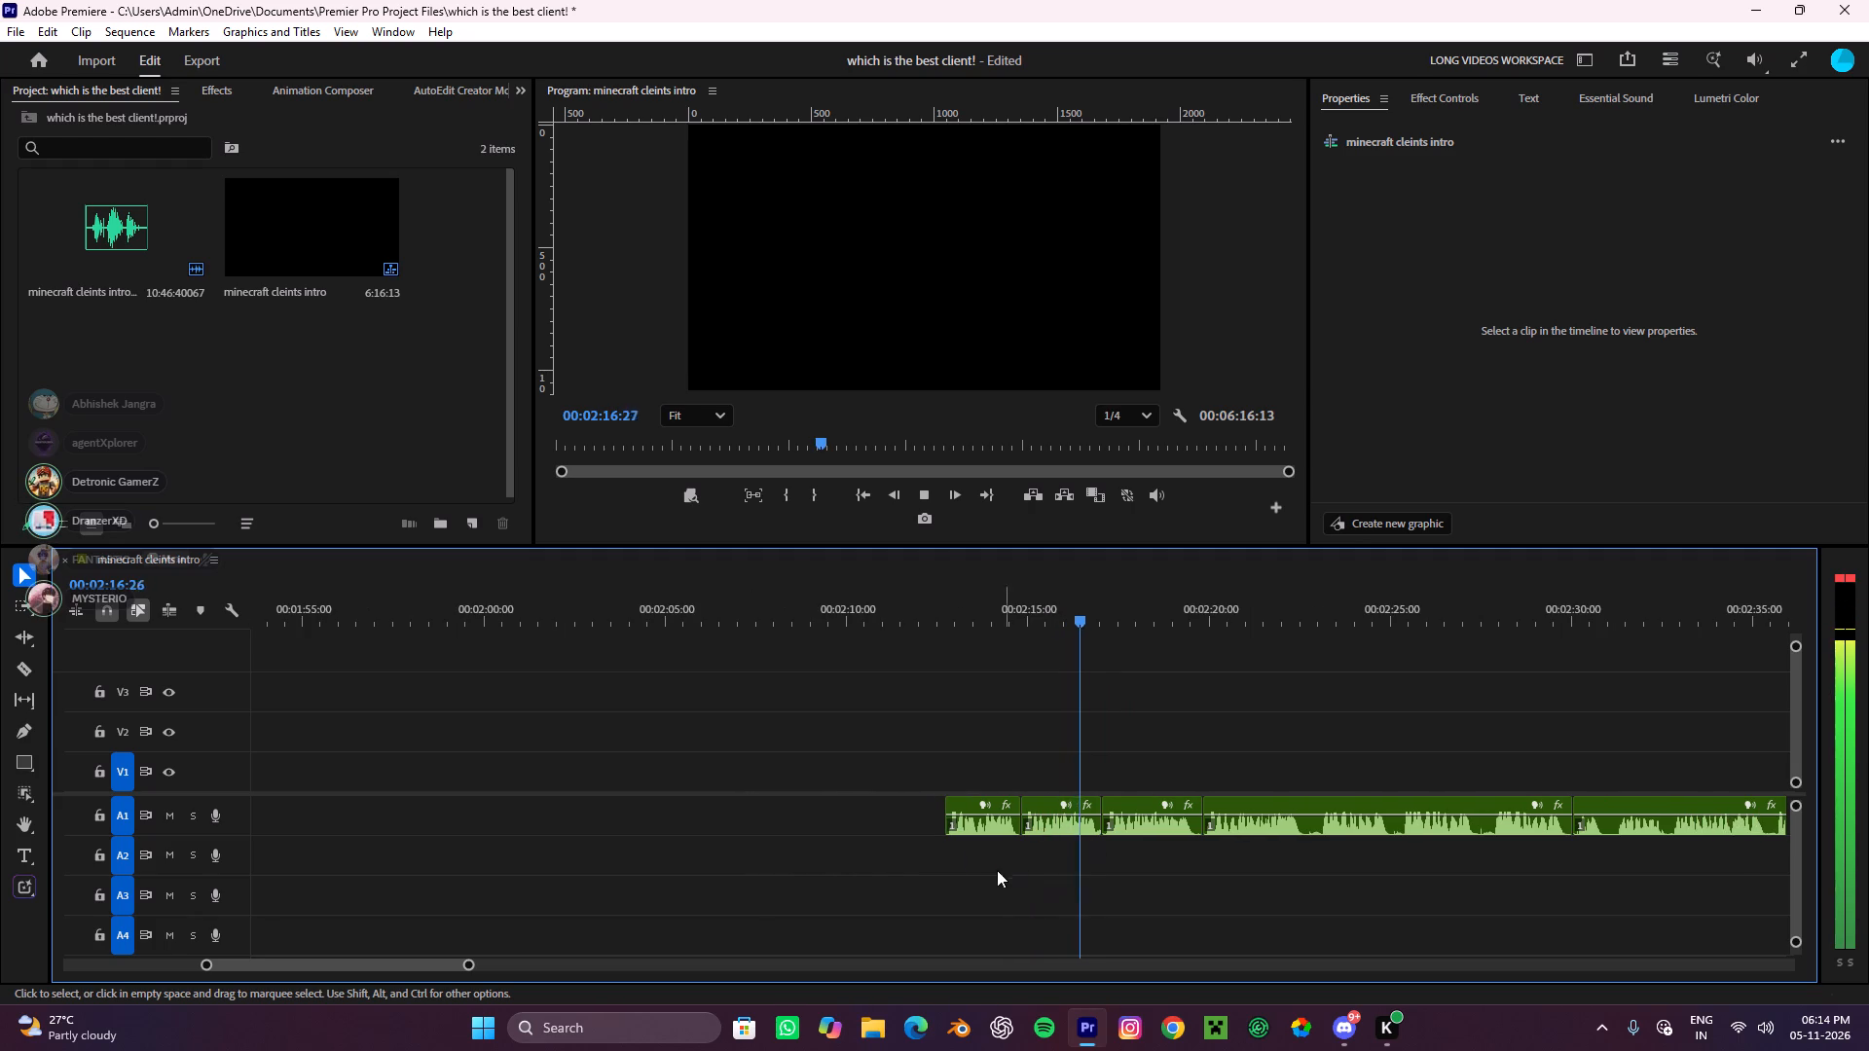
{"action": "left_click_drag", "start_coordinate": [991, 868], "coordinate": [785, 707]}
{"action": "key", "text": "ctrl+x"}
{"action": "left_click_drag", "start_coordinate": [1051, 887], "coordinate": [893, 791]}
{"action": "key", "text": "ctrl+x"}
Listen on and cut the A1 voiceover clip spanning about 2:17.0 to 2:19.9.
{"action": "scroll", "coordinate": [1063, 830], "scroll_direction": "down", "scroll_amount": 3}
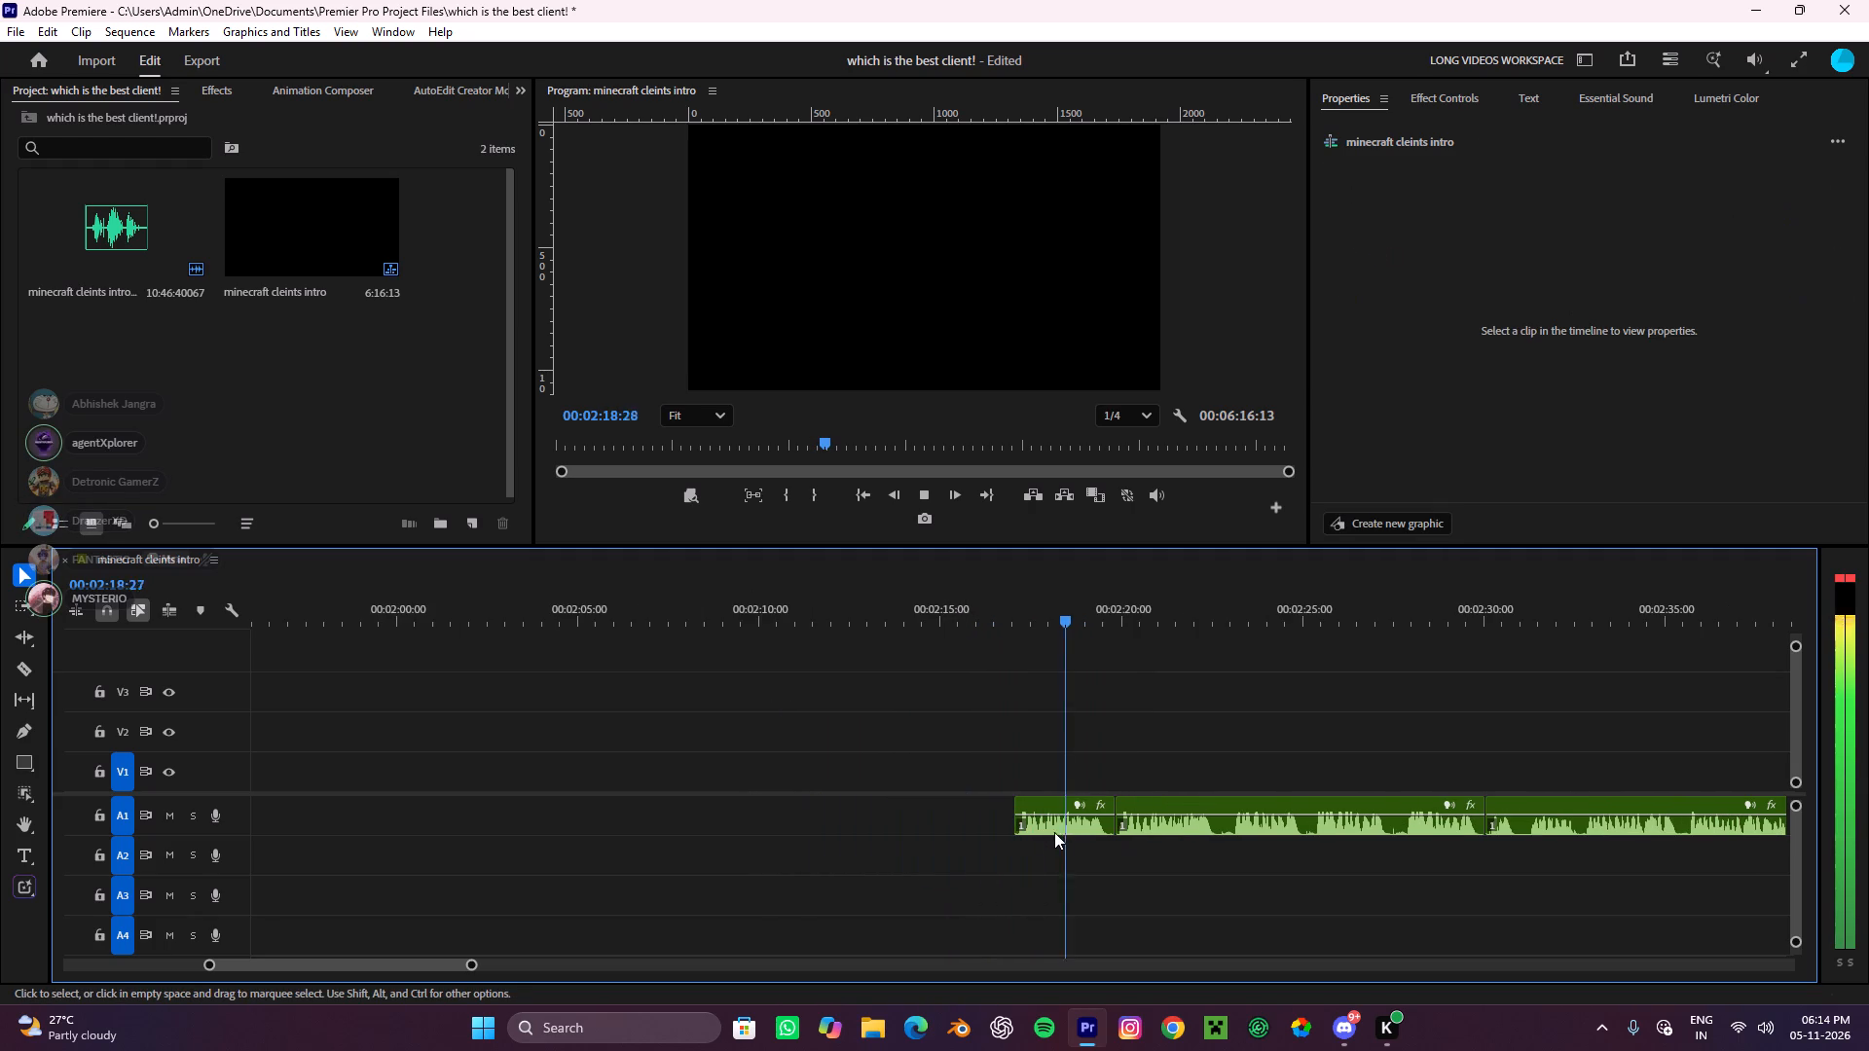
{"action": "scroll", "coordinate": [1051, 845], "scroll_direction": "down", "scroll_amount": 3}
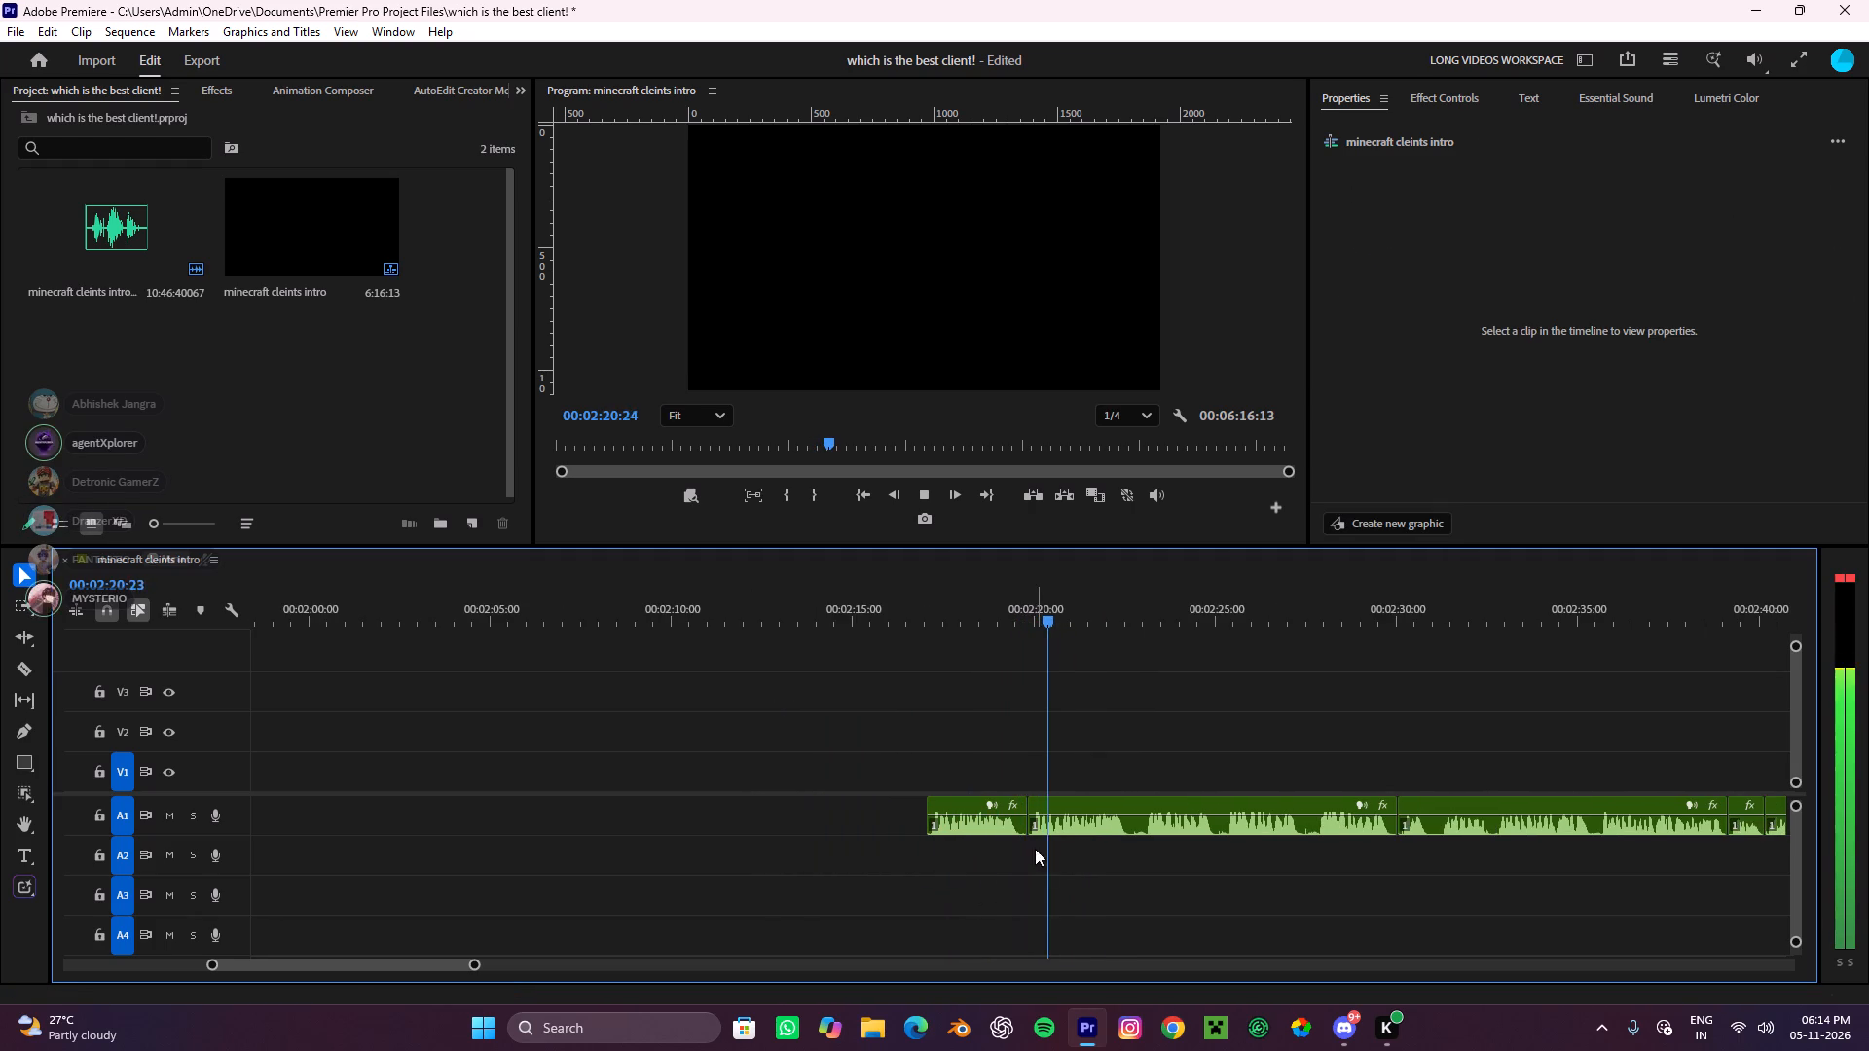
{"action": "left_click_drag", "start_coordinate": [989, 866], "coordinate": [820, 776]}
{"action": "key", "text": "ctrl+x"}
Listen to the next A1 voiceover clip and split it in the quiet gap at about 2:22.6.
{"action": "scroll", "coordinate": [943, 803], "scroll_direction": "down", "scroll_amount": 4}
{"action": "scroll", "coordinate": [1003, 830], "scroll_direction": "up", "scroll_amount": 4, "text": "alt"}
{"action": "key", "text": "space"}
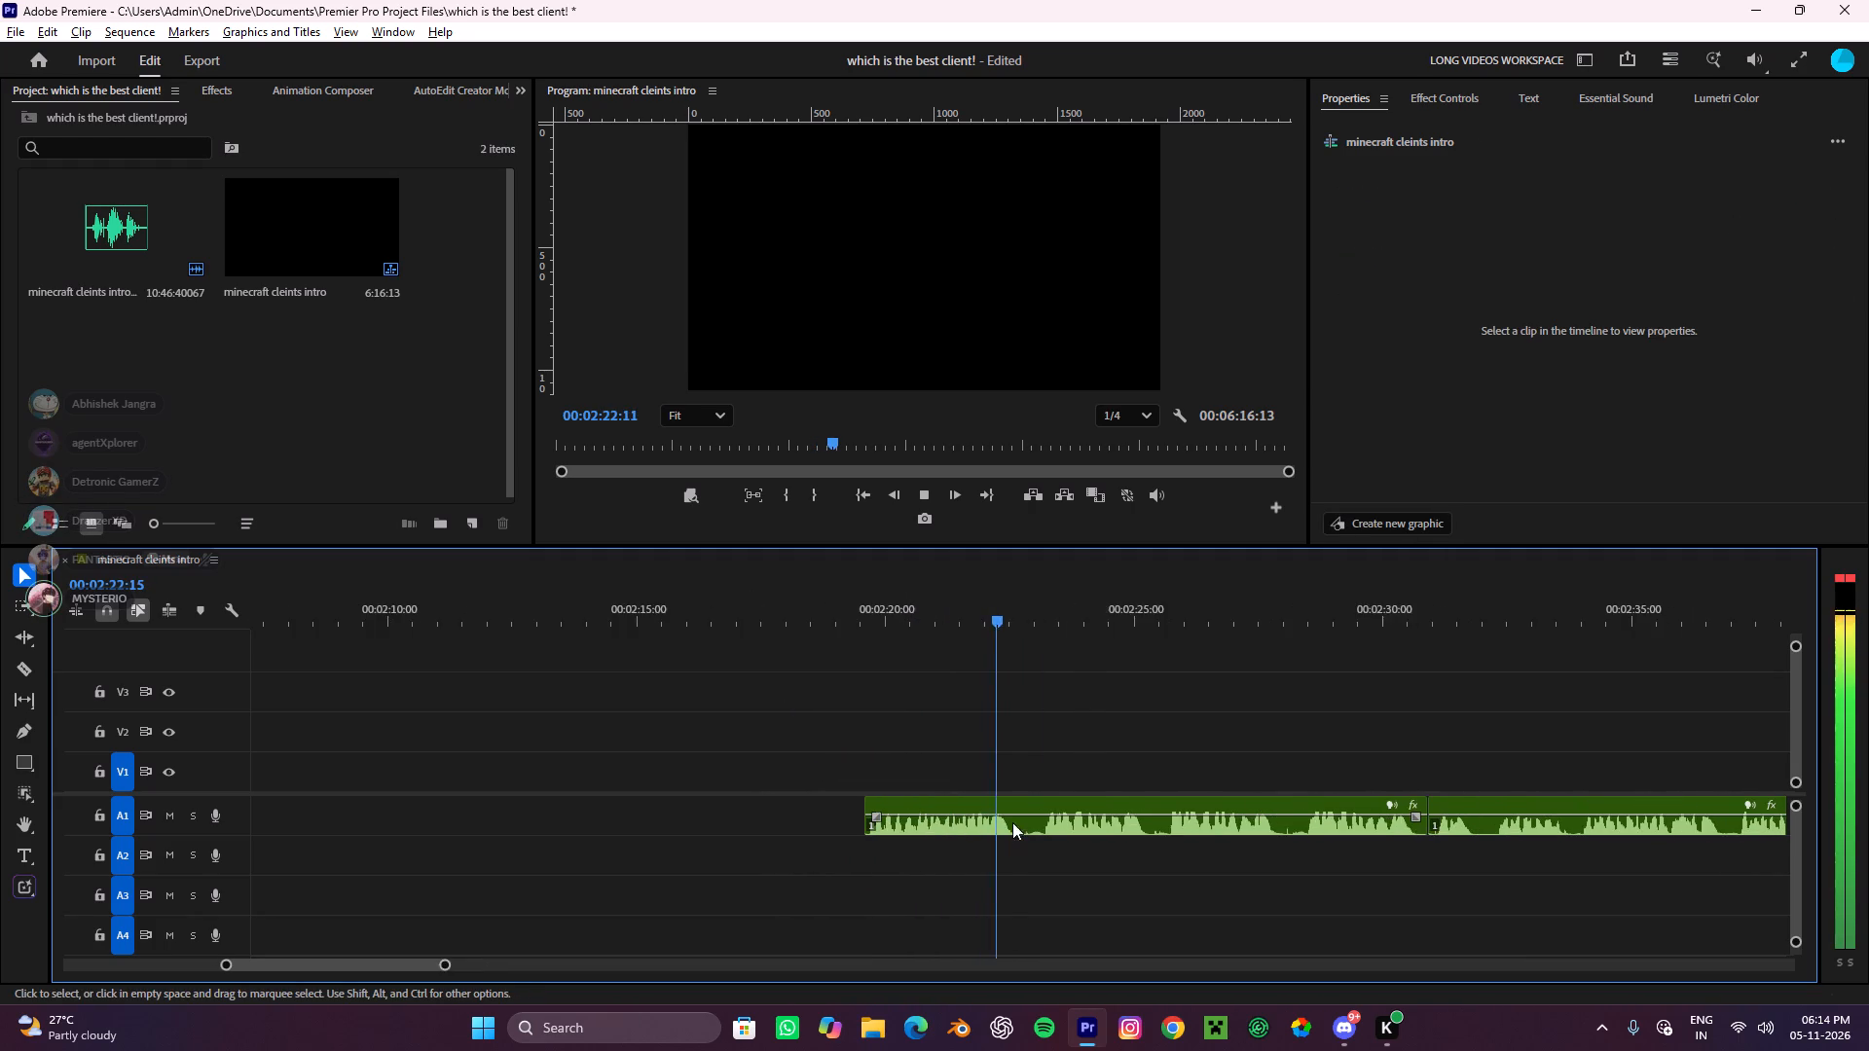
{"action": "scroll", "coordinate": [1016, 820], "scroll_direction": "up", "scroll_amount": 8, "text": "alt"}
{"action": "key", "text": "c"}
{"action": "left_click", "coordinate": [1021, 823]}
{"action": "key", "text": "v"}
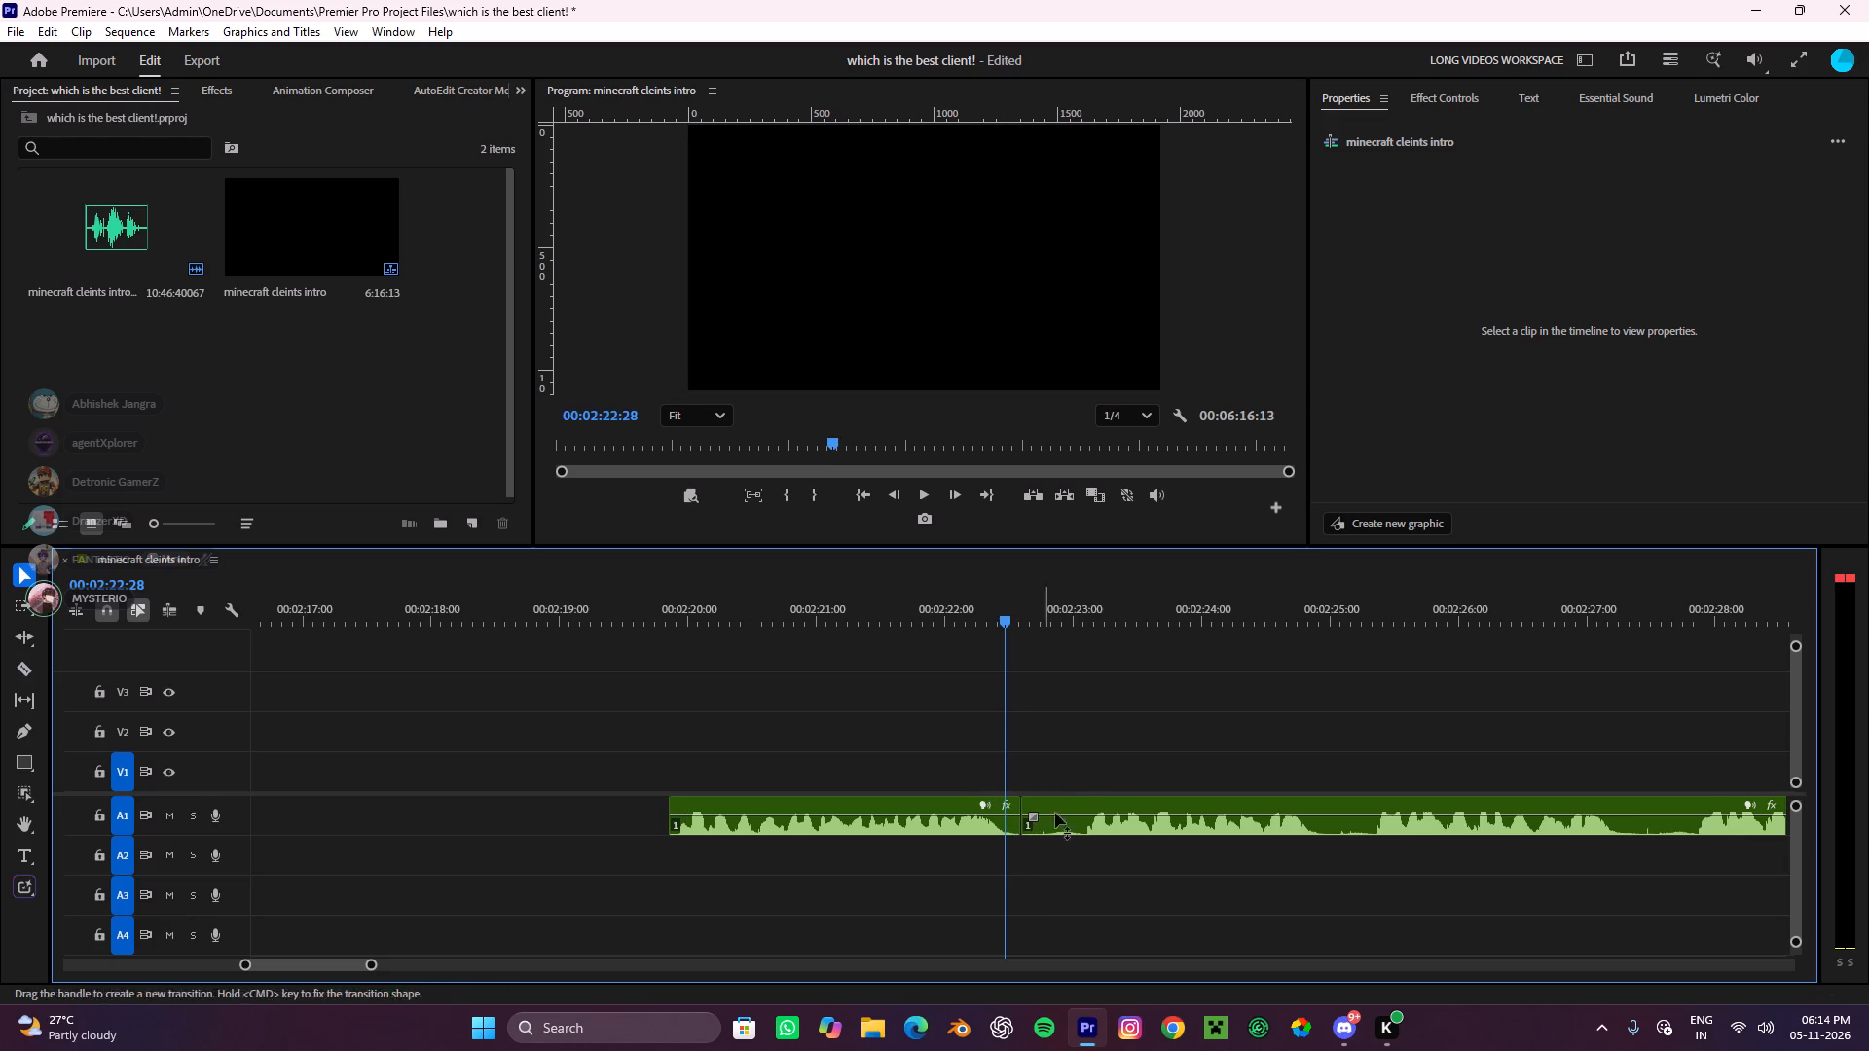
Listen on, split the A1 clip again at about 2:23.1 and cut the short piece between the two splits.
{"action": "scroll", "coordinate": [1079, 807], "scroll_direction": "down", "scroll_amount": 6, "text": "alt"}
{"action": "key", "text": "space"}
{"action": "scroll", "coordinate": [1259, 852], "scroll_direction": "up", "scroll_amount": 3, "text": "alt"}
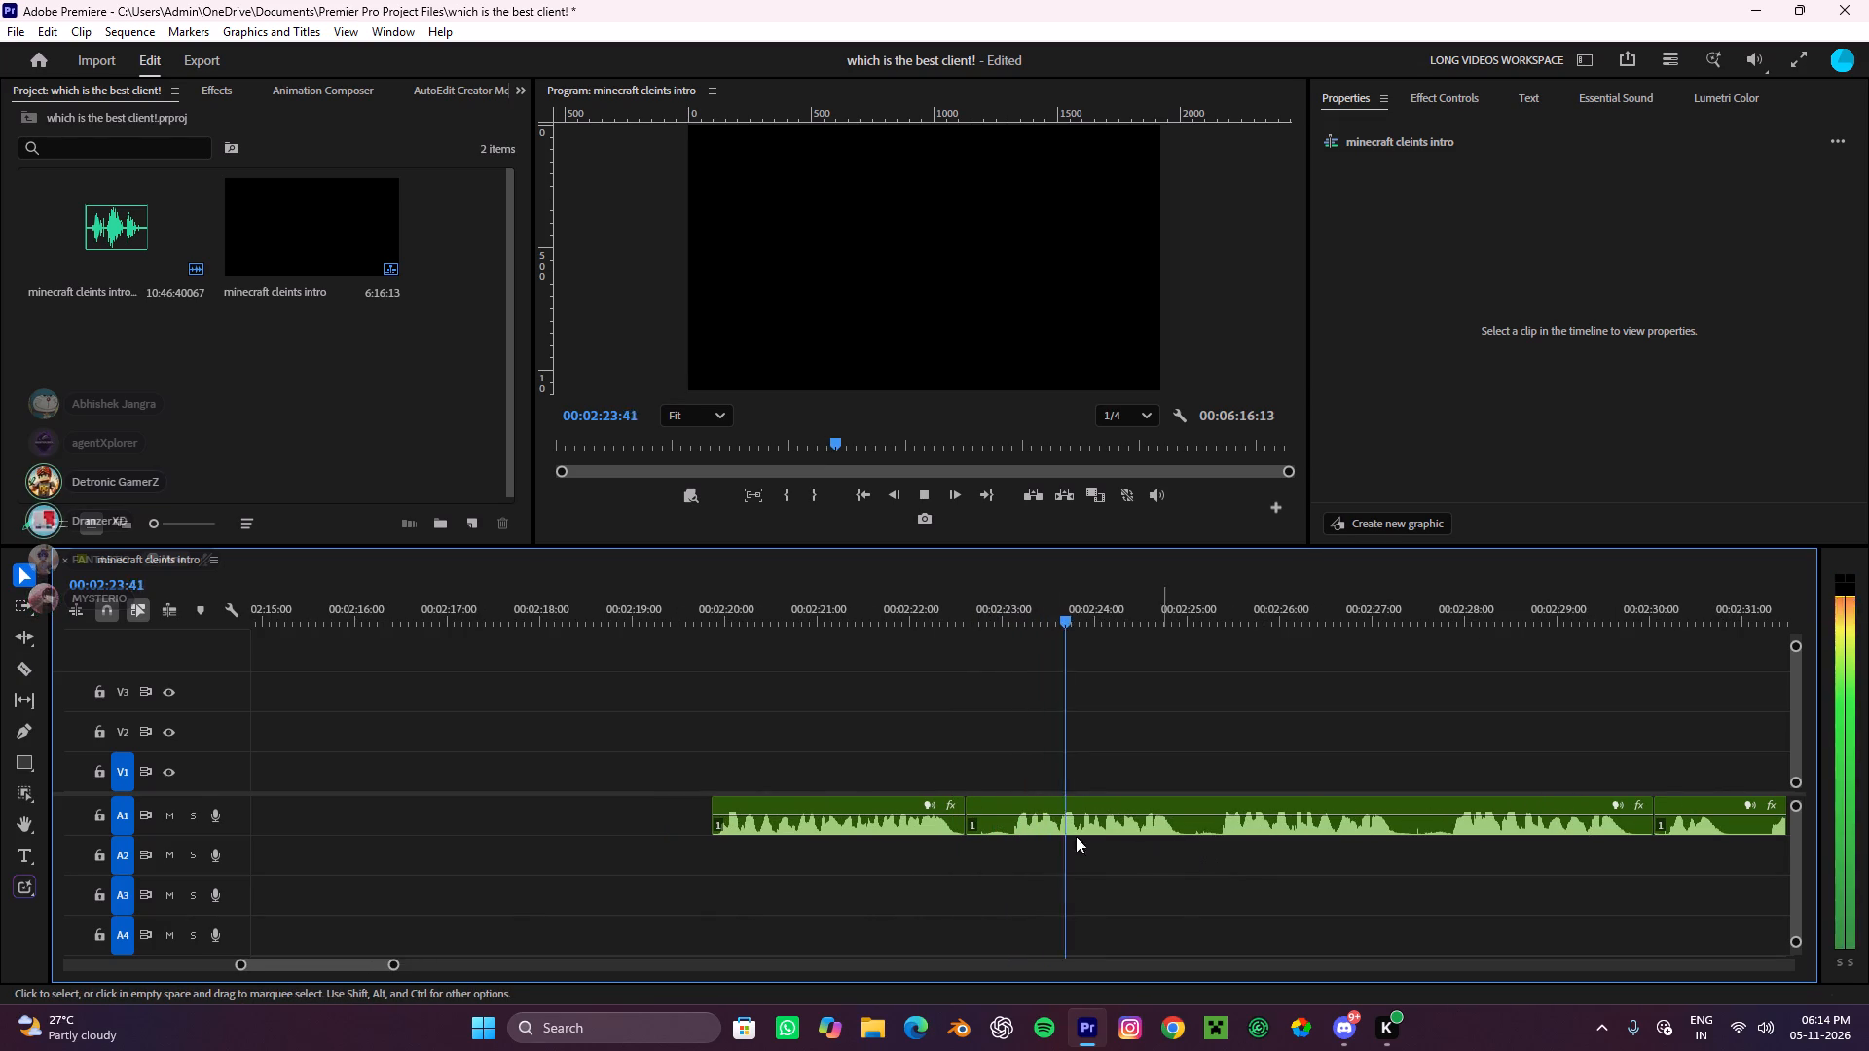
{"action": "key", "text": "space"}
{"action": "key", "text": "c"}
{"action": "left_click", "coordinate": [1008, 821]}
{"action": "key", "text": "v"}
{"action": "left_click_drag", "start_coordinate": [990, 865], "coordinate": [992, 779]}
{"action": "key", "text": "ctrl+x"}
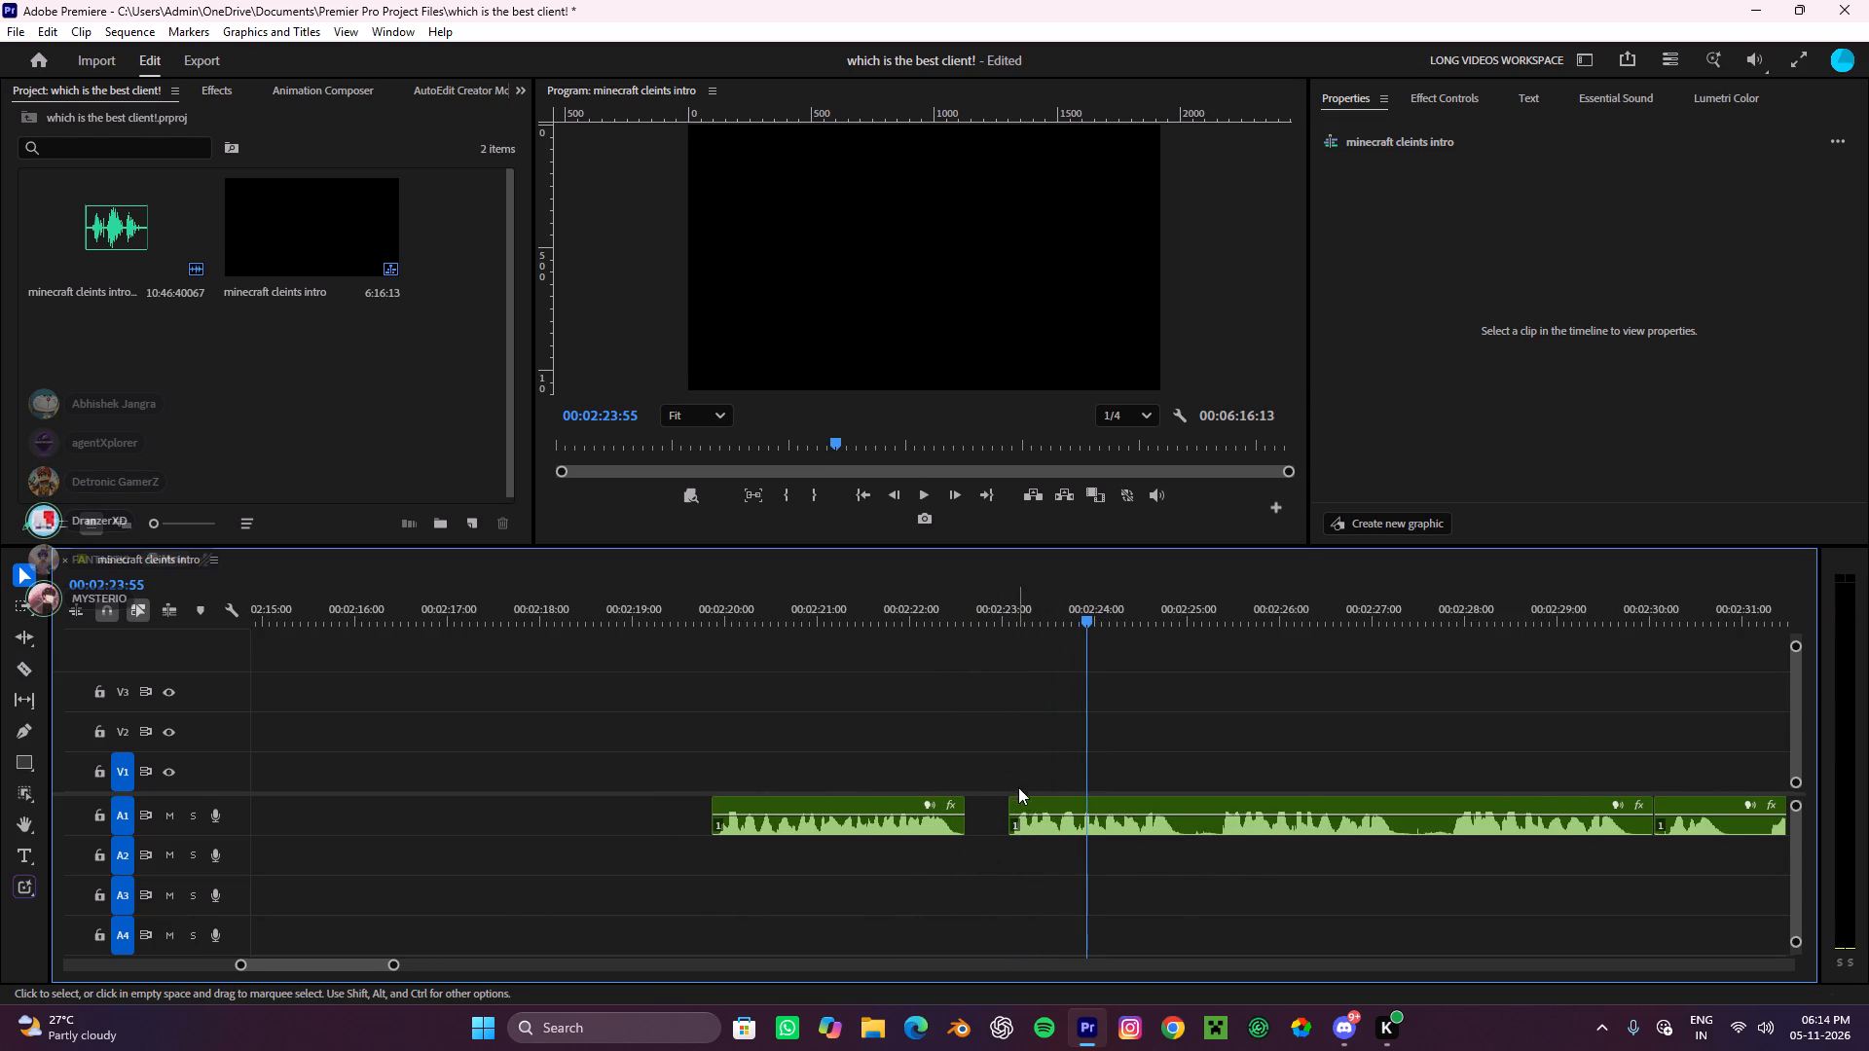
Listen on through the A1 voiceover clip that starts at about 2:23.1.
{"action": "scroll", "coordinate": [1019, 793], "scroll_direction": "down", "scroll_amount": 3}
{"action": "key", "text": "space"}
{"action": "scroll", "coordinate": [1074, 829], "scroll_direction": "down", "scroll_amount": 5, "text": "alt"}
{"action": "scroll", "coordinate": [1076, 834], "scroll_direction": "up", "scroll_amount": 5, "text": "alt"}
{"action": "scroll", "coordinate": [1080, 820], "scroll_direction": "down", "scroll_amount": 5}
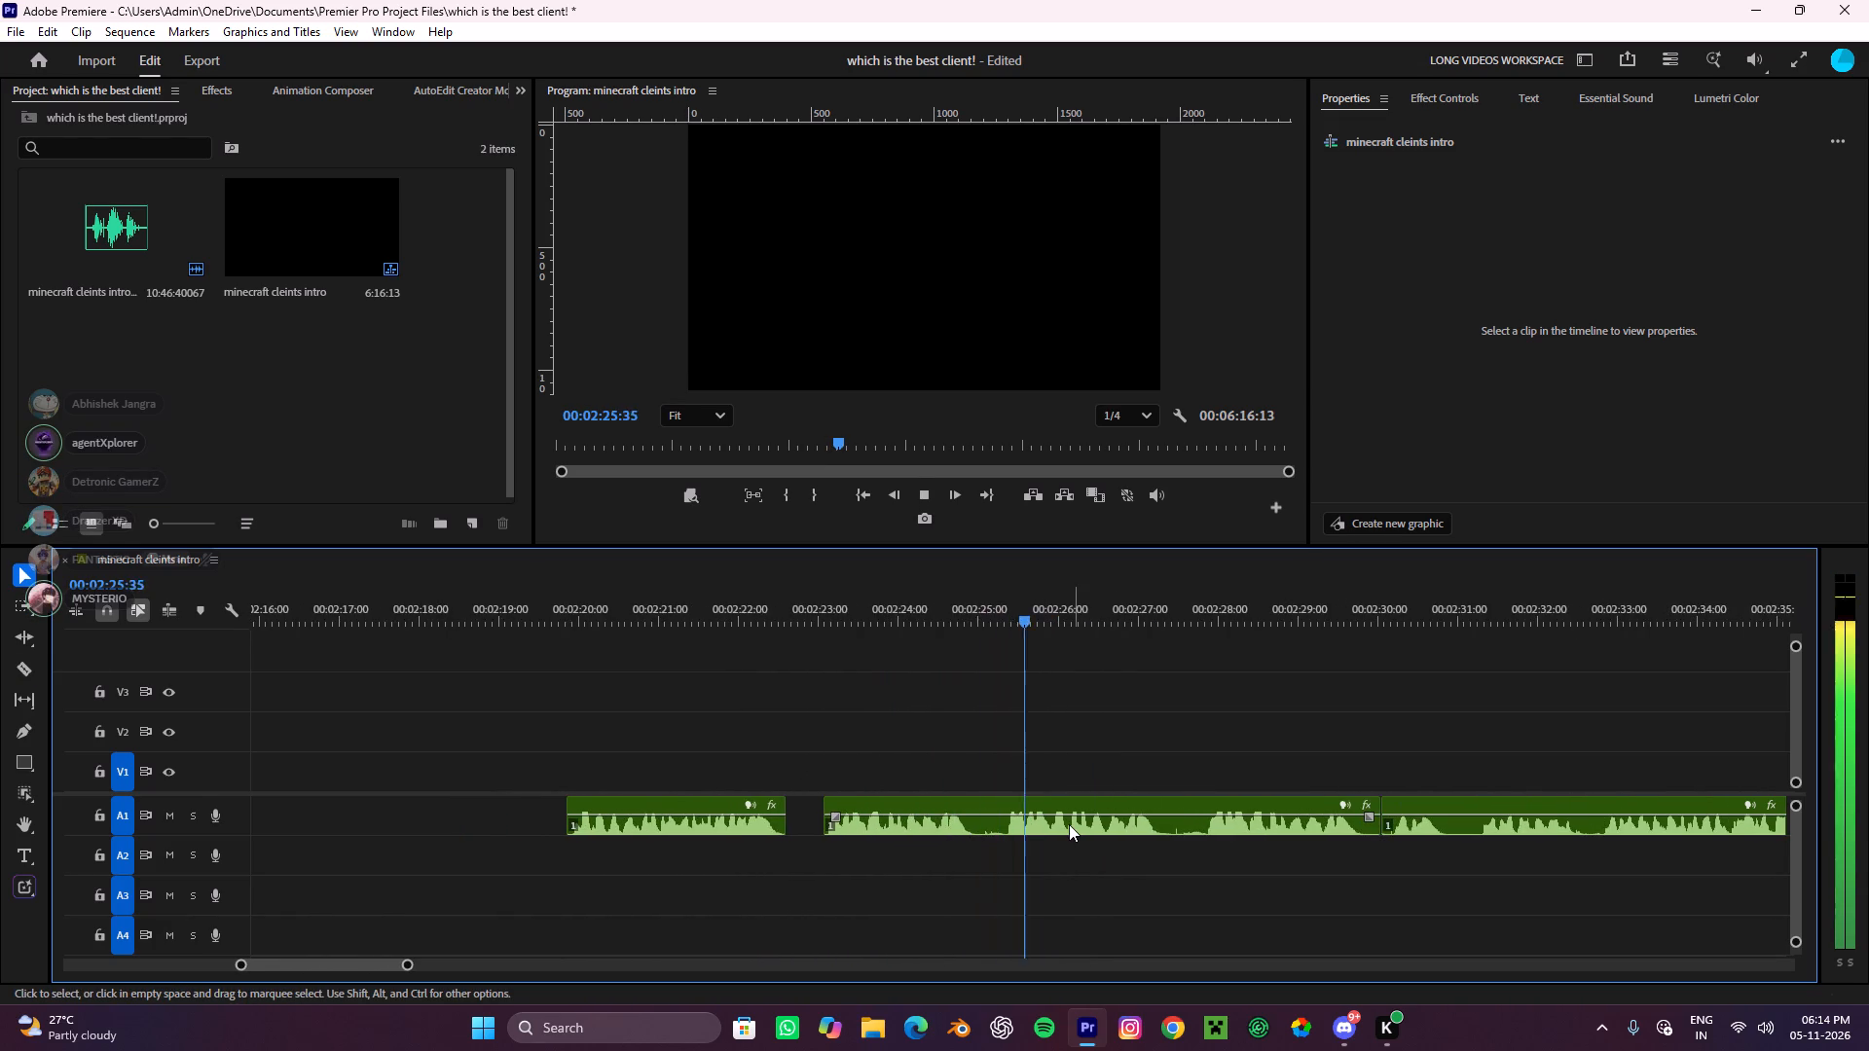
{"action": "scroll", "coordinate": [1065, 824], "scroll_direction": "up", "scroll_amount": 4, "text": "alt"}
{"action": "scroll", "coordinate": [1057, 823], "scroll_direction": "down", "scroll_amount": 8, "text": "alt"}
{"action": "key", "text": "space"}
Replay the A1 voiceover from the start of the clip at about 2:19.9.
{"action": "left_click_drag", "start_coordinate": [1081, 609], "coordinate": [936, 656]}
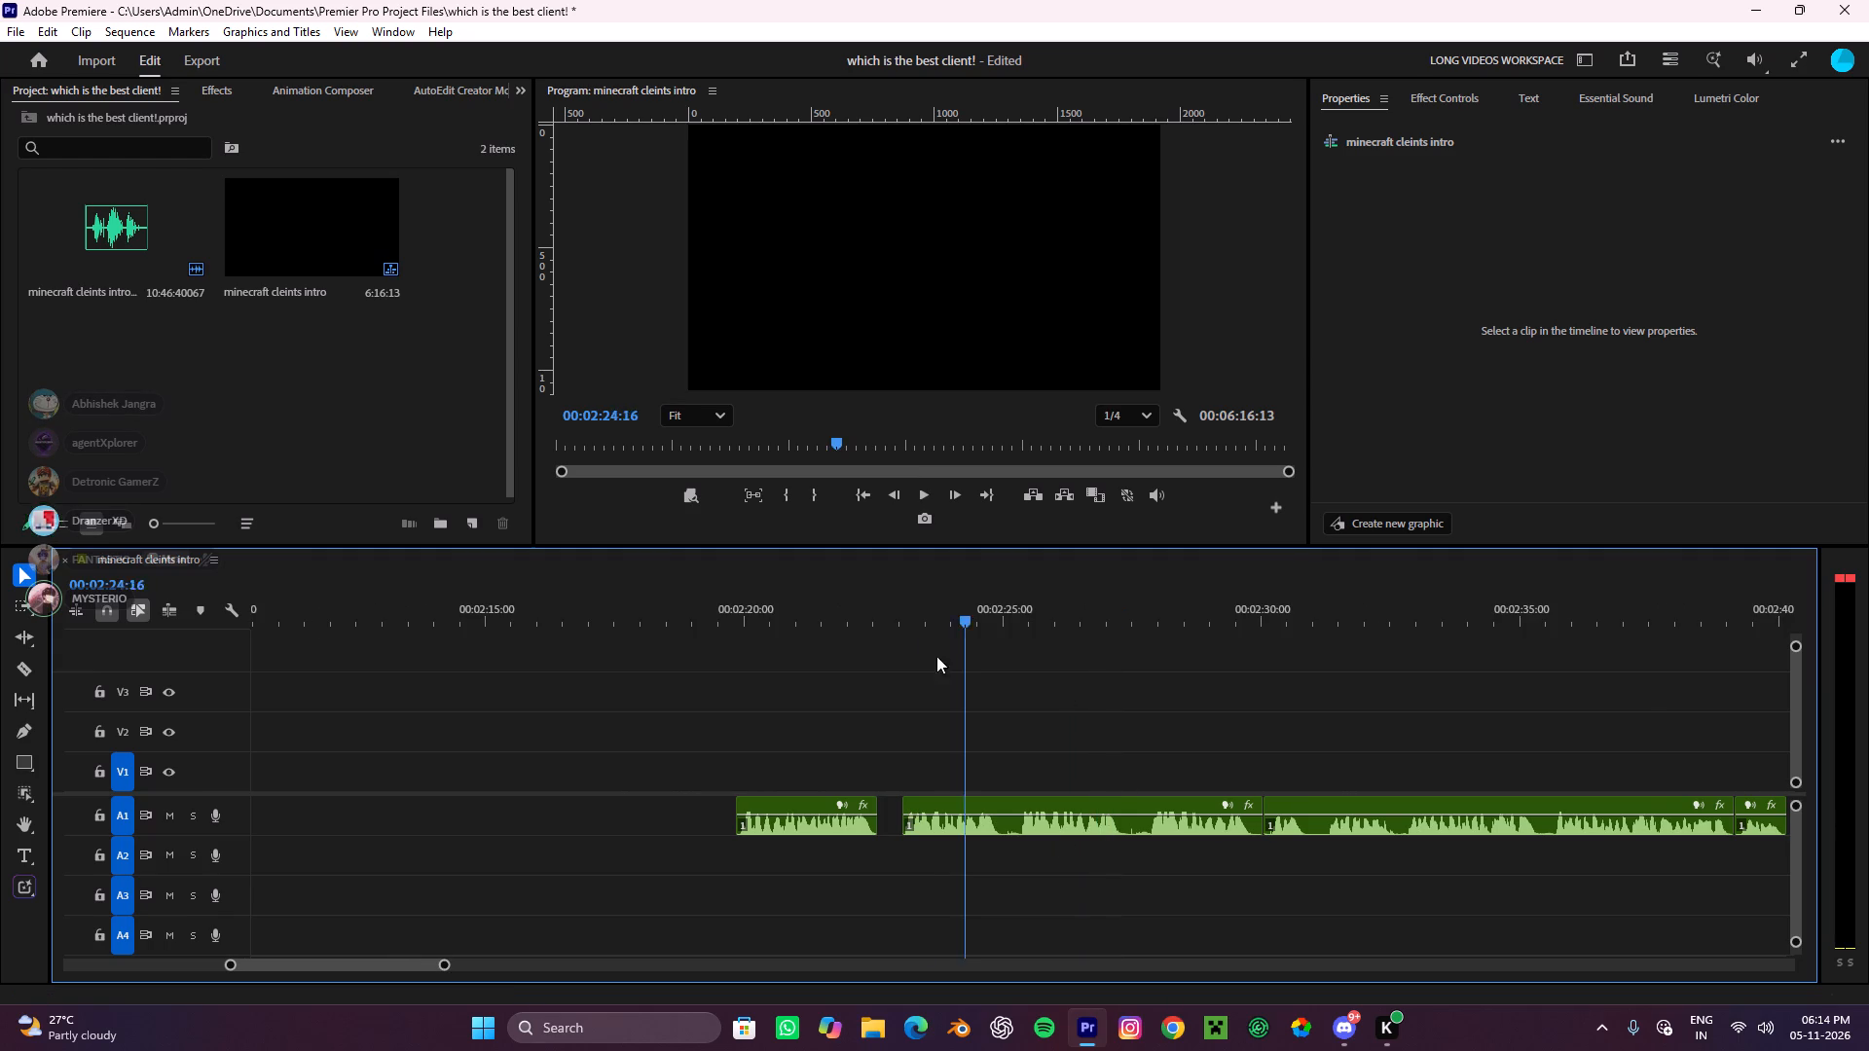
{"action": "left_click_drag", "start_coordinate": [936, 656], "coordinate": [749, 817]}
{"action": "left_click", "coordinate": [749, 817]}
{"action": "left_click_drag", "start_coordinate": [746, 611], "coordinate": [746, 618]}
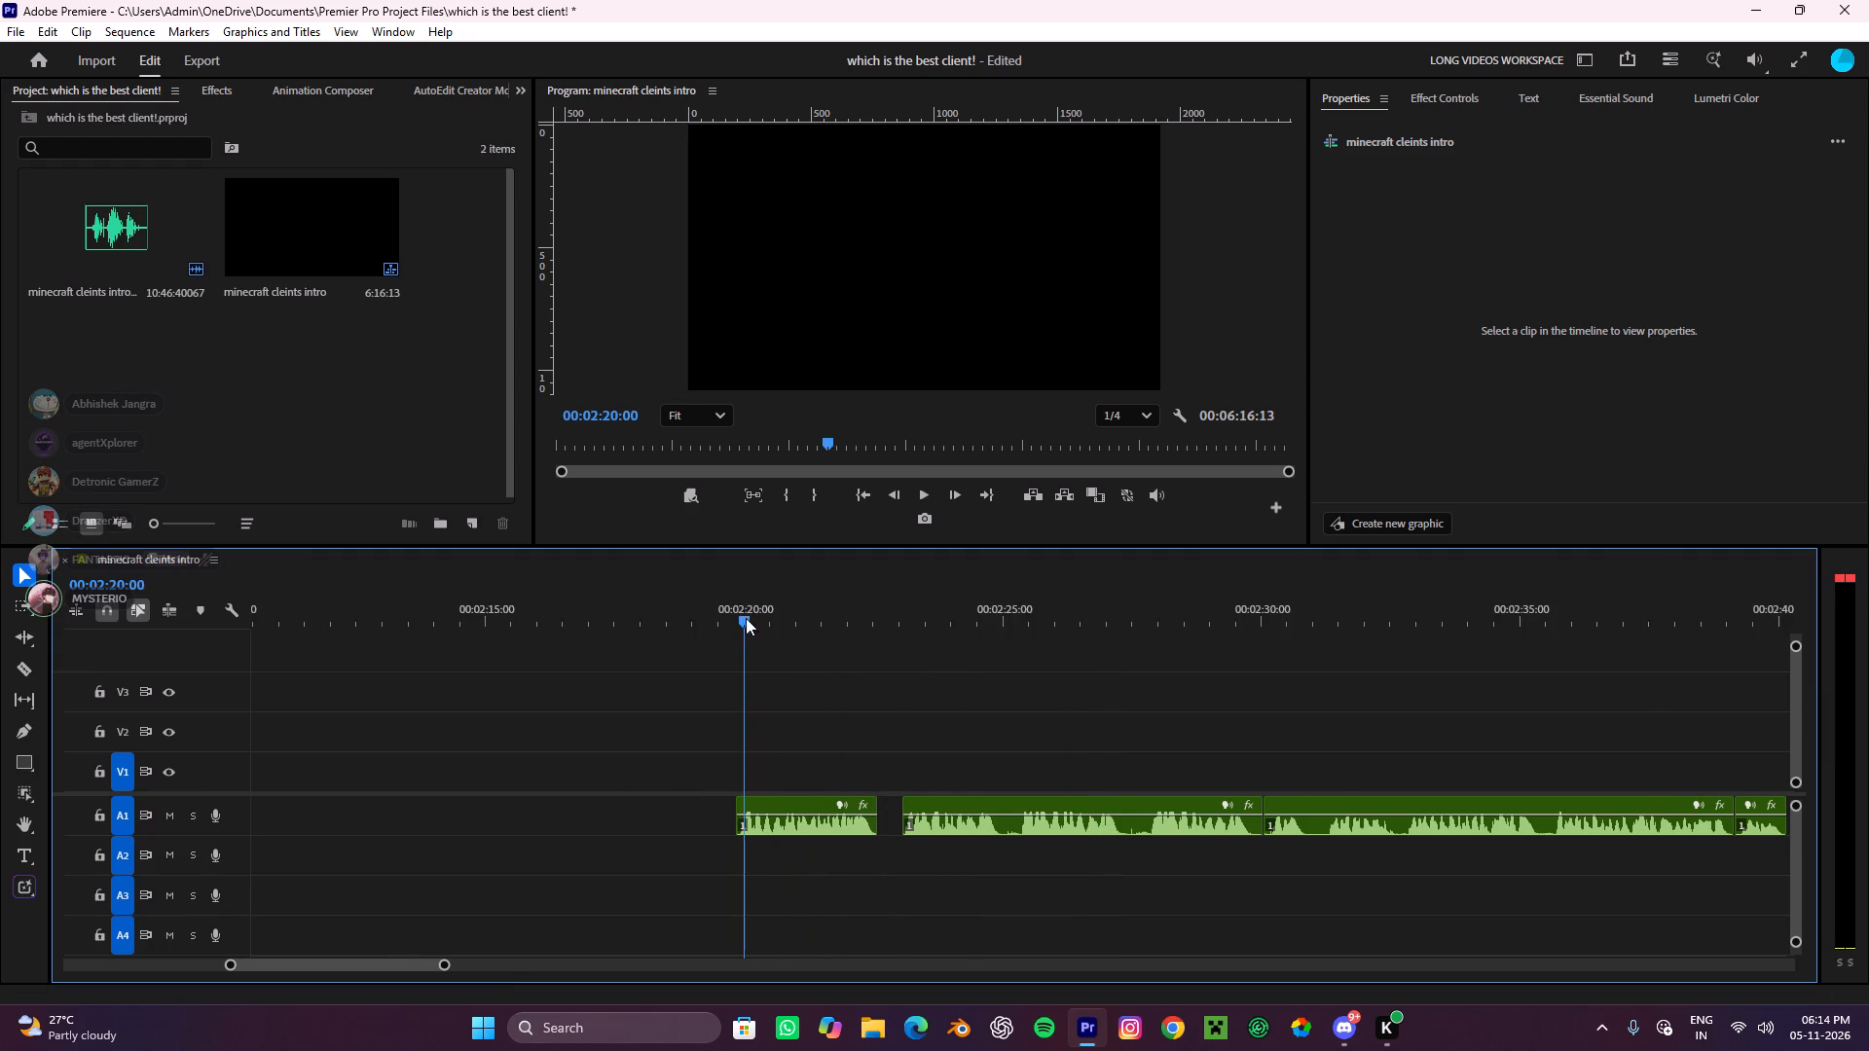
{"action": "left_click_drag", "start_coordinate": [746, 618], "coordinate": [740, 653]}
{"action": "key", "text": "space"}
{"action": "scroll", "coordinate": [916, 734], "scroll_direction": "down", "scroll_amount": 3, "text": "alt"}
{"action": "scroll", "coordinate": [916, 744], "scroll_direction": "up", "scroll_amount": 3, "text": "alt"}
{"action": "scroll", "coordinate": [916, 744], "scroll_direction": "down", "scroll_amount": 1}
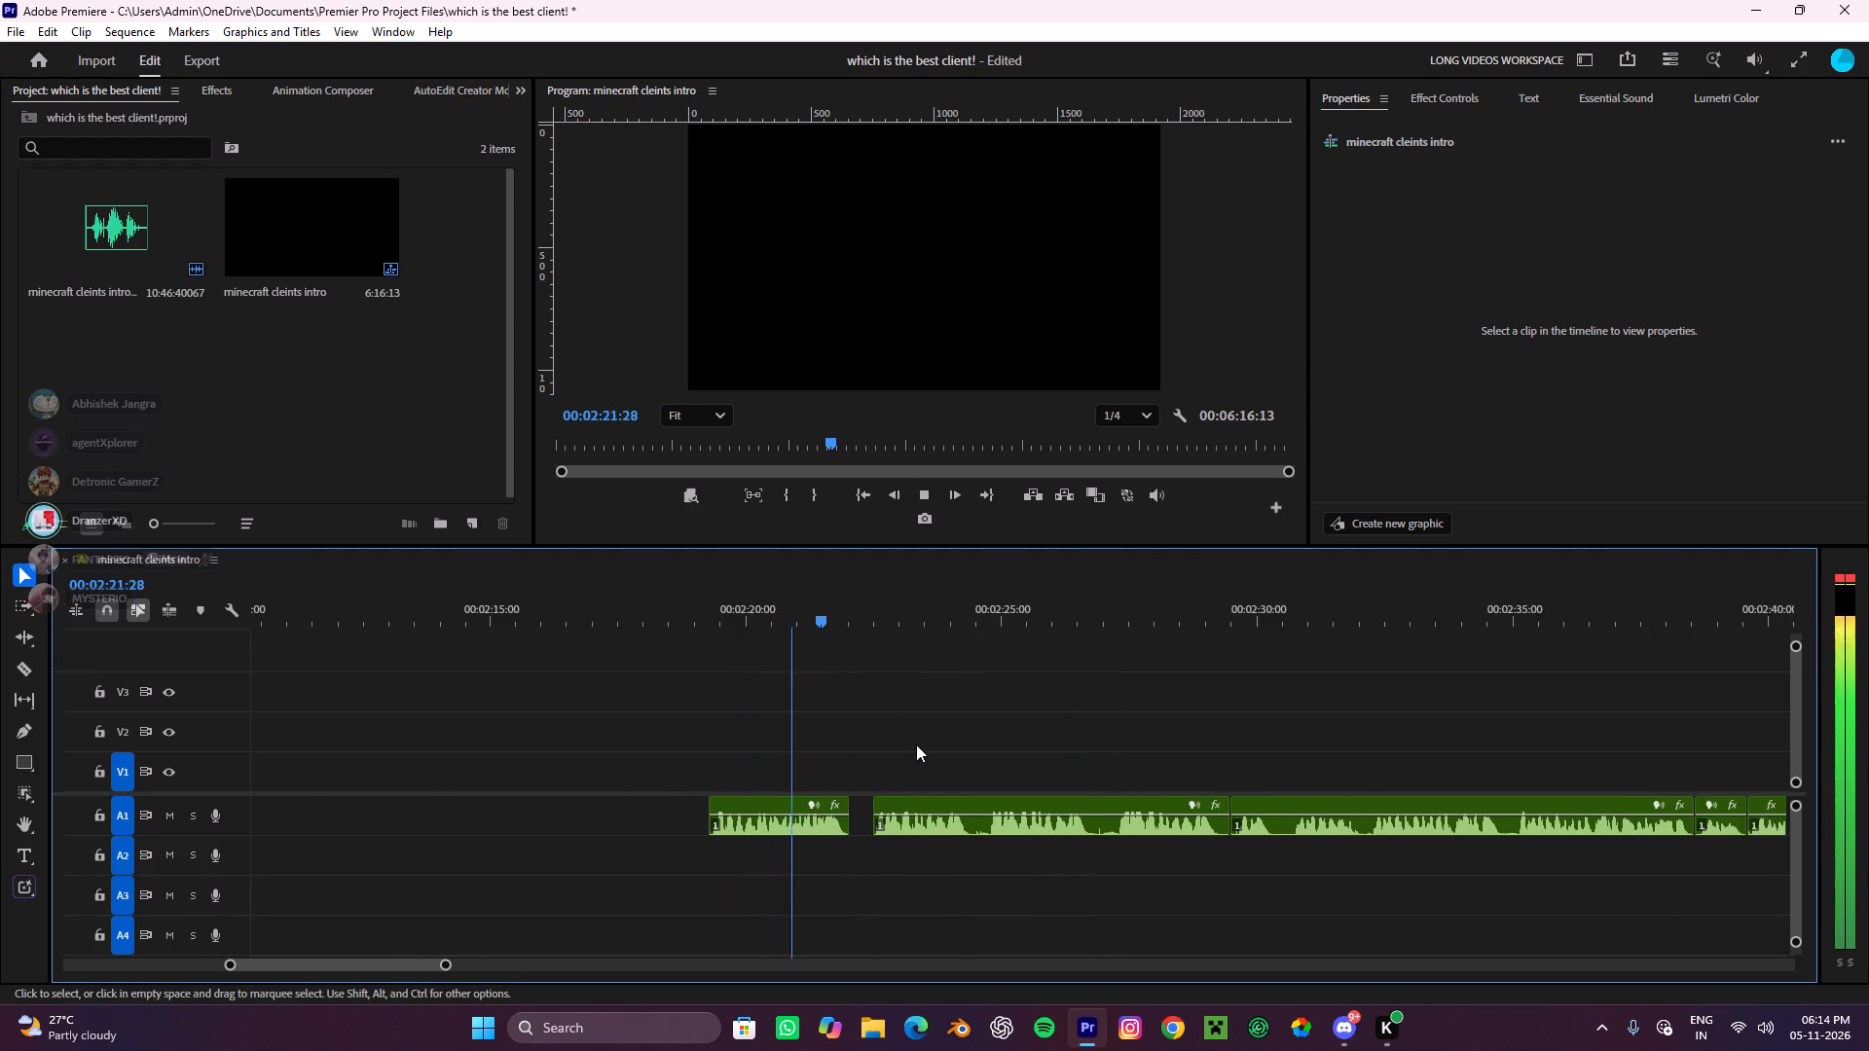
{"action": "scroll", "coordinate": [916, 744], "scroll_direction": "down", "scroll_amount": 2}
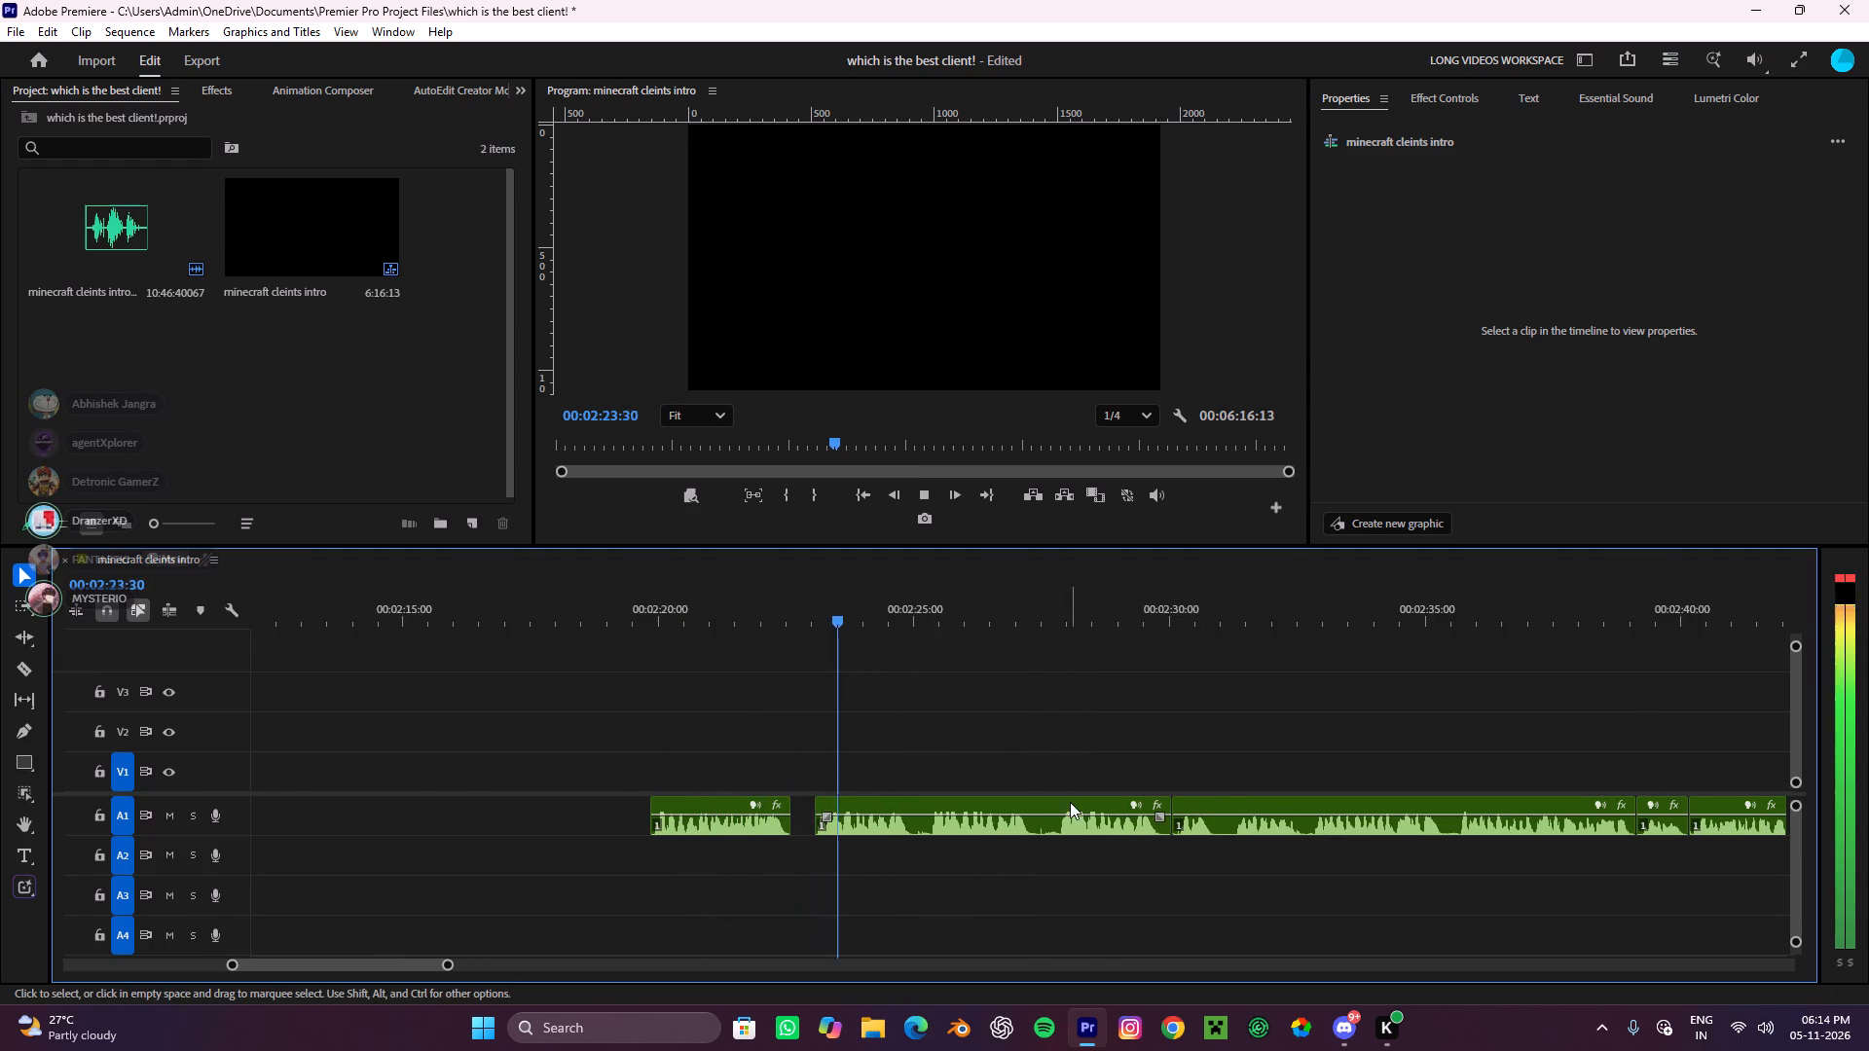
Listen on, split the A1 clip at about 2:27.9 and cut its opening portion from about 2:23.1.
{"action": "scroll", "coordinate": [1062, 804], "scroll_direction": "up", "scroll_amount": 3, "text": "alt"}
{"action": "scroll", "coordinate": [971, 785], "scroll_direction": "up", "scroll_amount": 2, "text": "alt"}
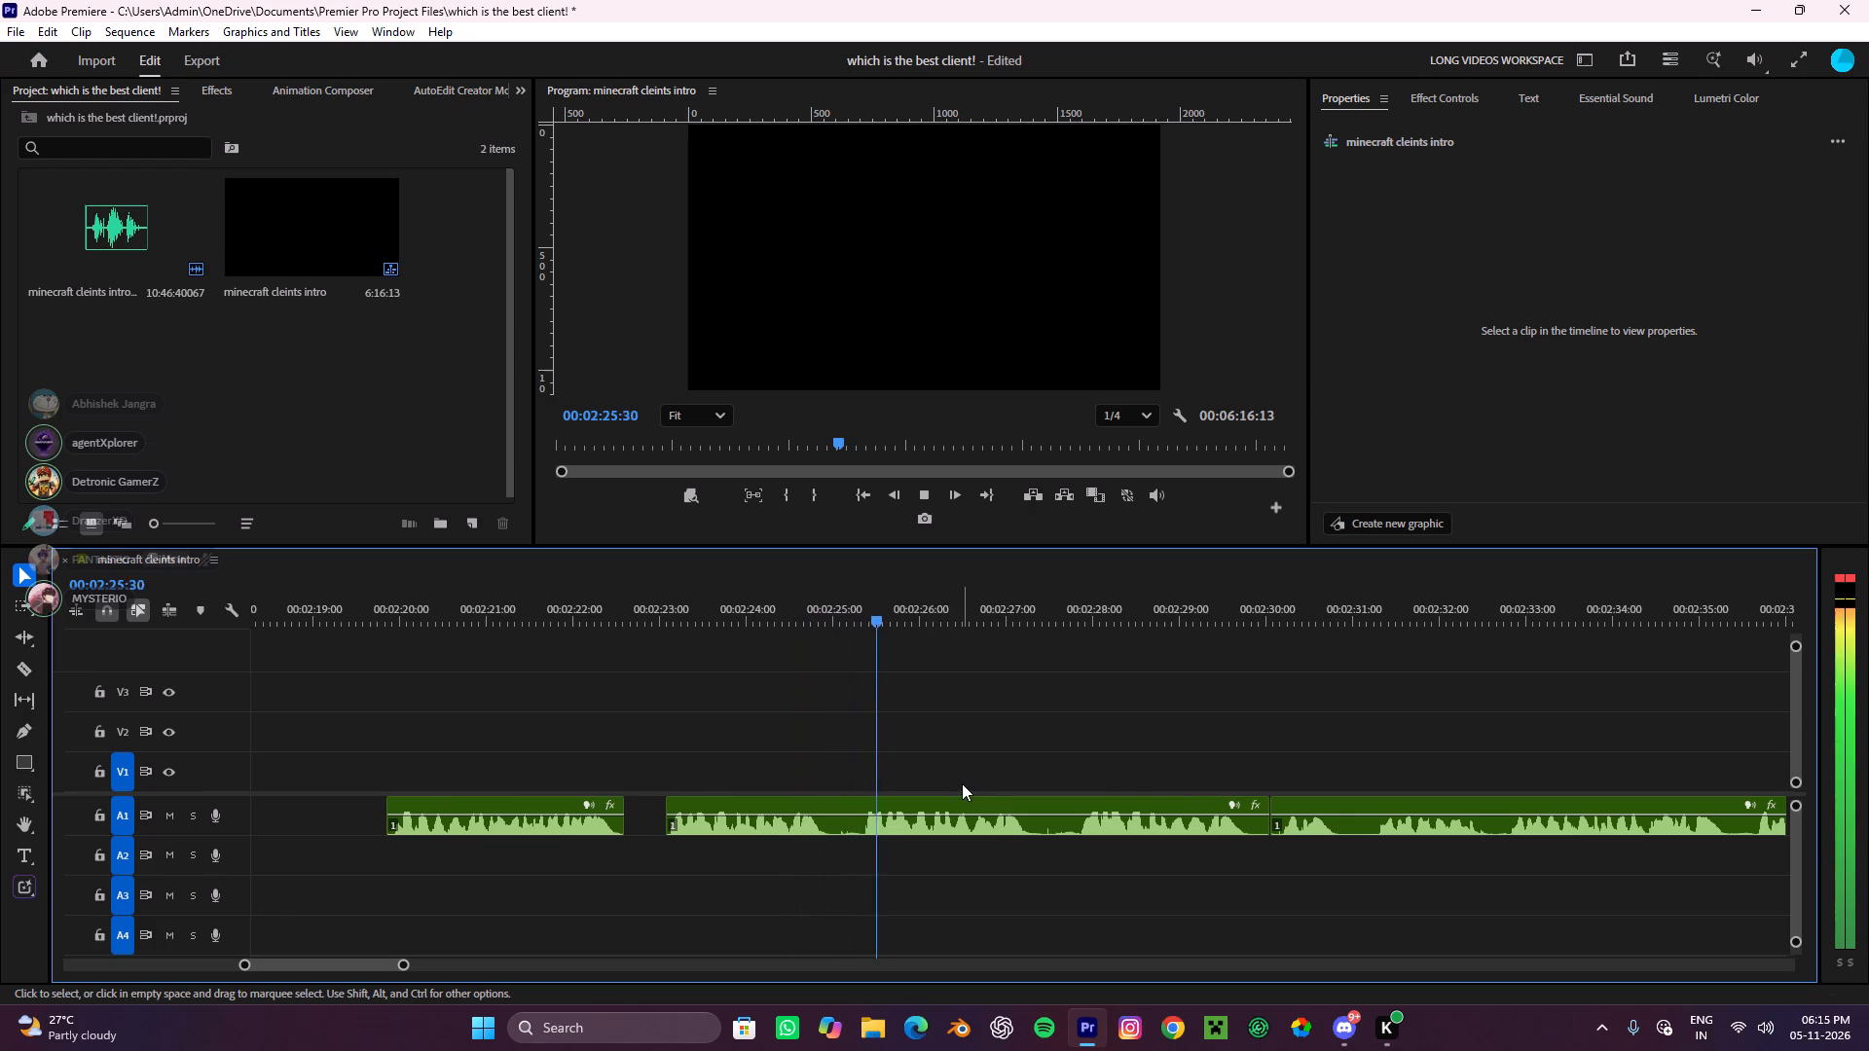
{"action": "key", "text": "c"}
{"action": "key", "text": "v"}
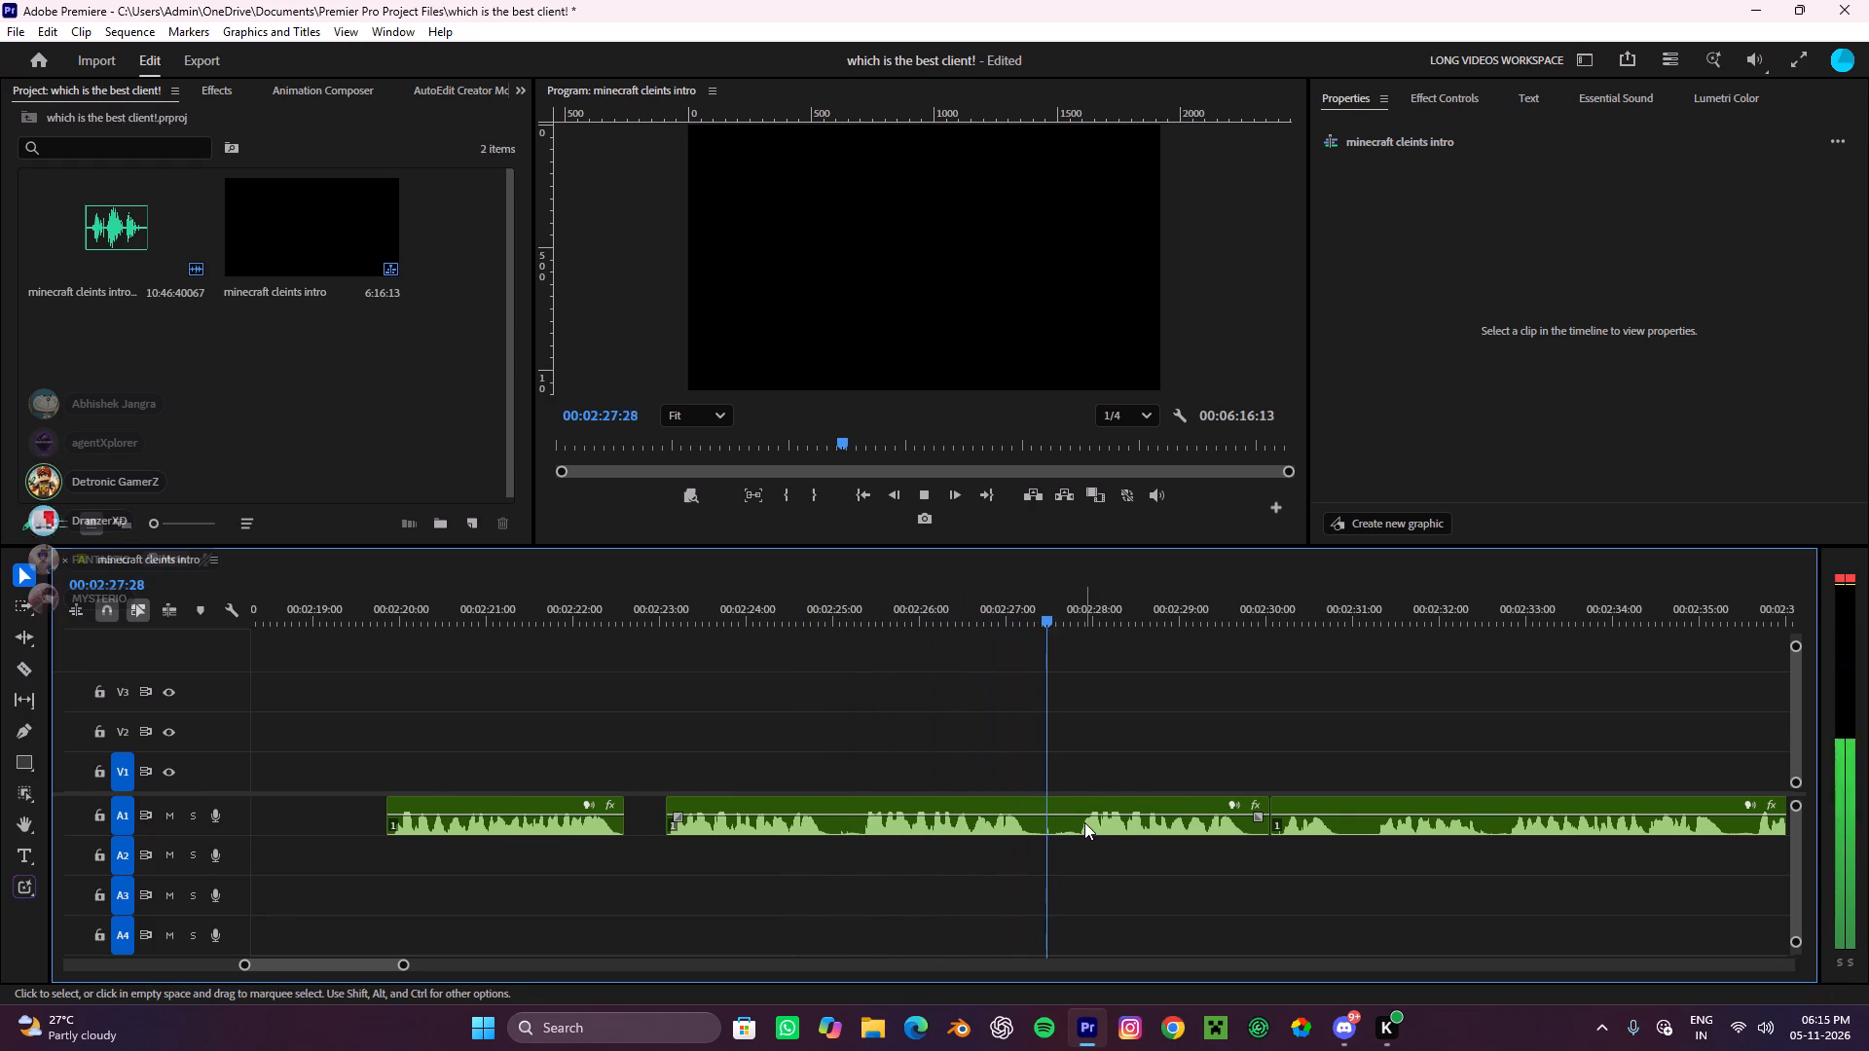
{"action": "scroll", "coordinate": [1384, 807], "scroll_direction": "down", "scroll_amount": 10}
{"action": "scroll", "coordinate": [1364, 806], "scroll_direction": "up", "scroll_amount": 3, "text": "alt"}
{"action": "key", "text": "space"}
{"action": "key", "text": "c"}
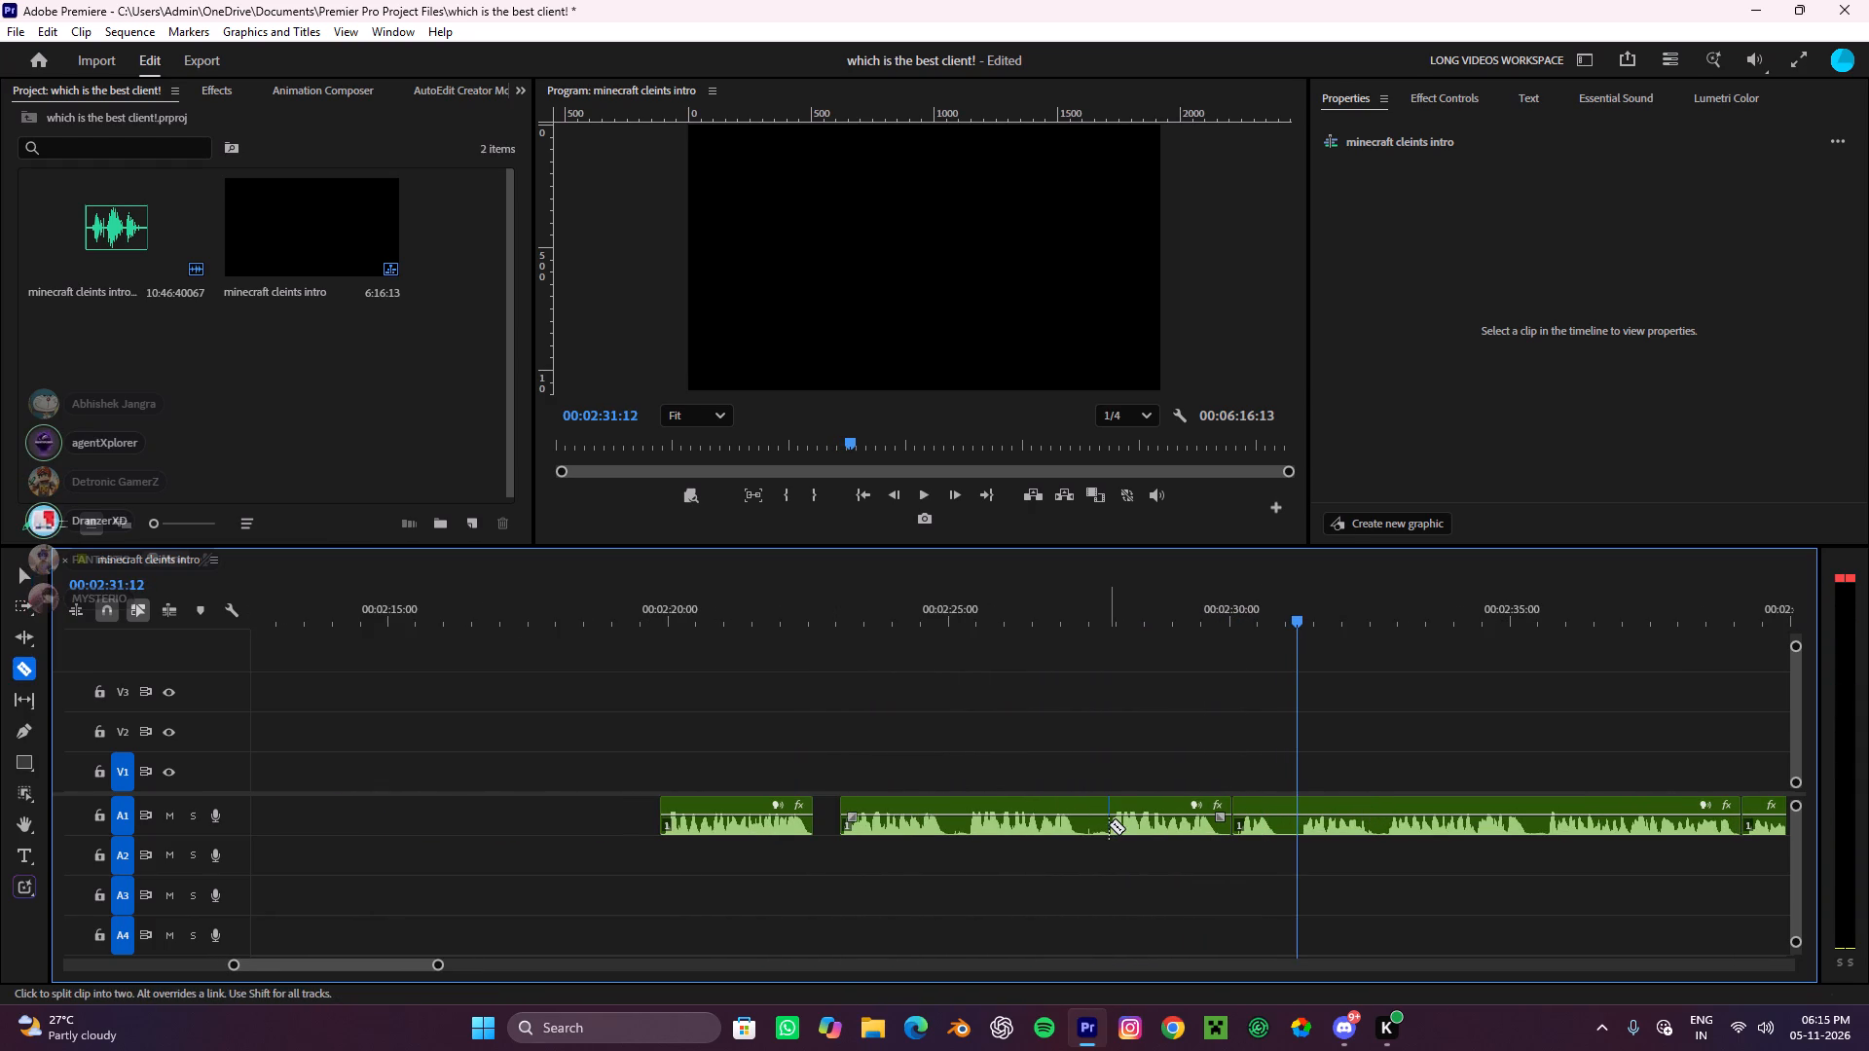
{"action": "left_click", "coordinate": [1109, 825]}
{"action": "key", "text": "v"}
{"action": "left_click_drag", "start_coordinate": [1089, 852], "coordinate": [950, 799]}
{"action": "key", "text": "ctrl+x"}
Listen on past about 2:31, and replay the A1 voiceover clip that starts at about 2:27.9.
{"action": "key", "text": "space"}
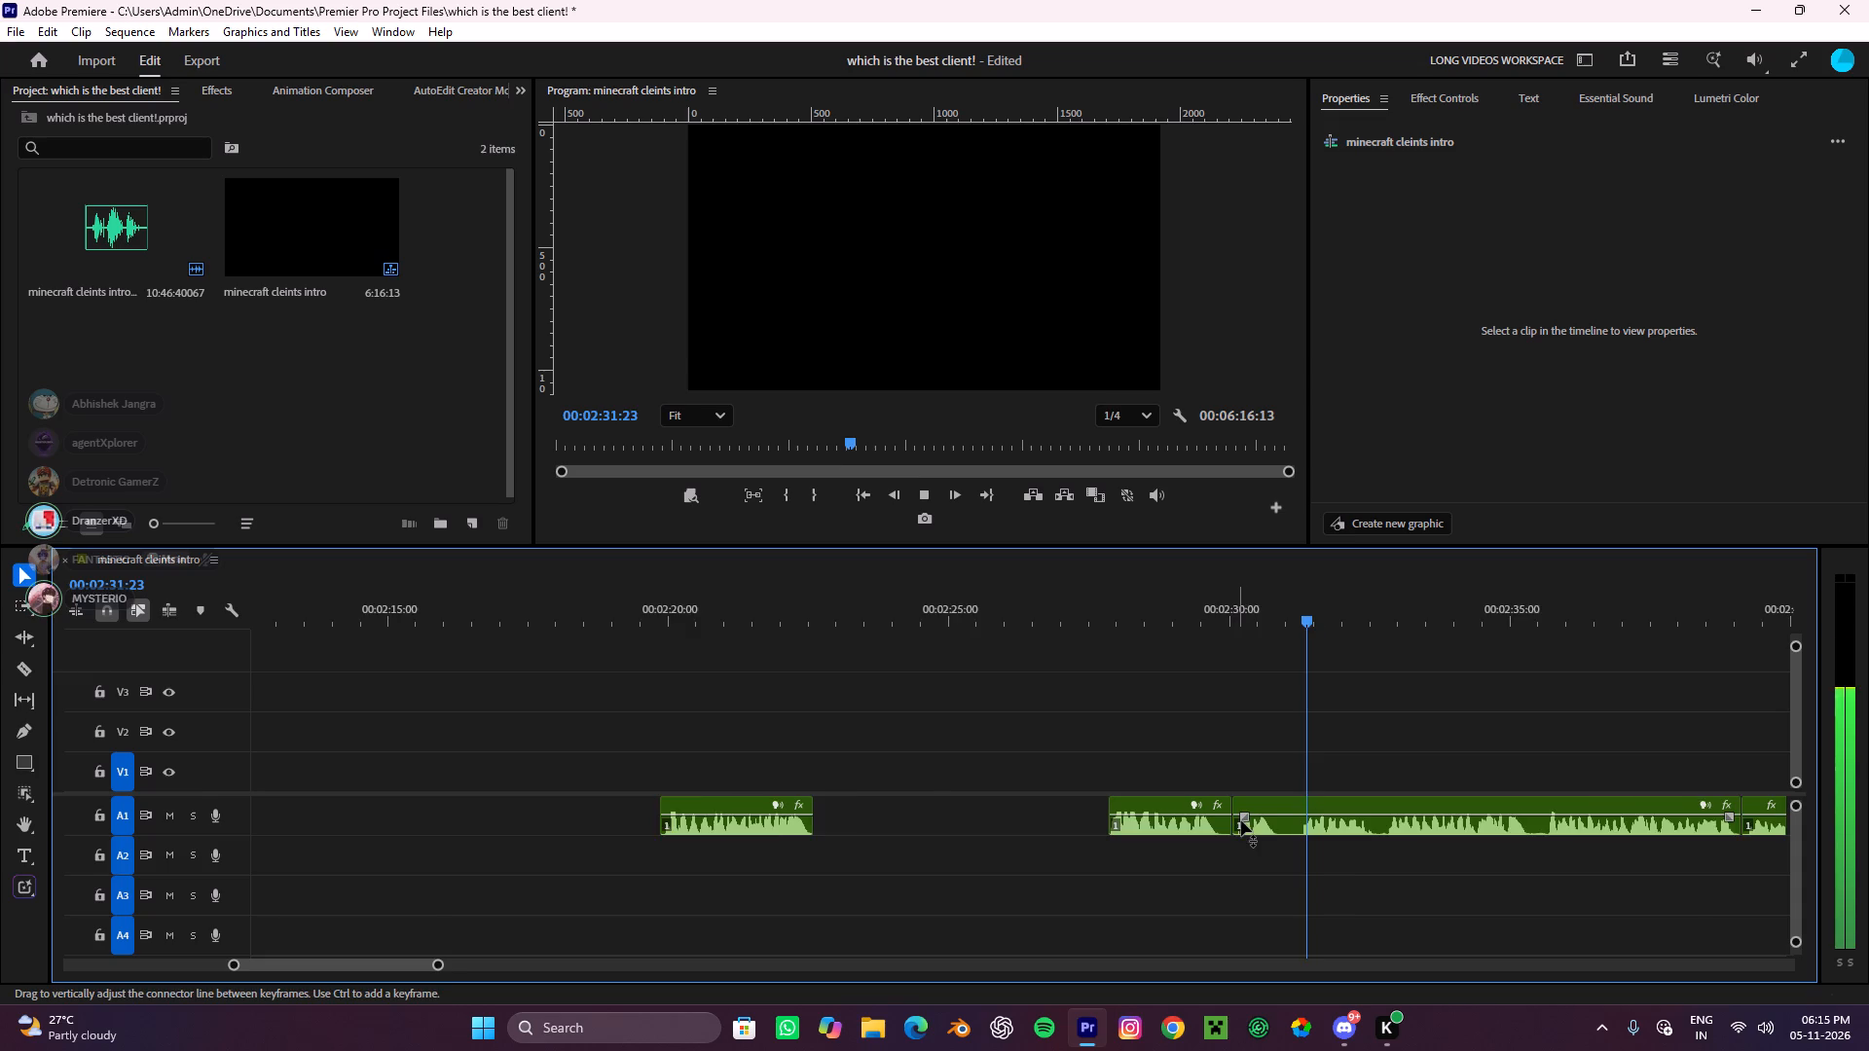
{"action": "scroll", "coordinate": [1241, 821], "scroll_direction": "down", "scroll_amount": 3, "text": "alt"}
{"action": "key", "text": "space"}
{"action": "scroll", "coordinate": [1256, 822], "scroll_direction": "up", "scroll_amount": 3, "text": "alt"}
{"action": "left_click", "coordinate": [1098, 622]}
{"action": "key", "text": "space"}
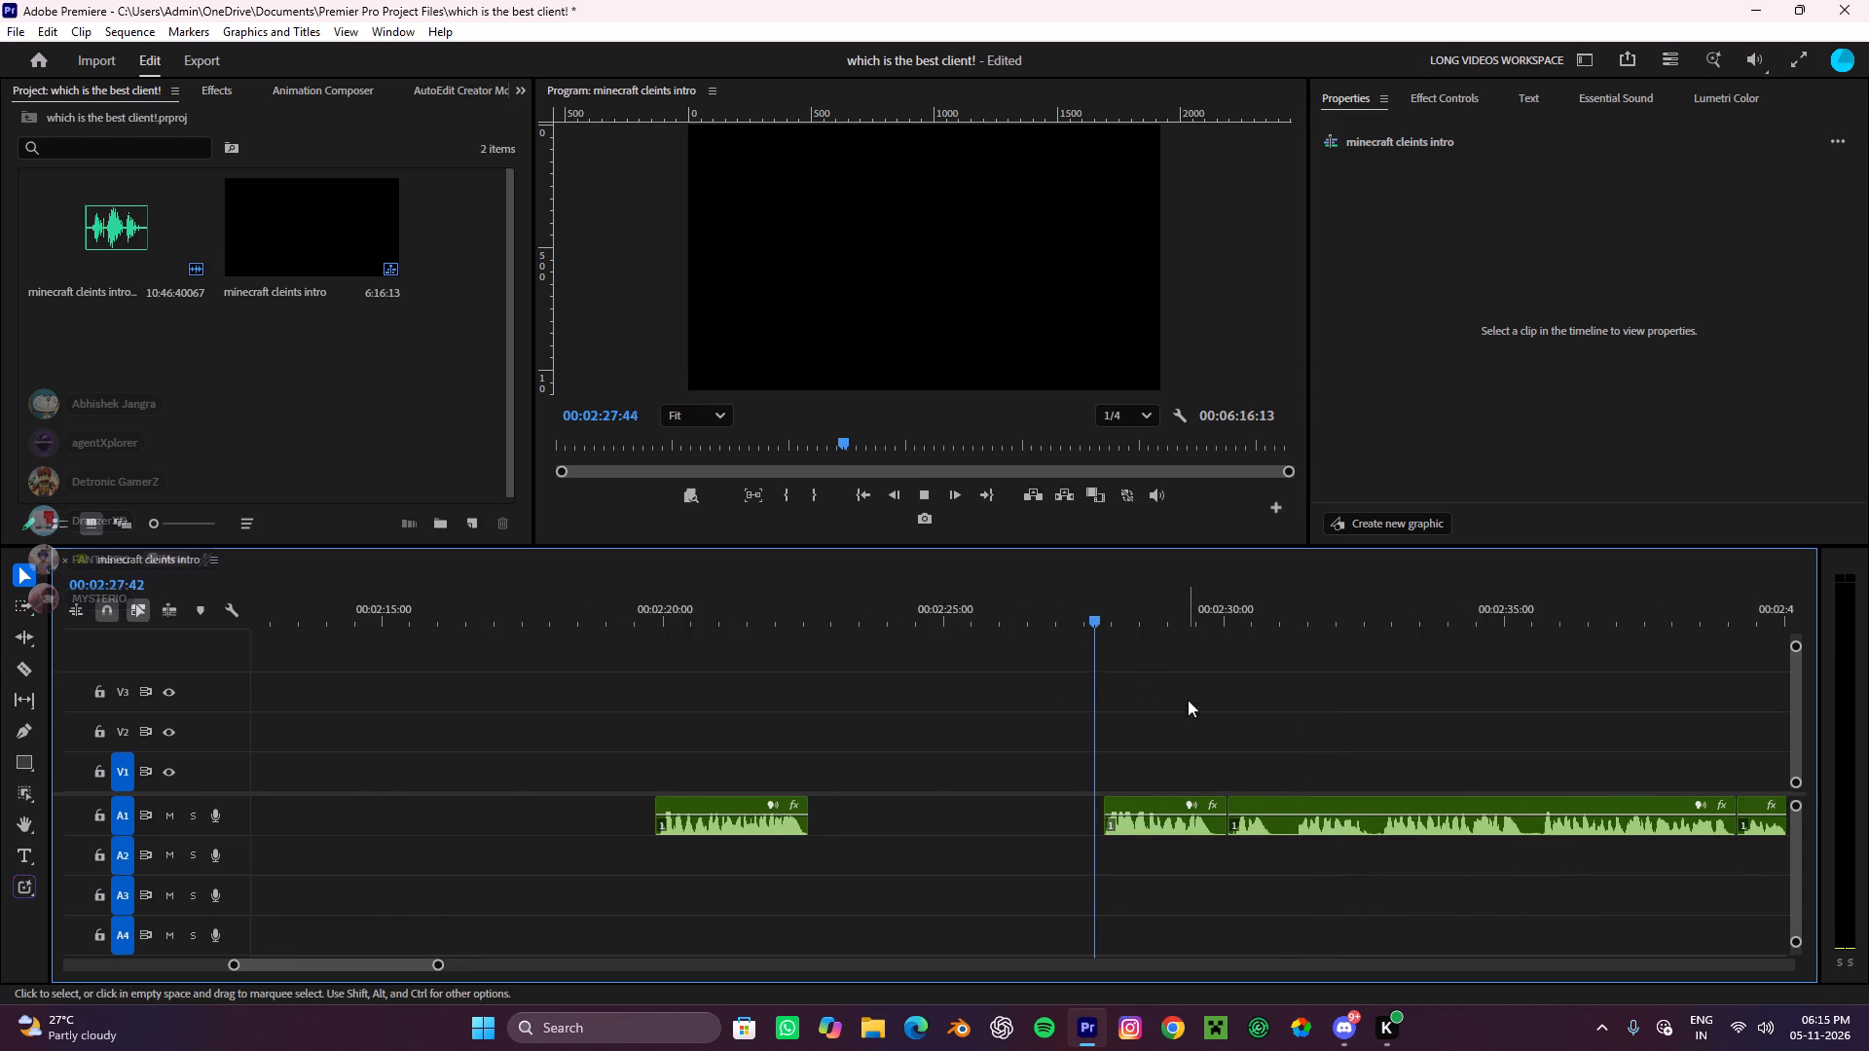
{"action": "scroll", "coordinate": [1212, 747], "scroll_direction": "up", "scroll_amount": 4, "text": "alt"}
{"action": "scroll", "coordinate": [1211, 747], "scroll_direction": "down", "scroll_amount": 8}
{"action": "key", "text": "space"}
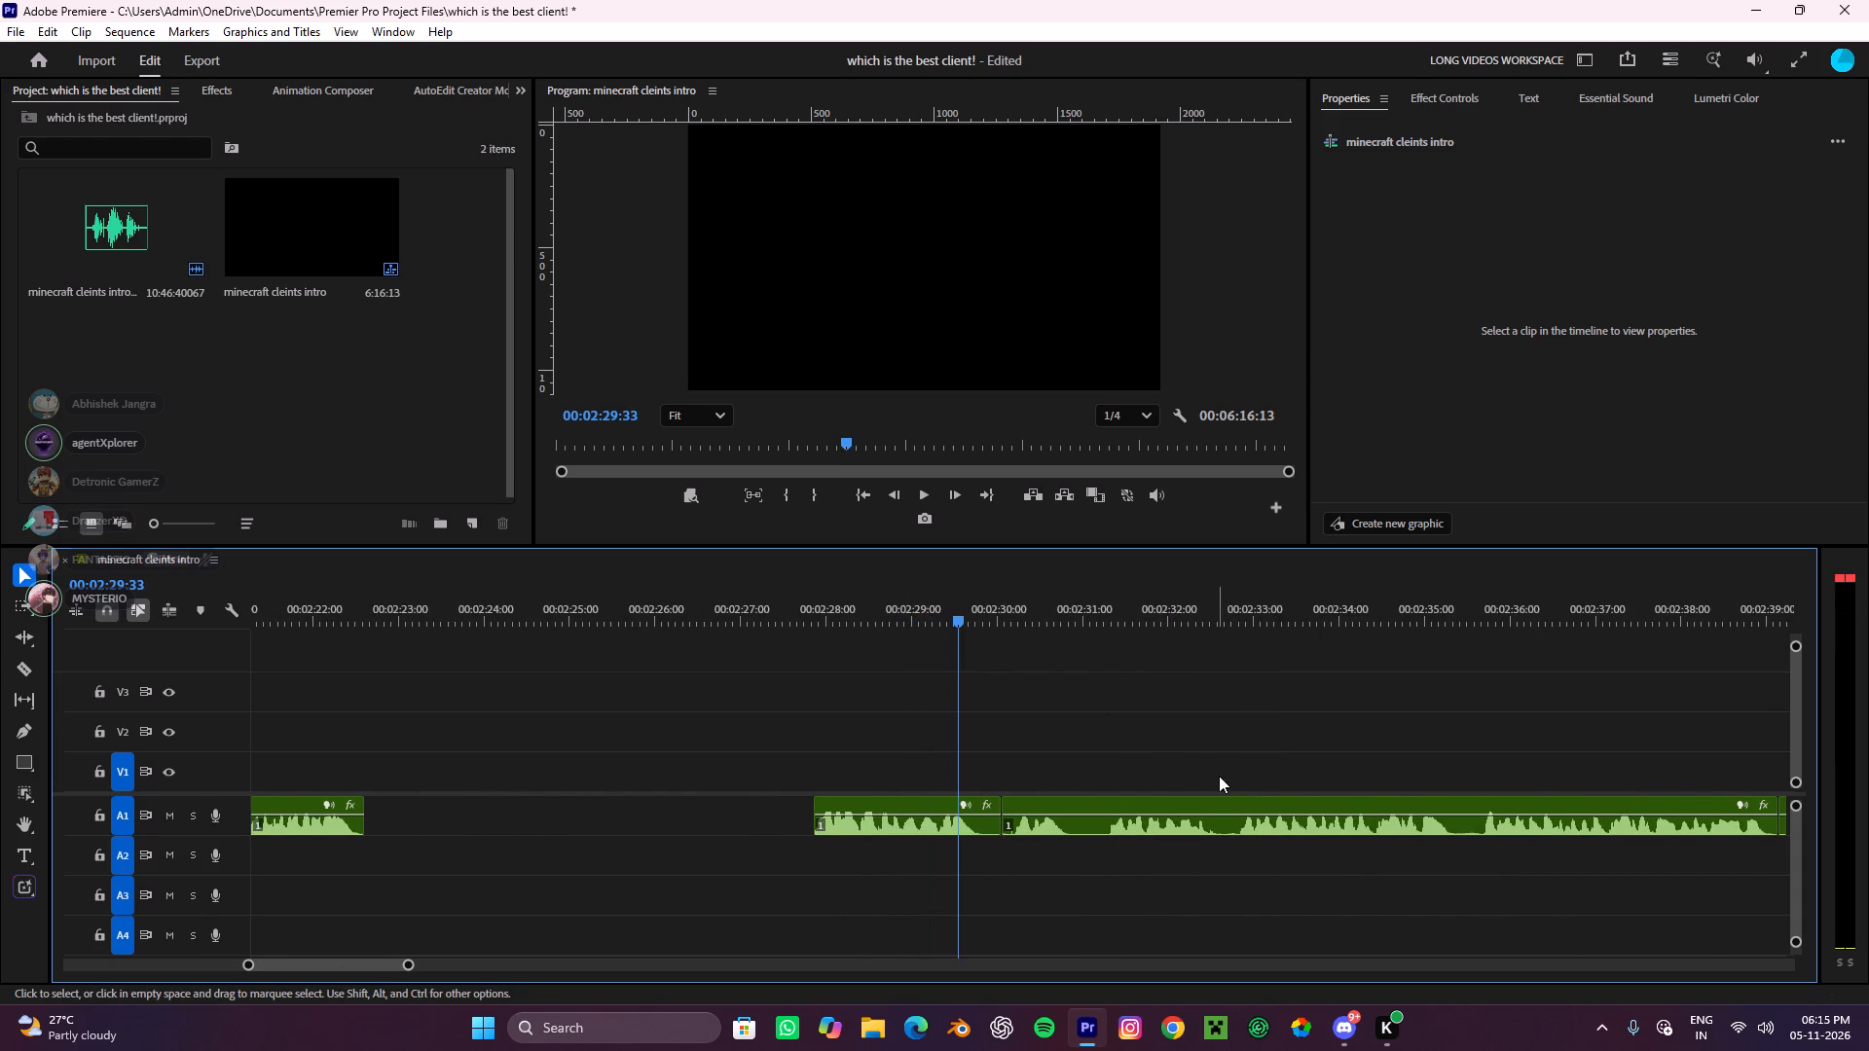
Split the A1 clip at about 2:32.7 and cut its opening portion from about 2:30.1.
{"action": "key", "text": "c"}
{"action": "left_click", "coordinate": [1231, 830]}
{"action": "key", "text": "v"}
{"action": "left_click_drag", "start_coordinate": [1188, 888], "coordinate": [1054, 792]}
{"action": "key", "text": "ctrl+x"}
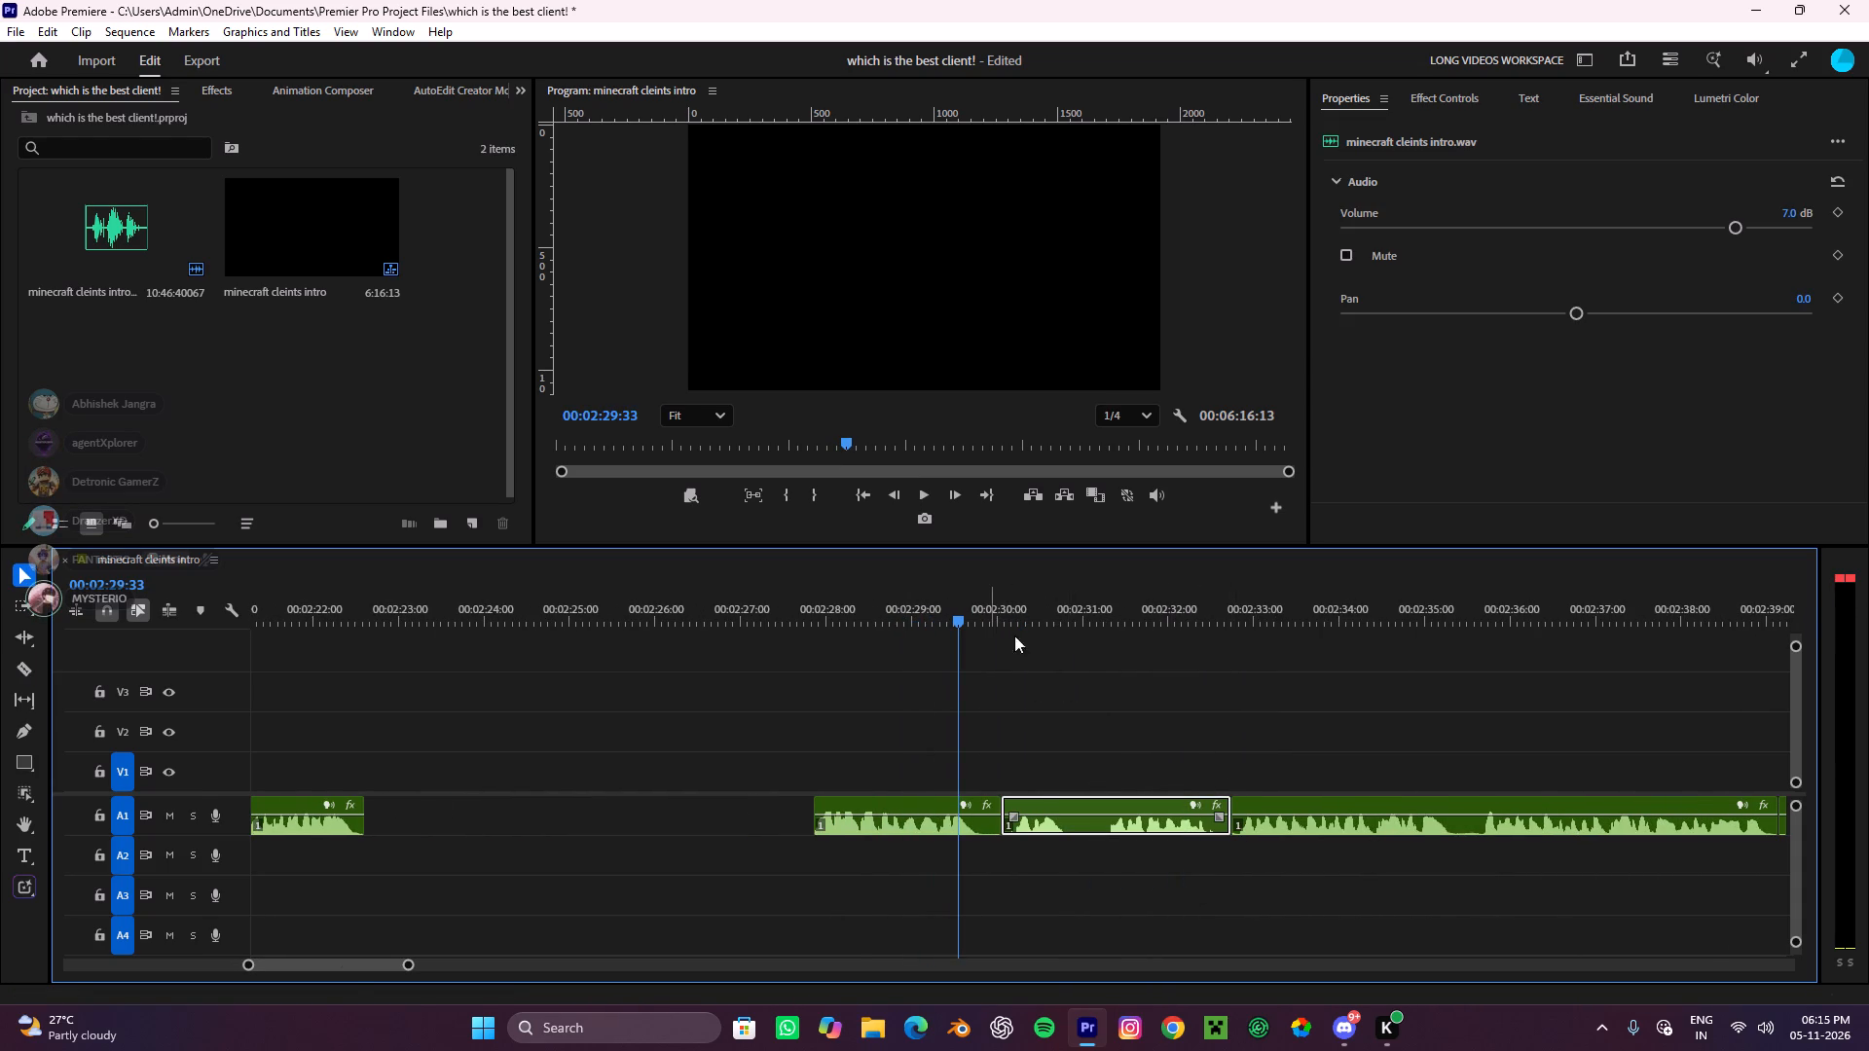
{"action": "left_click", "coordinate": [1112, 827]}
{"action": "left_click", "coordinate": [1139, 884]}
{"action": "left_click_drag", "start_coordinate": [1142, 884], "coordinate": [1088, 814]}
{"action": "key", "text": "ctrl+x"}
Listen on from the A1 clip at about 2:32.7 and split it at about 2:35.3.
{"action": "left_click_drag", "start_coordinate": [973, 594], "coordinate": [1196, 662]}
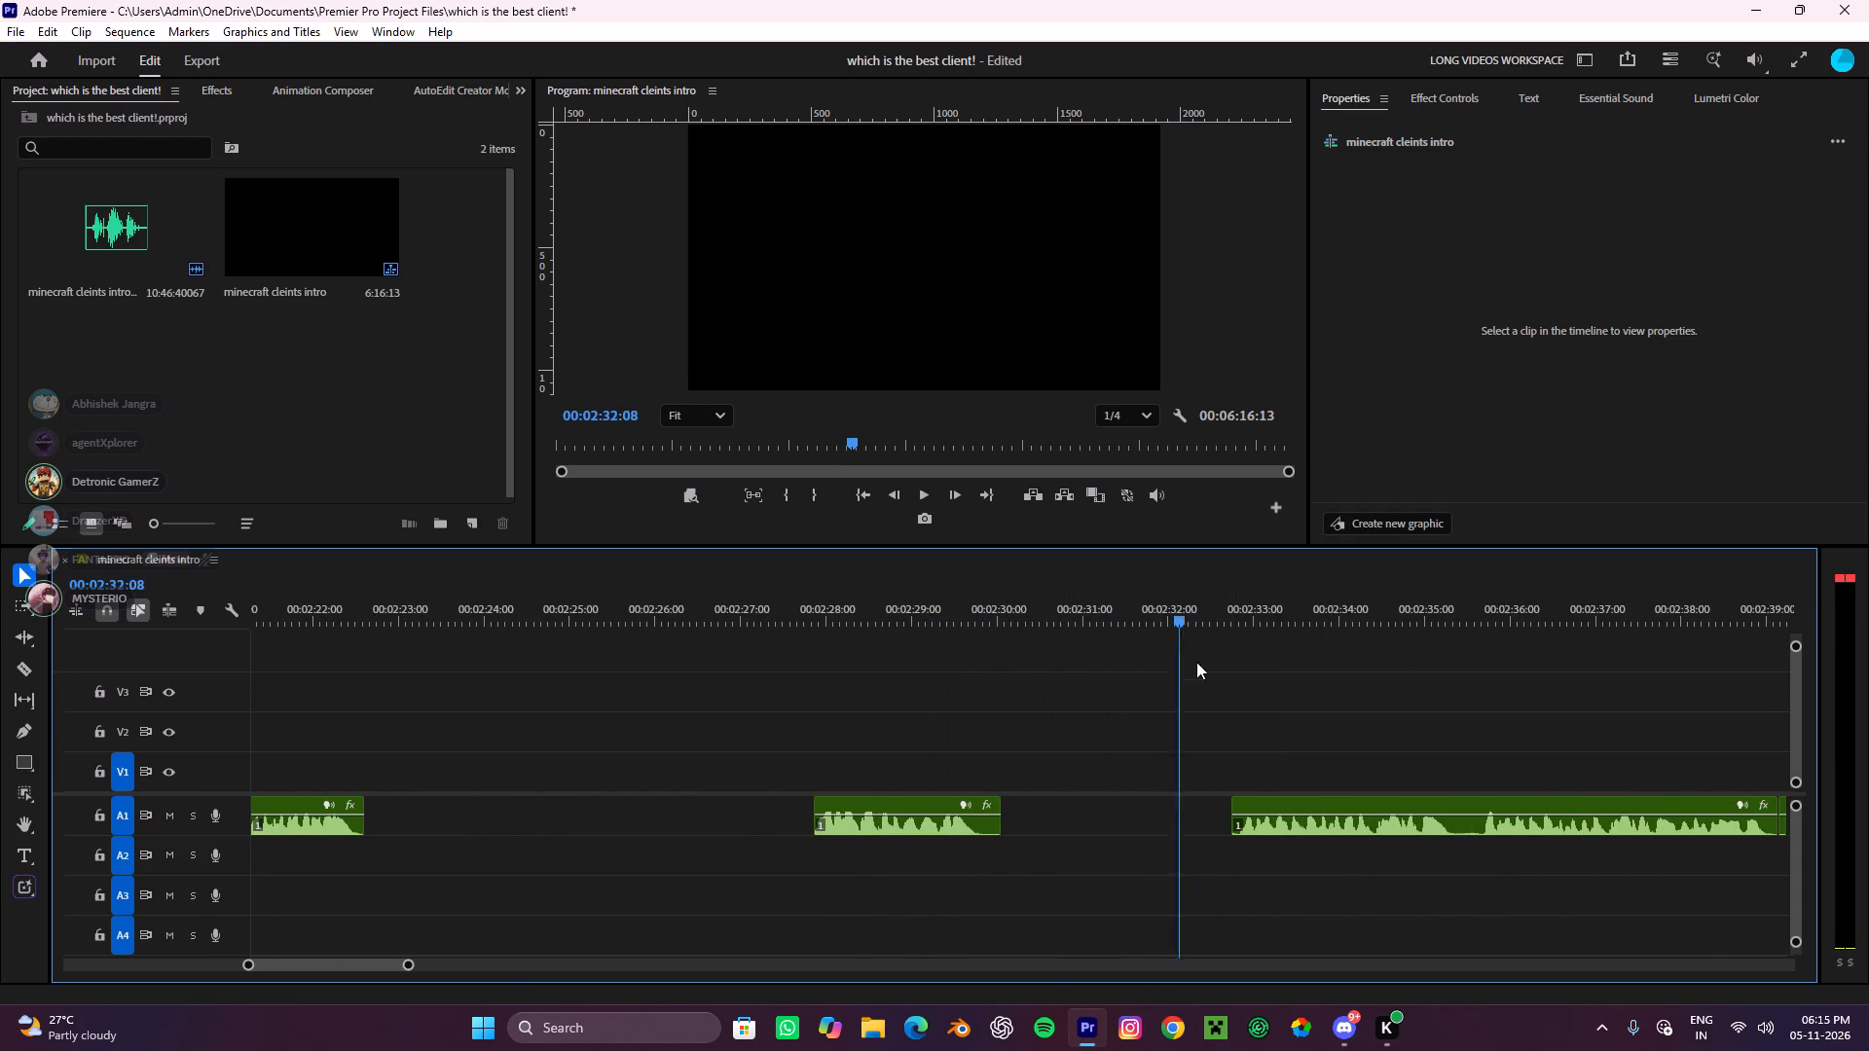
{"action": "left_click_drag", "start_coordinate": [1196, 662], "coordinate": [1234, 750]}
{"action": "key", "text": "space"}
{"action": "scroll", "coordinate": [1312, 780], "scroll_direction": "down", "scroll_amount": 8, "text": "alt"}
{"action": "scroll", "coordinate": [1446, 815], "scroll_direction": "up", "scroll_amount": 4, "text": "alt"}
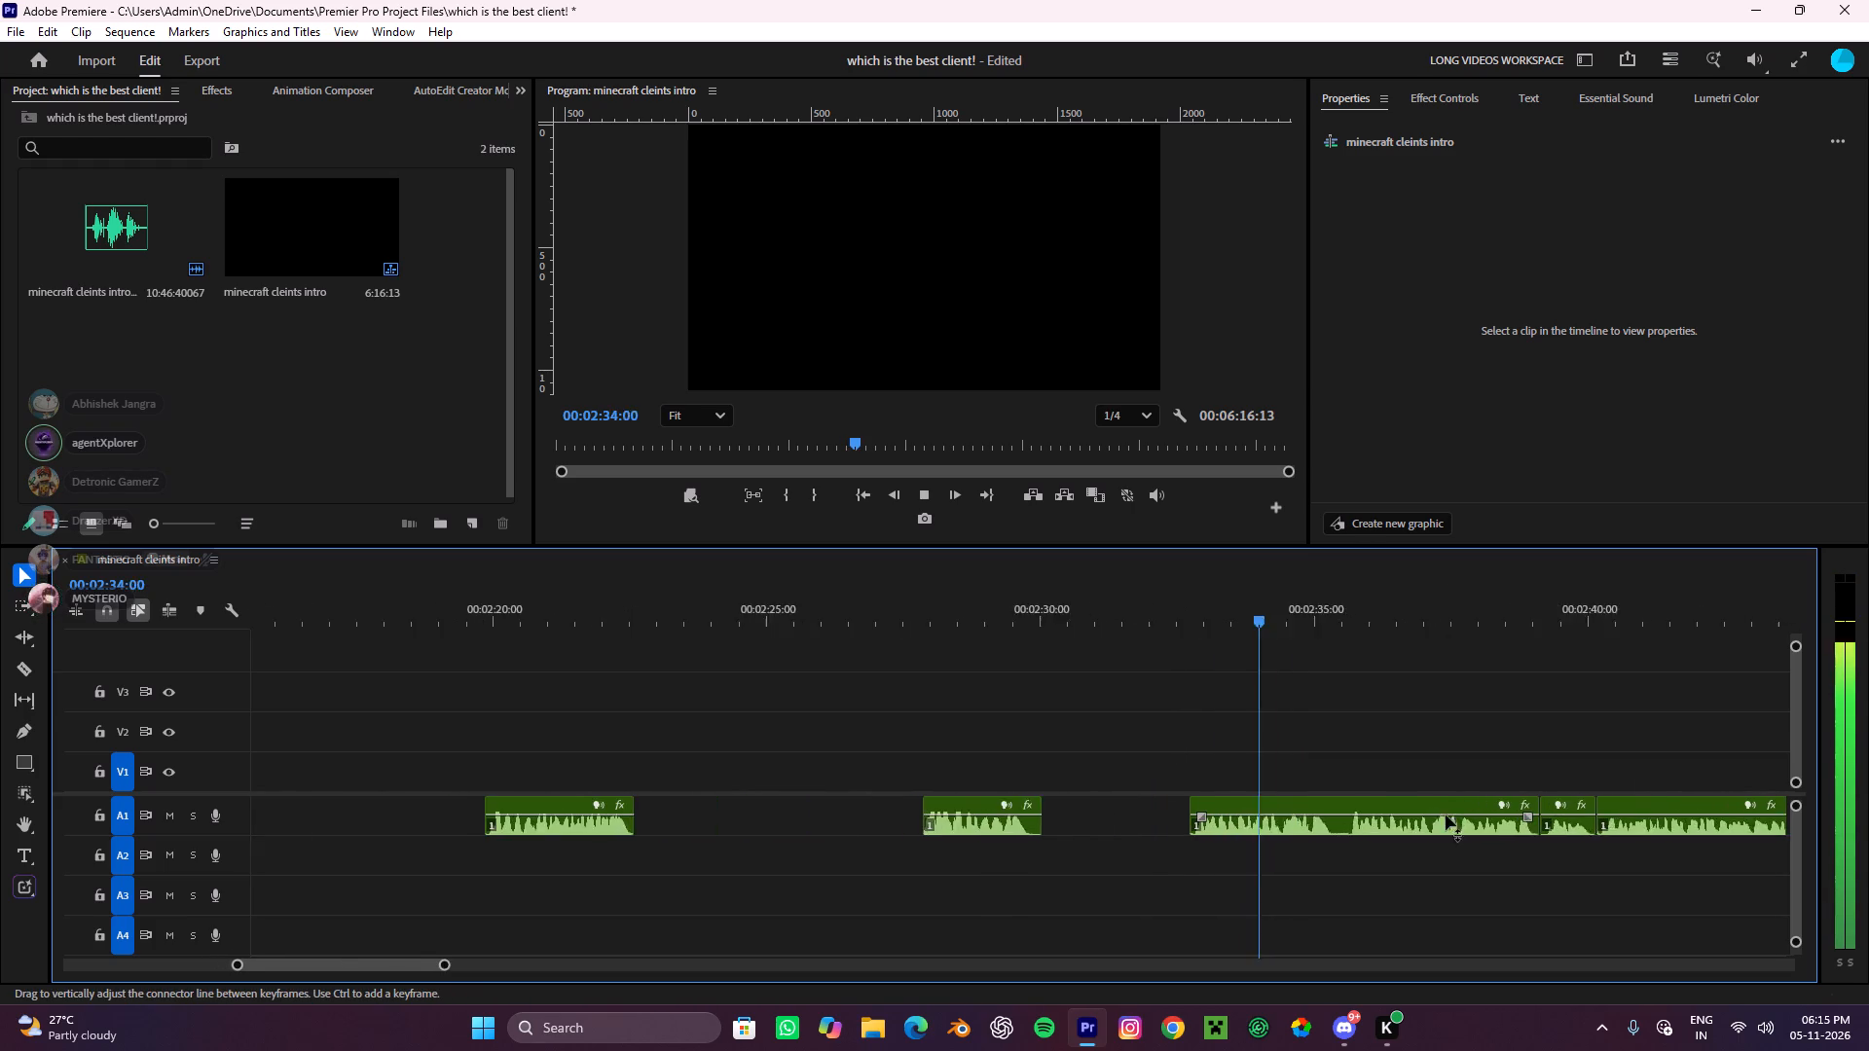
{"action": "scroll", "coordinate": [1446, 815], "scroll_direction": "down", "scroll_amount": 4}
{"action": "scroll", "coordinate": [1210, 796], "scroll_direction": "up", "scroll_amount": 4, "text": "alt"}
{"action": "key", "text": "space"}
{"action": "key", "text": "c"}
{"action": "left_click", "coordinate": [1220, 829]}
{"action": "key", "text": "v"}
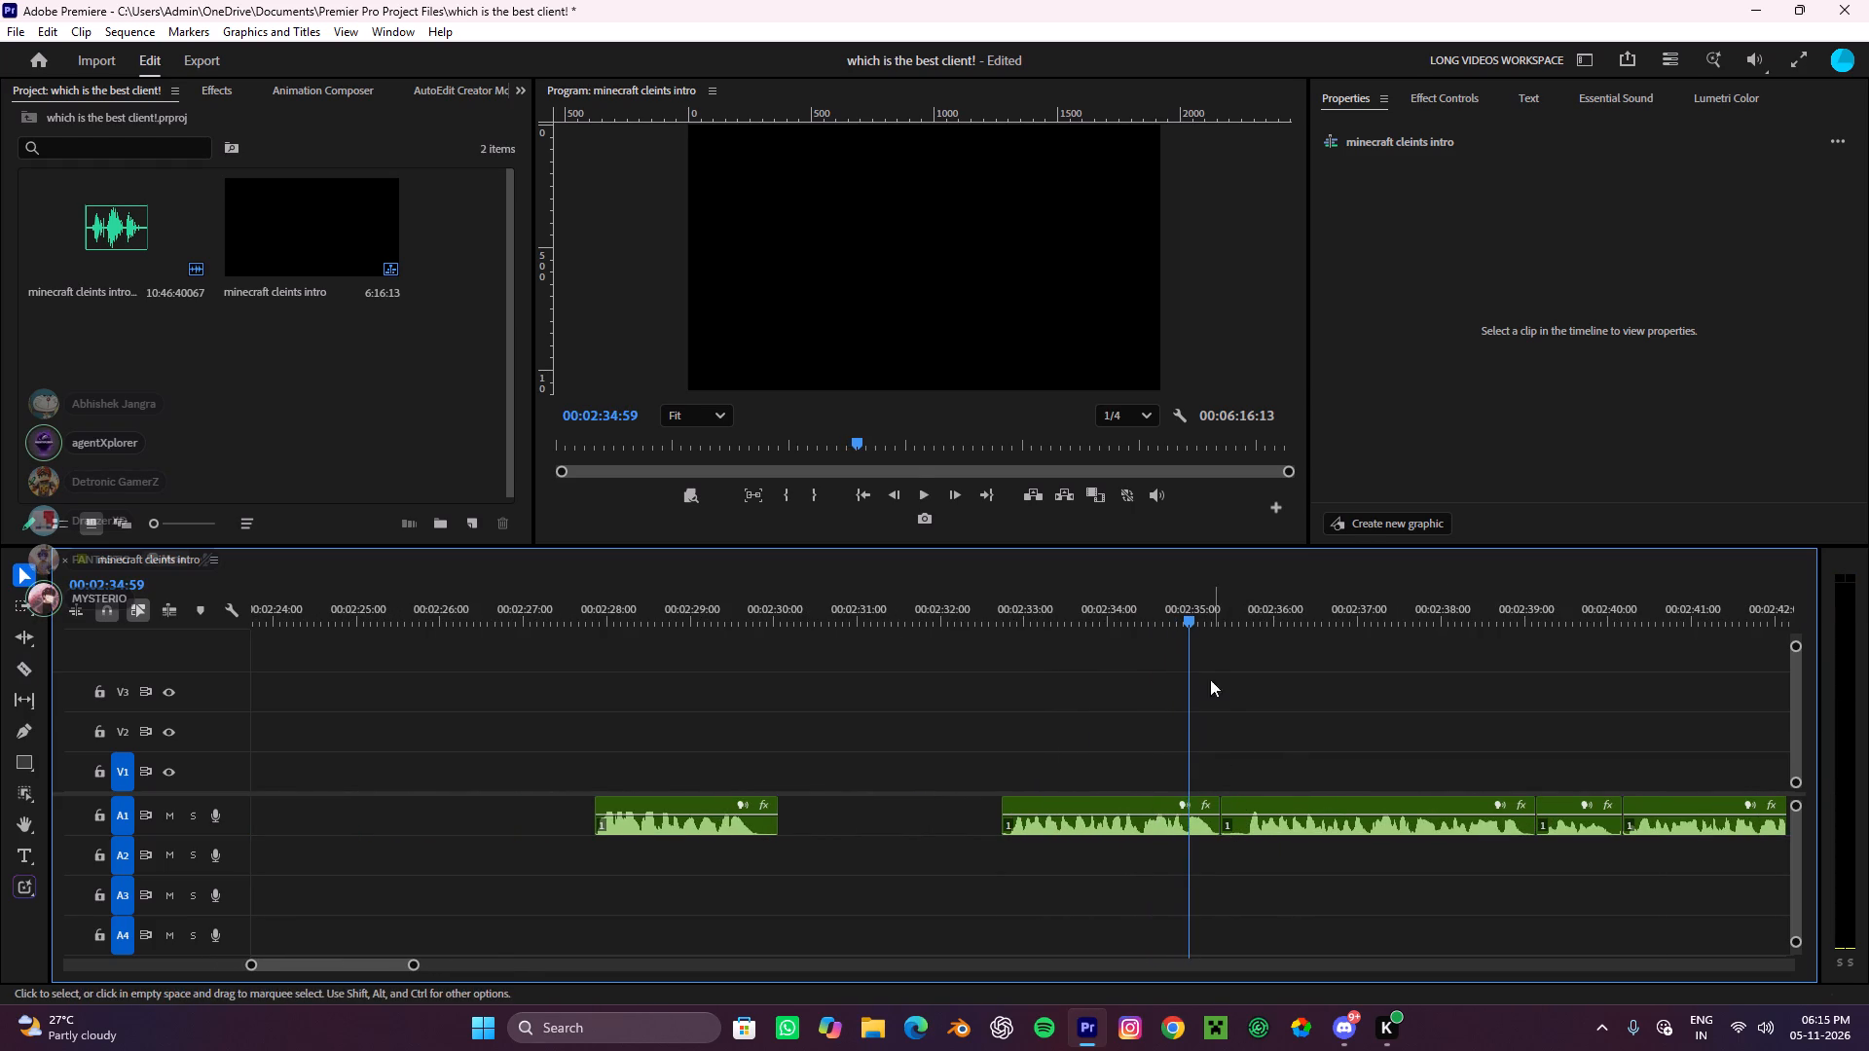
Replay the A1 voiceover clips that start at about 2:27.9 and 2:32.7.
{"action": "key", "text": "space"}
{"action": "left_click_drag", "start_coordinate": [1214, 614], "coordinate": [655, 838]}
{"action": "key", "text": "space"}
{"action": "scroll", "coordinate": [773, 814], "scroll_direction": "down", "scroll_amount": 3, "text": "alt"}
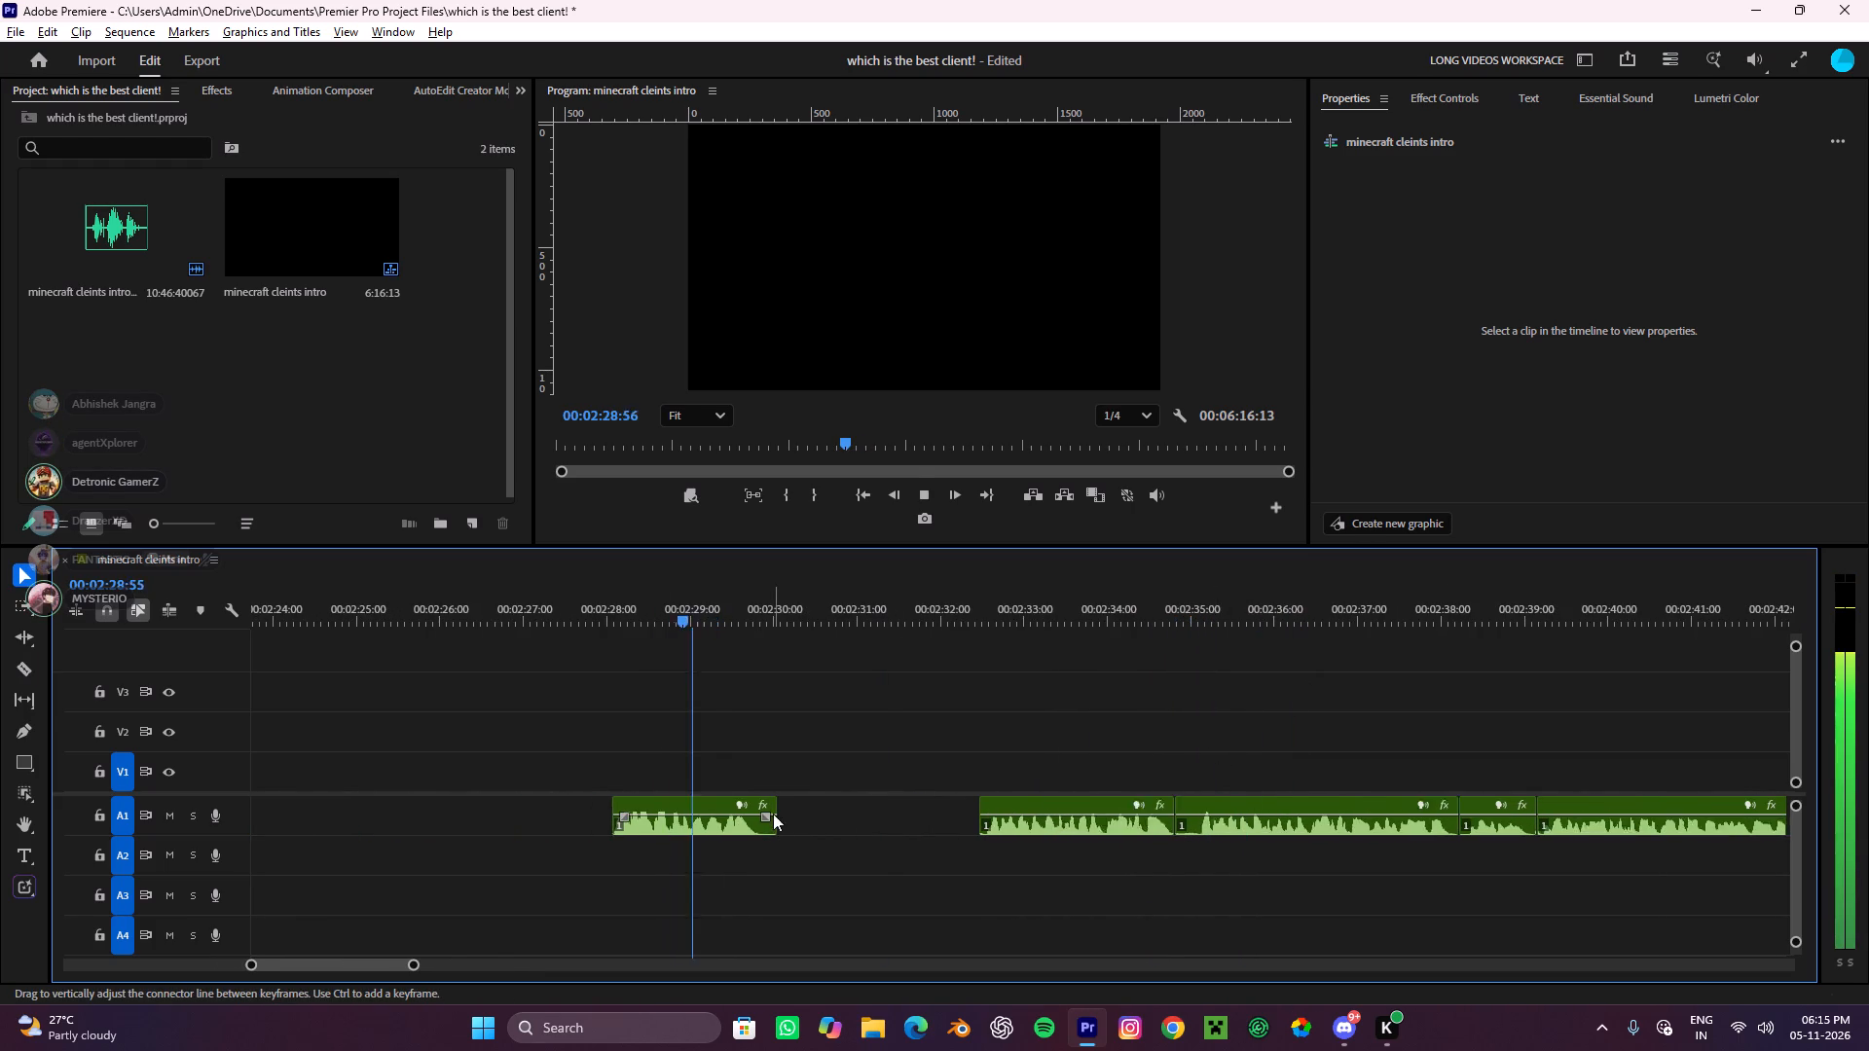
{"action": "scroll", "coordinate": [773, 814], "scroll_direction": "down", "scroll_amount": 1, "text": "alt"}
{"action": "left_click_drag", "start_coordinate": [771, 616], "coordinate": [990, 823]}
{"action": "key", "text": "space"}
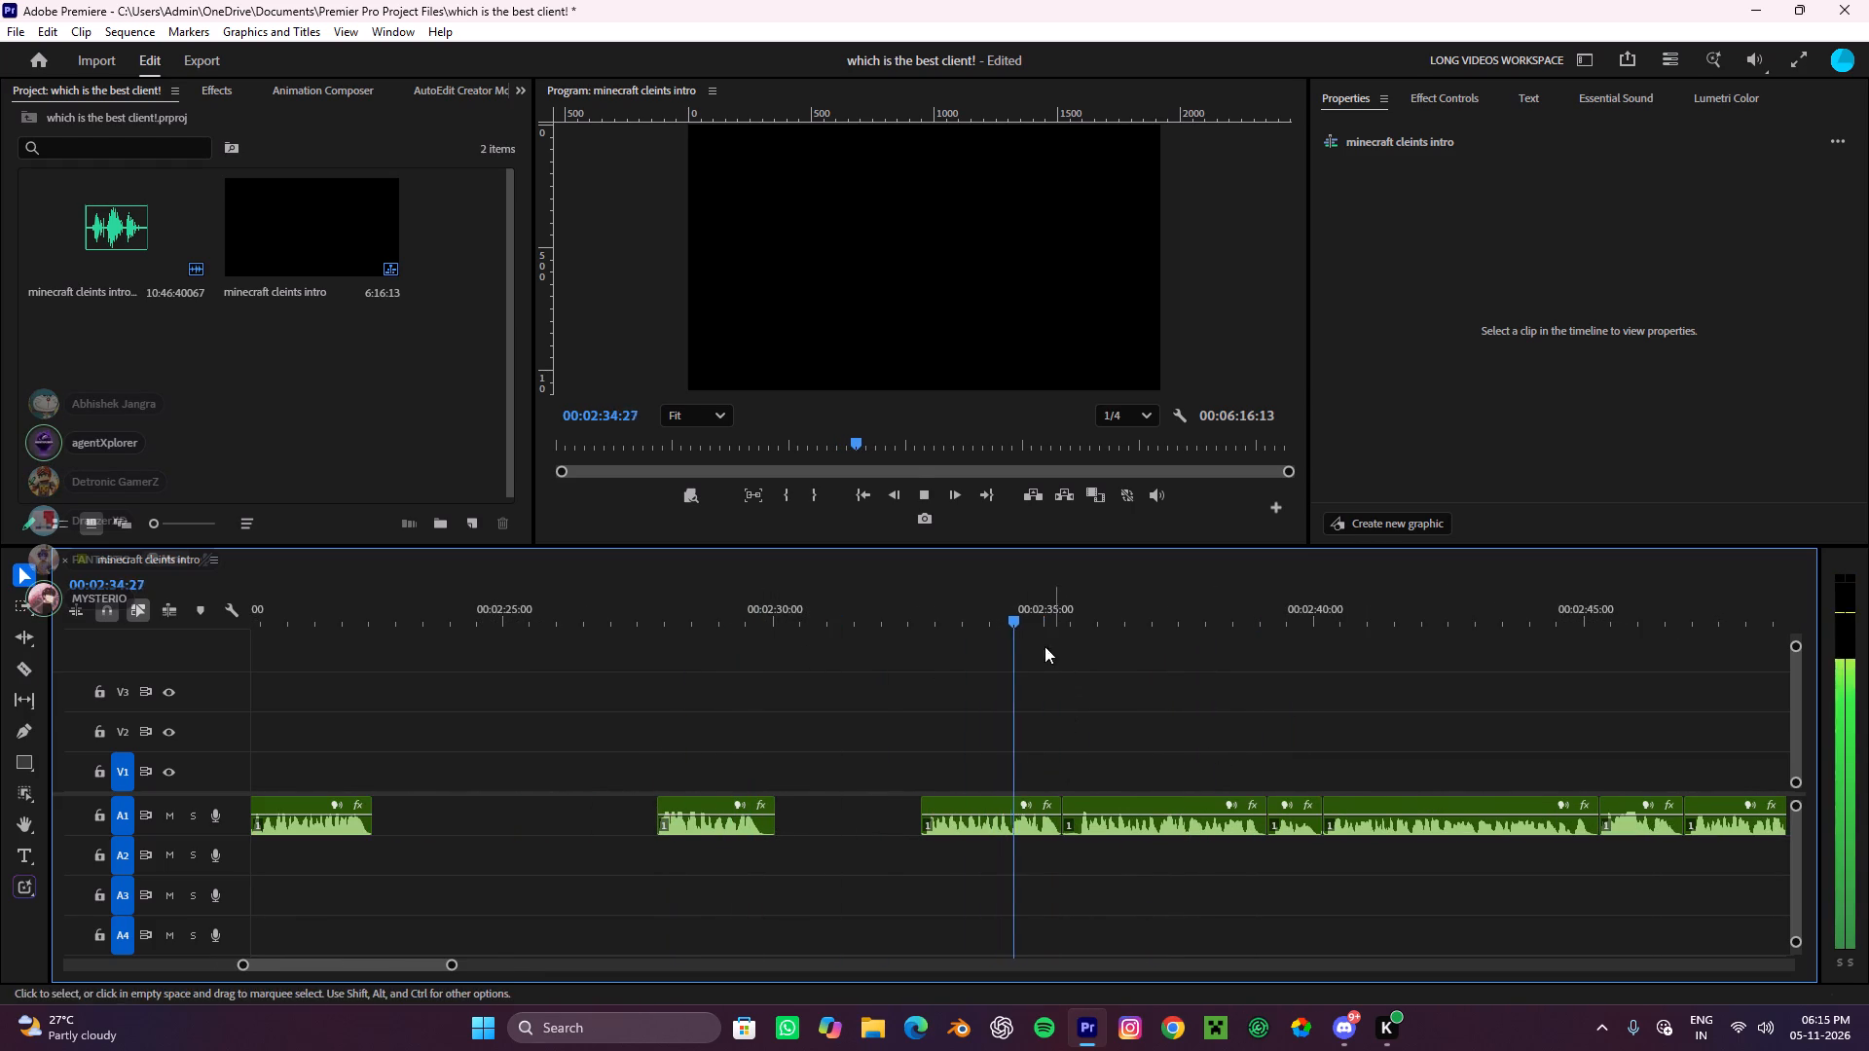
Listen on, split A1 again at about 2:35.6 and cut both pieces between about 2:35.3 and 2:39.1.
{"action": "left_click_drag", "start_coordinate": [1053, 622], "coordinate": [1082, 795]}
{"action": "key", "text": "space"}
{"action": "scroll", "coordinate": [1170, 815], "scroll_direction": "up", "scroll_amount": 8, "text": "alt"}
{"action": "key", "text": "c"}
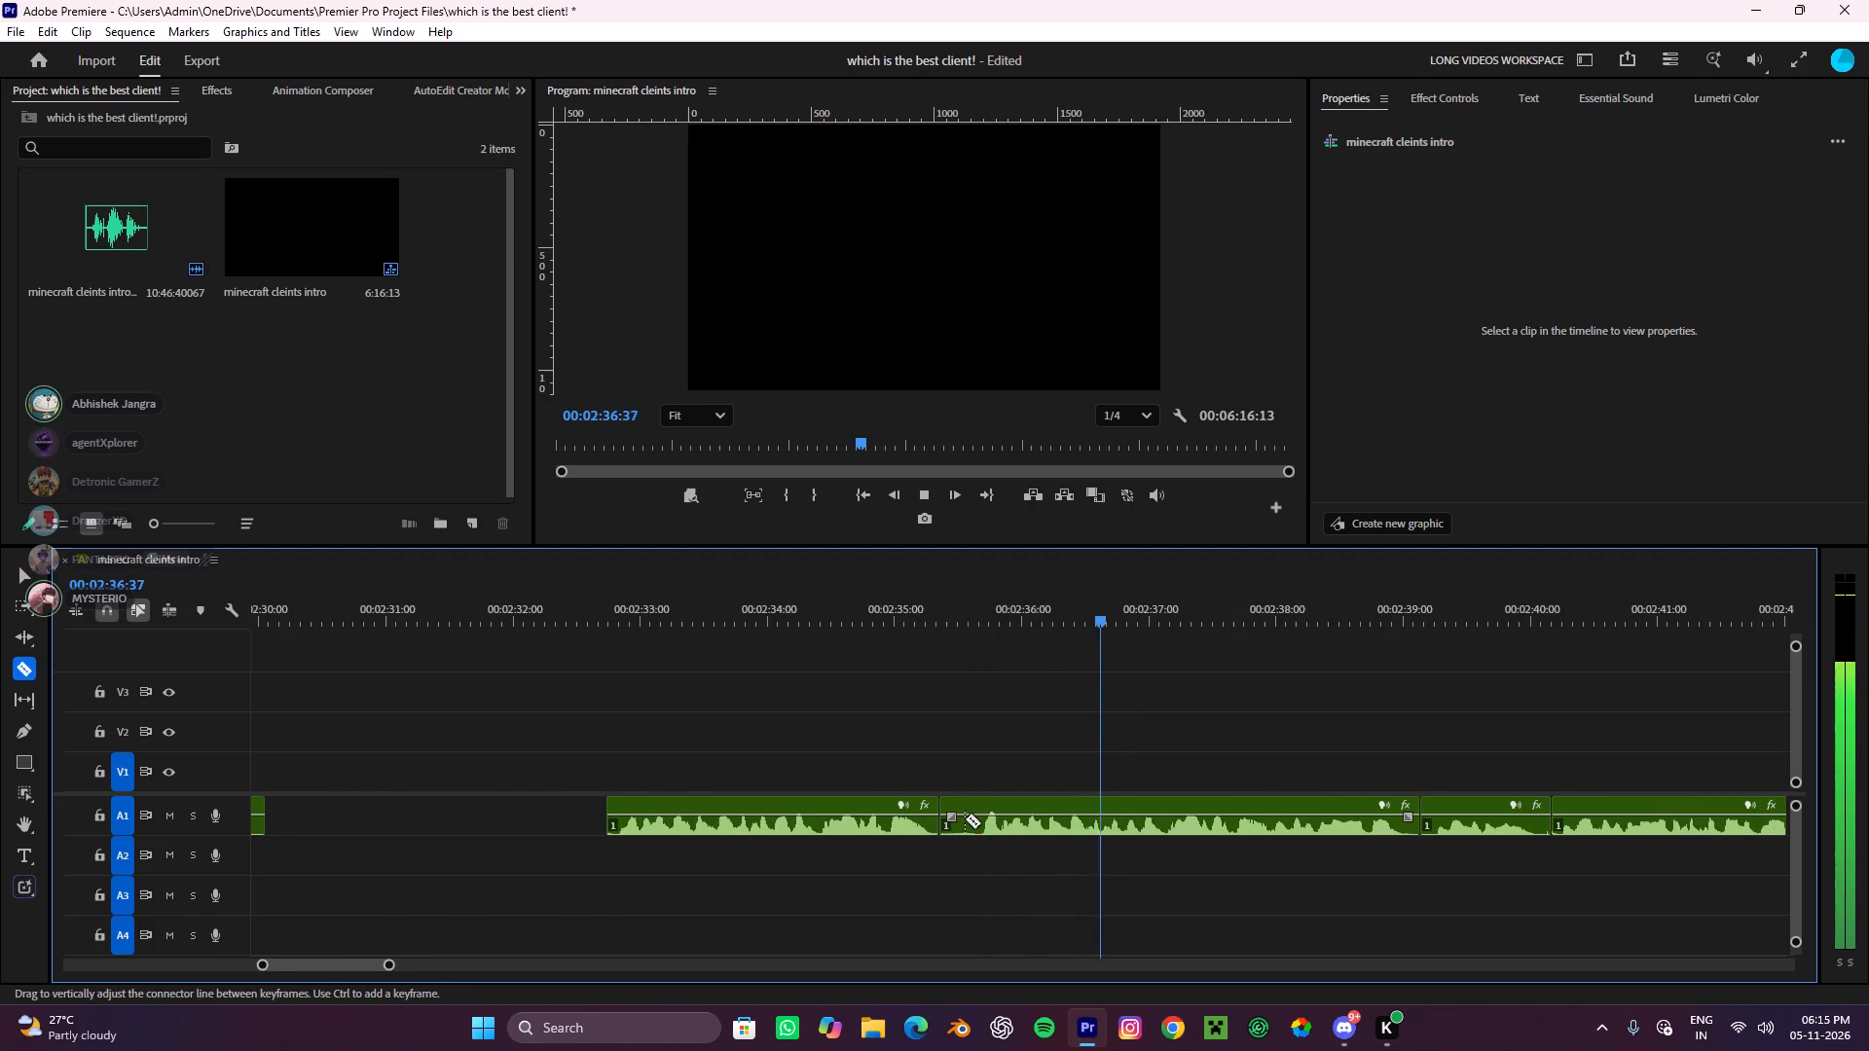
{"action": "left_click", "coordinate": [975, 824]}
{"action": "key", "text": "v"}
{"action": "left_click_drag", "start_coordinate": [929, 879], "coordinate": [759, 794]}
{"action": "left_click", "coordinate": [806, 749]}
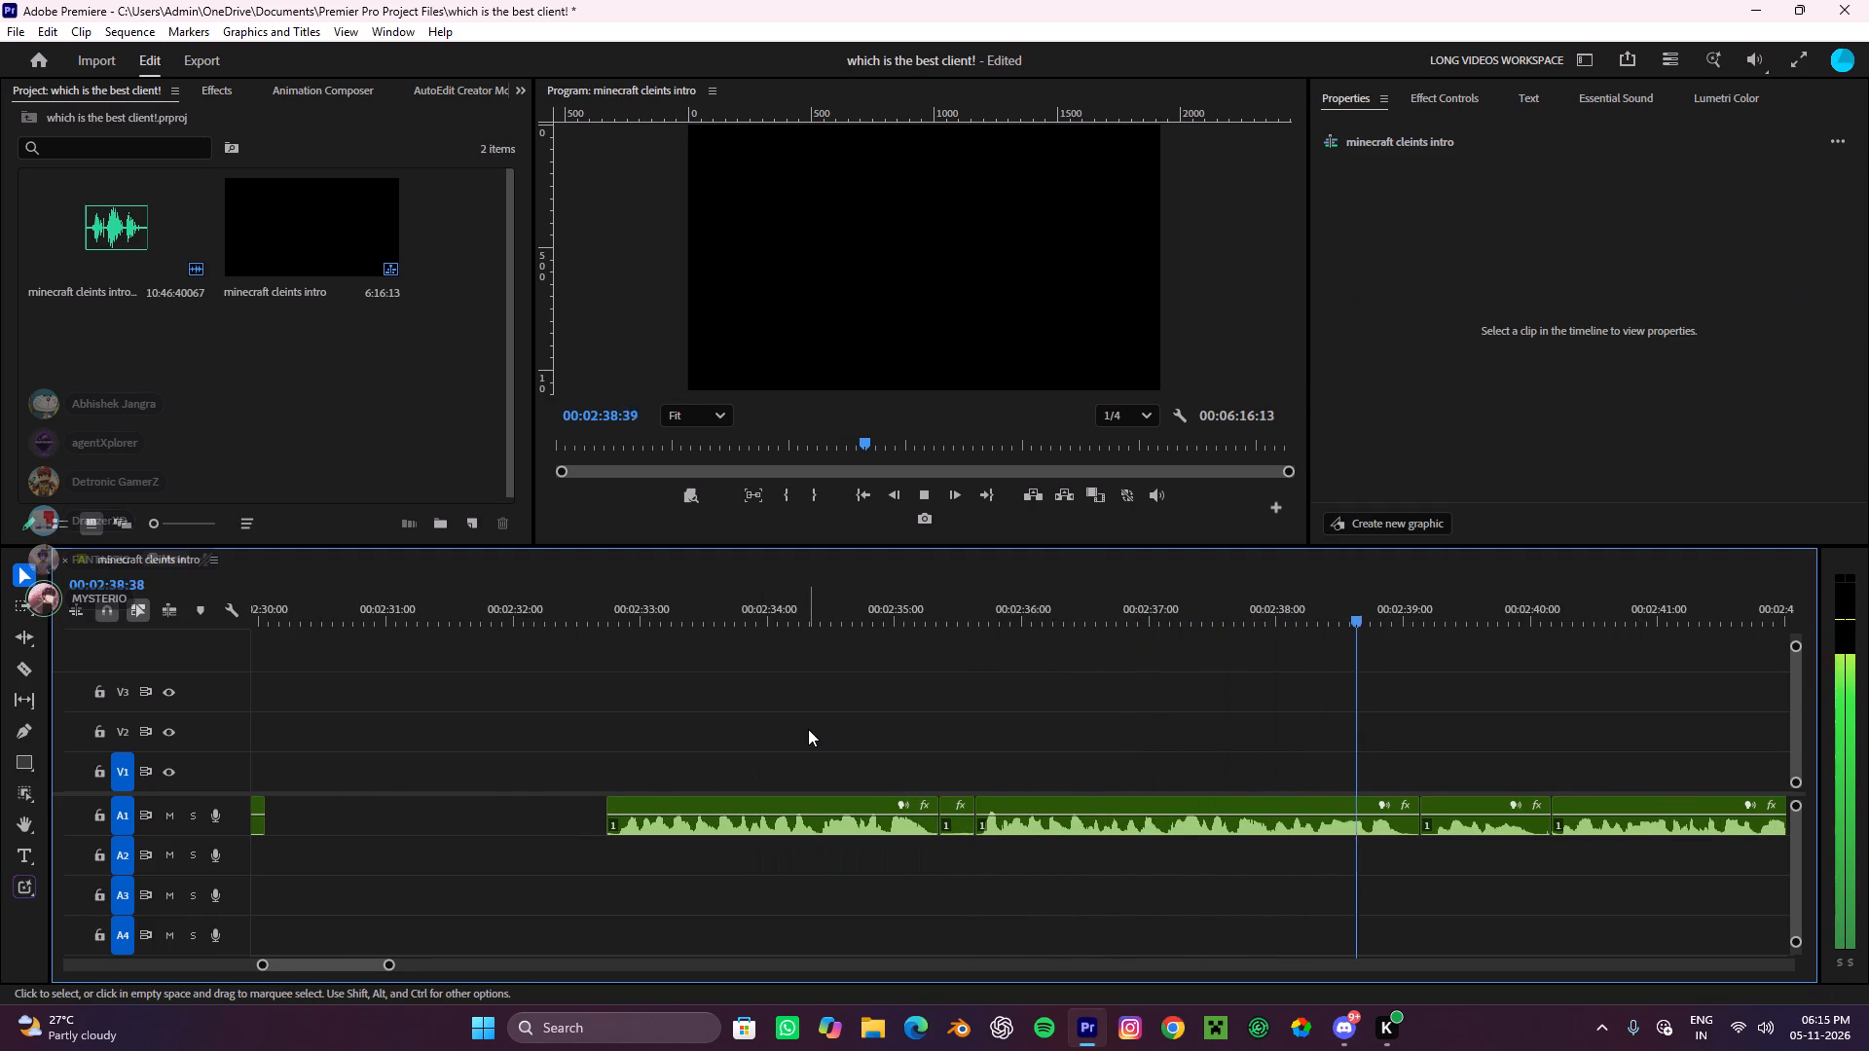
{"action": "left_click_drag", "start_coordinate": [1209, 884], "coordinate": [961, 787]}
{"action": "key", "text": "ctrl+x"}
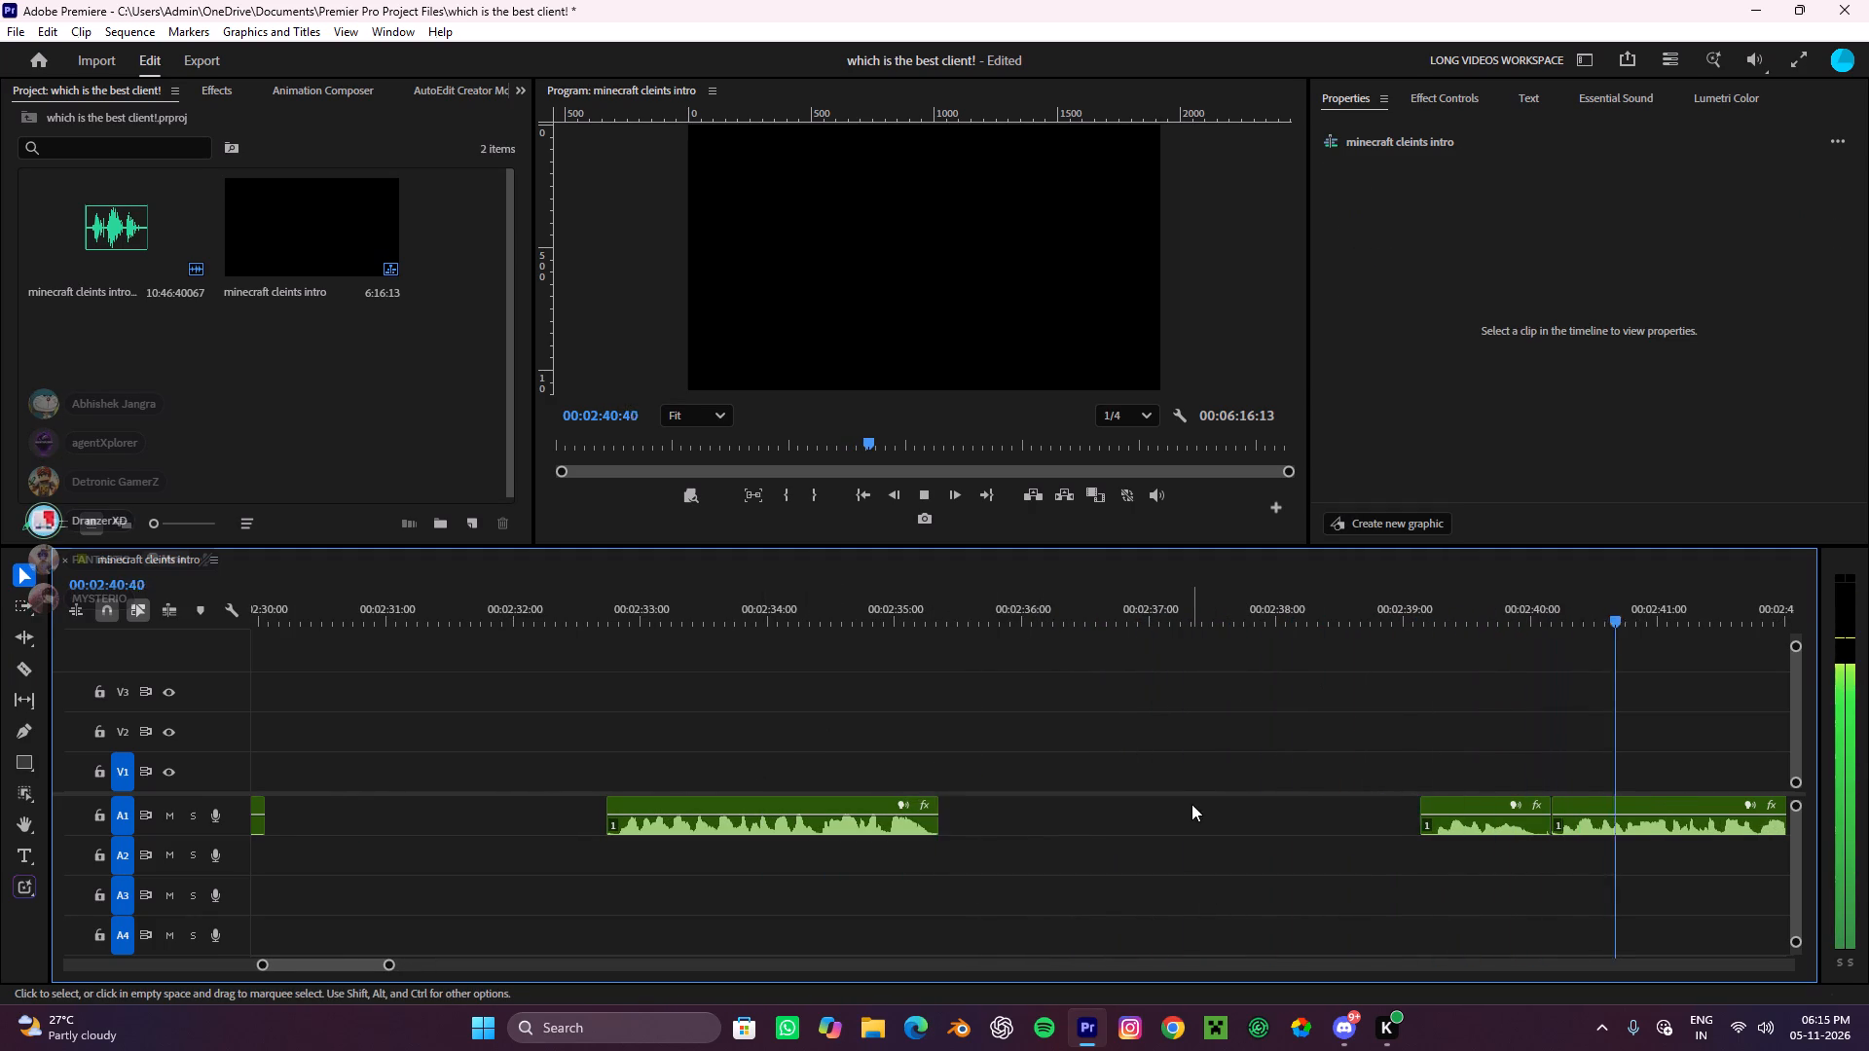
Replay the A1 voiceover clip from its start at about 2:32.7.
{"action": "scroll", "coordinate": [1191, 805], "scroll_direction": "down", "scroll_amount": 8, "text": "alt"}
{"action": "key", "text": "space"}
{"action": "left_click_drag", "start_coordinate": [1357, 601], "coordinate": [1067, 718]}
{"action": "left_click_drag", "start_coordinate": [1362, 628], "coordinate": [910, 713]}
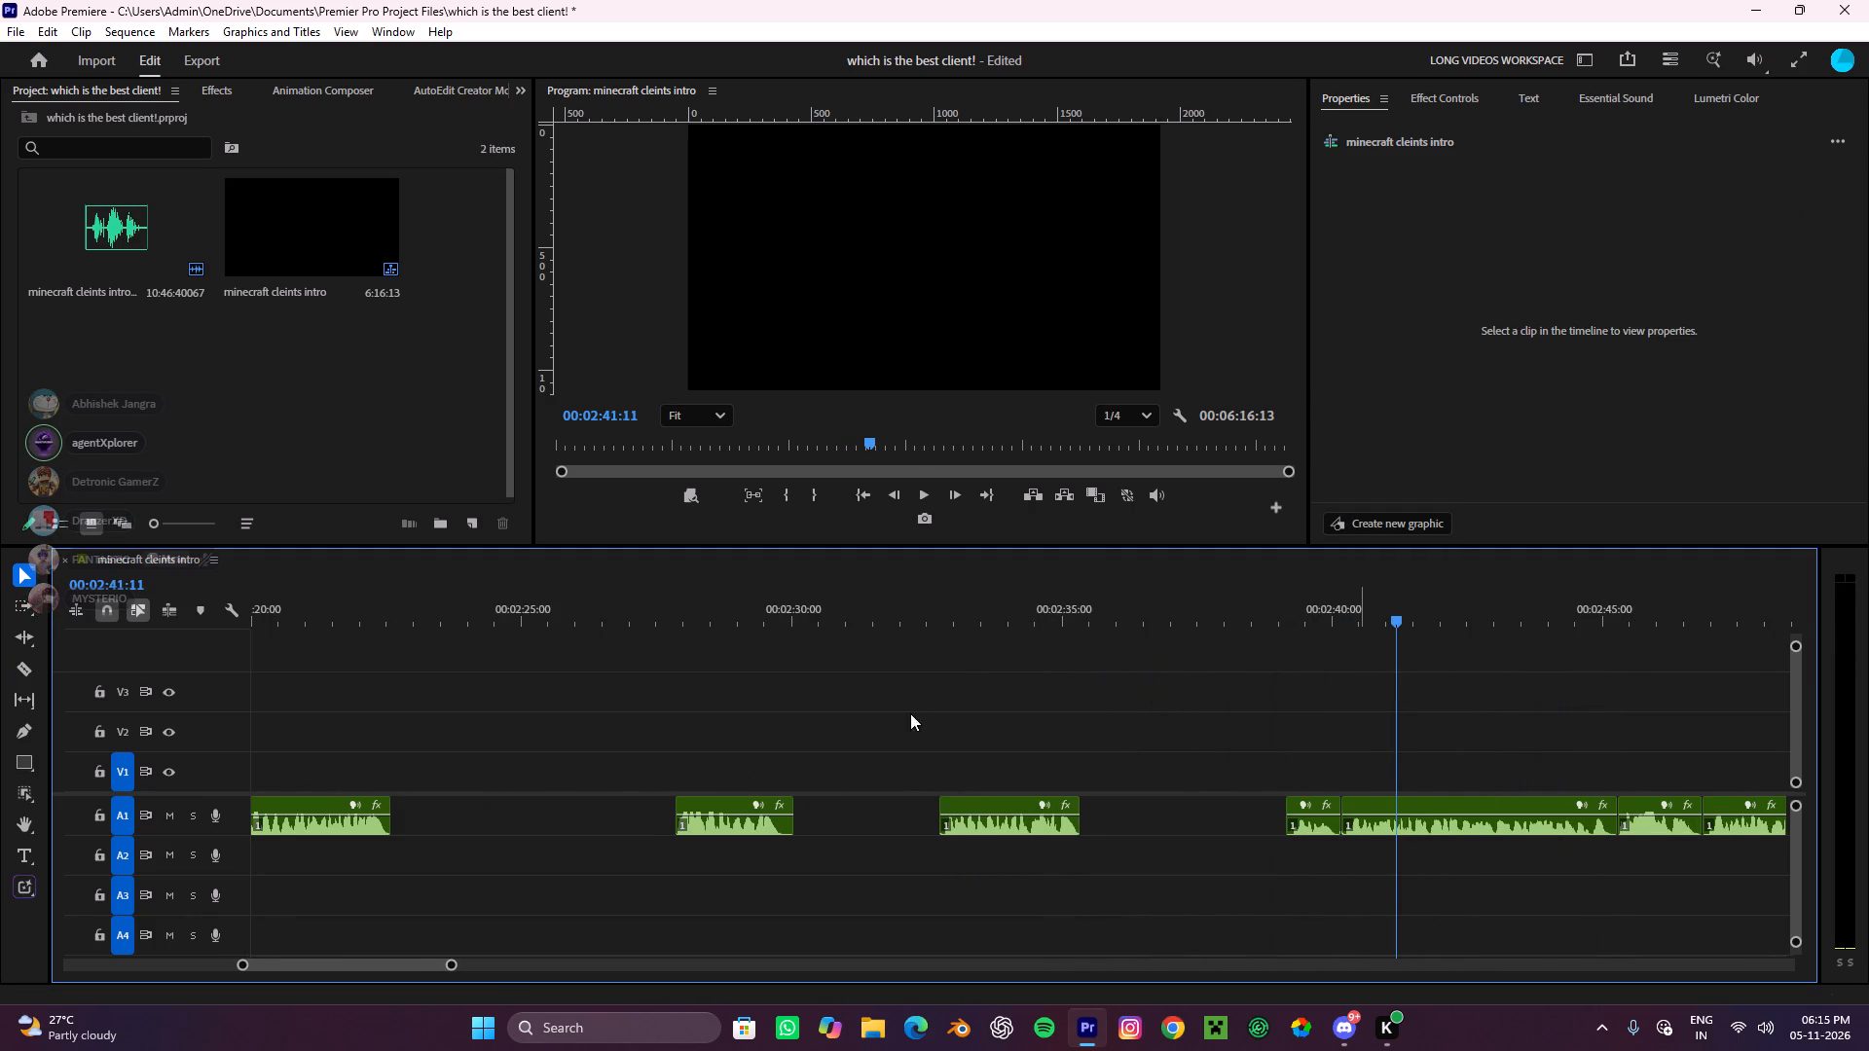
{"action": "left_click_drag", "start_coordinate": [910, 713], "coordinate": [922, 711]}
{"action": "left_click_drag", "start_coordinate": [1350, 605], "coordinate": [942, 822]}
{"action": "key", "text": "space"}
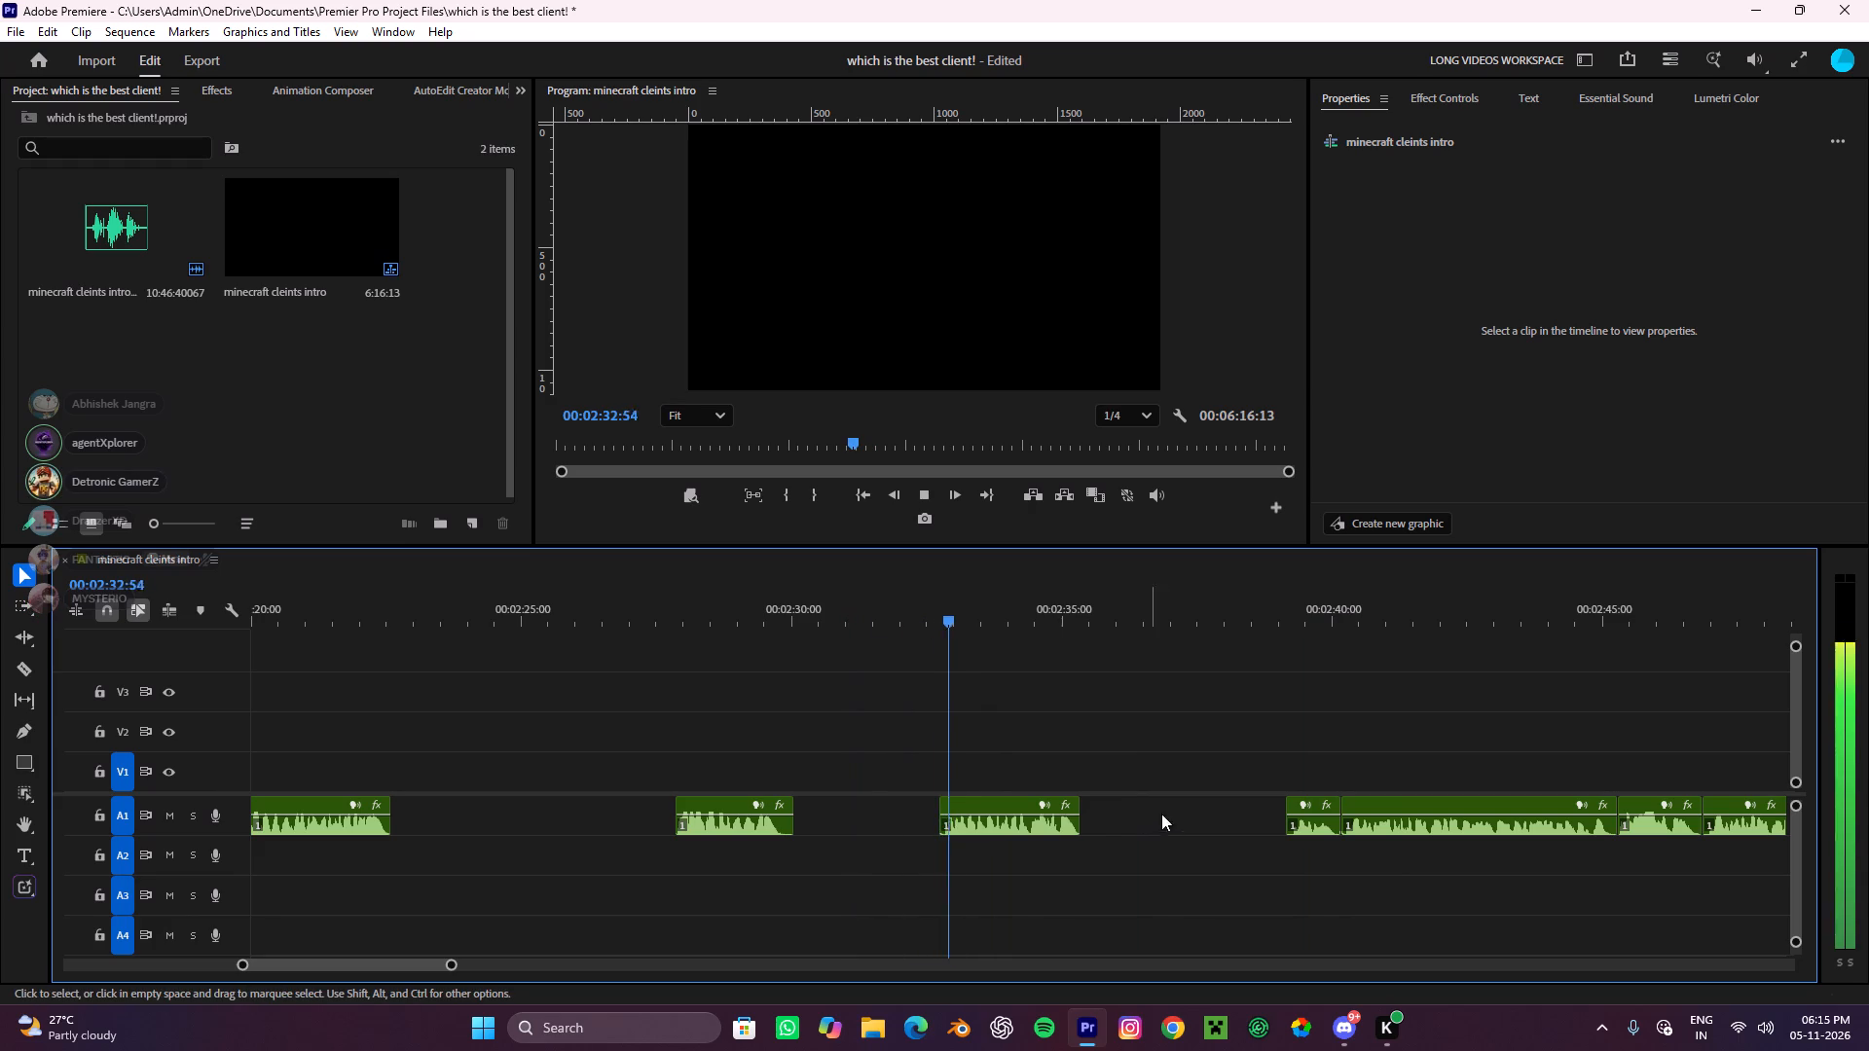
{"action": "scroll", "coordinate": [1167, 854], "scroll_direction": "up", "scroll_amount": 4, "text": "alt"}
{"action": "scroll", "coordinate": [1167, 854], "scroll_direction": "down", "scroll_amount": 7, "text": "alt"}
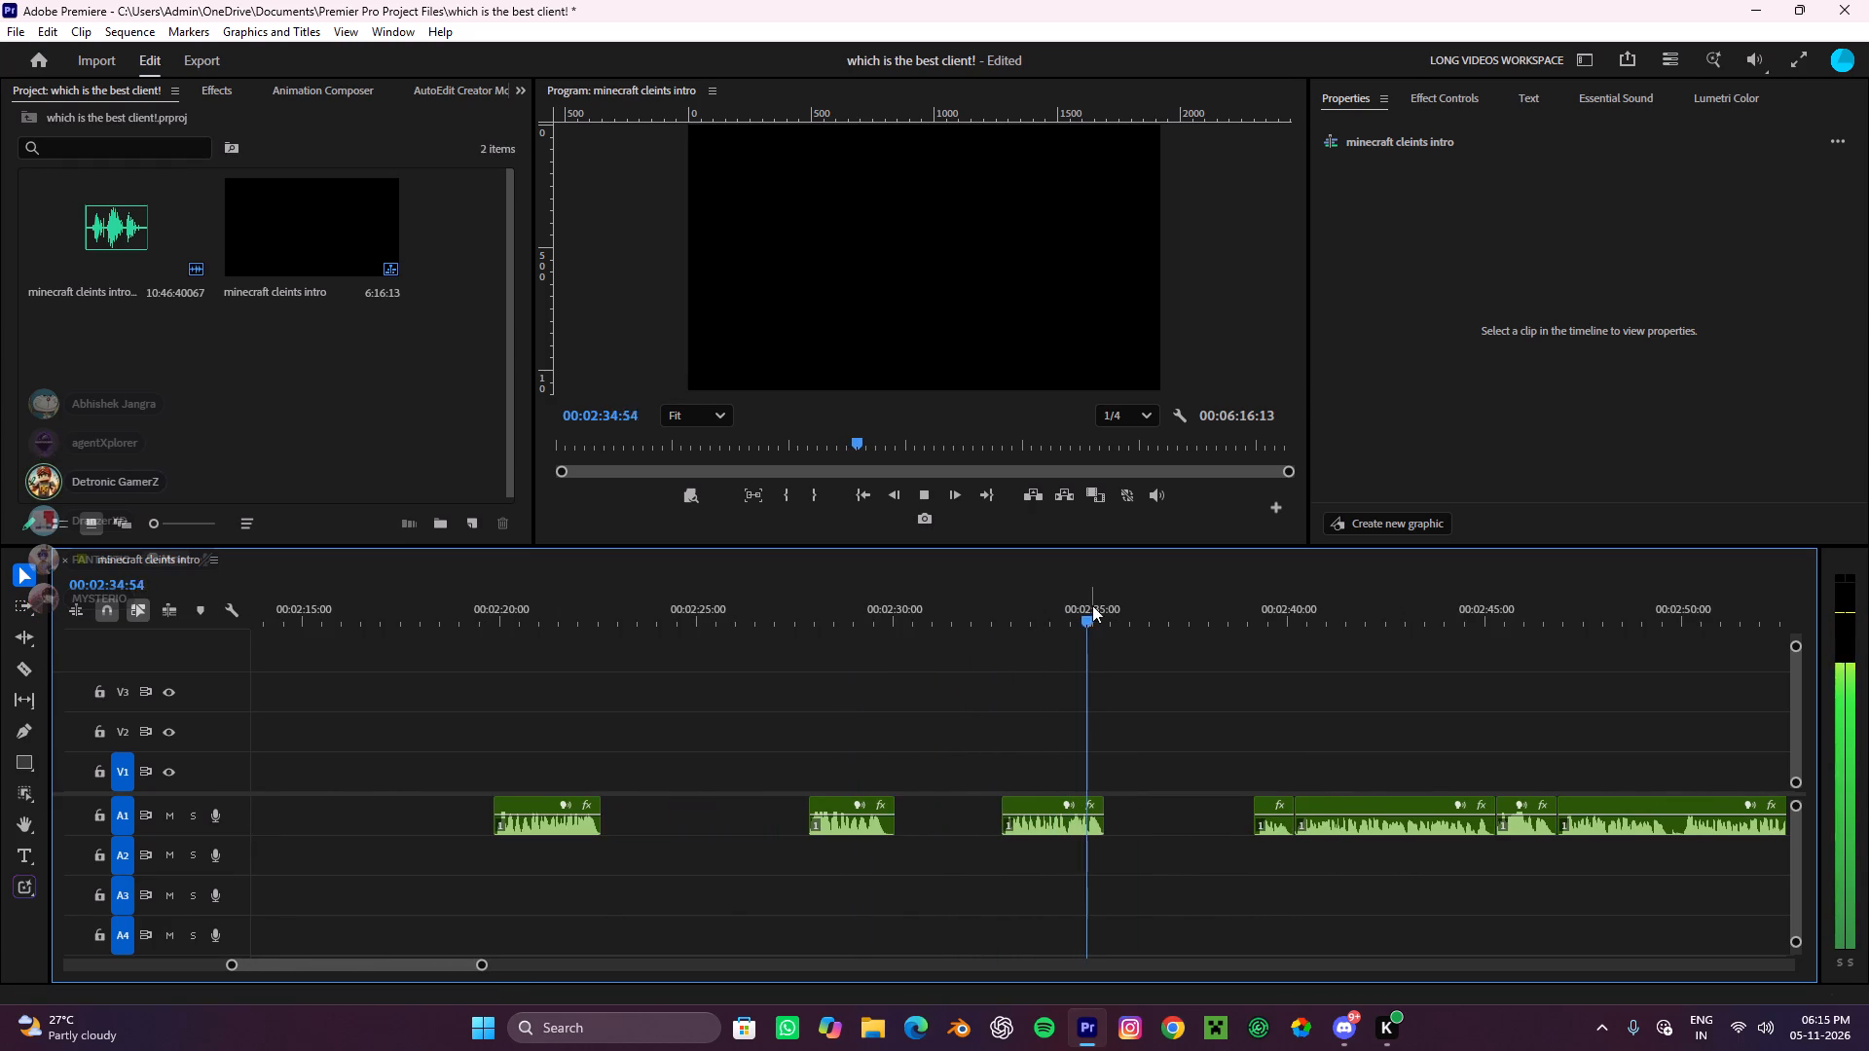
Listen from about 2:40 and cut the short A1 clip that starts at about 2:39.1.
{"action": "left_click_drag", "start_coordinate": [1093, 605], "coordinate": [1295, 871]}
{"action": "key", "text": "space"}
{"action": "left_click_drag", "start_coordinate": [1279, 870], "coordinate": [1233, 792]}
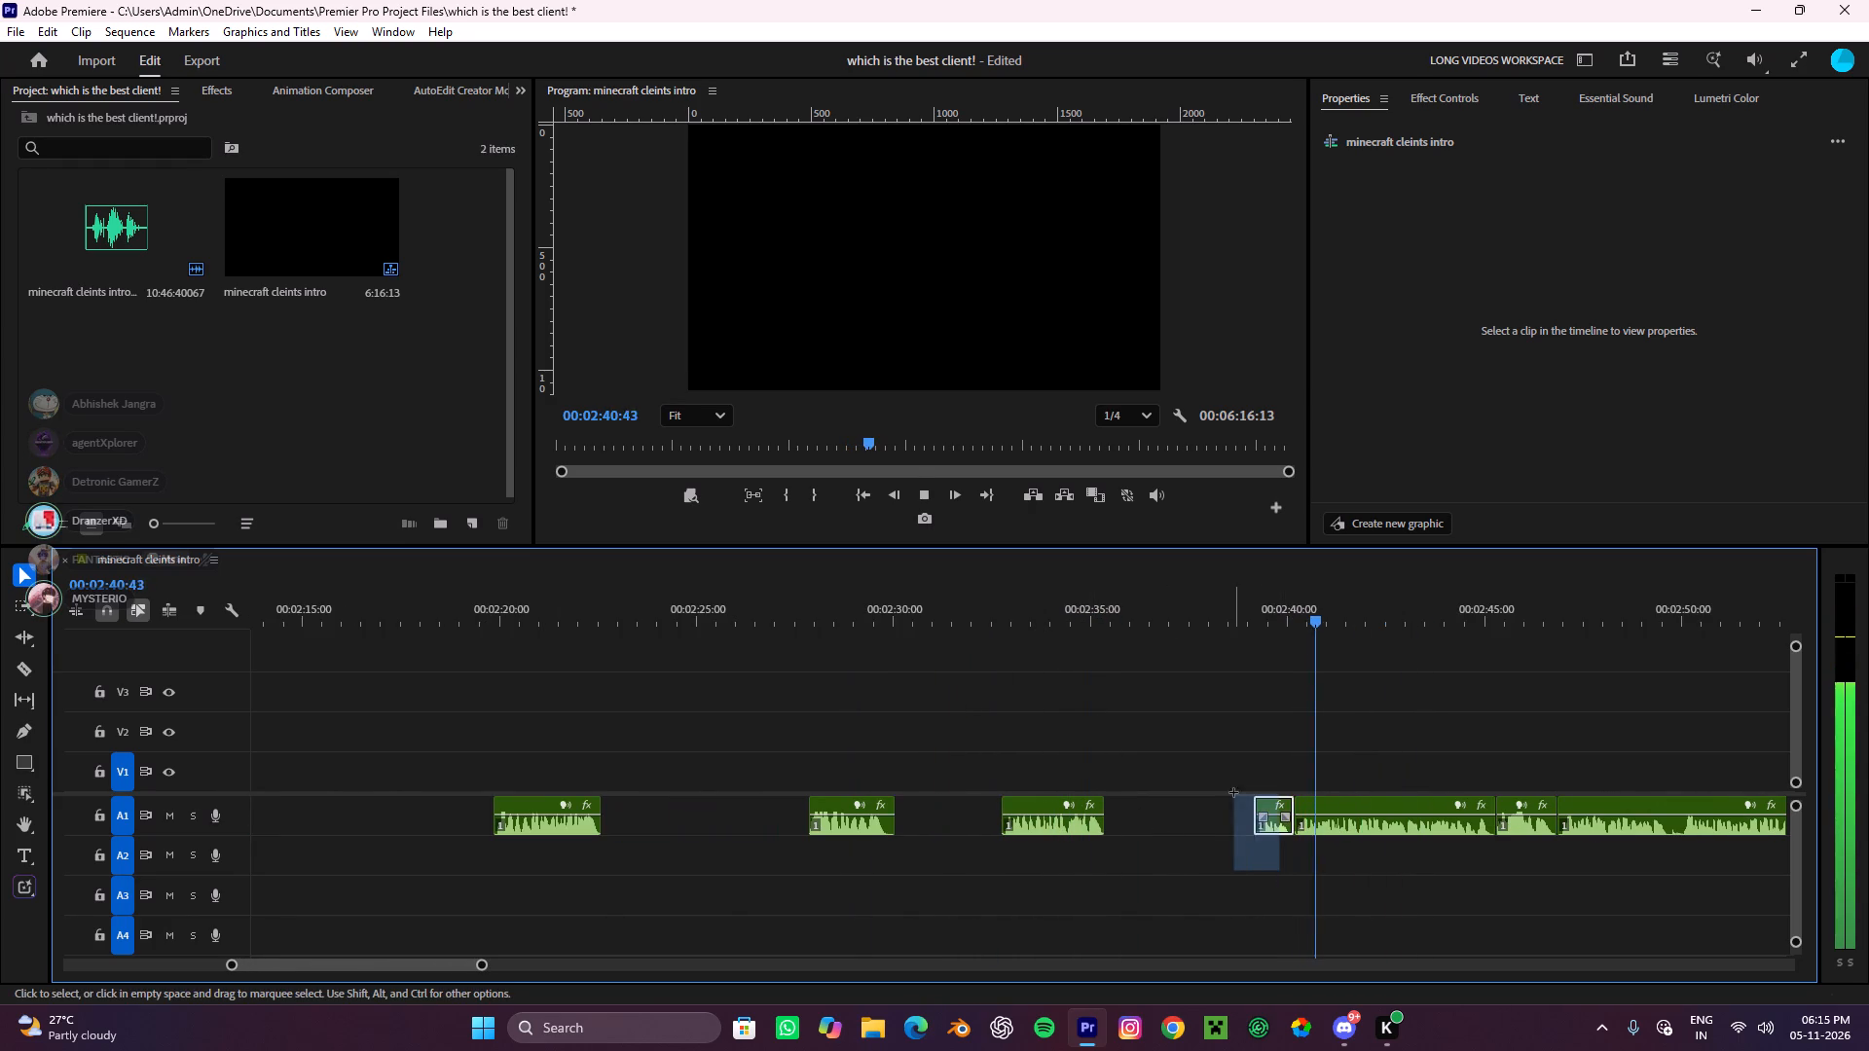
{"action": "left_click_drag", "start_coordinate": [1233, 792], "coordinate": [1228, 782]}
{"action": "key", "text": "ctrl+x"}
Listen on through the A1 voiceover clip that starts at about 2:40.2.
{"action": "scroll", "coordinate": [1418, 839], "scroll_direction": "down", "scroll_amount": 2, "text": "alt"}
{"action": "scroll", "coordinate": [1423, 842], "scroll_direction": "up", "scroll_amount": 2, "text": "alt"}
{"action": "scroll", "coordinate": [1420, 837], "scroll_direction": "down", "scroll_amount": 4}
{"action": "scroll", "coordinate": [1387, 823], "scroll_direction": "up", "scroll_amount": 4, "text": "alt"}
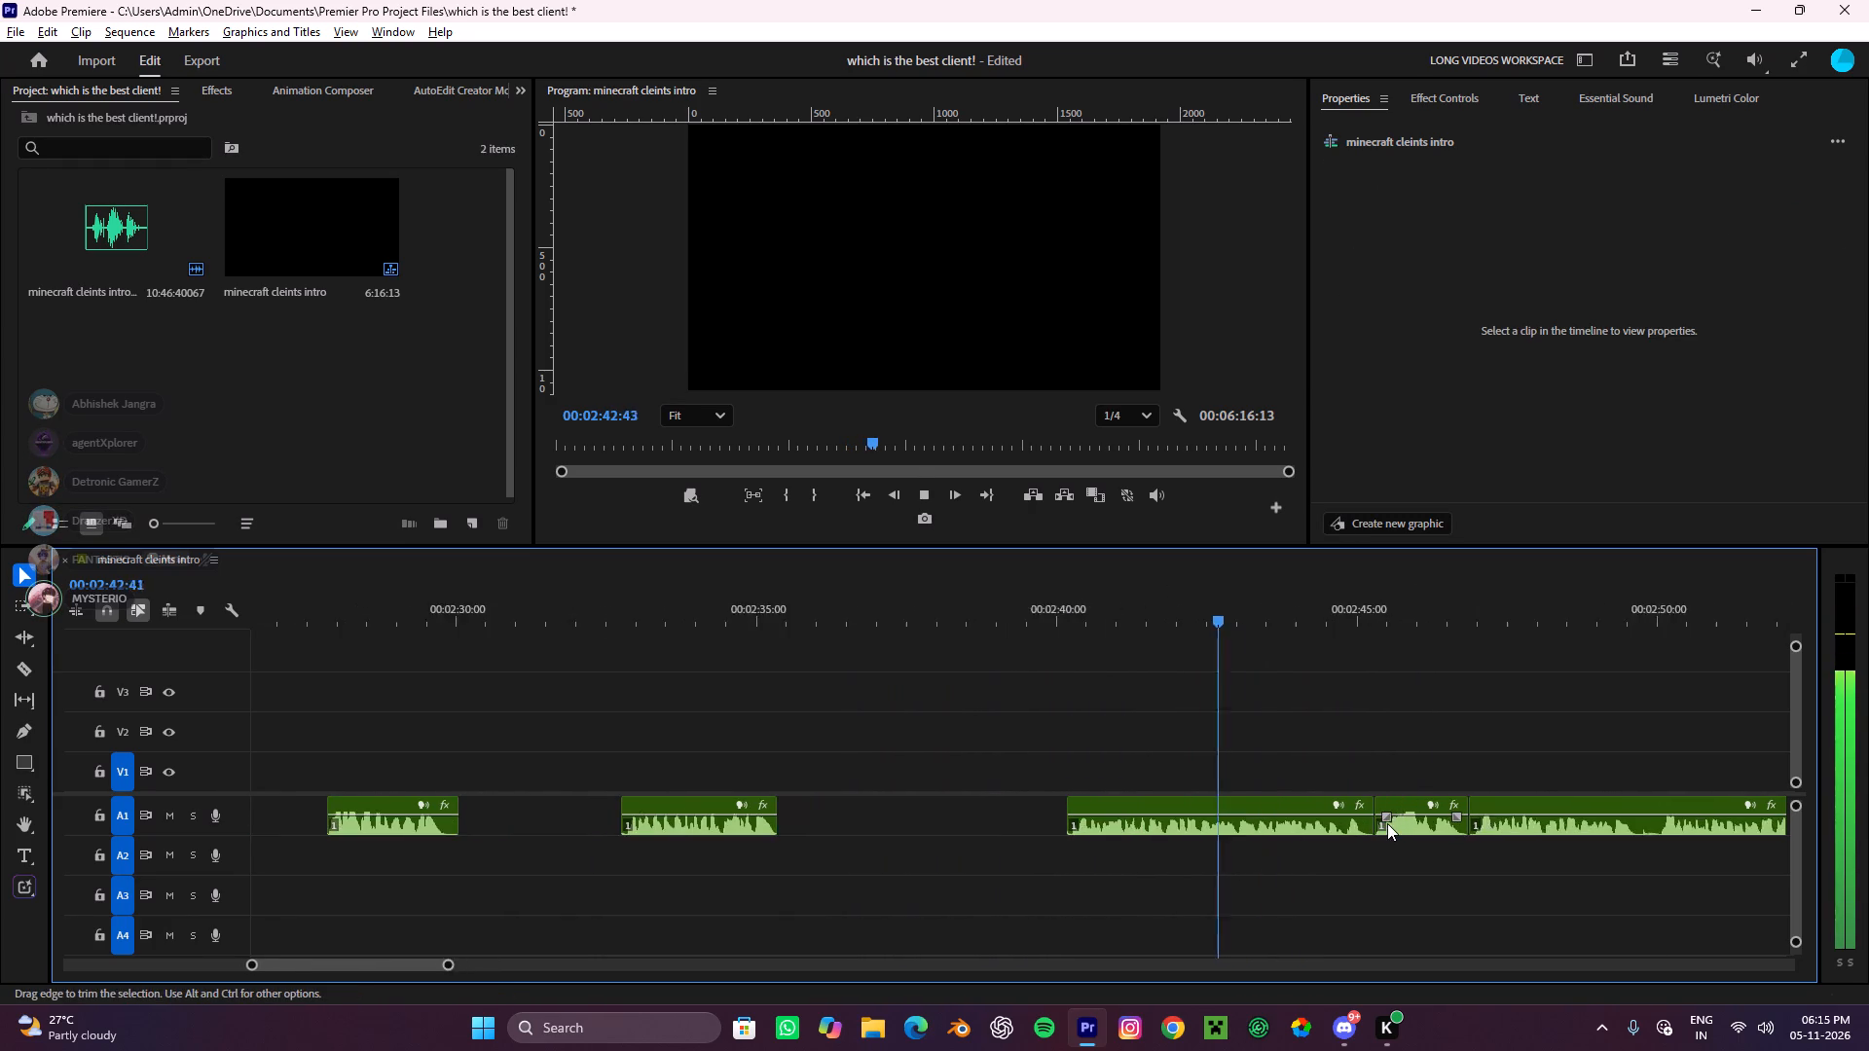
{"action": "scroll", "coordinate": [1387, 823], "scroll_direction": "down", "scroll_amount": 8, "text": "alt"}
{"action": "scroll", "coordinate": [1387, 823], "scroll_direction": "up", "scroll_amount": 4, "text": "alt"}
{"action": "scroll", "coordinate": [1387, 817], "scroll_direction": "down", "scroll_amount": 4}
{"action": "scroll", "coordinate": [1279, 827], "scroll_direction": "up", "scroll_amount": 3, "text": "alt"}
{"action": "key", "text": "space"}
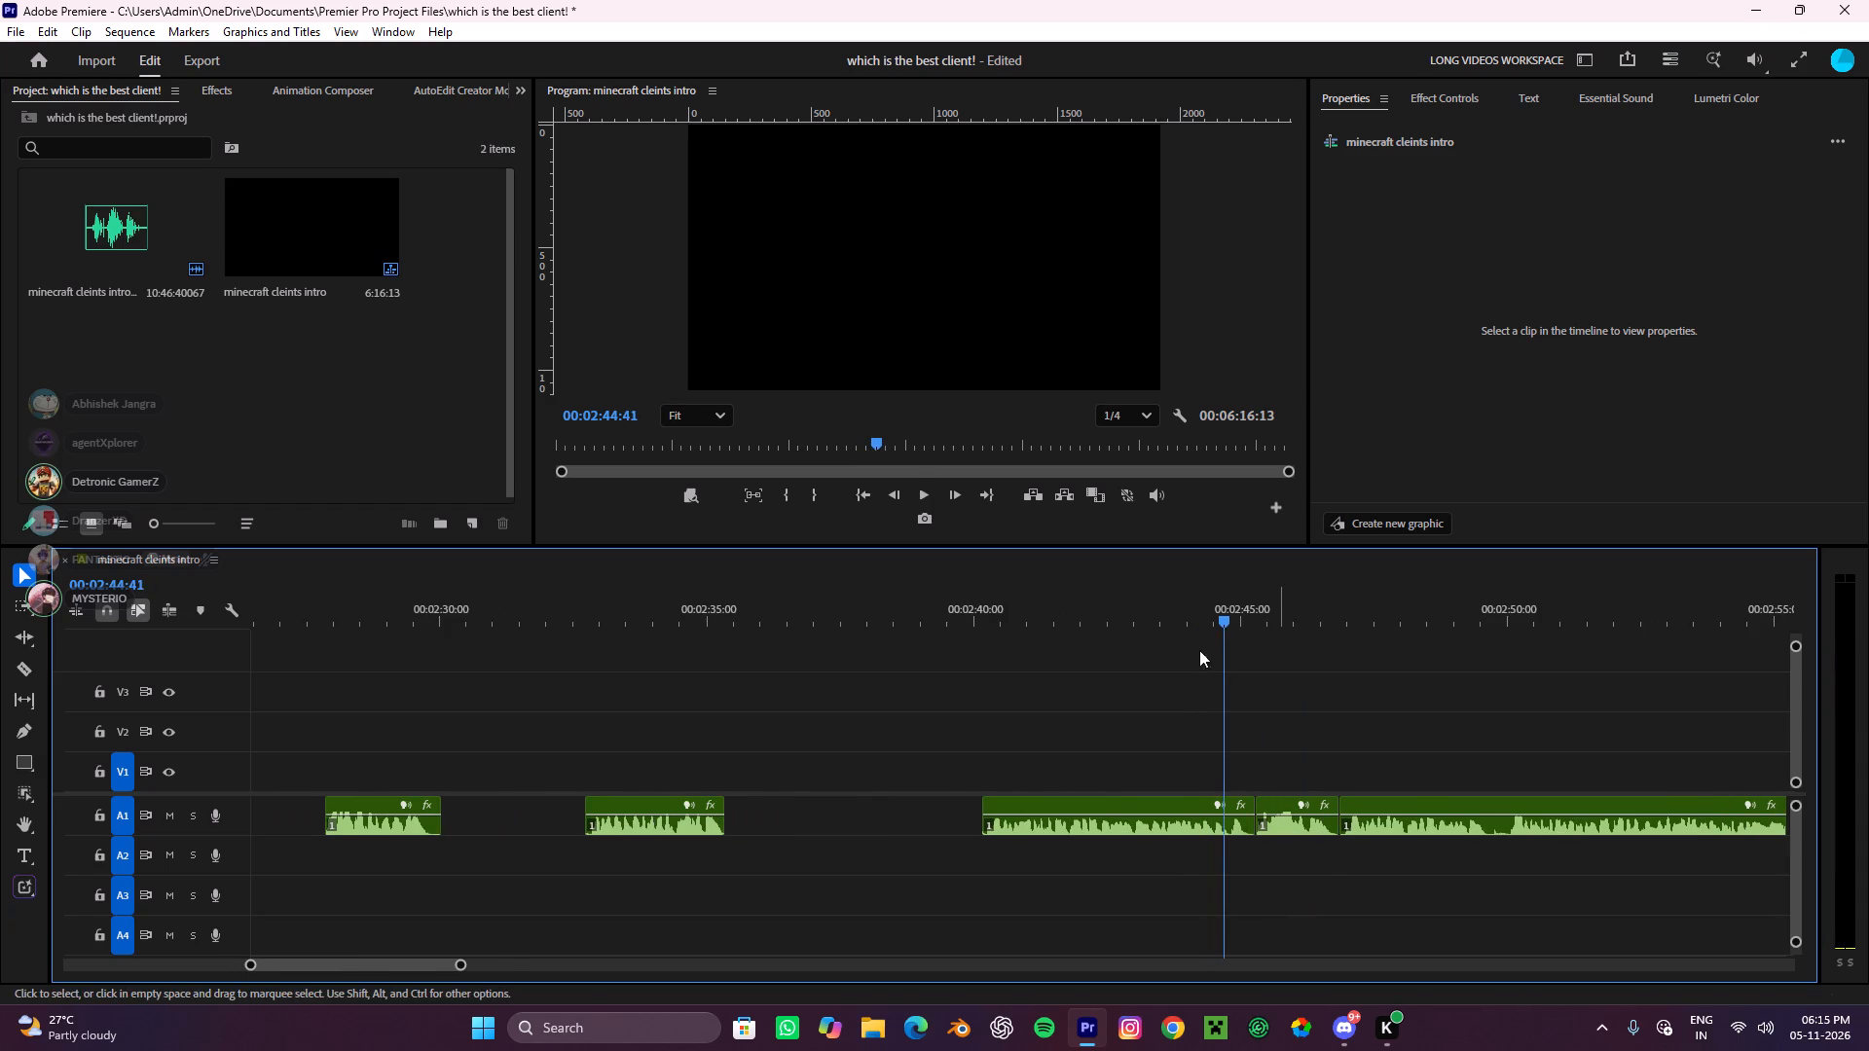
Replay the A1 voiceover from the start of the clip at about 2:40.2.
{"action": "left_click_drag", "start_coordinate": [1232, 611], "coordinate": [983, 843]}
{"action": "key", "text": "space"}
{"action": "scroll", "coordinate": [1189, 838], "scroll_direction": "down", "scroll_amount": 7, "text": "alt"}
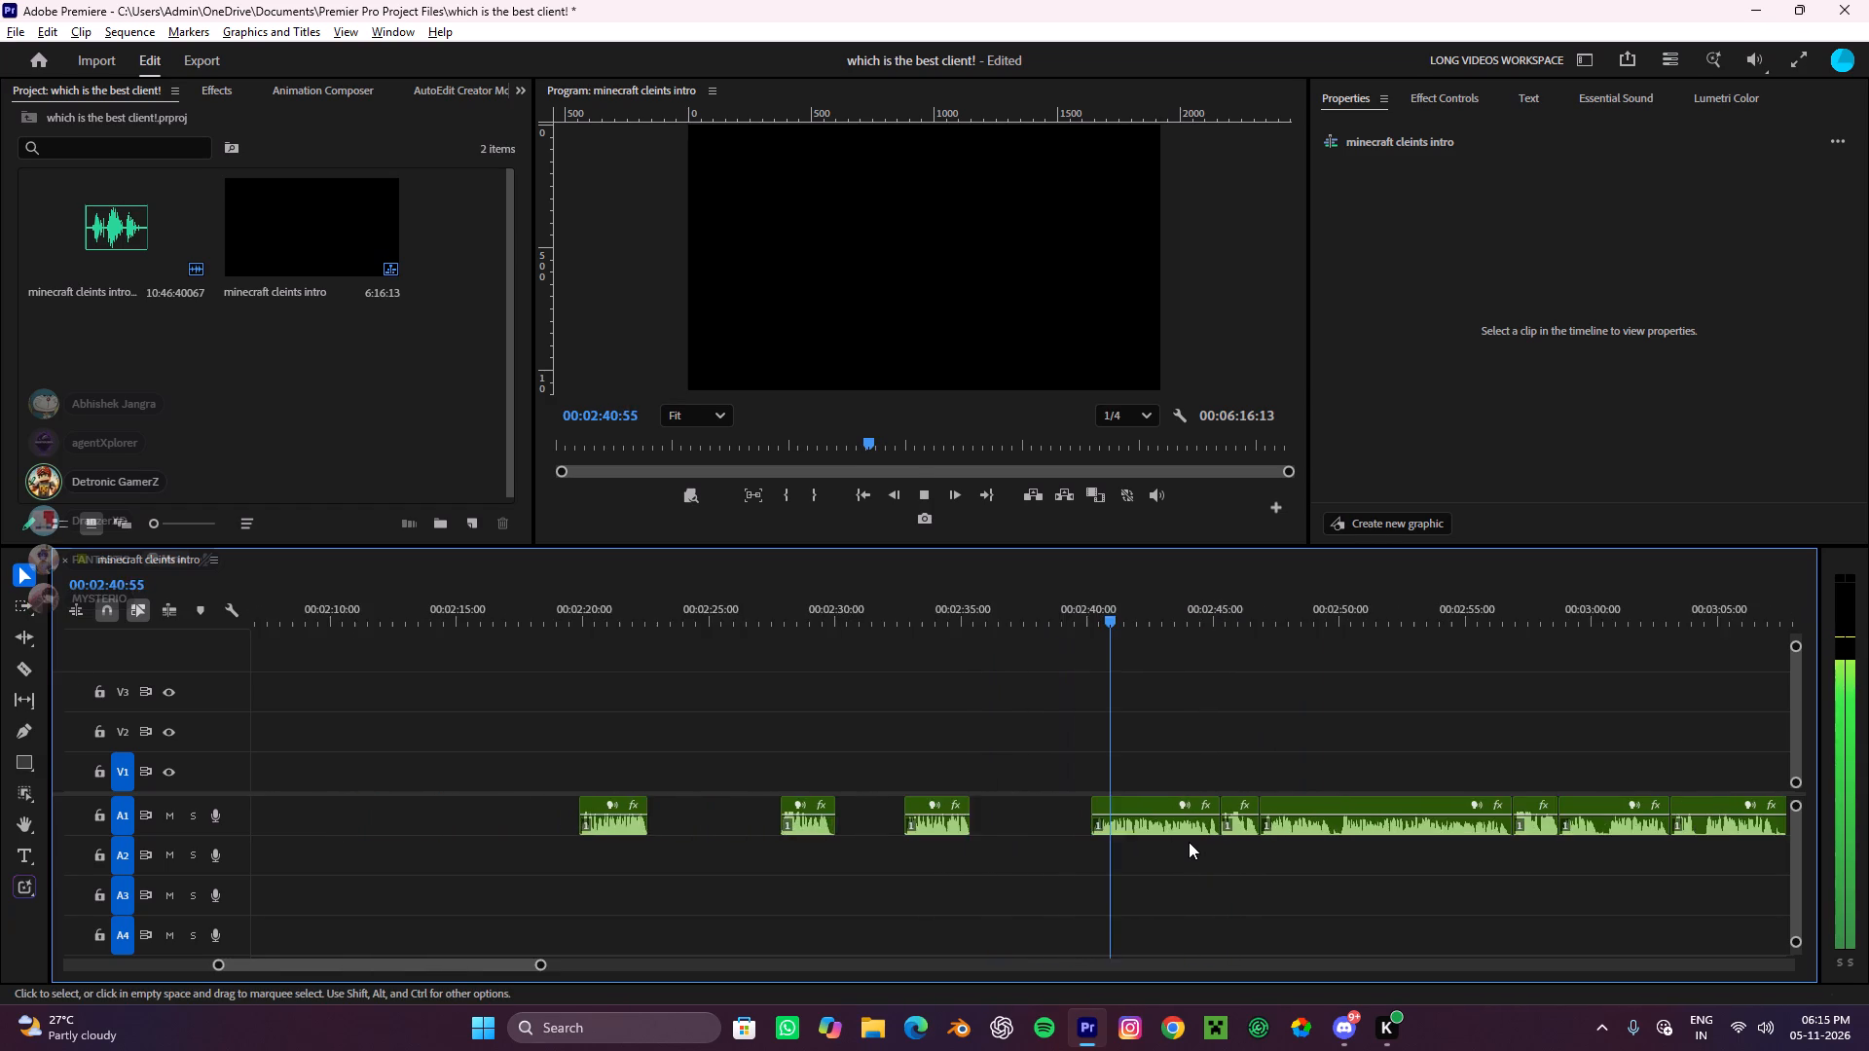
{"action": "scroll", "coordinate": [1209, 837], "scroll_direction": "up", "scroll_amount": 4, "text": "alt"}
{"action": "scroll", "coordinate": [1209, 837], "scroll_direction": "down", "scroll_amount": 4}
{"action": "key", "text": "space"}
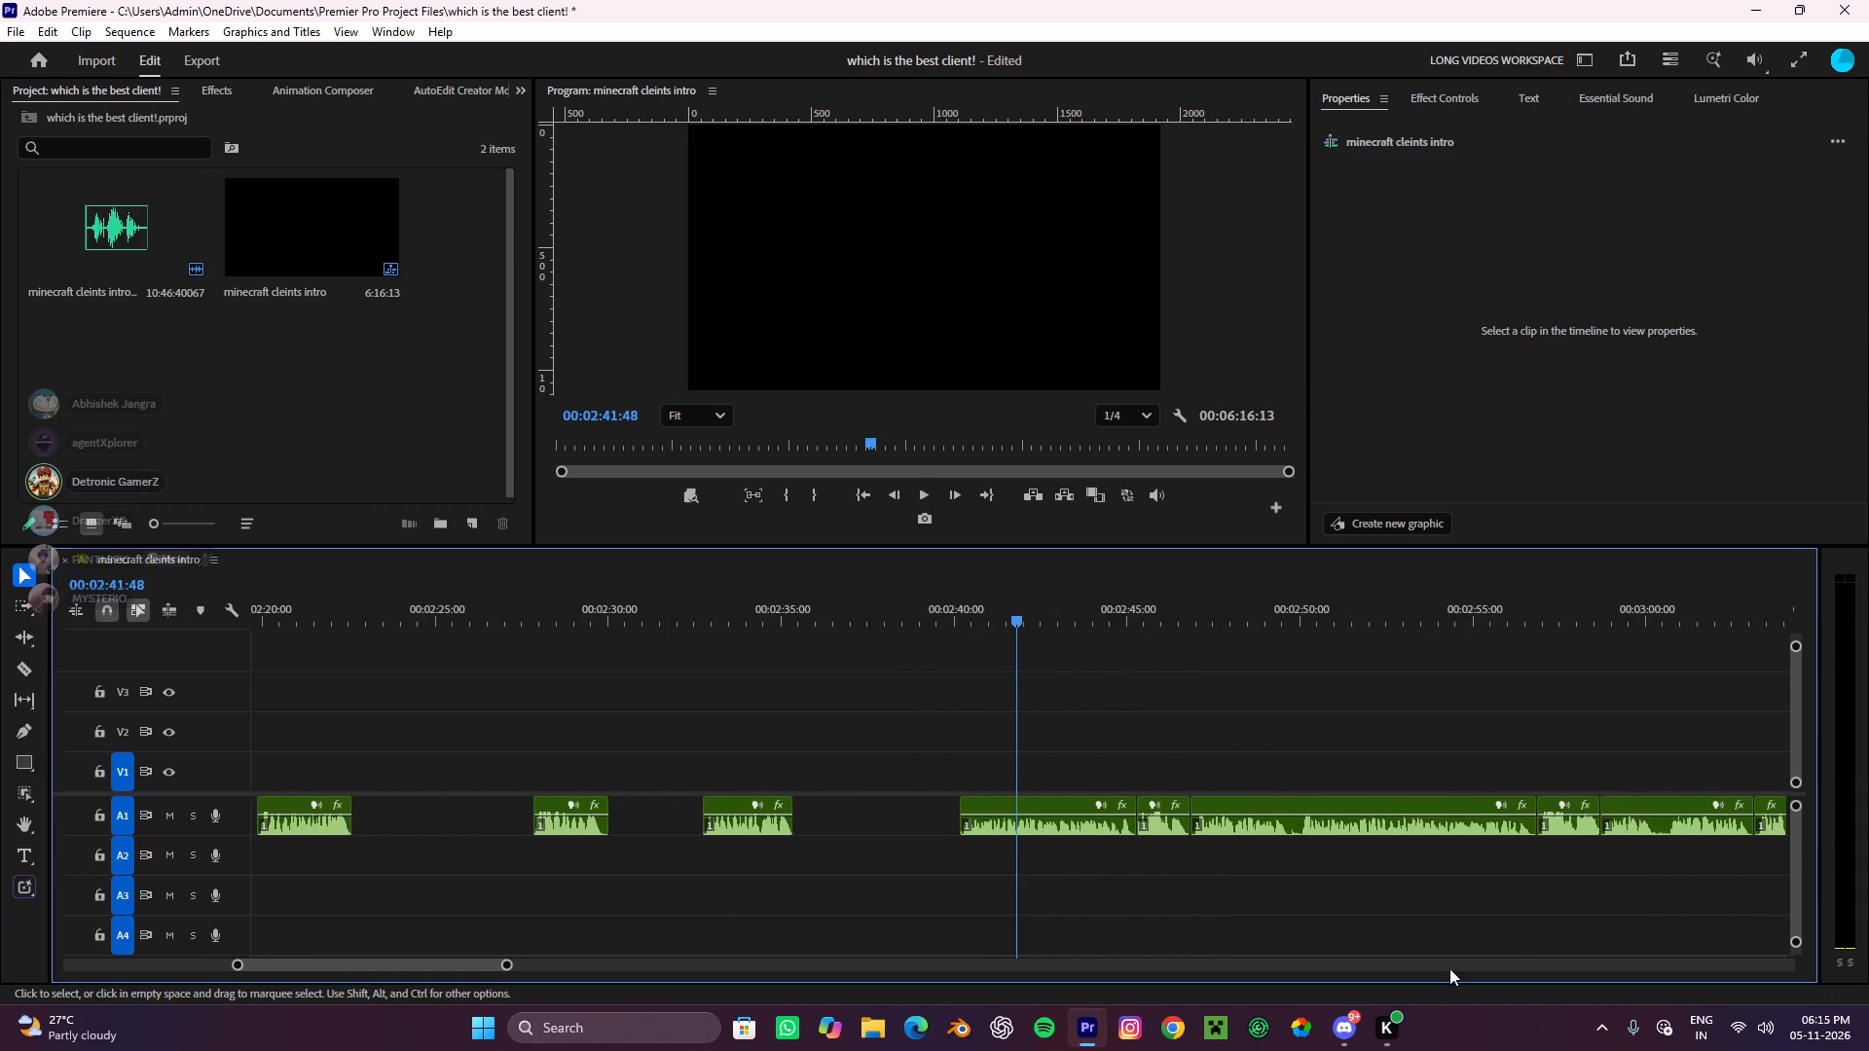
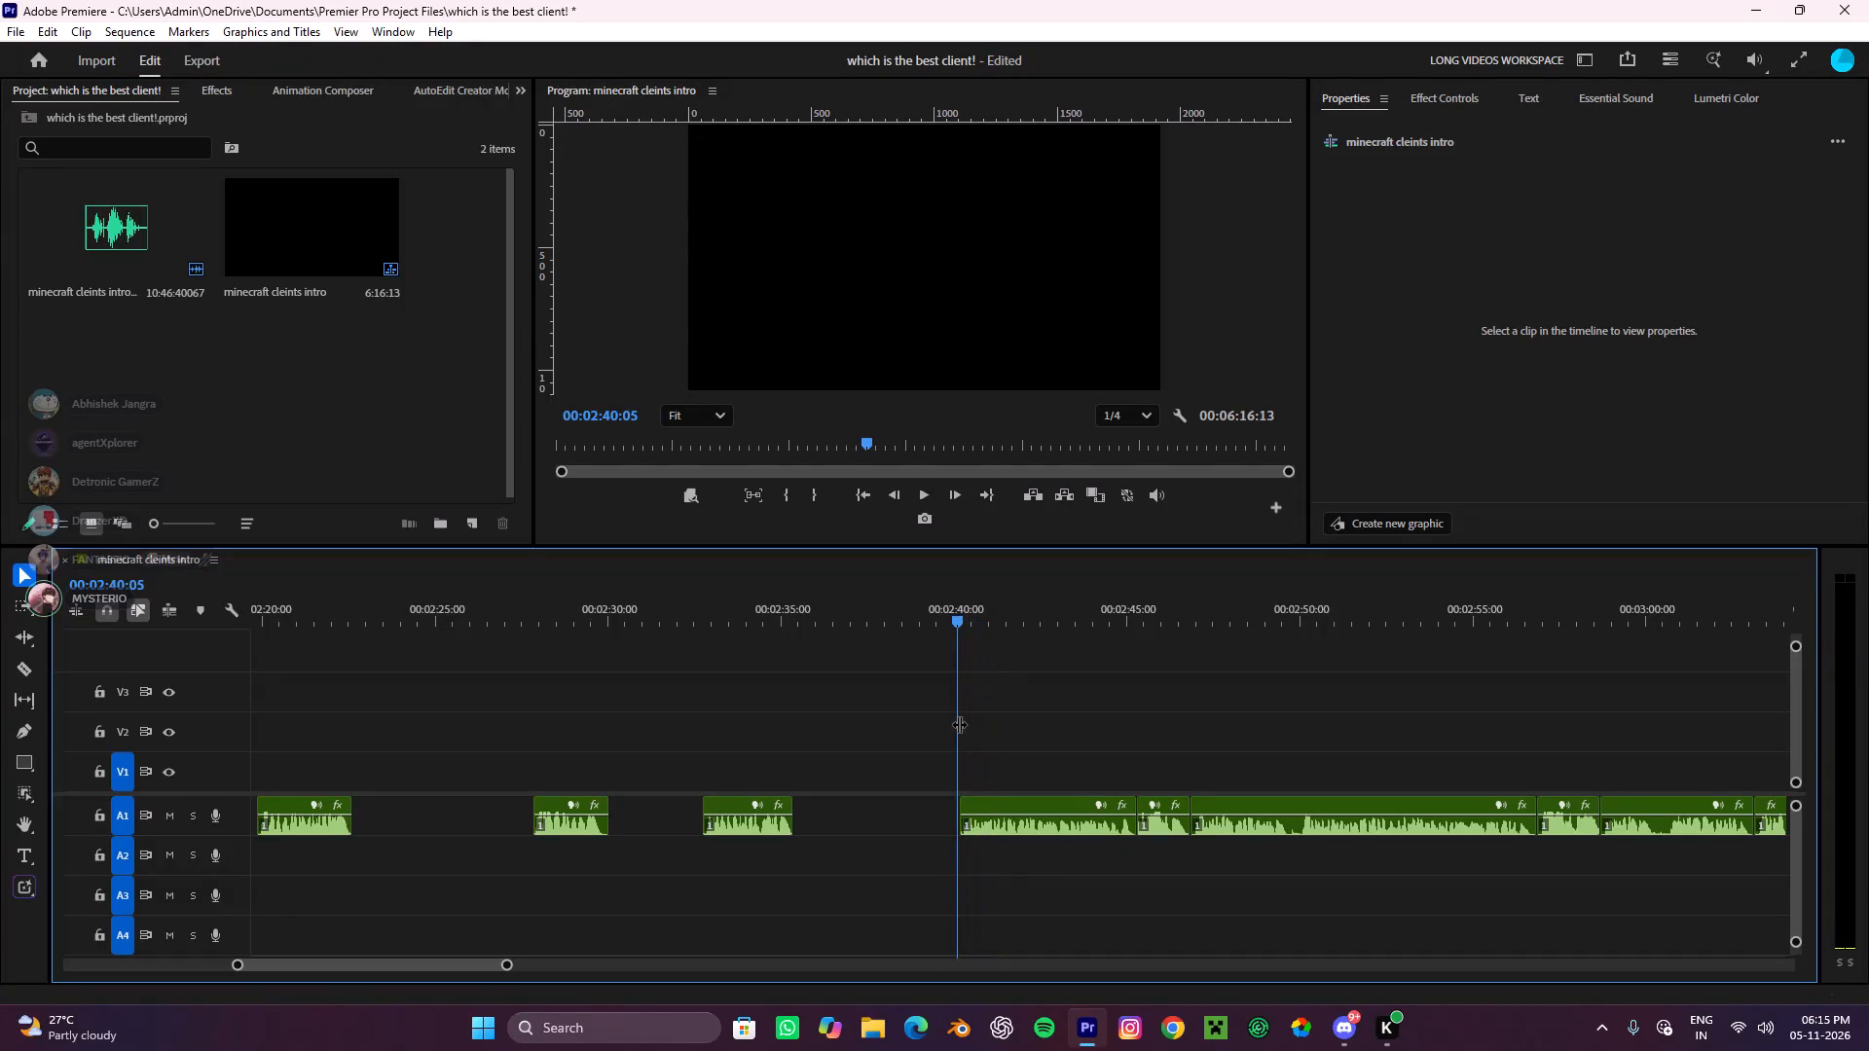
Listen from about 2:40 and cut the two adjacent A1 clips spanning about 2:40.2 to 2:46.8.
{"action": "key", "text": "space"}
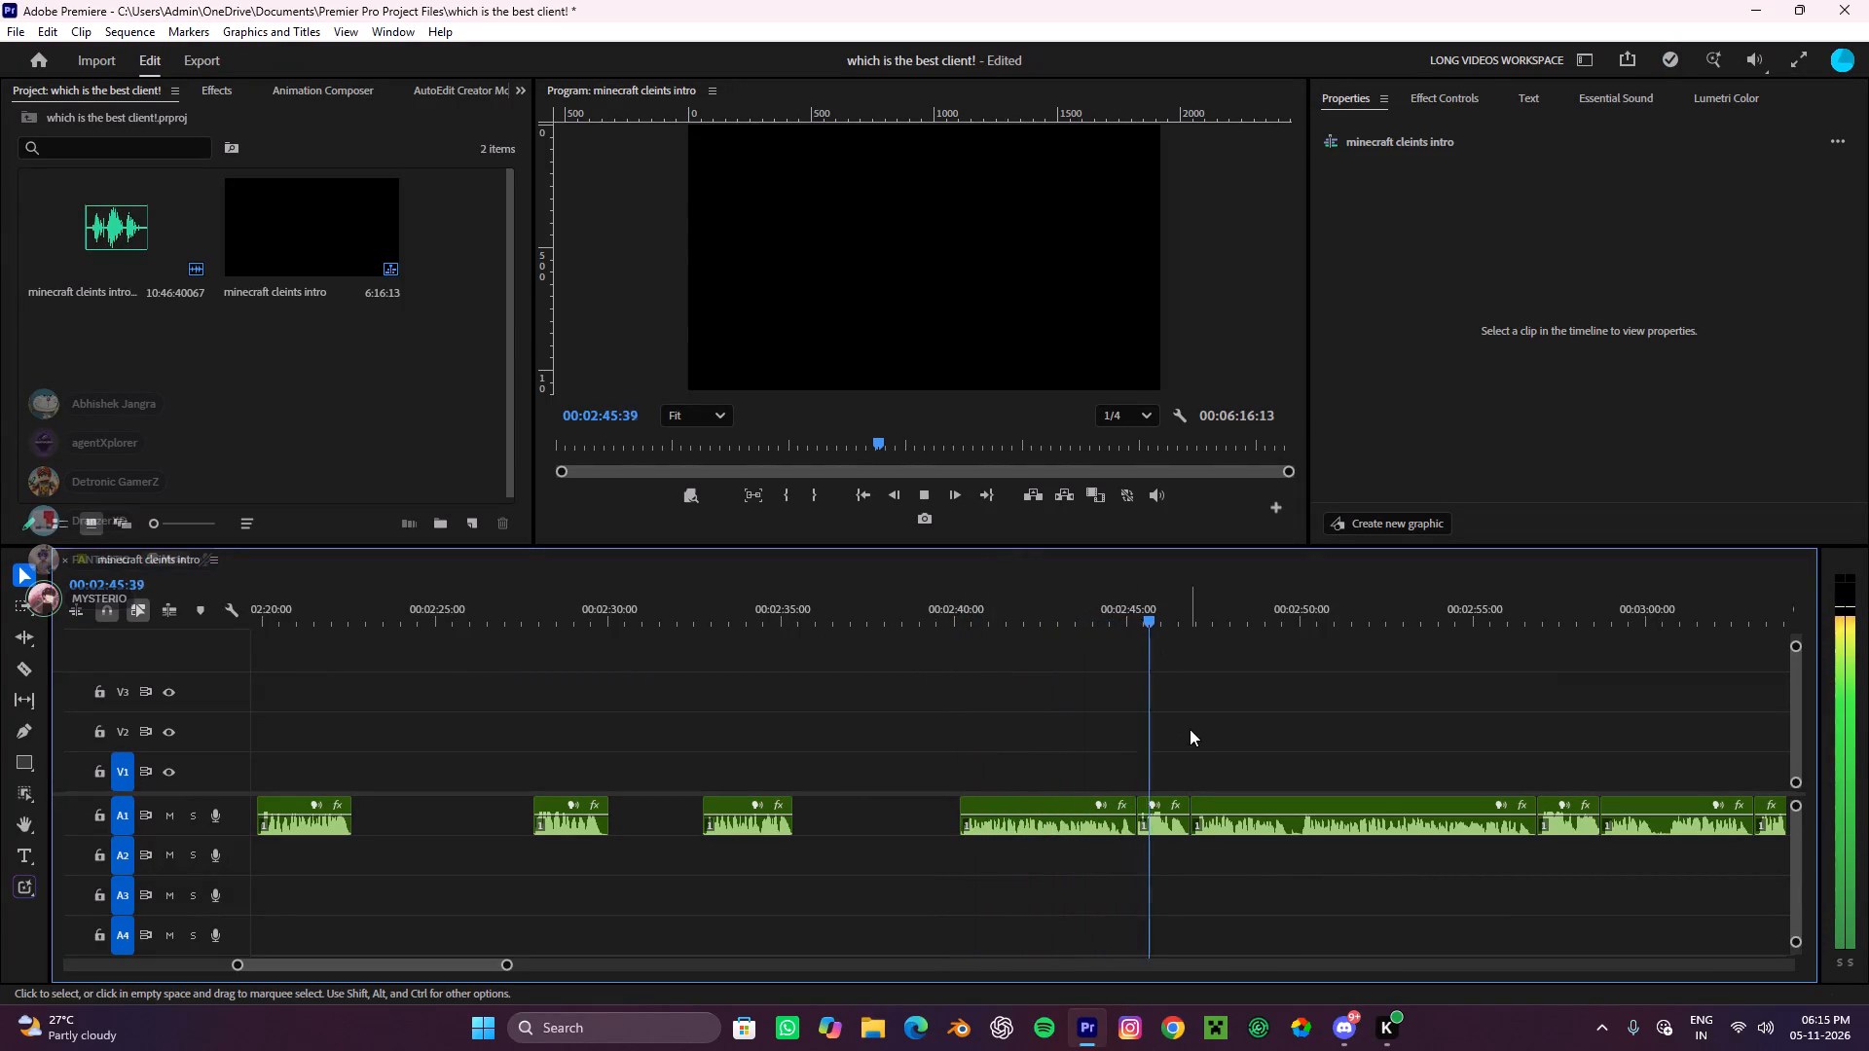
{"action": "left_click_drag", "start_coordinate": [1156, 882], "coordinate": [962, 826]}
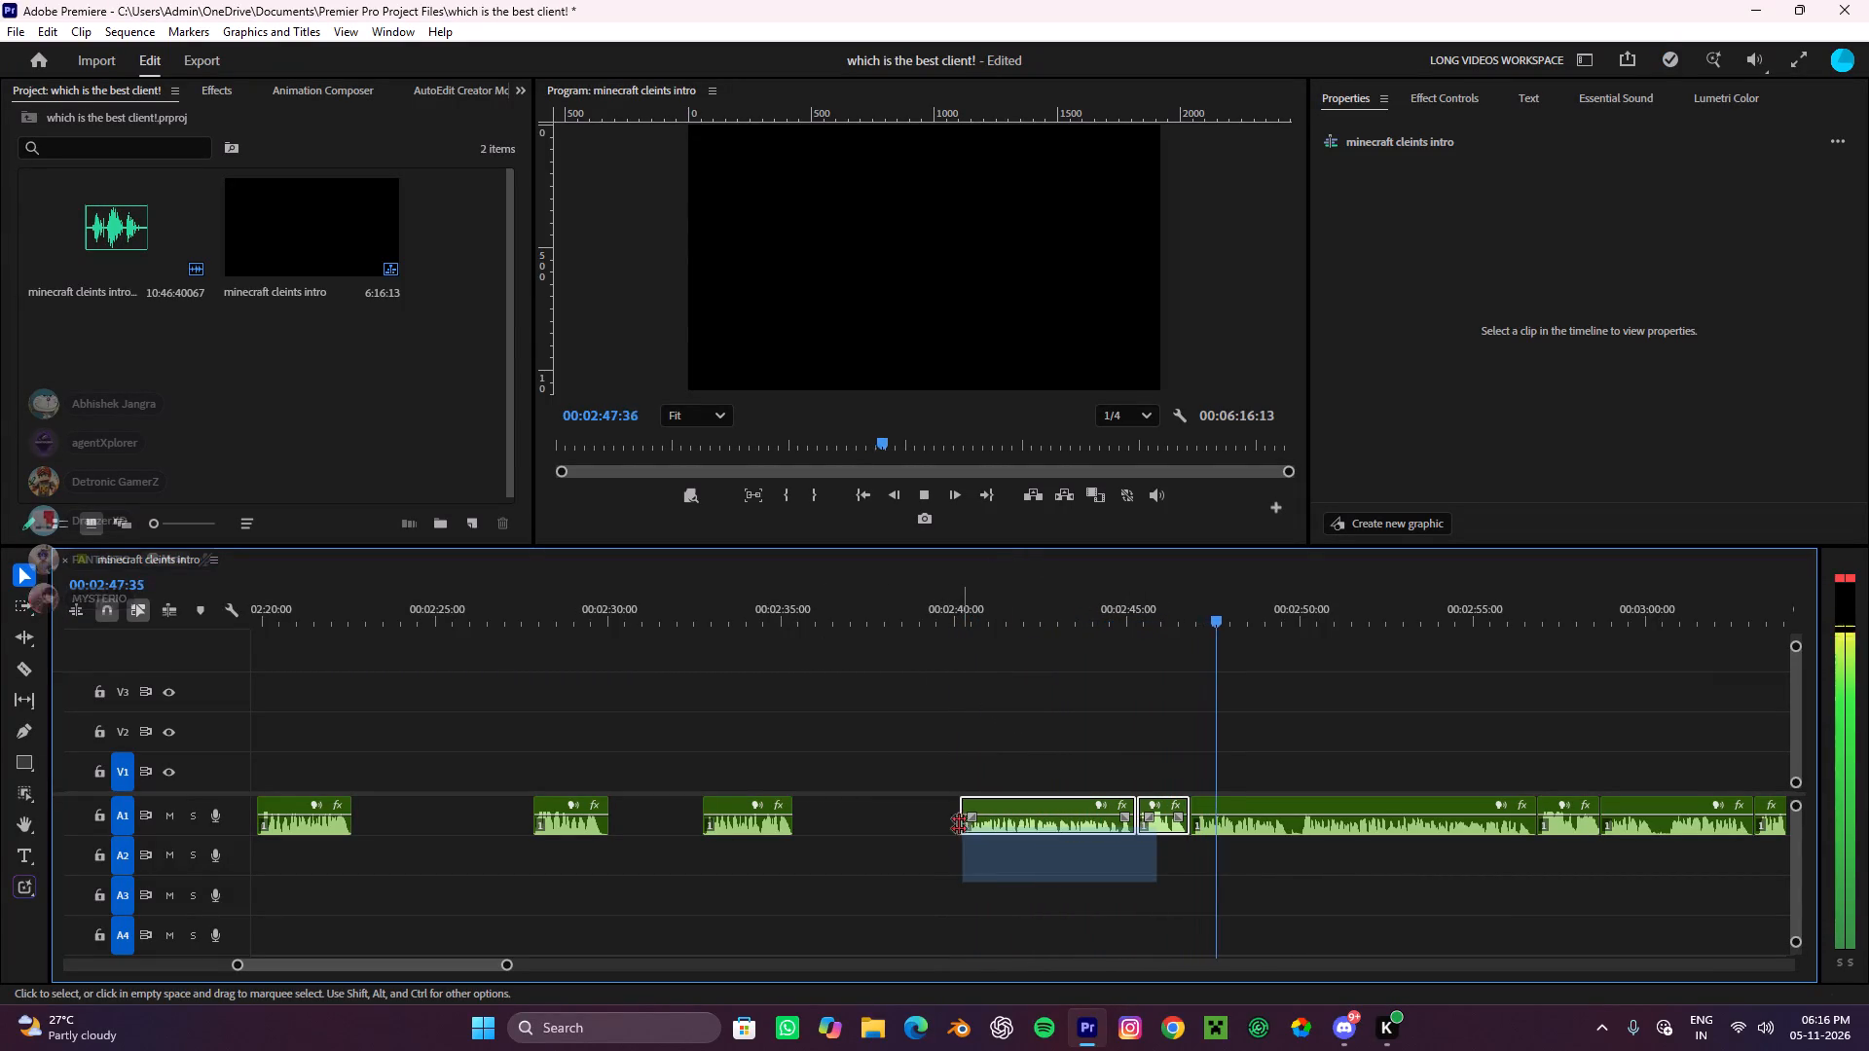
{"action": "key", "text": "ctrl+x"}
Split the A1 clip that starts at about 2:46.8 at about 2:50 and cut its first part.
{"action": "scroll", "coordinate": [1233, 877], "scroll_direction": "up", "scroll_amount": 3, "text": "alt"}
{"action": "scroll", "coordinate": [1233, 877], "scroll_direction": "down", "scroll_amount": 4}
{"action": "scroll", "coordinate": [1231, 877], "scroll_direction": "up", "scroll_amount": 3, "text": "alt"}
{"action": "key", "text": "space"}
{"action": "scroll", "coordinate": [1229, 877], "scroll_direction": "up", "scroll_amount": 4, "text": "alt"}
{"action": "key", "text": "c"}
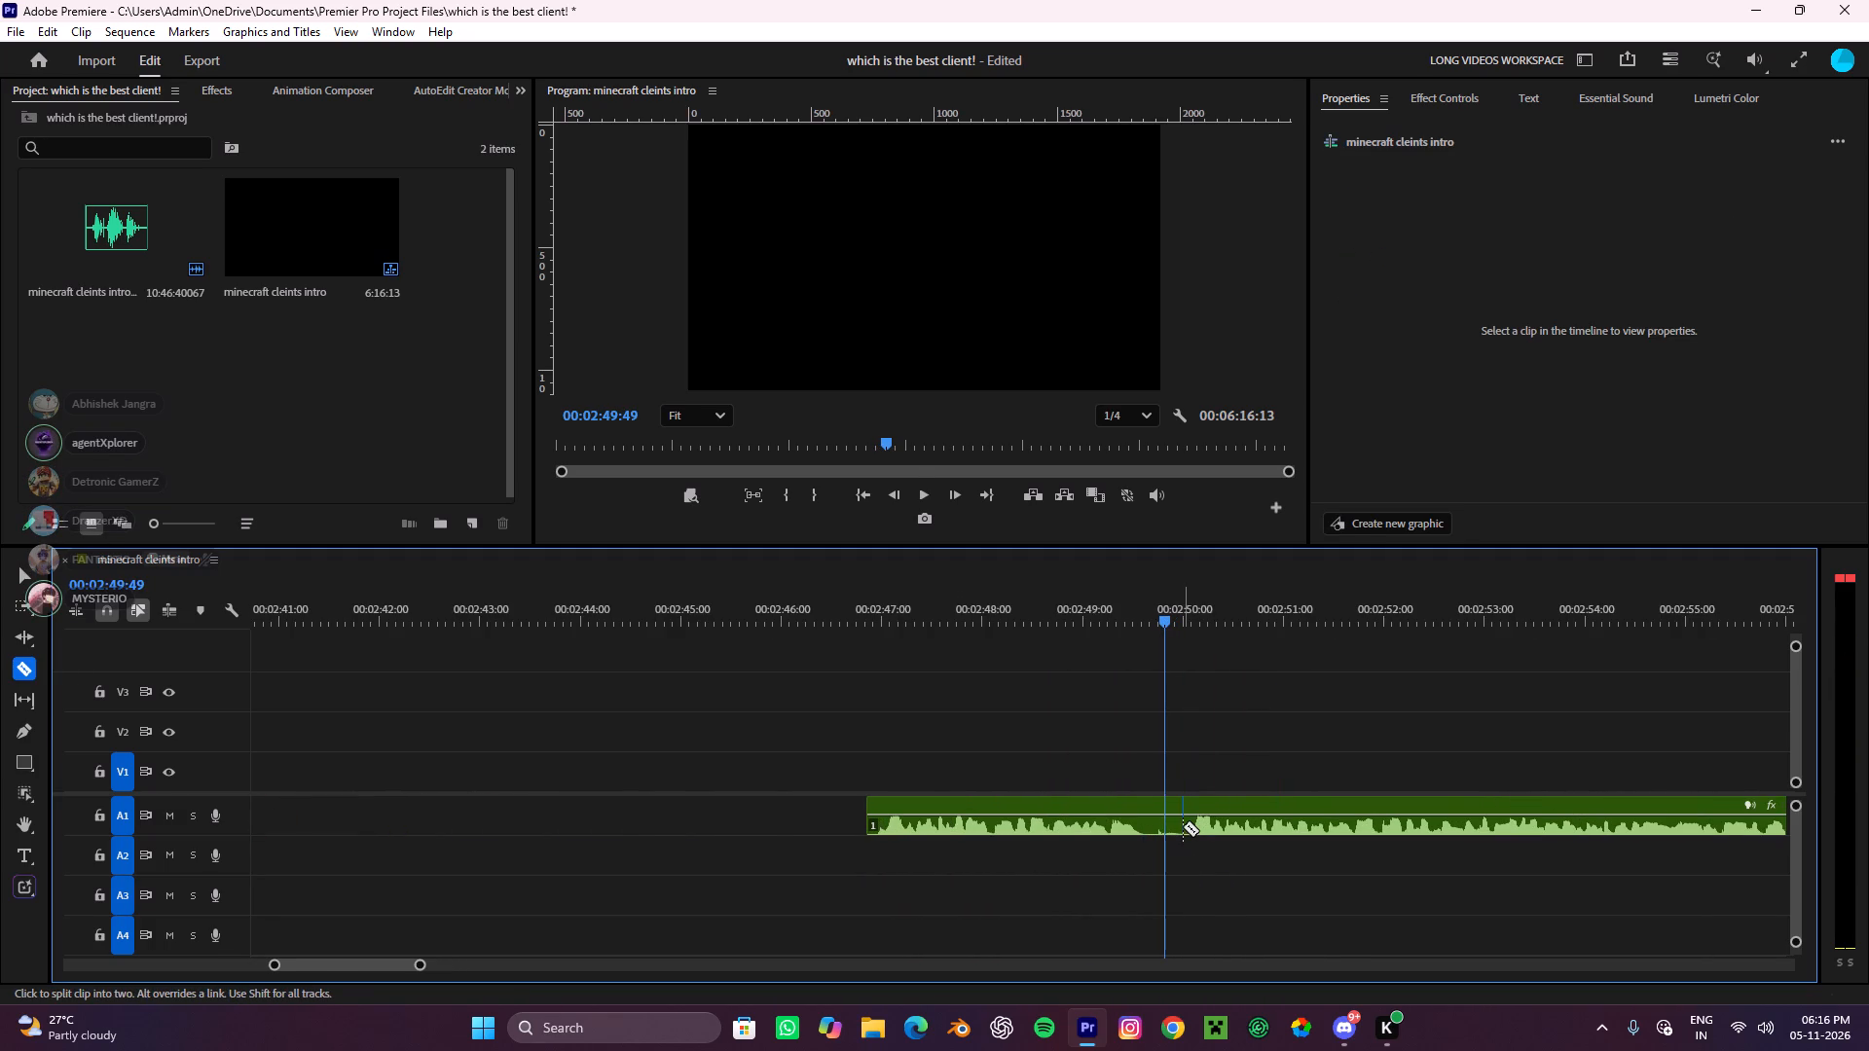
{"action": "left_click", "coordinate": [1183, 826]}
{"action": "key", "text": "v"}
{"action": "left_click_drag", "start_coordinate": [1120, 883], "coordinate": [855, 746]}
{"action": "key", "text": "ctrl+x"}
Listen on from about 2:50 and cut the short A1 clip that starts at about 2:56.8.
{"action": "scroll", "coordinate": [1148, 772], "scroll_direction": "down", "scroll_amount": 3, "text": "alt"}
{"action": "key", "text": "space"}
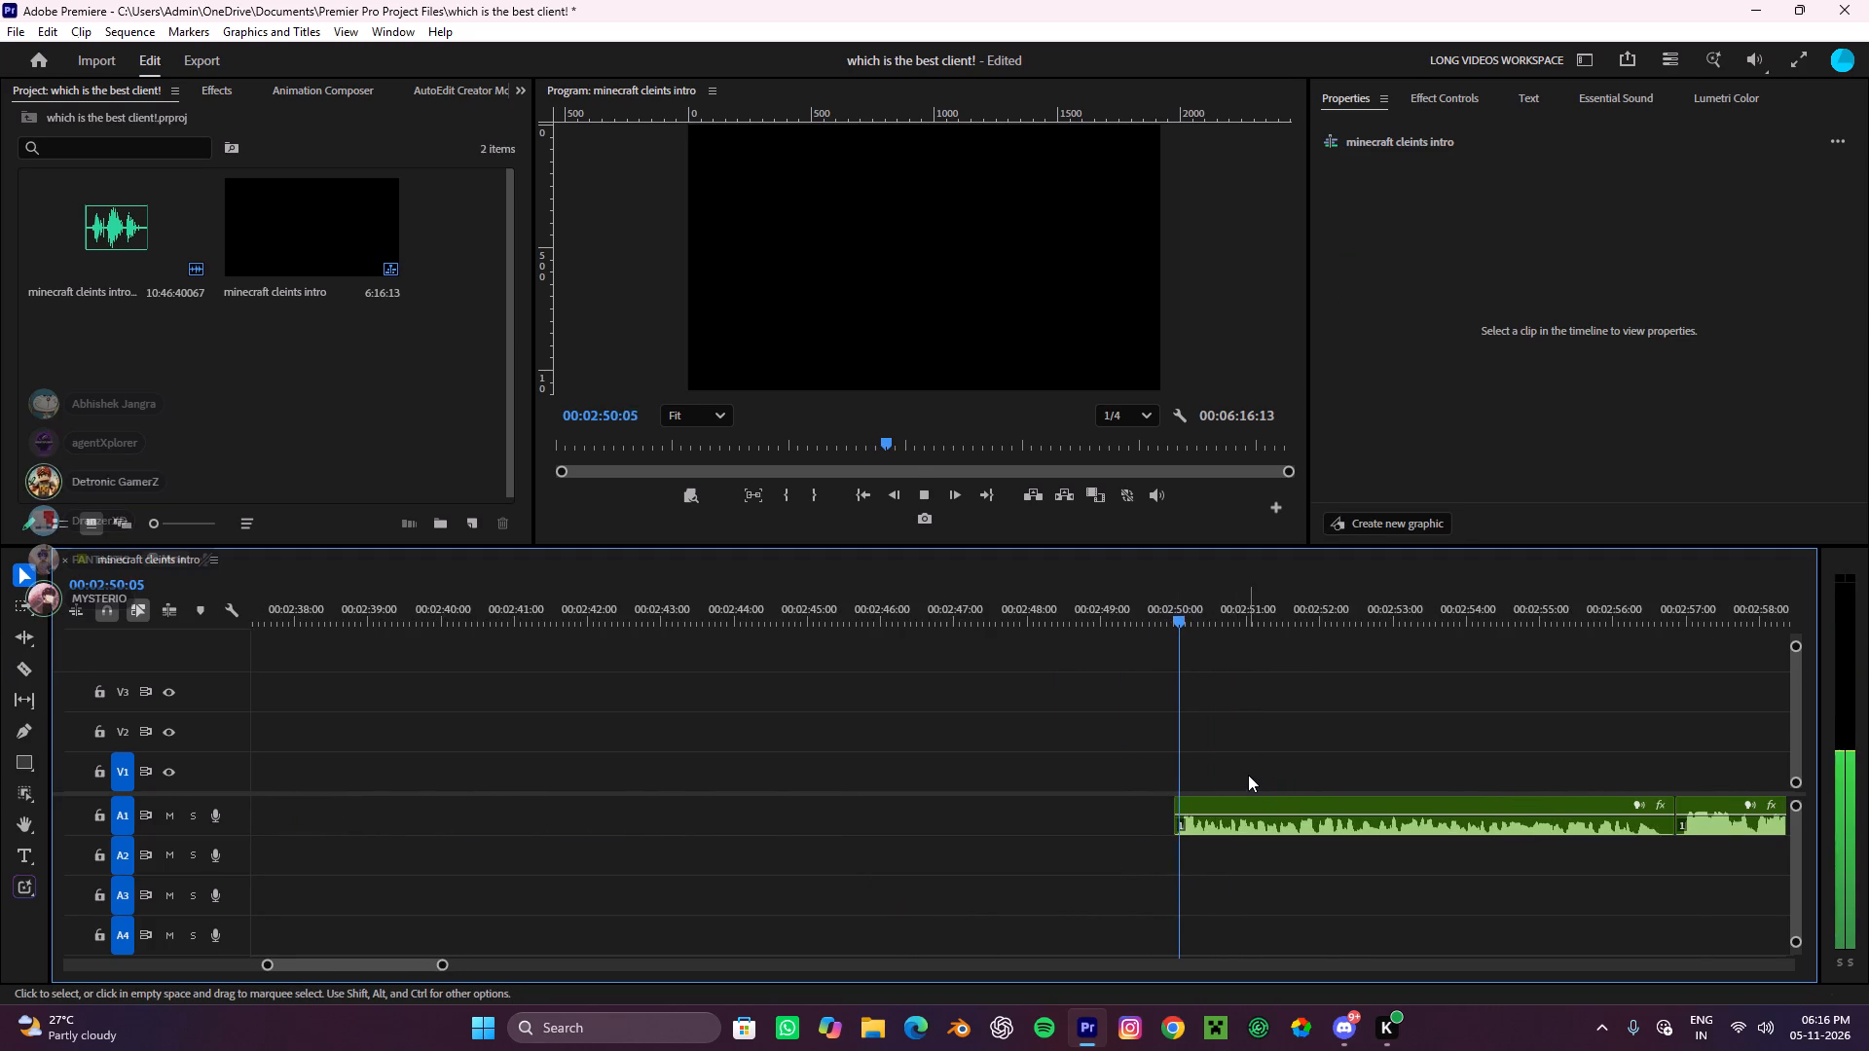
{"action": "scroll", "coordinate": [1248, 775], "scroll_direction": "down", "scroll_amount": 7, "text": "alt"}
{"action": "scroll", "coordinate": [1345, 793], "scroll_direction": "up", "scroll_amount": 3, "text": "alt"}
{"action": "scroll", "coordinate": [1345, 793], "scroll_direction": "down", "scroll_amount": 13}
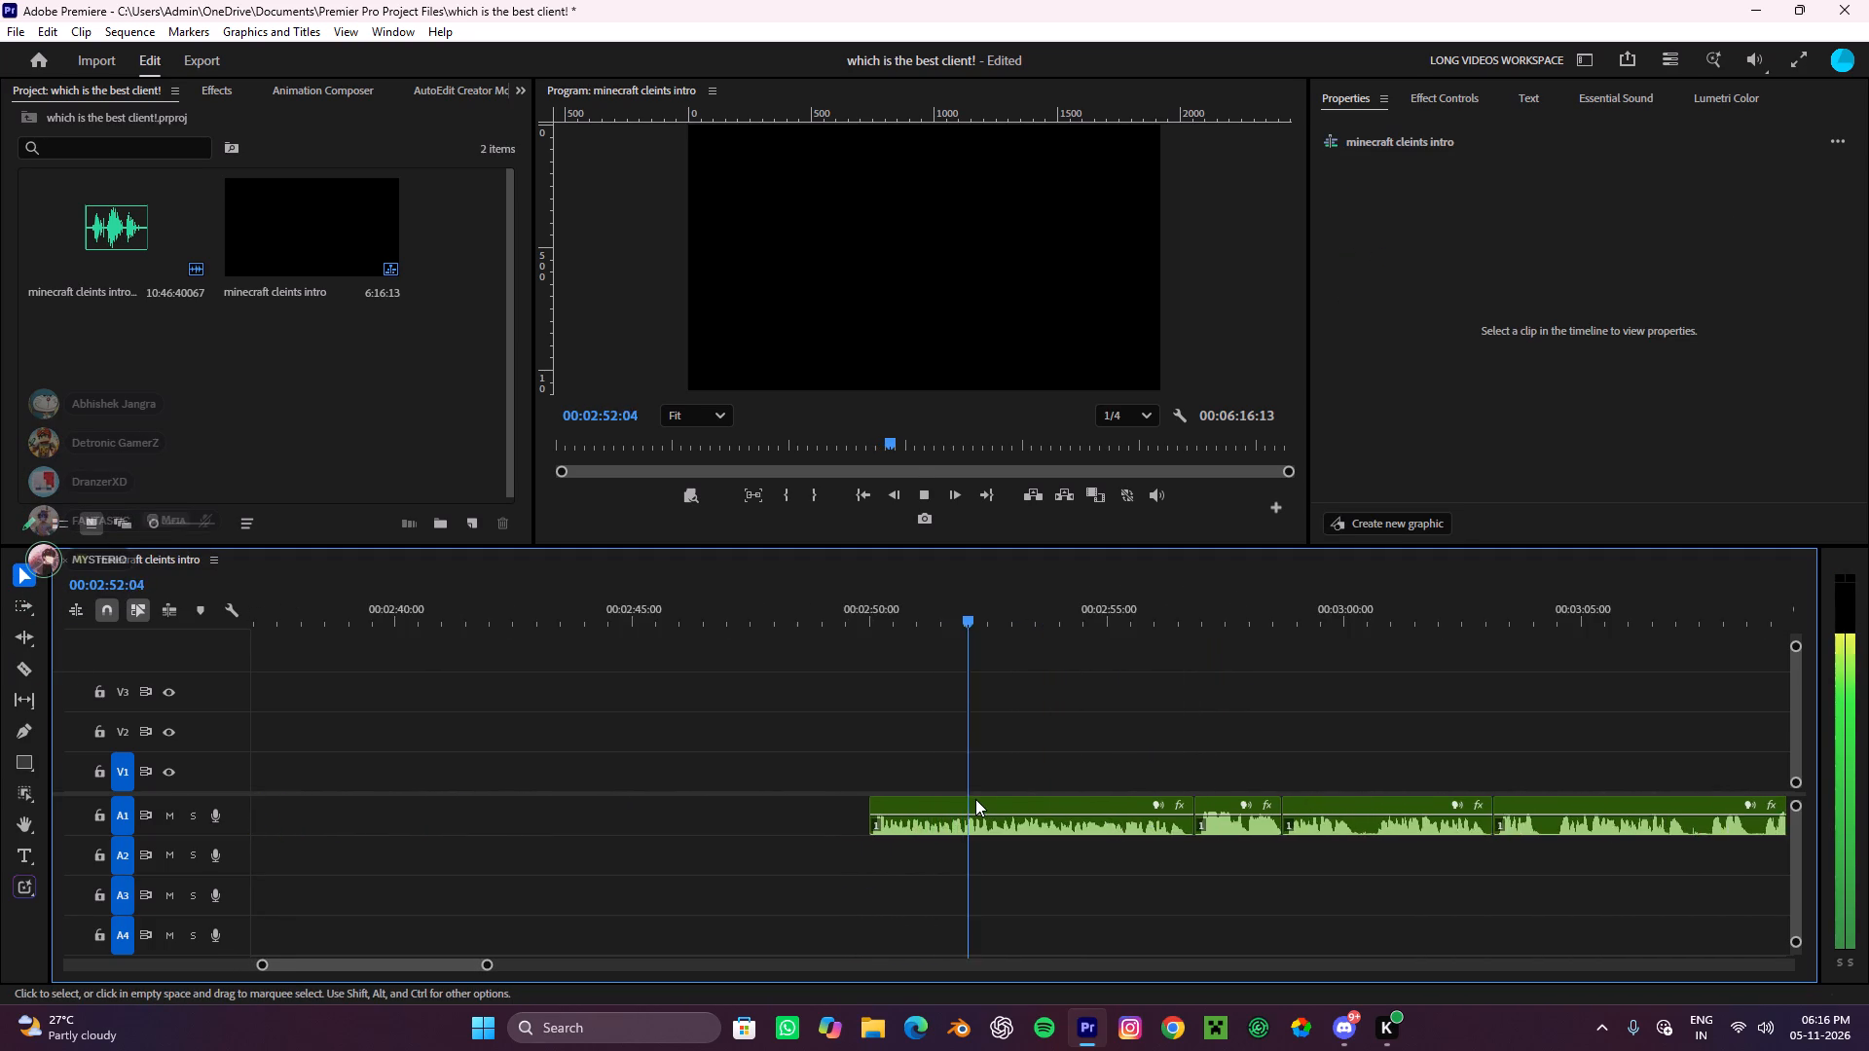
{"action": "scroll", "coordinate": [975, 799], "scroll_direction": "down", "scroll_amount": 1}
{"action": "scroll", "coordinate": [975, 798], "scroll_direction": "down", "scroll_amount": 4, "text": "alt"}
{"action": "scroll", "coordinate": [975, 798], "scroll_direction": "up", "scroll_amount": 4, "text": "alt"}
{"action": "scroll", "coordinate": [975, 798], "scroll_direction": "down", "scroll_amount": 4}
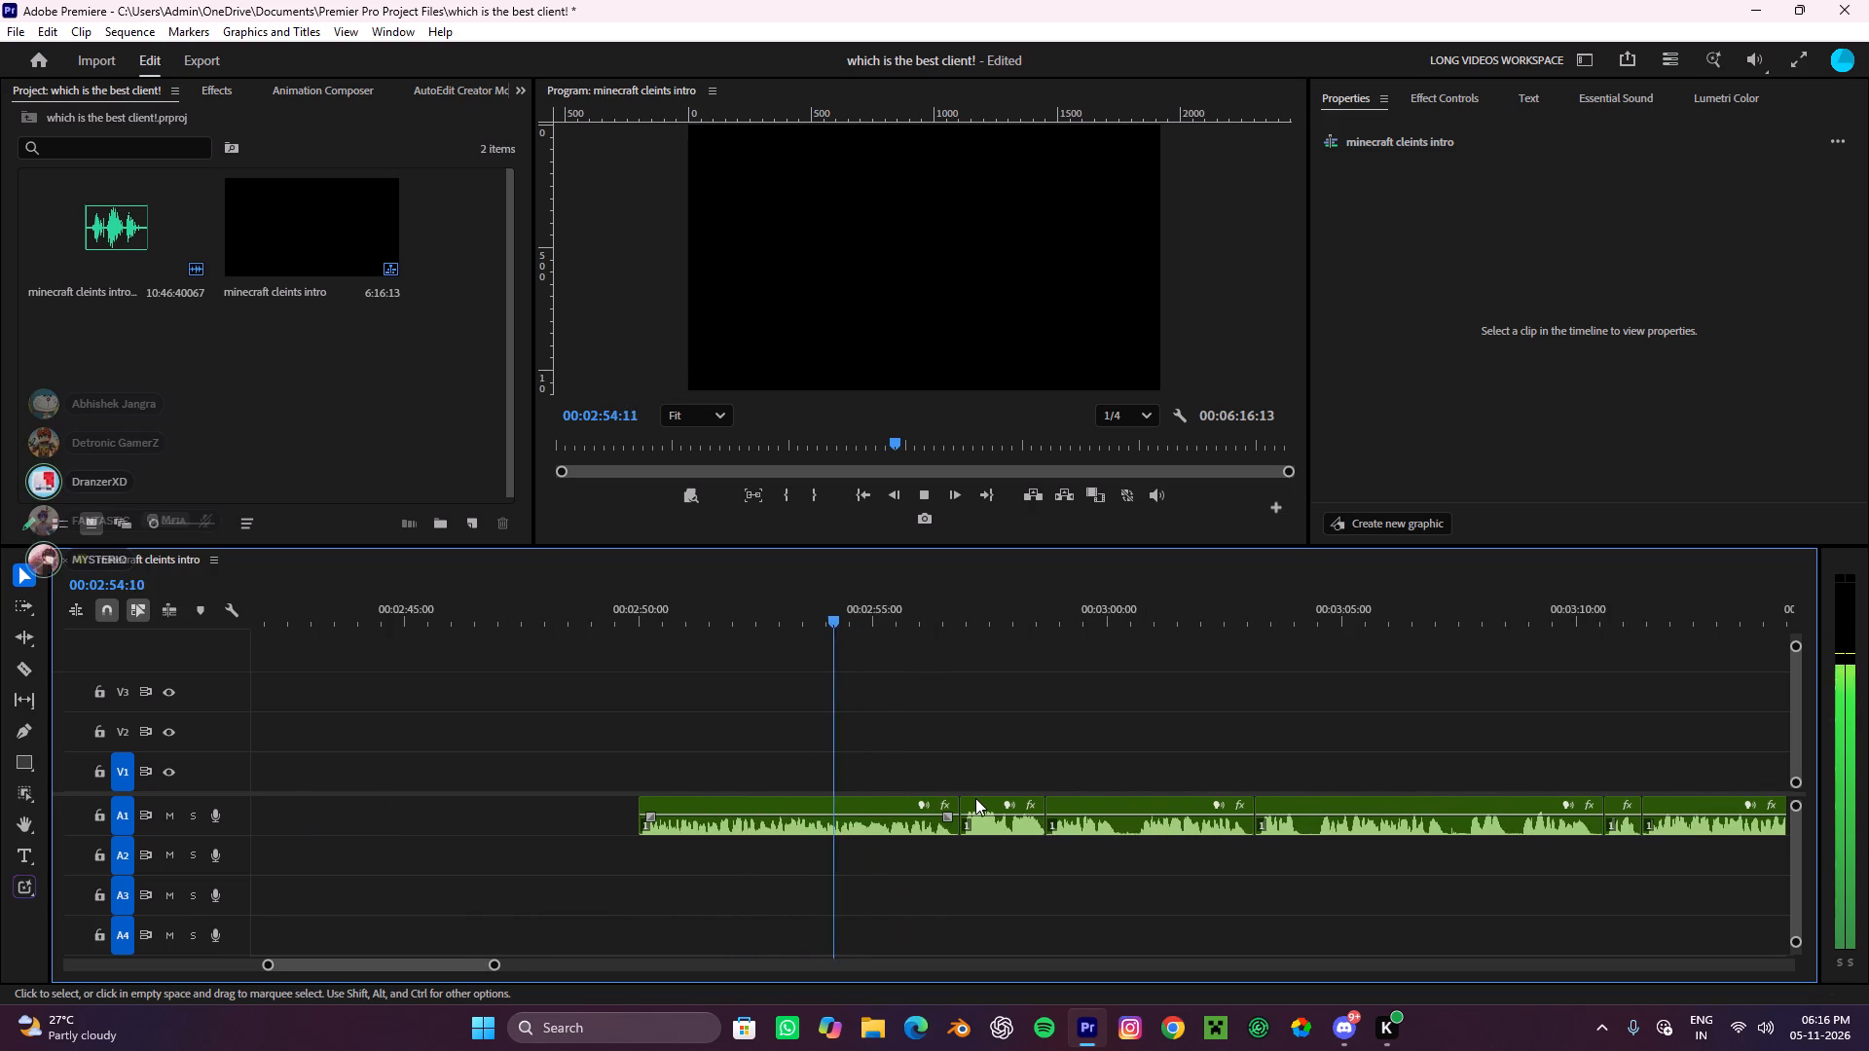
{"action": "scroll", "coordinate": [1054, 812], "scroll_direction": "down", "scroll_amount": 3}
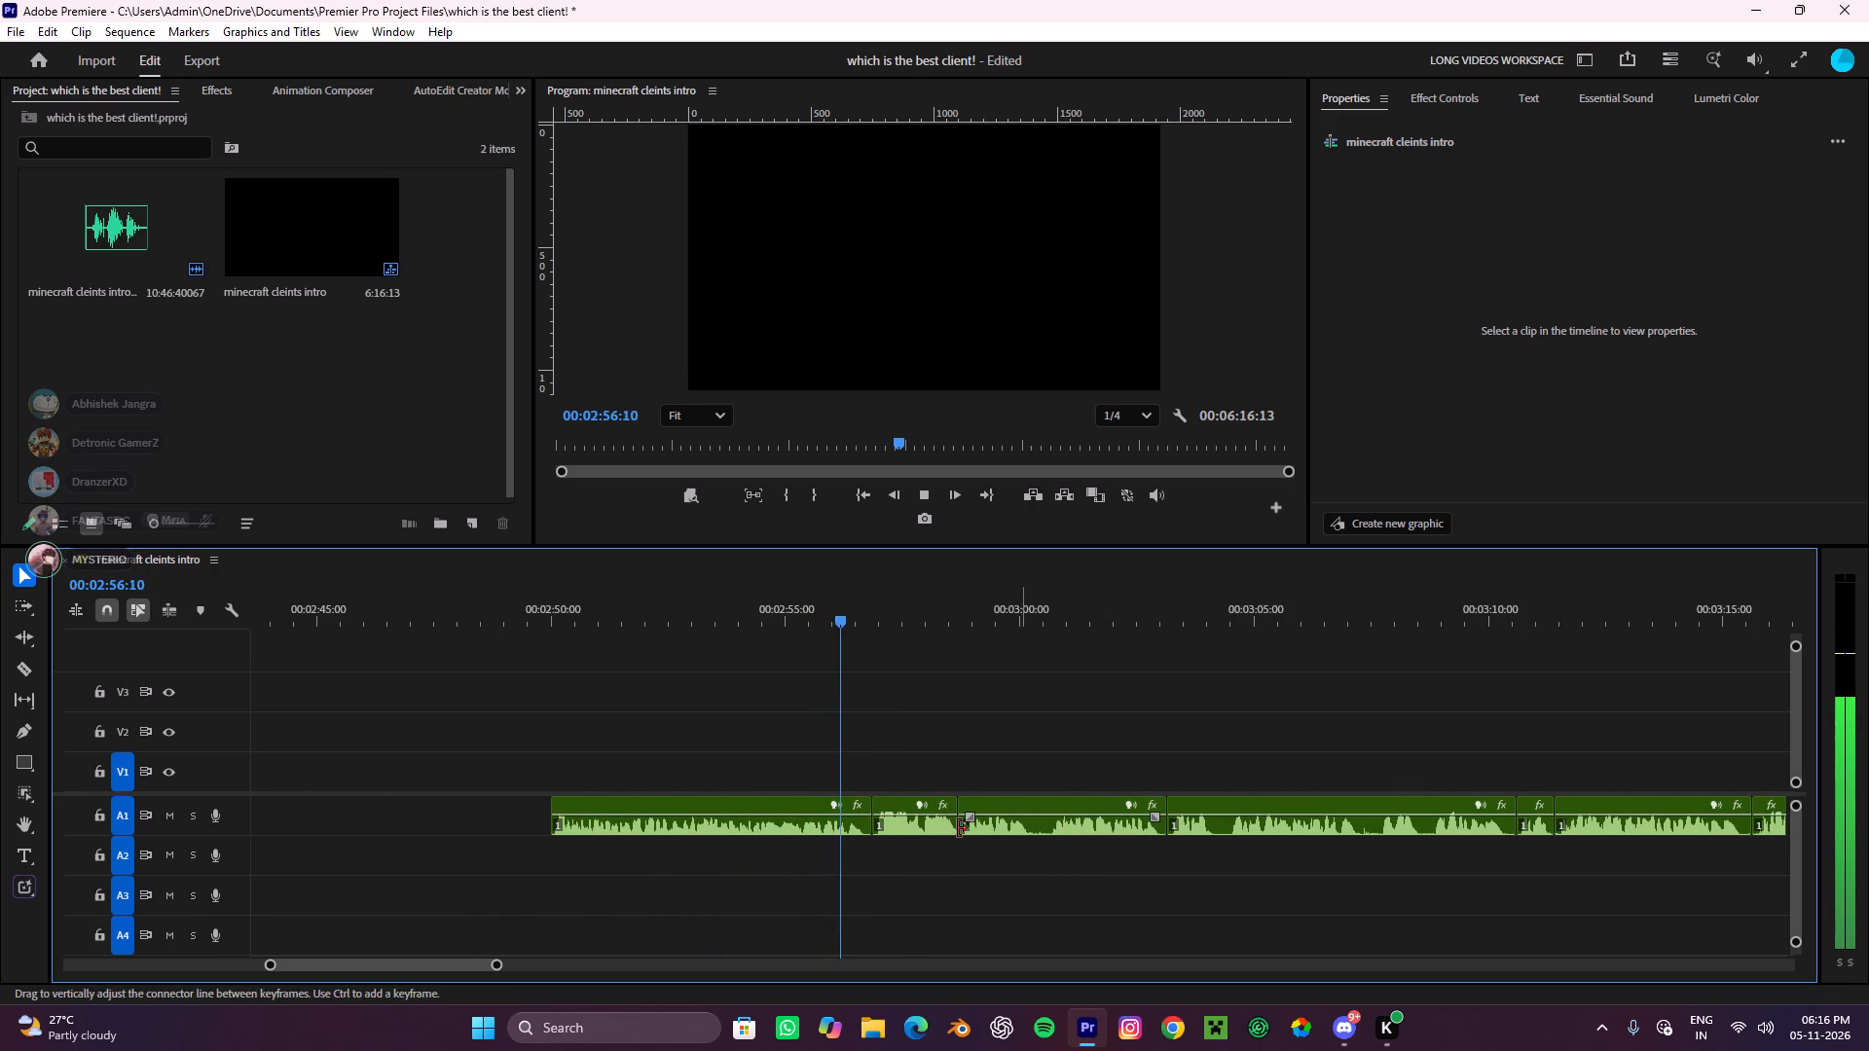
{"action": "key", "text": "space"}
{"action": "left_click_drag", "start_coordinate": [919, 848], "coordinate": [898, 773]}
{"action": "key", "text": "ctrl+x"}
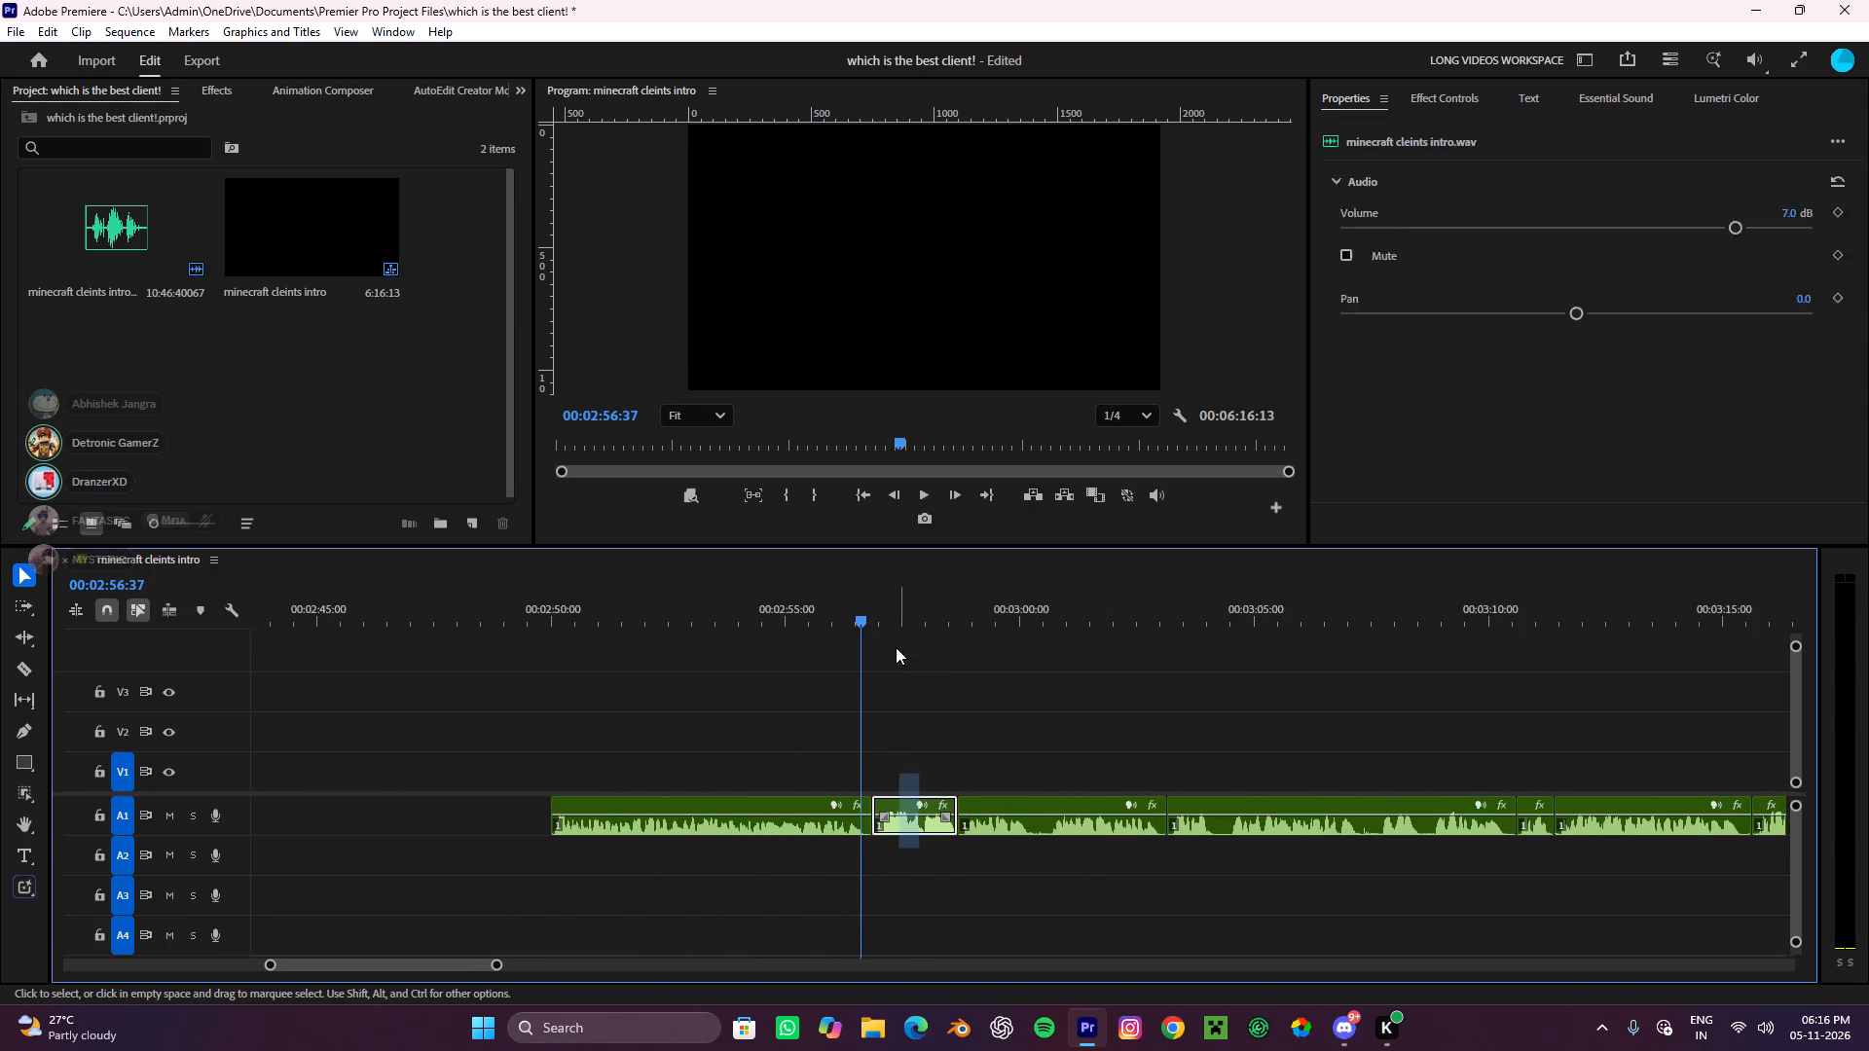
Split the A1 clip that starts at about 2:58.6 at 3:00:35 and cut its first part.
{"action": "left_click_drag", "start_coordinate": [885, 617], "coordinate": [1049, 815]}
{"action": "key", "text": "c"}
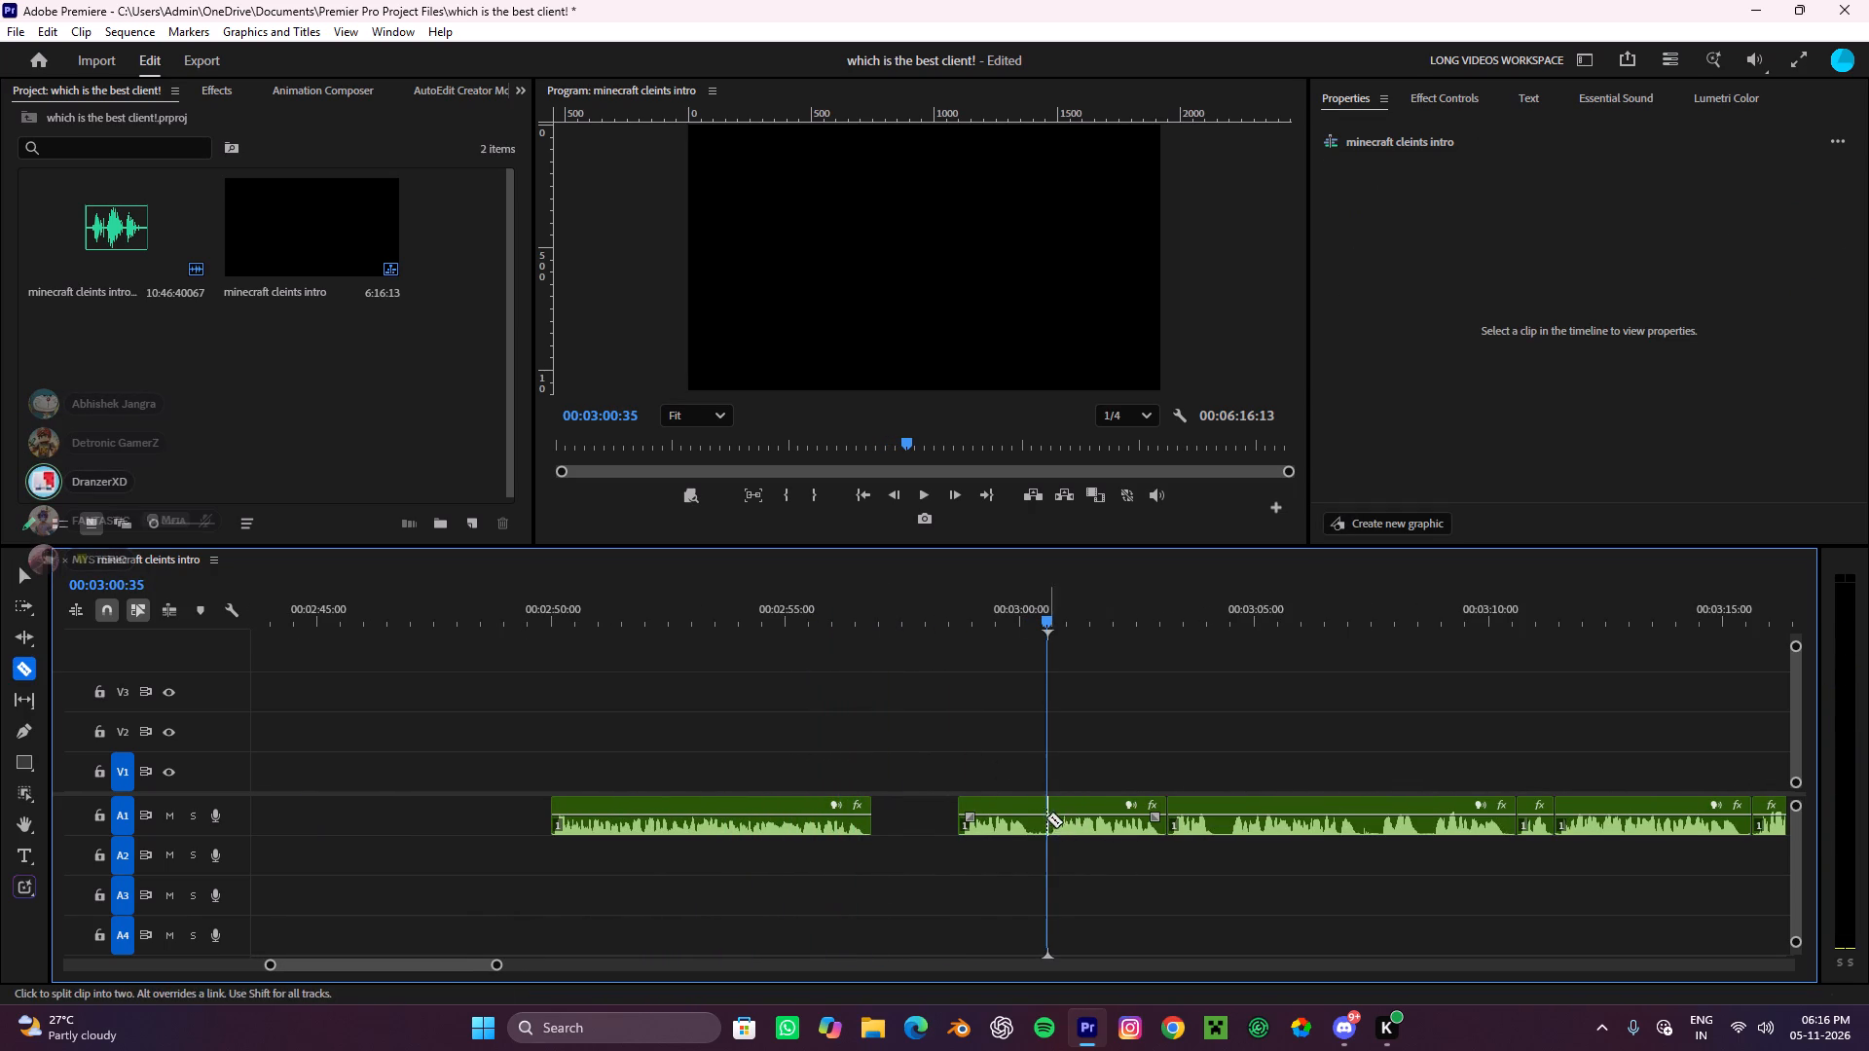
{"action": "left_click", "coordinate": [1045, 822]}
{"action": "key", "text": "v"}
{"action": "left_click_drag", "start_coordinate": [1019, 875], "coordinate": [952, 778]}
{"action": "key", "text": "ctrl+x"}
Listen on from 3:00:35, split the A1 clip starting at about 3:03.1 at about 3:04.5, and cut its first part.
{"action": "scroll", "coordinate": [1012, 776], "scroll_direction": "down", "scroll_amount": 3}
{"action": "key", "text": "space"}
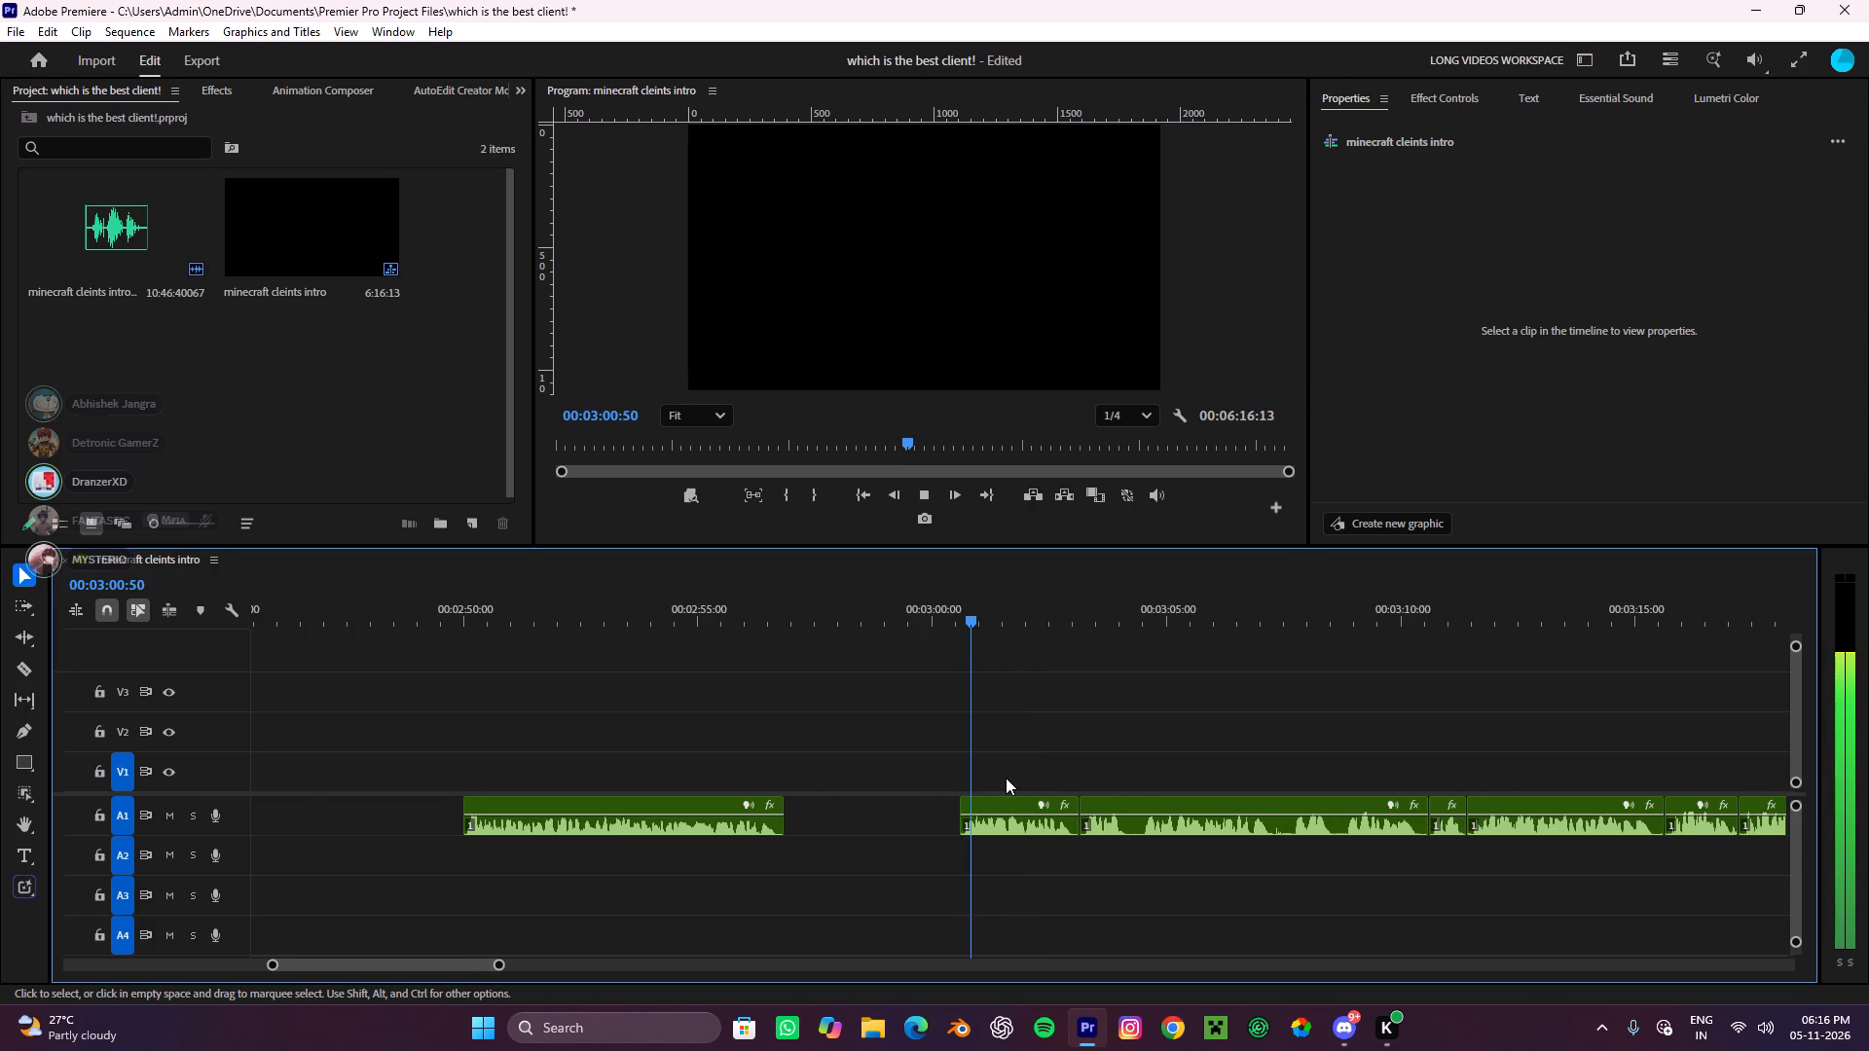
{"action": "scroll", "coordinate": [1005, 779], "scroll_direction": "down", "scroll_amount": 7, "text": "alt"}
{"action": "scroll", "coordinate": [1155, 813], "scroll_direction": "up", "scroll_amount": 3, "text": "alt"}
{"action": "scroll", "coordinate": [1155, 813], "scroll_direction": "down", "scroll_amount": 4}
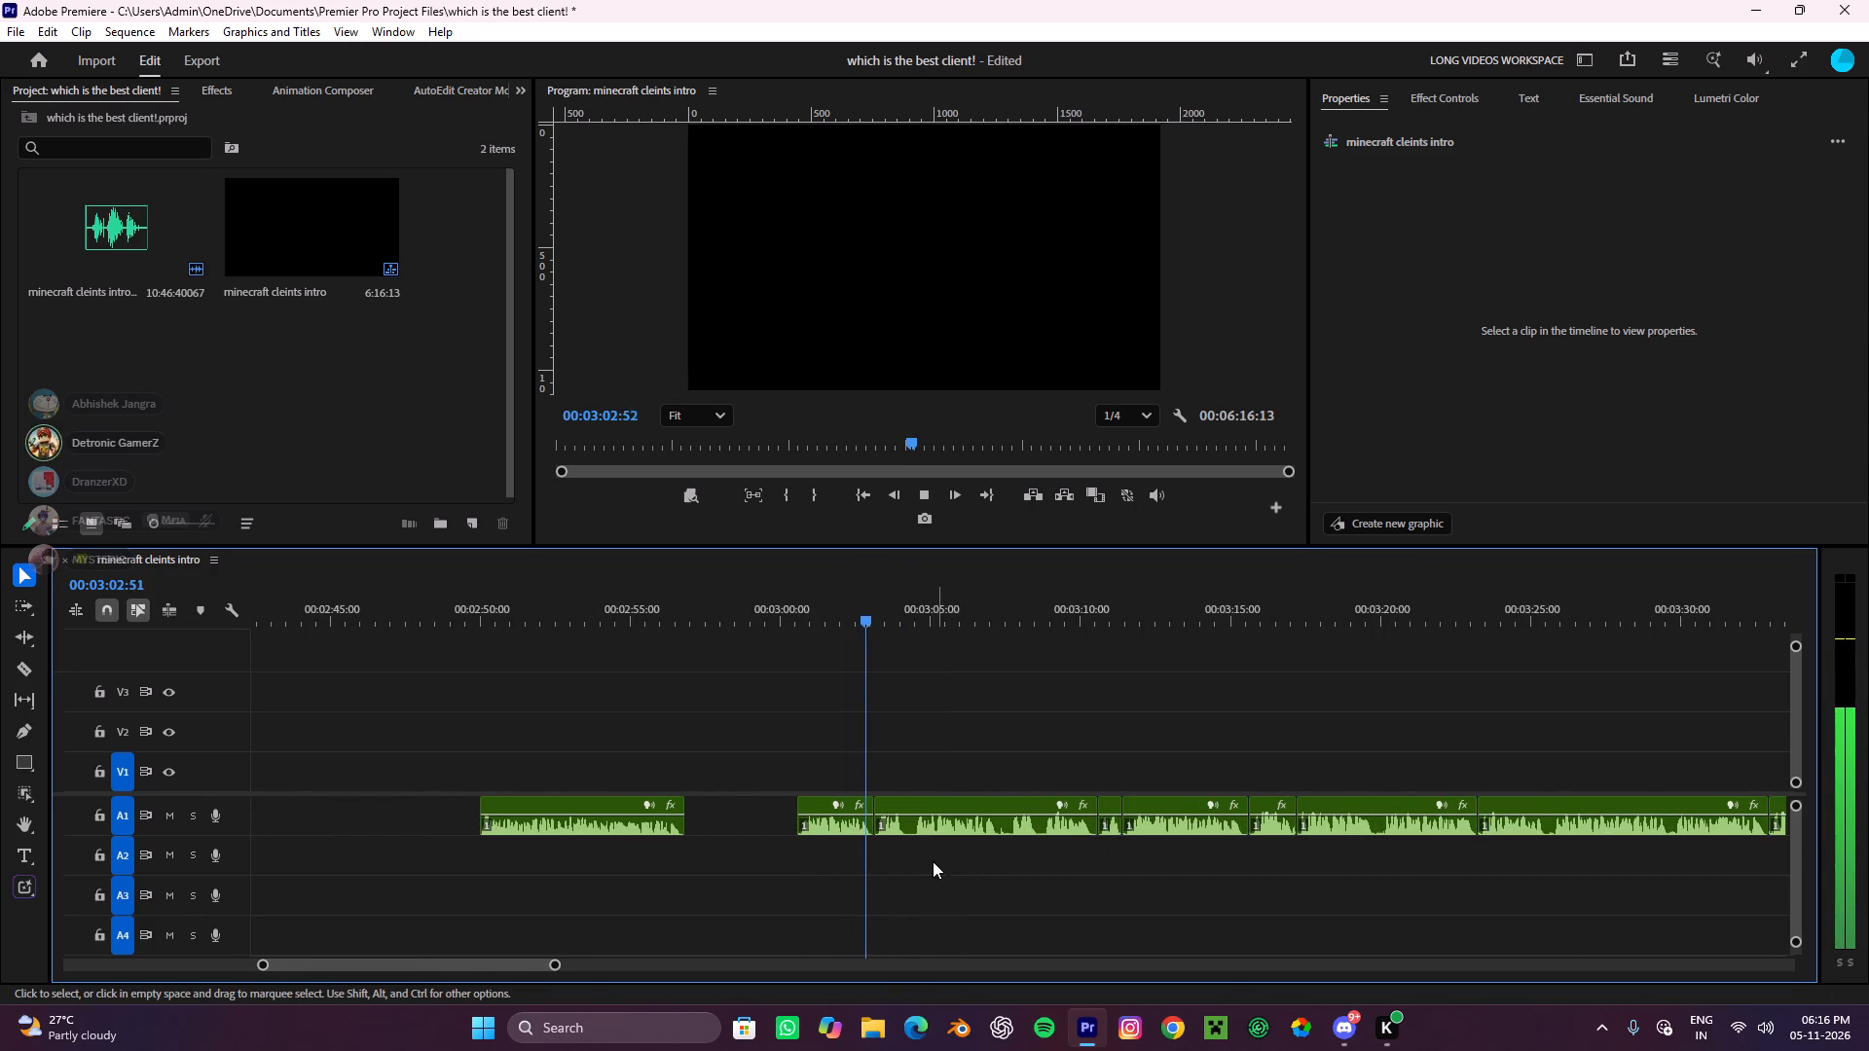
{"action": "key", "text": "c"}
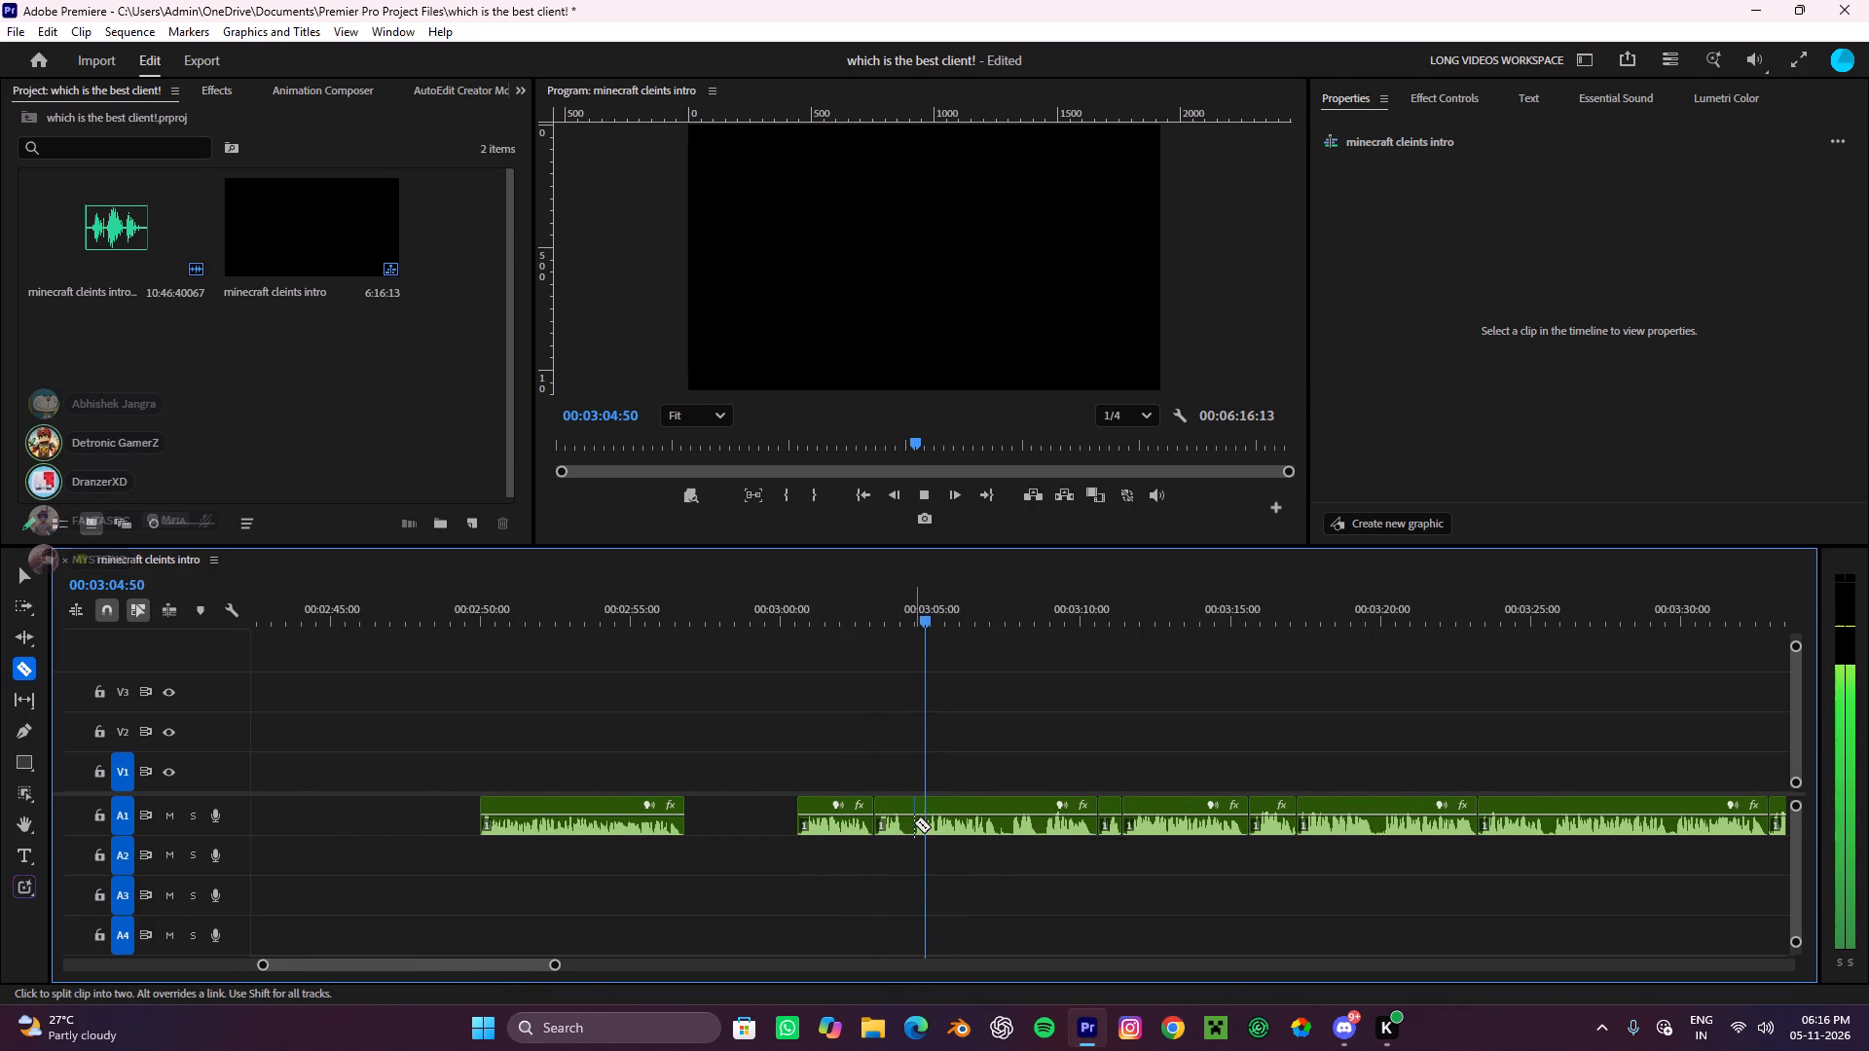
{"action": "left_click", "coordinate": [914, 822]}
{"action": "key", "text": "v"}
{"action": "left_click_drag", "start_coordinate": [907, 858], "coordinate": [901, 812]}
{"action": "key", "text": "ctrl+x"}
Listen on and split the A1 clip that starts at about 3:04.5 at about 3:07.3.
{"action": "scroll", "coordinate": [1084, 805], "scroll_direction": "down", "scroll_amount": 1}
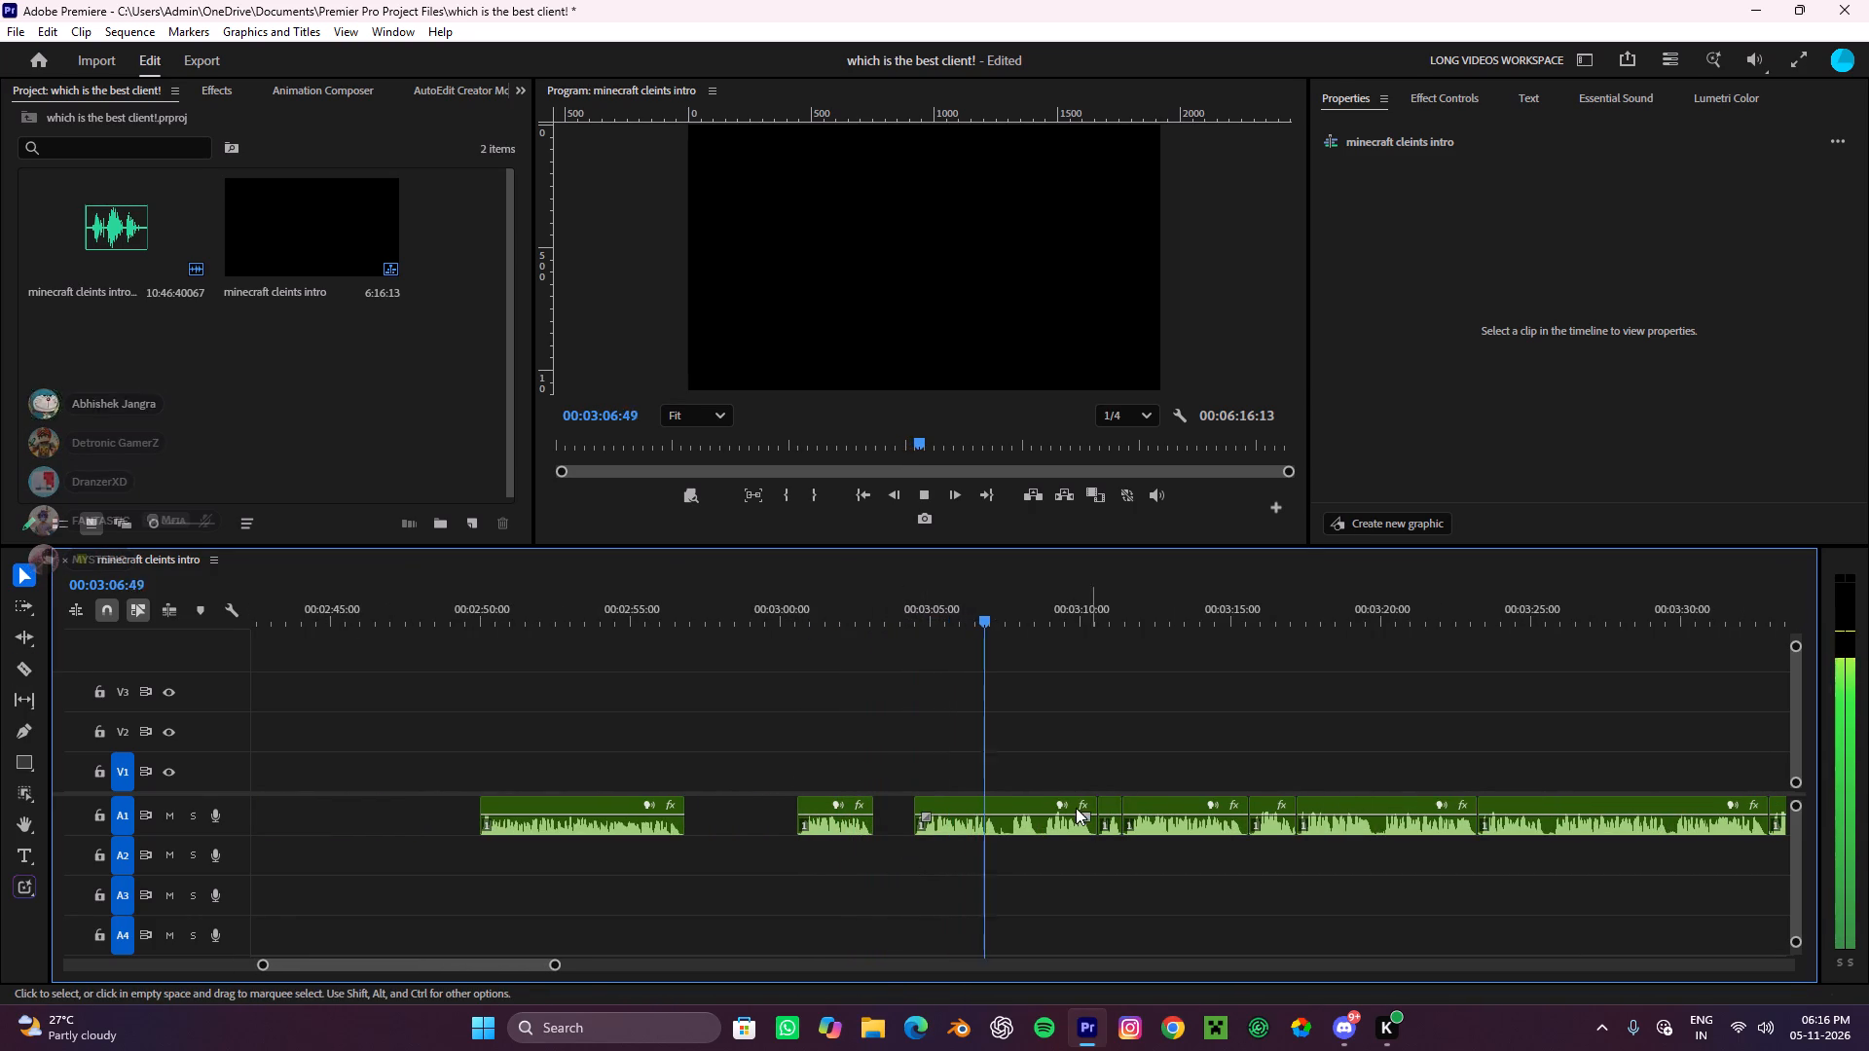
{"action": "scroll", "coordinate": [1076, 808], "scroll_direction": "down", "scroll_amount": 2}
{"action": "scroll", "coordinate": [1001, 830], "scroll_direction": "up", "scroll_amount": 3, "text": "alt"}
{"action": "key", "text": "space"}
{"action": "key", "text": "c"}
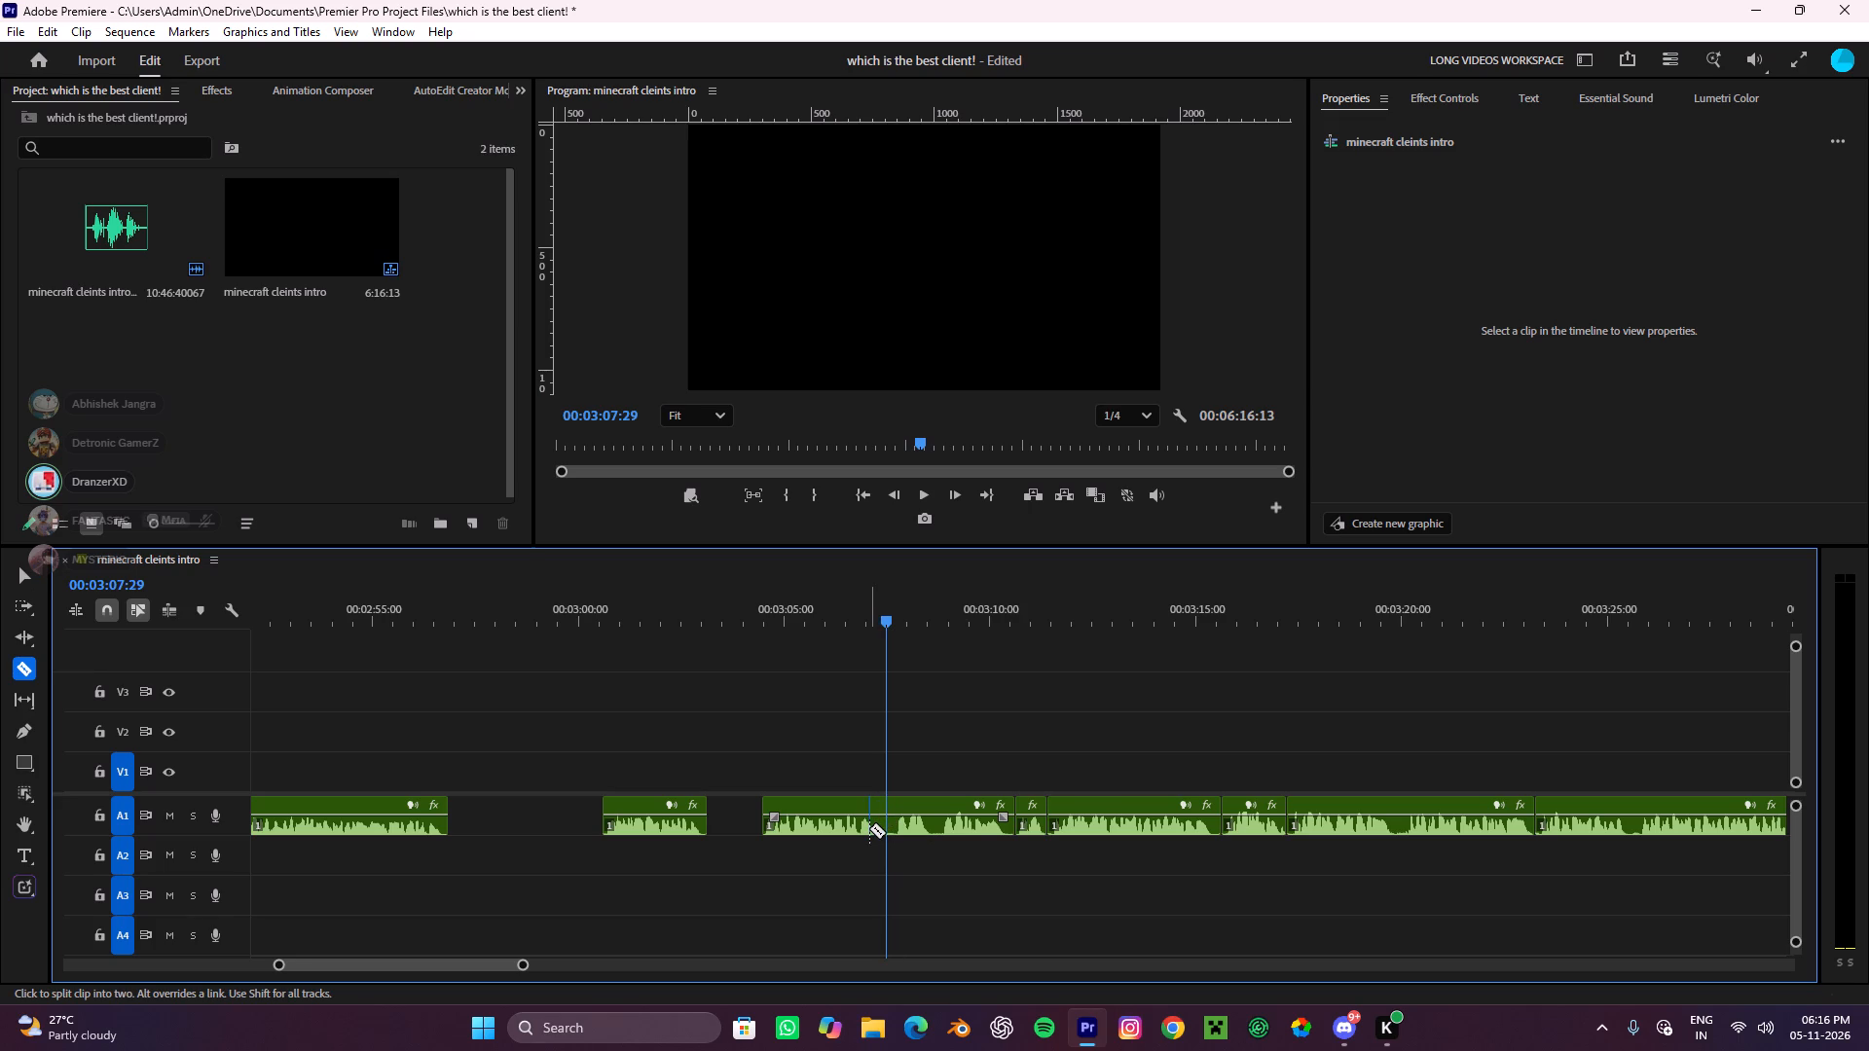
{"action": "scroll", "coordinate": [870, 828], "scroll_direction": "up", "scroll_amount": 7, "text": "alt"}
{"action": "left_click", "coordinate": [885, 826]}
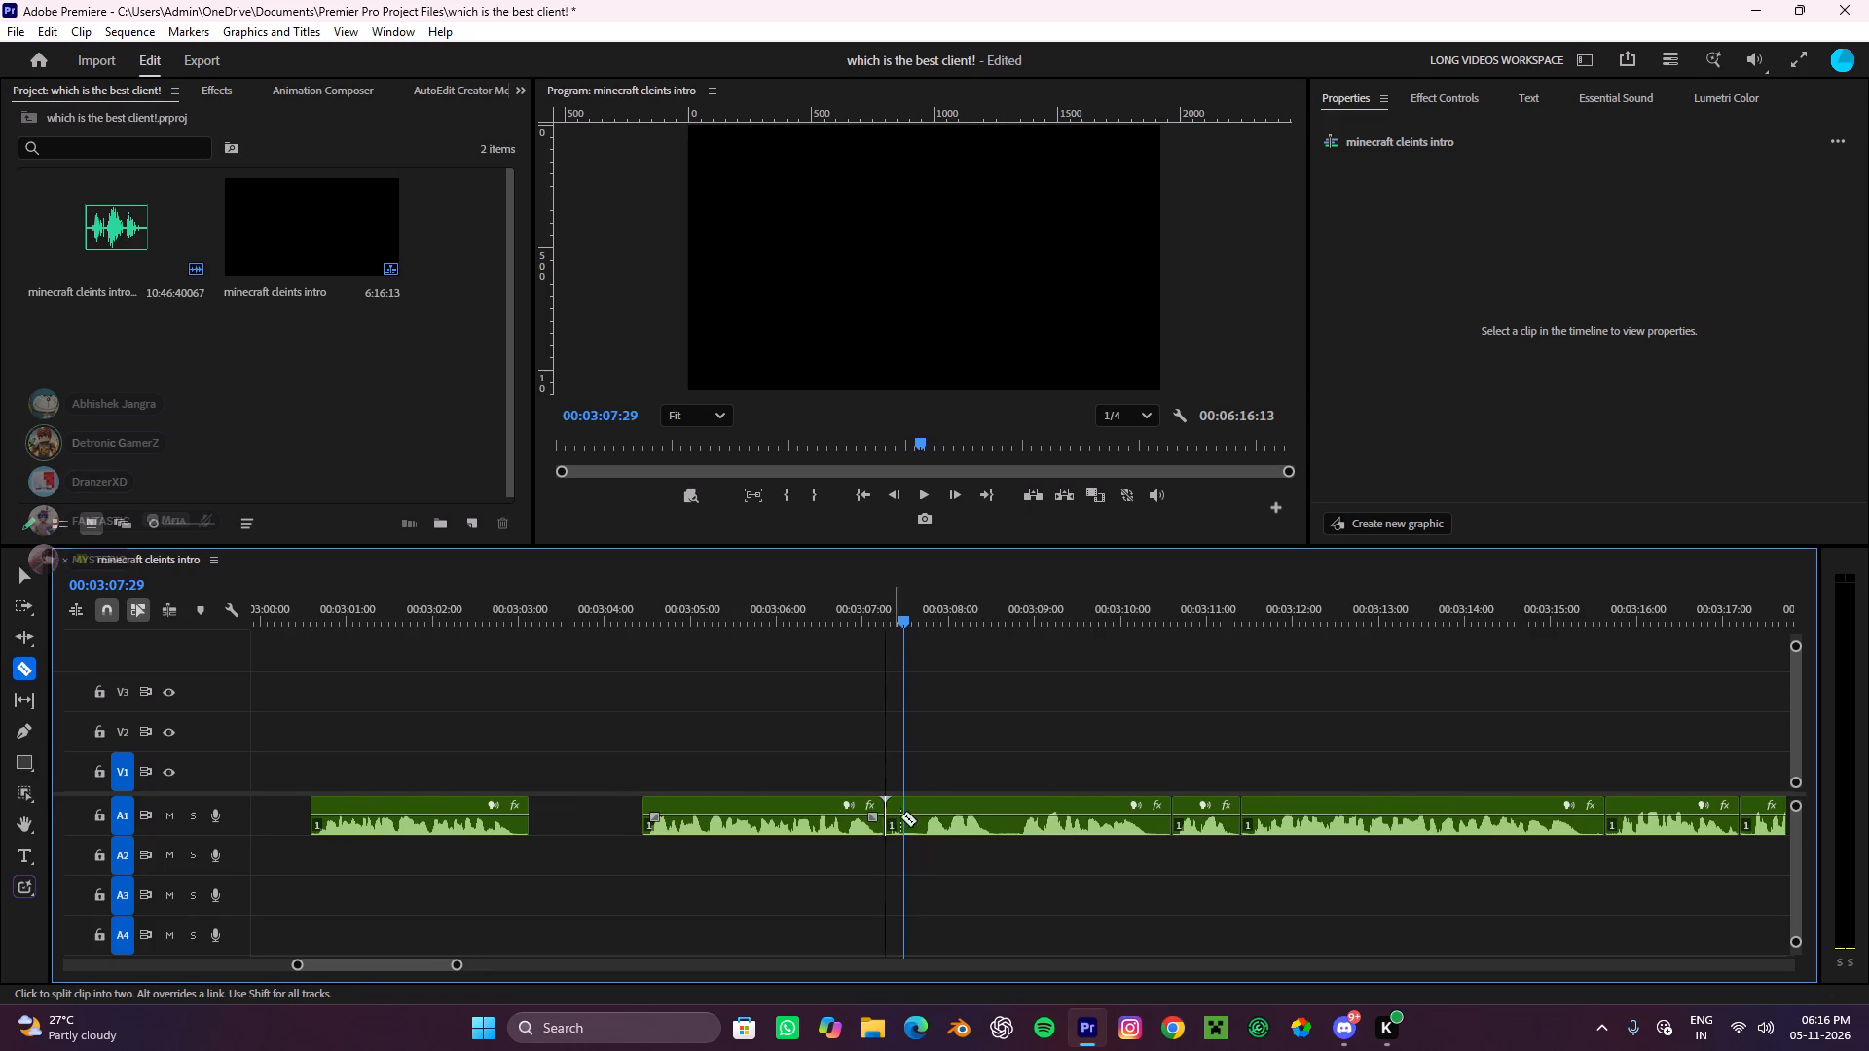
{"action": "key", "text": "v"}
Skip ahead within the A1 clip that starts at about 3:07.3 and listen on from there.
{"action": "left_click_drag", "start_coordinate": [898, 609], "coordinate": [1017, 736]}
{"action": "key", "text": "space"}
{"action": "scroll", "coordinate": [1046, 753], "scroll_direction": "down", "scroll_amount": 5, "text": "alt"}
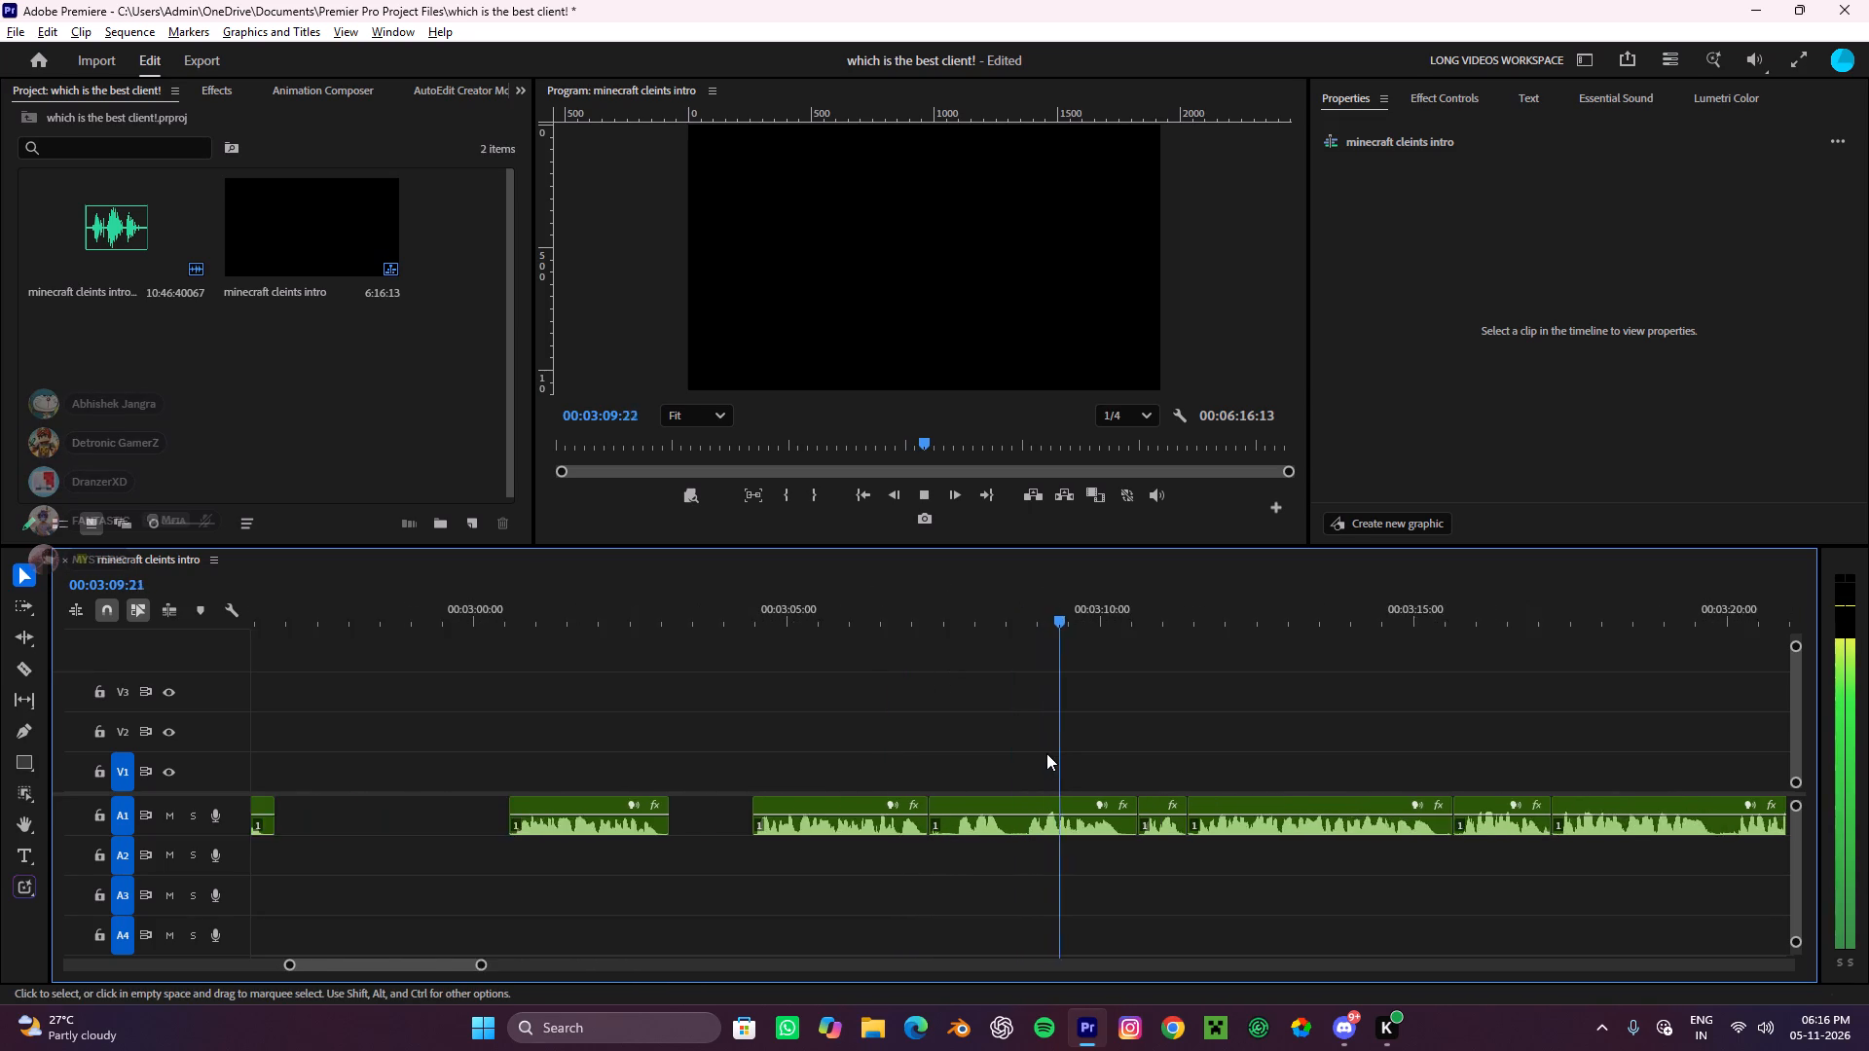
{"action": "scroll", "coordinate": [1046, 753], "scroll_direction": "down", "scroll_amount": 2, "text": "alt"}
{"action": "scroll", "coordinate": [1043, 759], "scroll_direction": "up", "scroll_amount": 4, "text": "alt"}
{"action": "scroll", "coordinate": [1043, 759], "scroll_direction": "down", "scroll_amount": 4}
{"action": "key", "text": "space"}
Replay from before the 3:07.3 split, split A1 at about 3:08.8, and cut the piece between the two splits.
{"action": "left_click_drag", "start_coordinate": [968, 616], "coordinate": [700, 760]}
{"action": "key", "text": "space"}
{"action": "scroll", "coordinate": [831, 743], "scroll_direction": "down", "scroll_amount": 7, "text": "alt"}
{"action": "scroll", "coordinate": [889, 764], "scroll_direction": "up", "scroll_amount": 8, "text": "alt"}
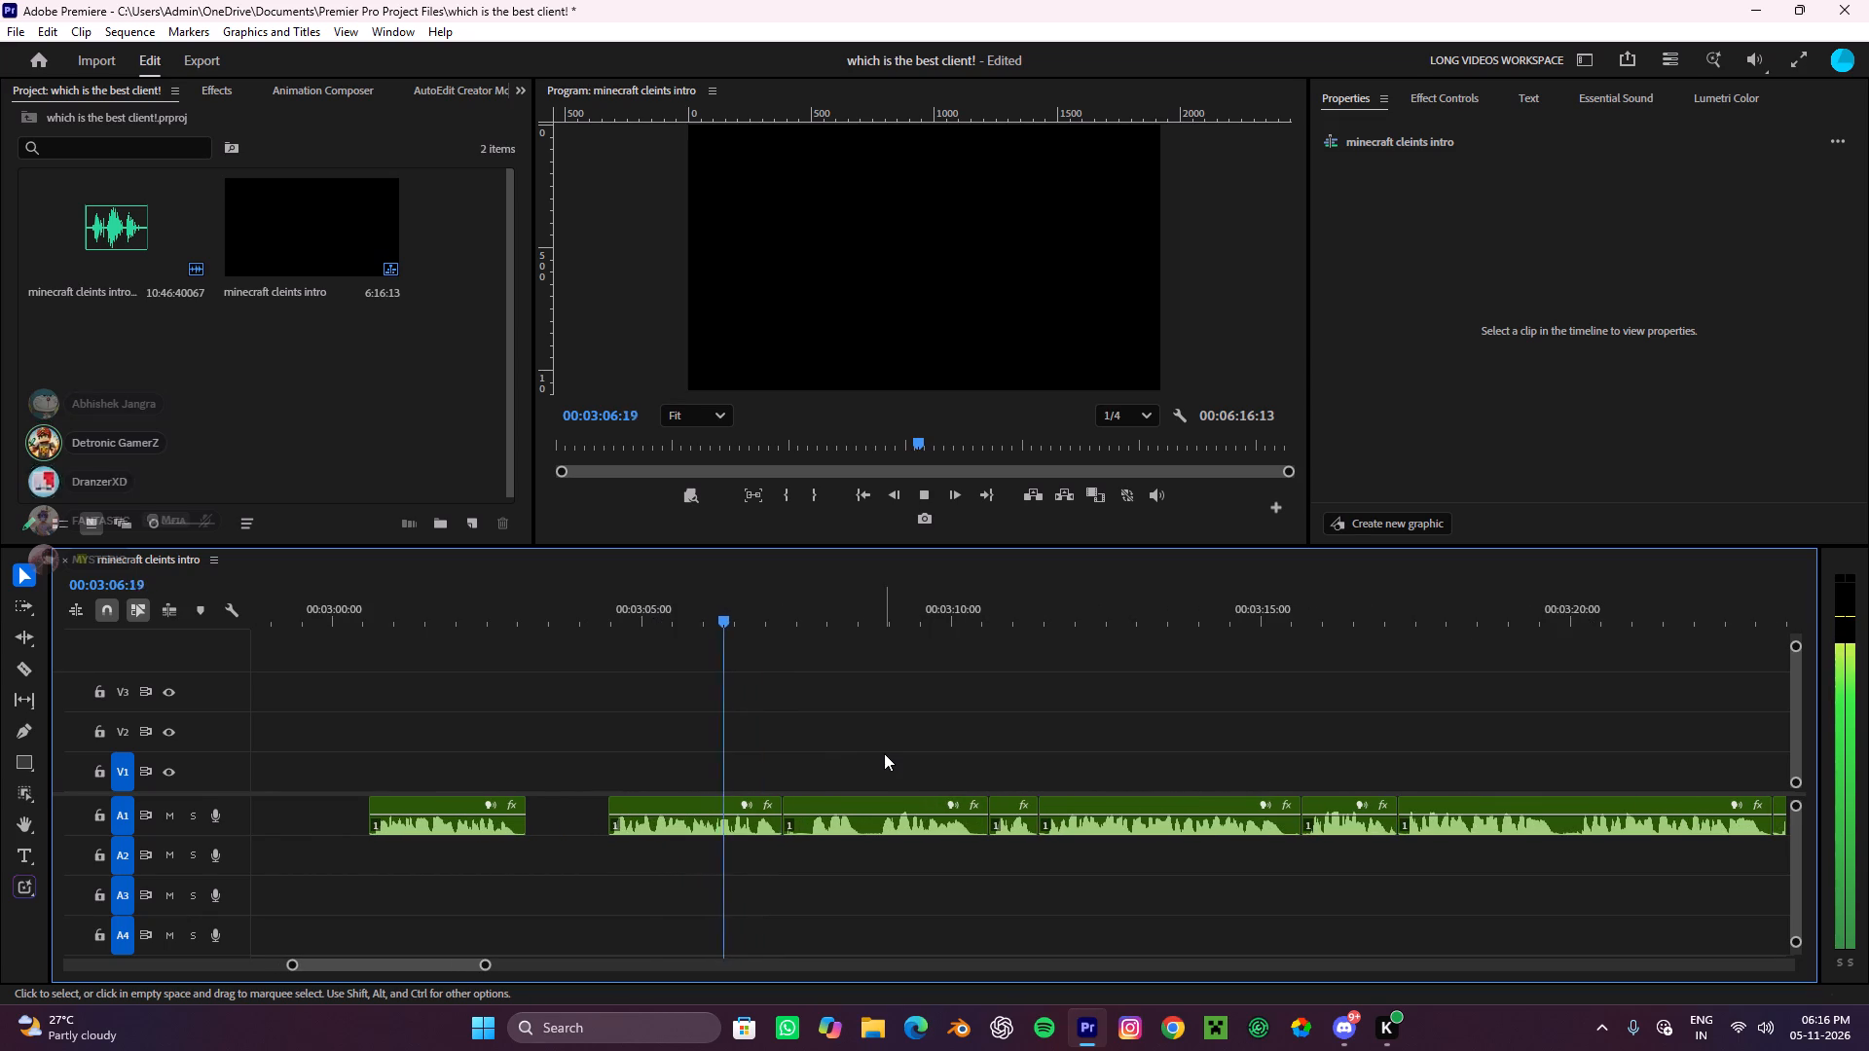
{"action": "key", "text": "space"}
{"action": "key", "text": "c"}
{"action": "left_click", "coordinate": [879, 824]}
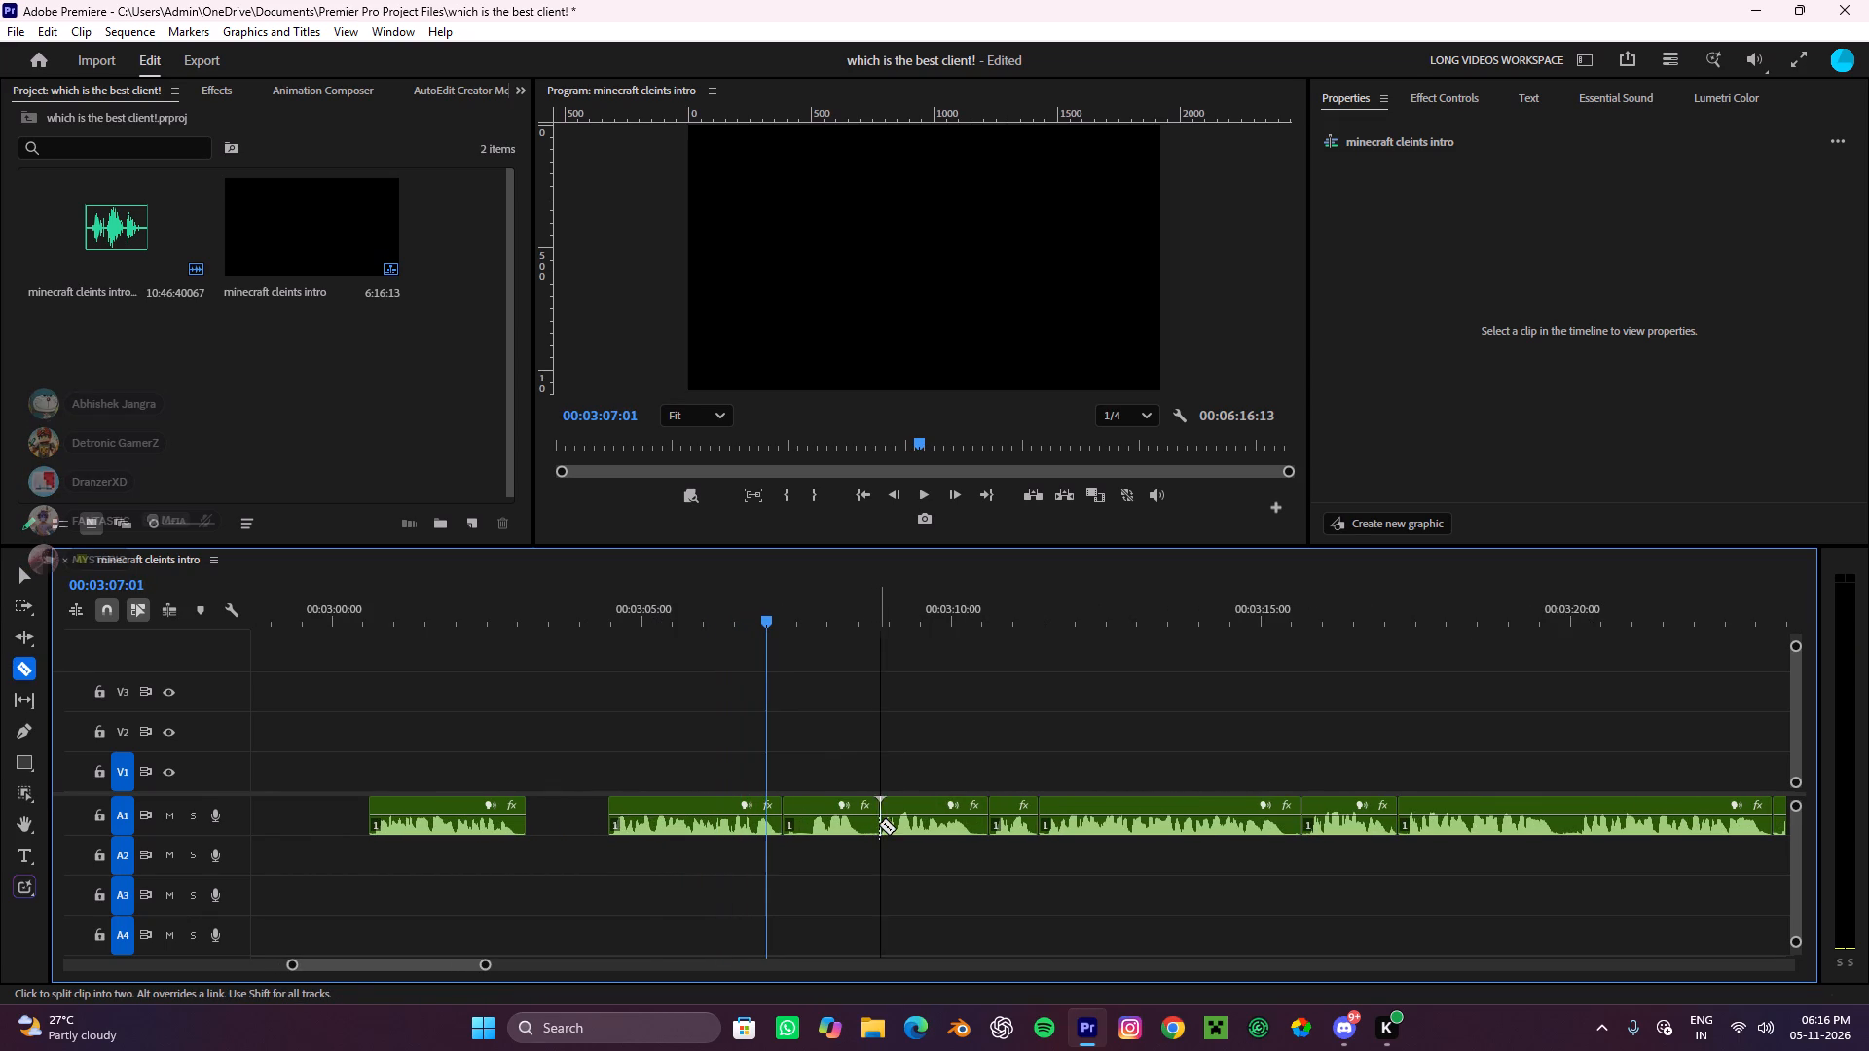
{"action": "key", "text": "v"}
{"action": "left_click_drag", "start_coordinate": [857, 854], "coordinate": [828, 814]}
{"action": "key", "text": "ctrl+x"}
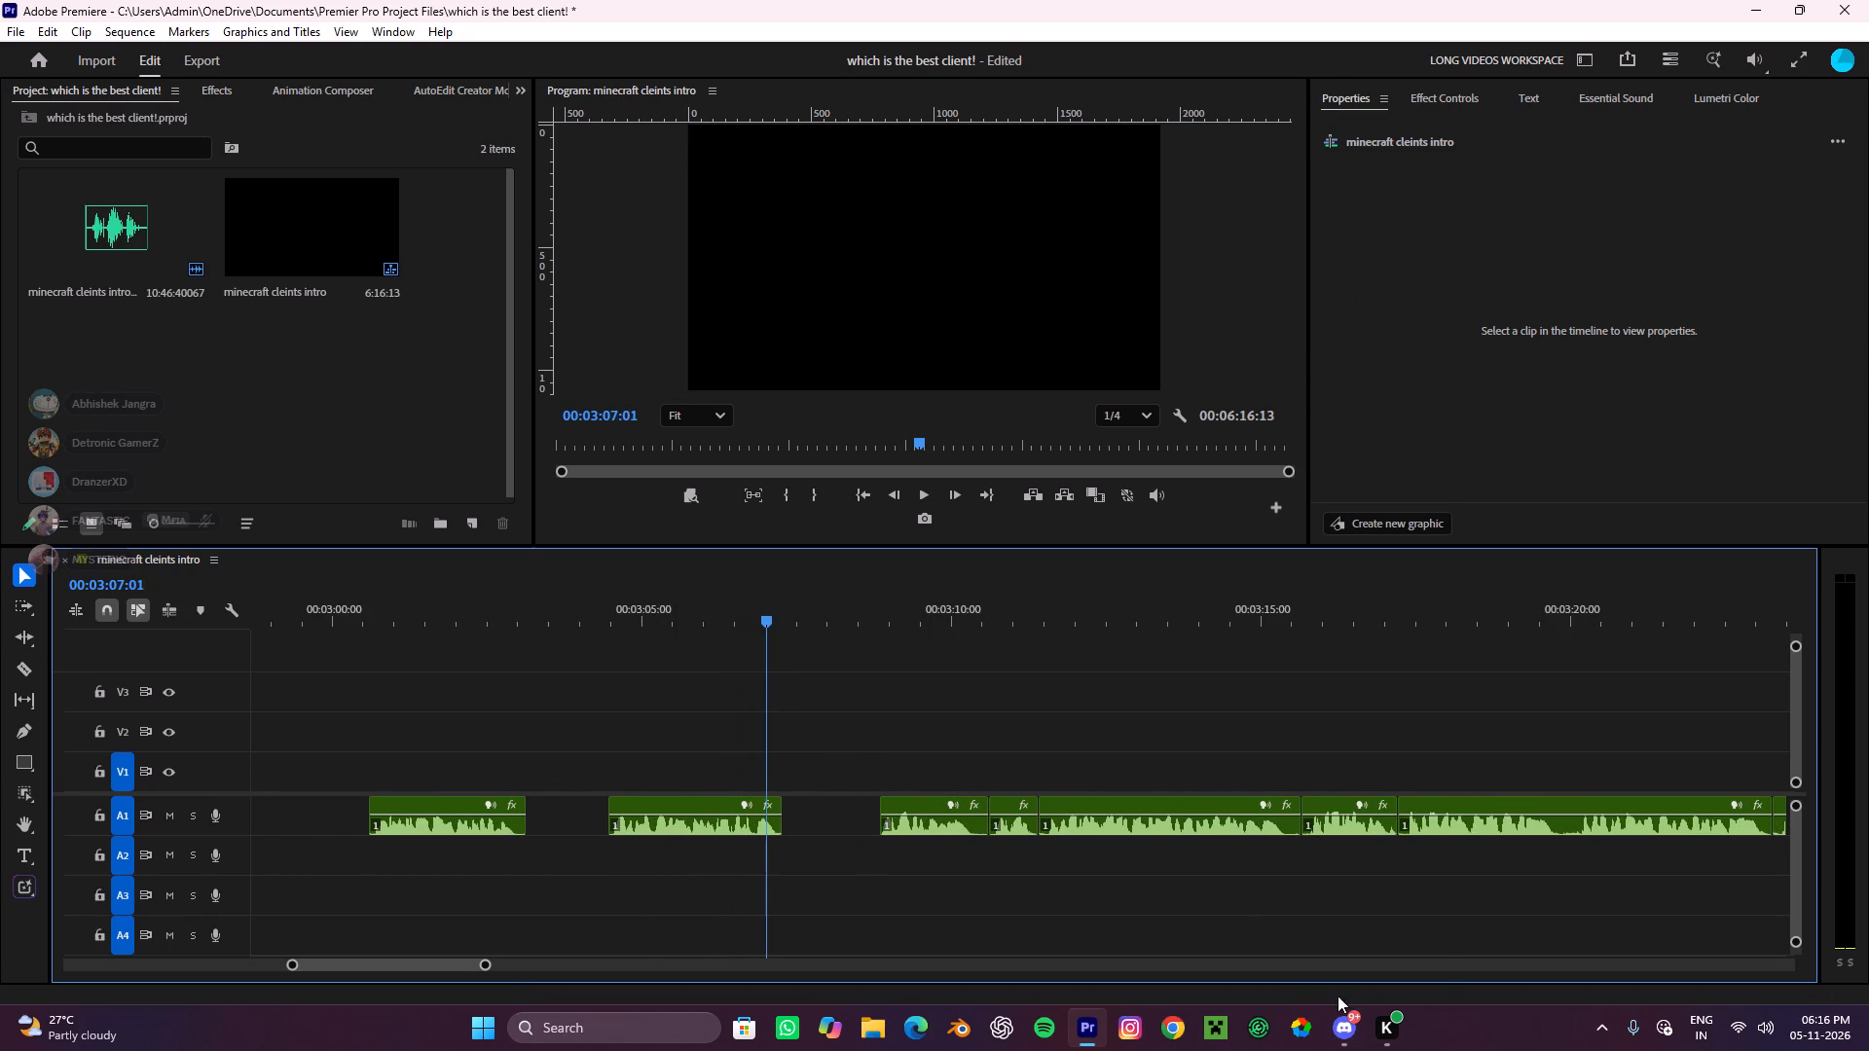
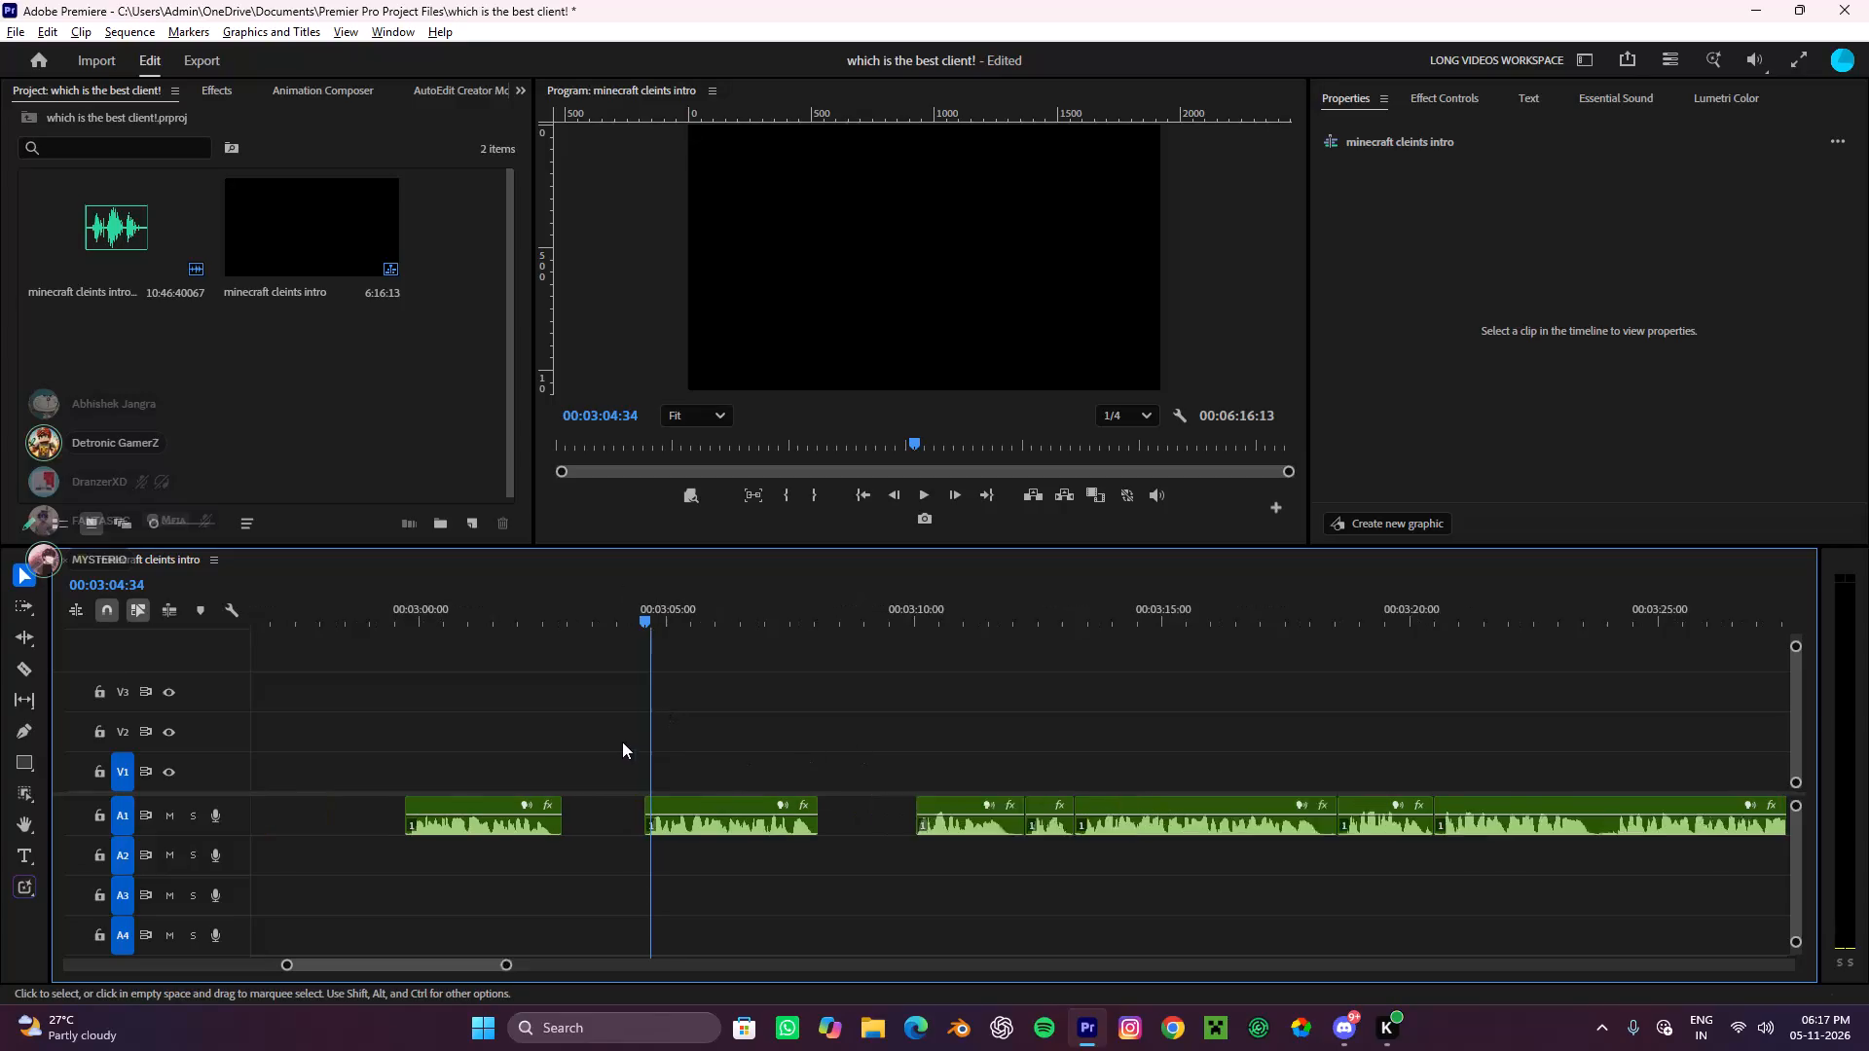
Listen on from 3:04:34, skip the gap between about 3:07.3 and 3:08.8, and listen to the following A1 clips.
{"action": "key", "text": "space"}
{"action": "scroll", "coordinate": [700, 721], "scroll_direction": "up", "scroll_amount": 4, "text": "alt"}
{"action": "scroll", "coordinate": [705, 718], "scroll_direction": "down", "scroll_amount": 1, "text": "alt"}
{"action": "scroll", "coordinate": [705, 718], "scroll_direction": "up", "scroll_amount": 1, "text": "alt"}
{"action": "scroll", "coordinate": [707, 716], "scroll_direction": "down", "scroll_amount": 4}
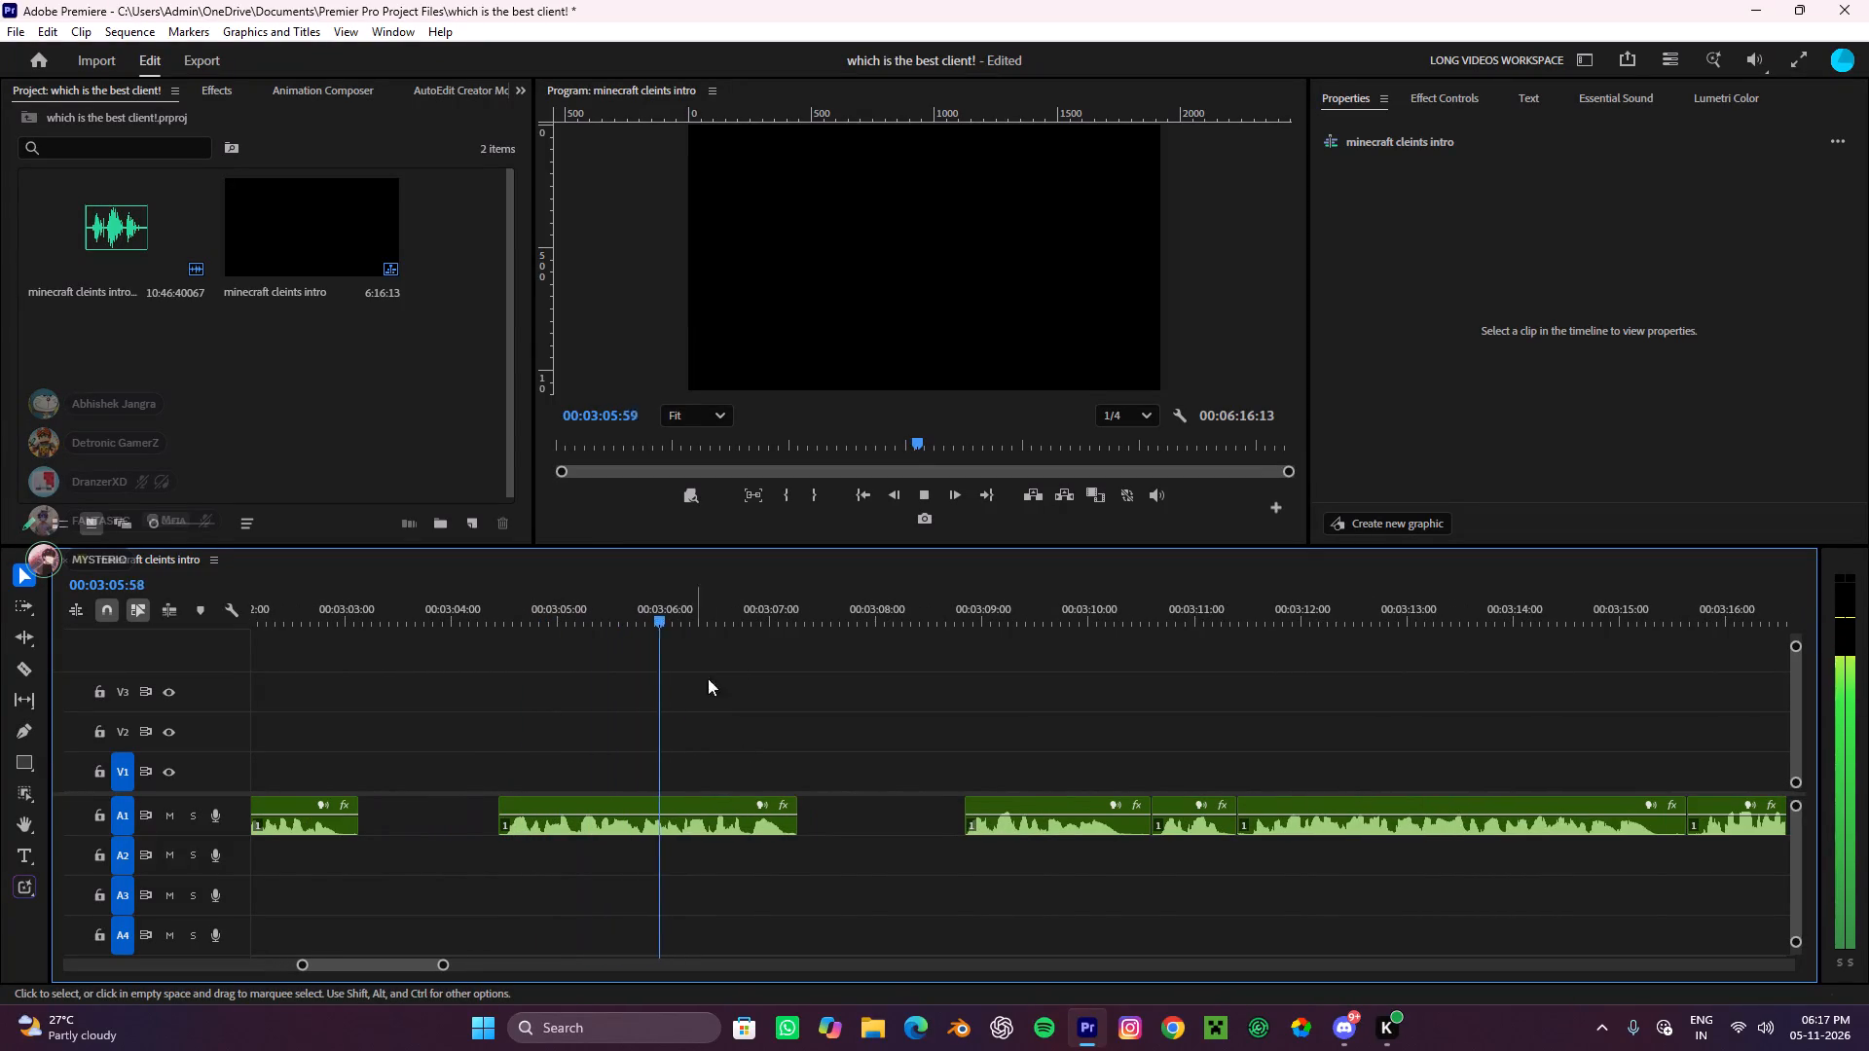
{"action": "key", "text": "space"}
{"action": "left_click_drag", "start_coordinate": [796, 634], "coordinate": [964, 737]}
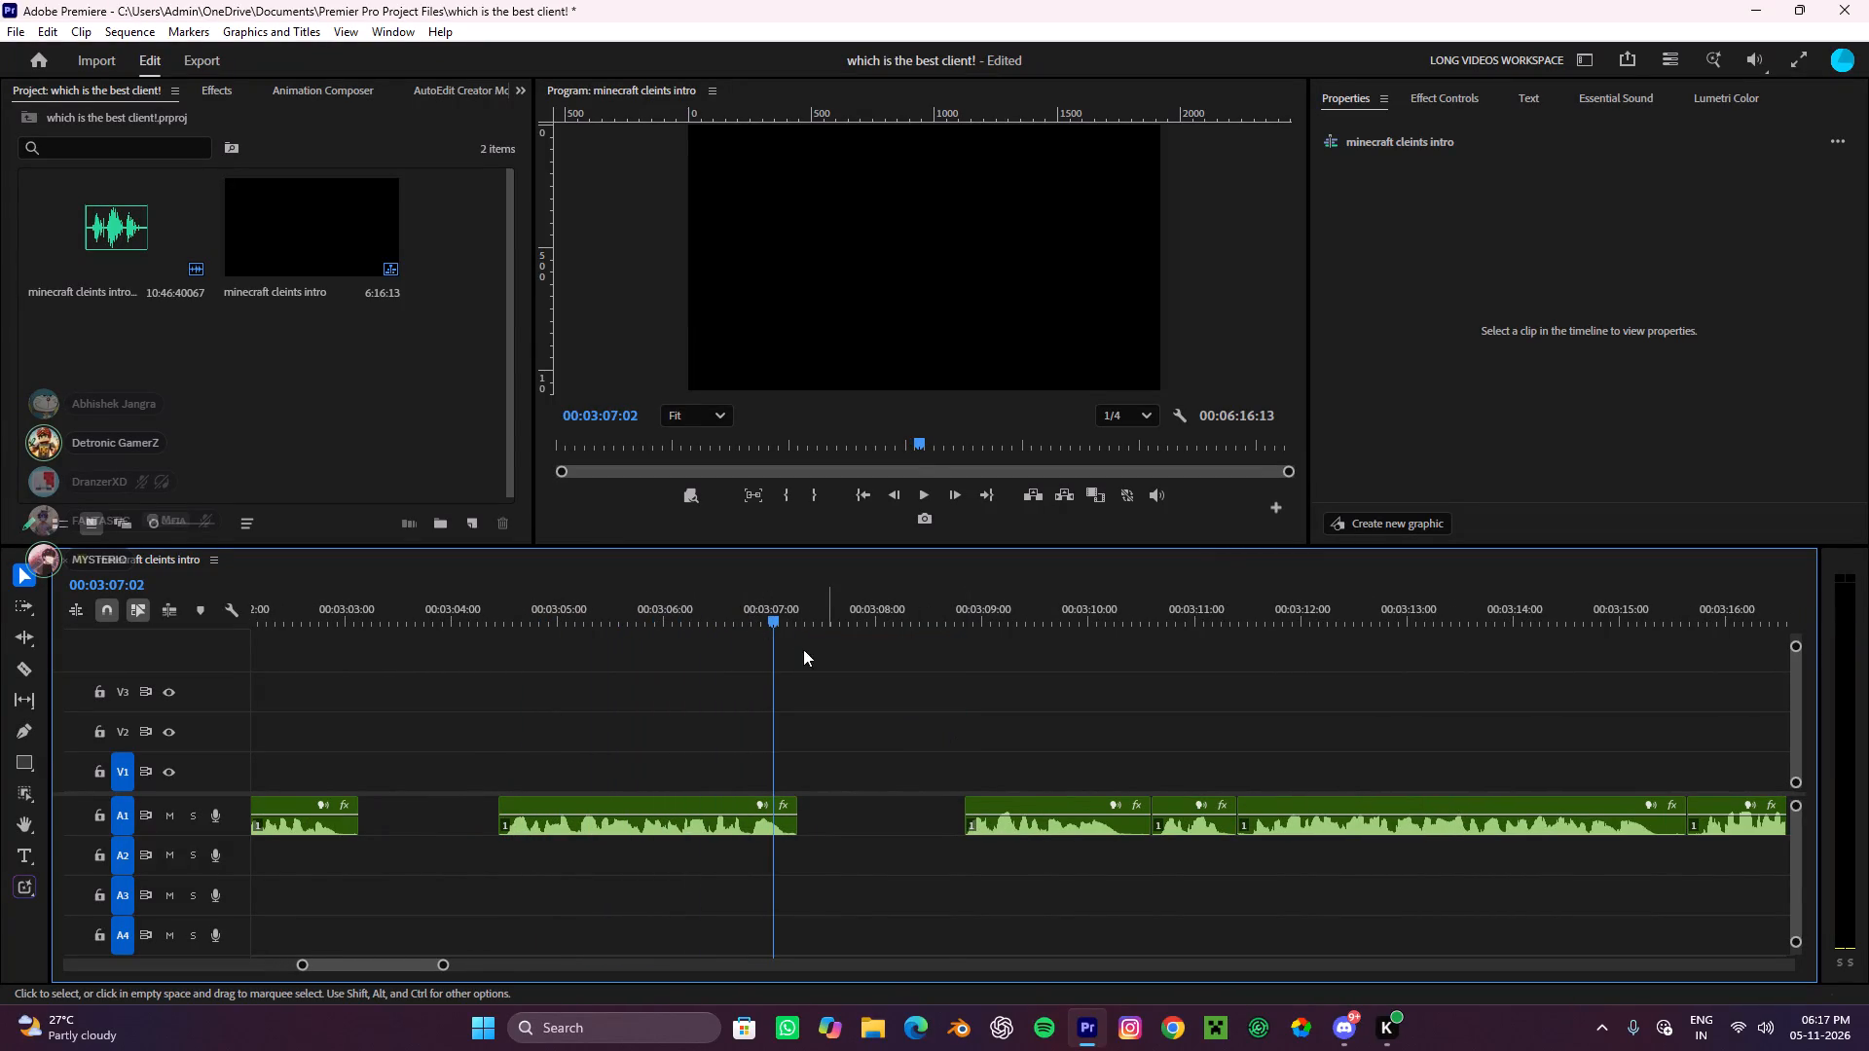
{"action": "left_click_drag", "start_coordinate": [796, 618], "coordinate": [971, 765]}
{"action": "key", "text": "space"}
{"action": "scroll", "coordinate": [973, 765], "scroll_direction": "down", "scroll_amount": 9, "text": "alt"}
{"action": "scroll", "coordinate": [1128, 834], "scroll_direction": "up", "scroll_amount": 4}
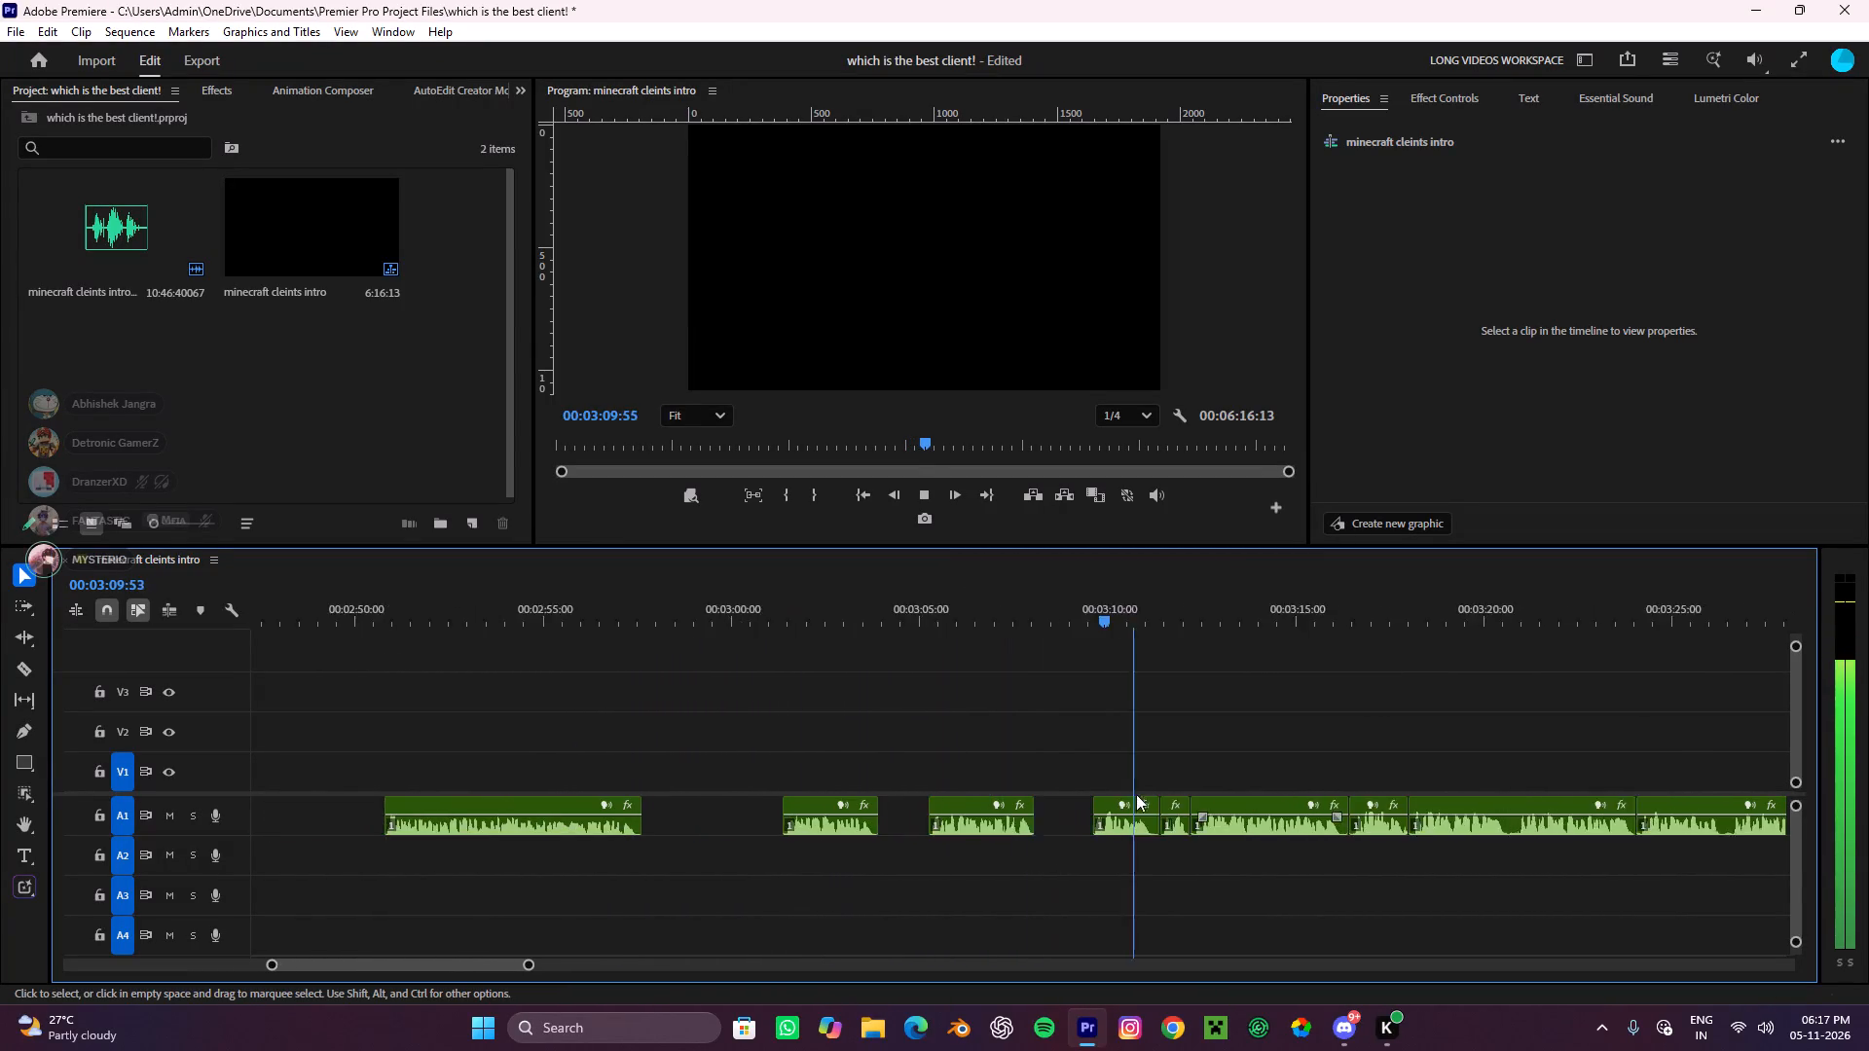
{"action": "scroll", "coordinate": [1136, 794], "scroll_direction": "down", "scroll_amount": 5}
{"action": "scroll", "coordinate": [1087, 815], "scroll_direction": "up", "scroll_amount": 5, "text": "alt"}
{"action": "scroll", "coordinate": [1087, 815], "scroll_direction": "down", "scroll_amount": 5}
{"action": "key", "text": "space"}
Go back and replay the A1 takes starting at about 3:00.6 and 3:04.5, skipping the gap between them.
{"action": "left_click_drag", "start_coordinate": [861, 598], "coordinate": [365, 801]}
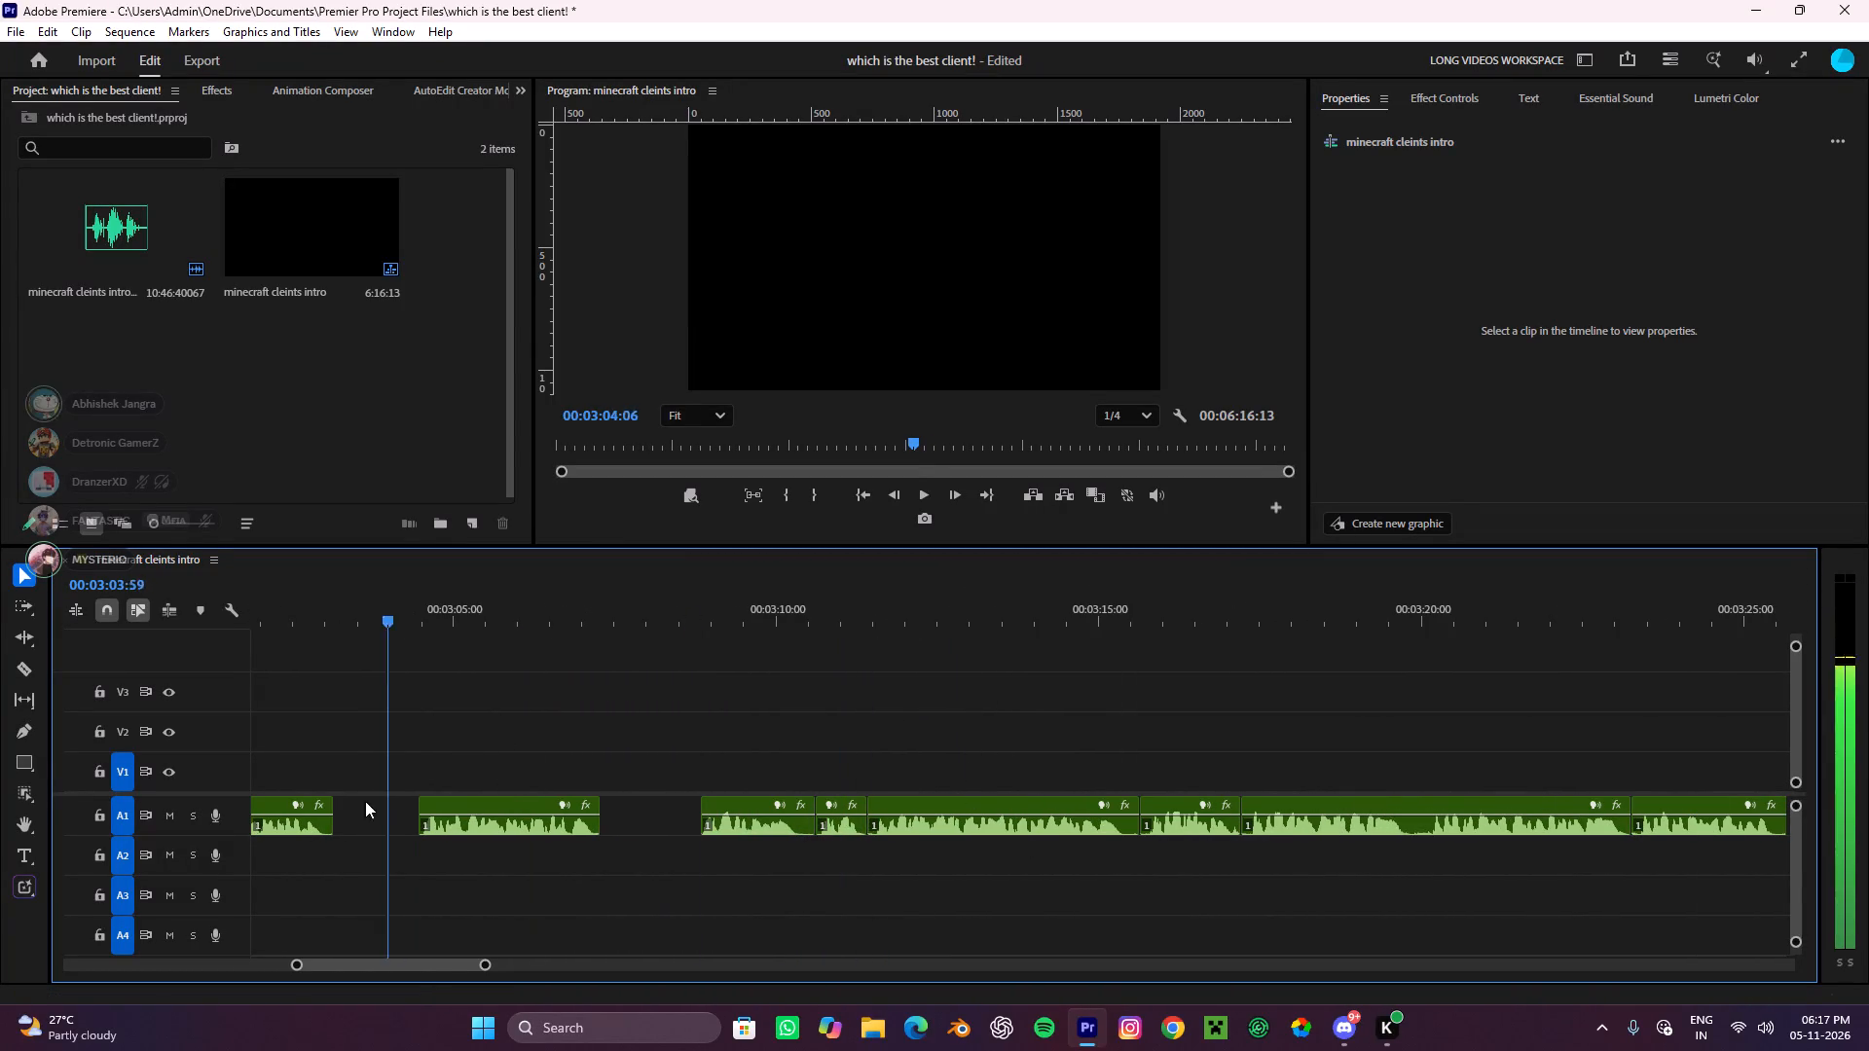
{"action": "left_click_drag", "start_coordinate": [365, 801], "coordinate": [274, 842]}
{"action": "key", "text": "space"}
{"action": "scroll", "coordinate": [389, 790], "scroll_direction": "down", "scroll_amount": 4, "text": "alt"}
{"action": "scroll", "coordinate": [648, 792], "scroll_direction": "down", "scroll_amount": 4, "text": "alt"}
{"action": "scroll", "coordinate": [1115, 856], "scroll_direction": "up", "scroll_amount": 2, "text": "alt"}
{"action": "key", "text": "space"}
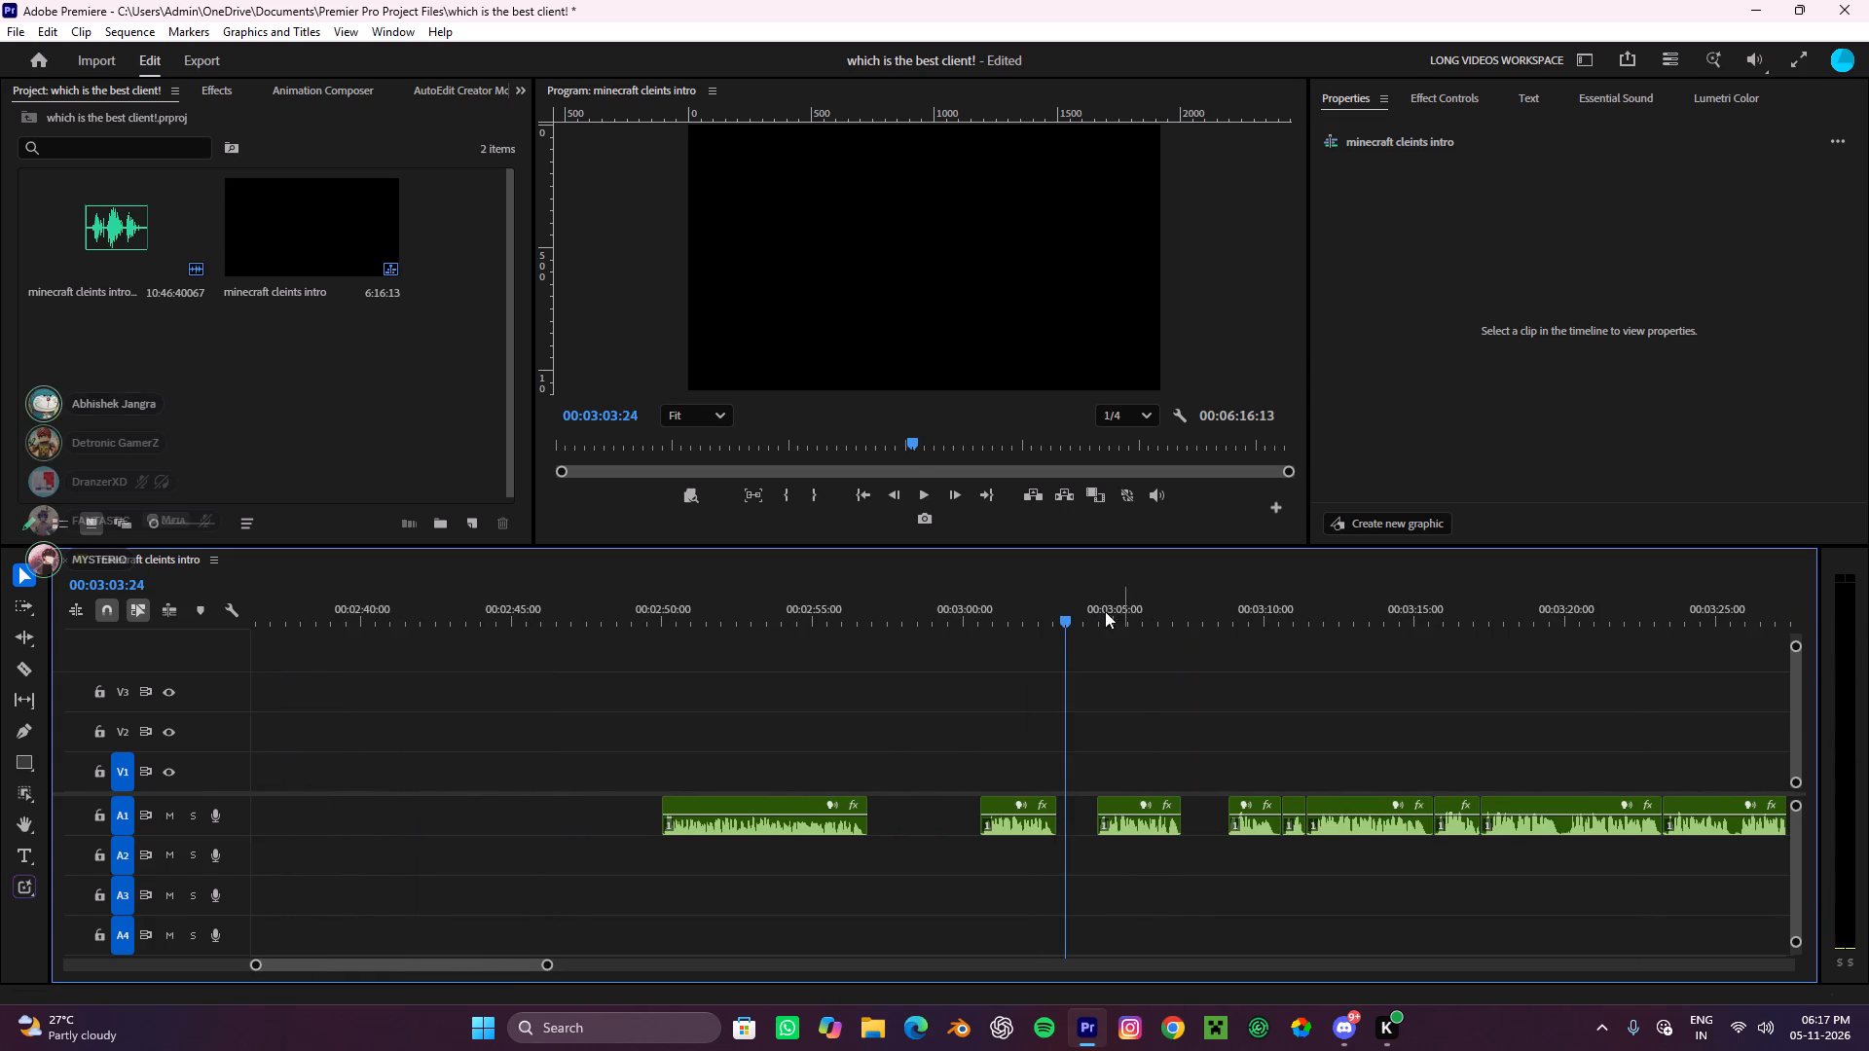
{"action": "left_click_drag", "start_coordinate": [1075, 611], "coordinate": [982, 744]}
{"action": "key", "text": "space"}
{"action": "scroll", "coordinate": [1068, 755], "scroll_direction": "up", "scroll_amount": 4, "text": "alt"}
{"action": "scroll", "coordinate": [1068, 755], "scroll_direction": "down", "scroll_amount": 4}
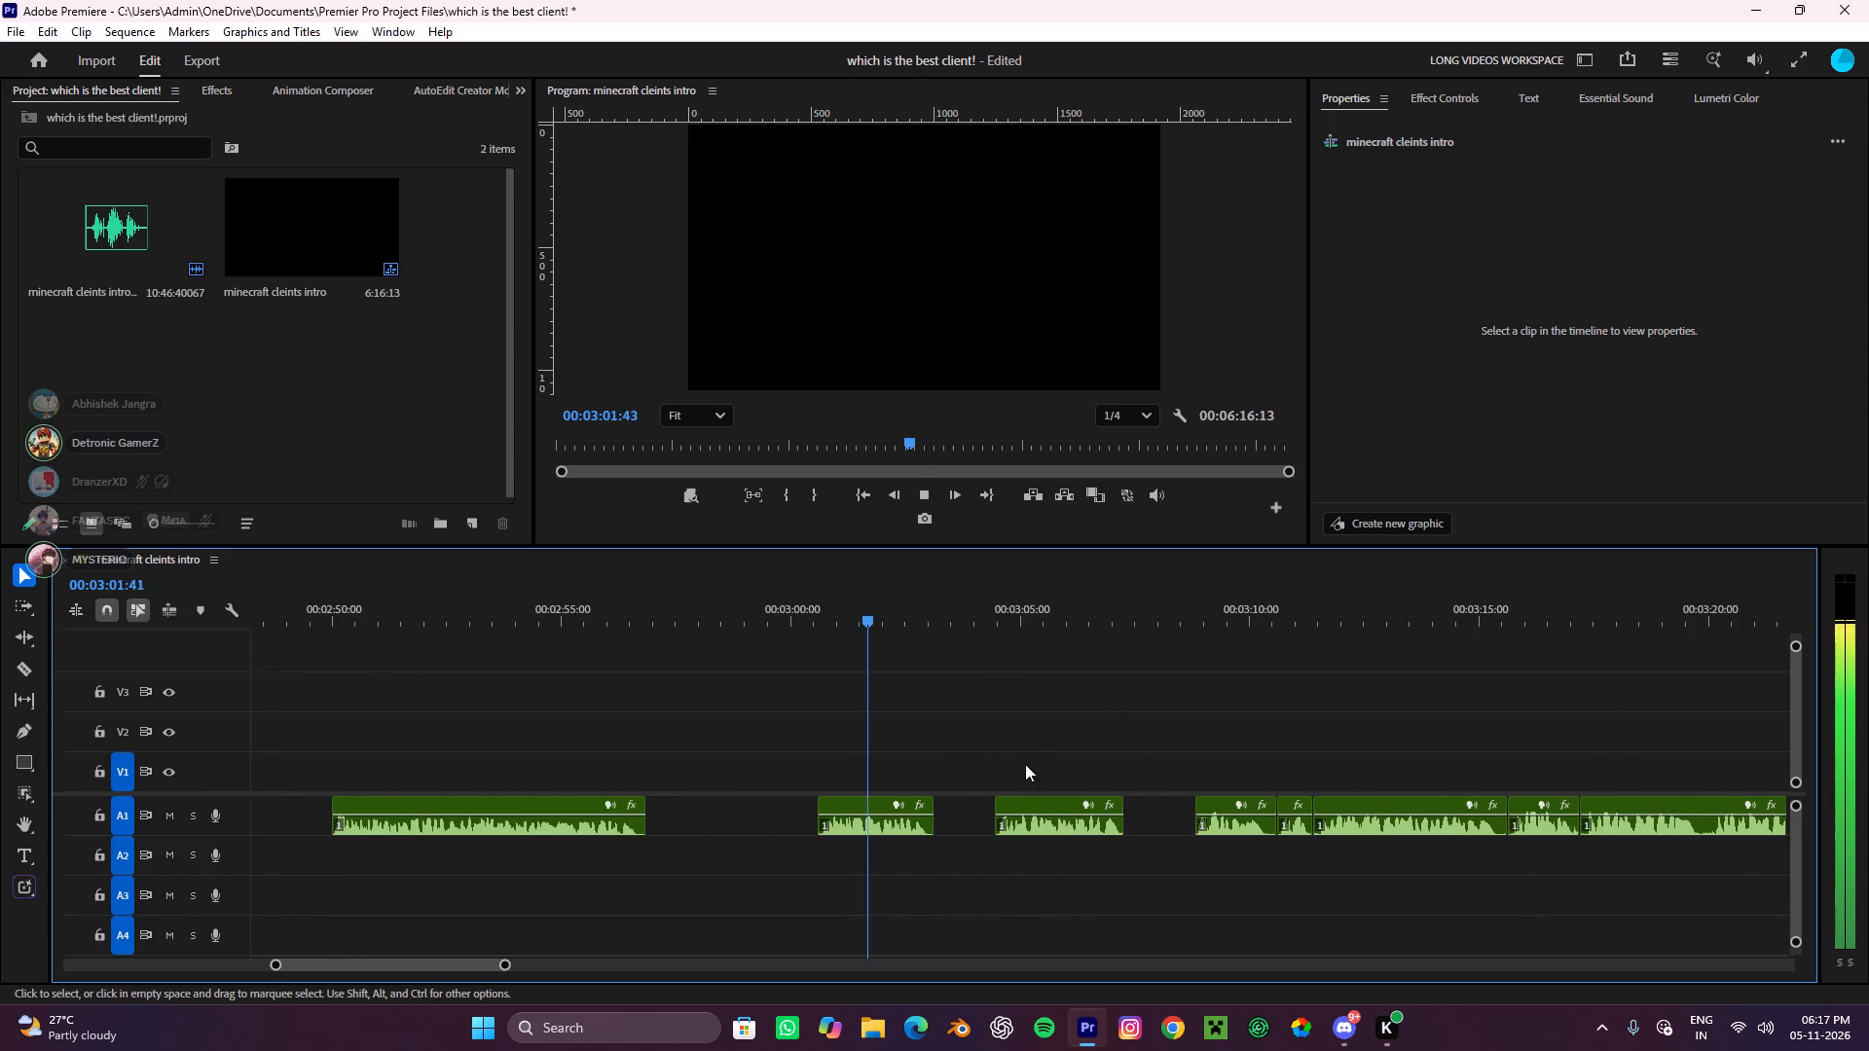
{"action": "scroll", "coordinate": [955, 787], "scroll_direction": "down", "scroll_amount": 4}
{"action": "left_click_drag", "start_coordinate": [805, 609], "coordinate": [879, 731]}
{"action": "key", "text": "space"}
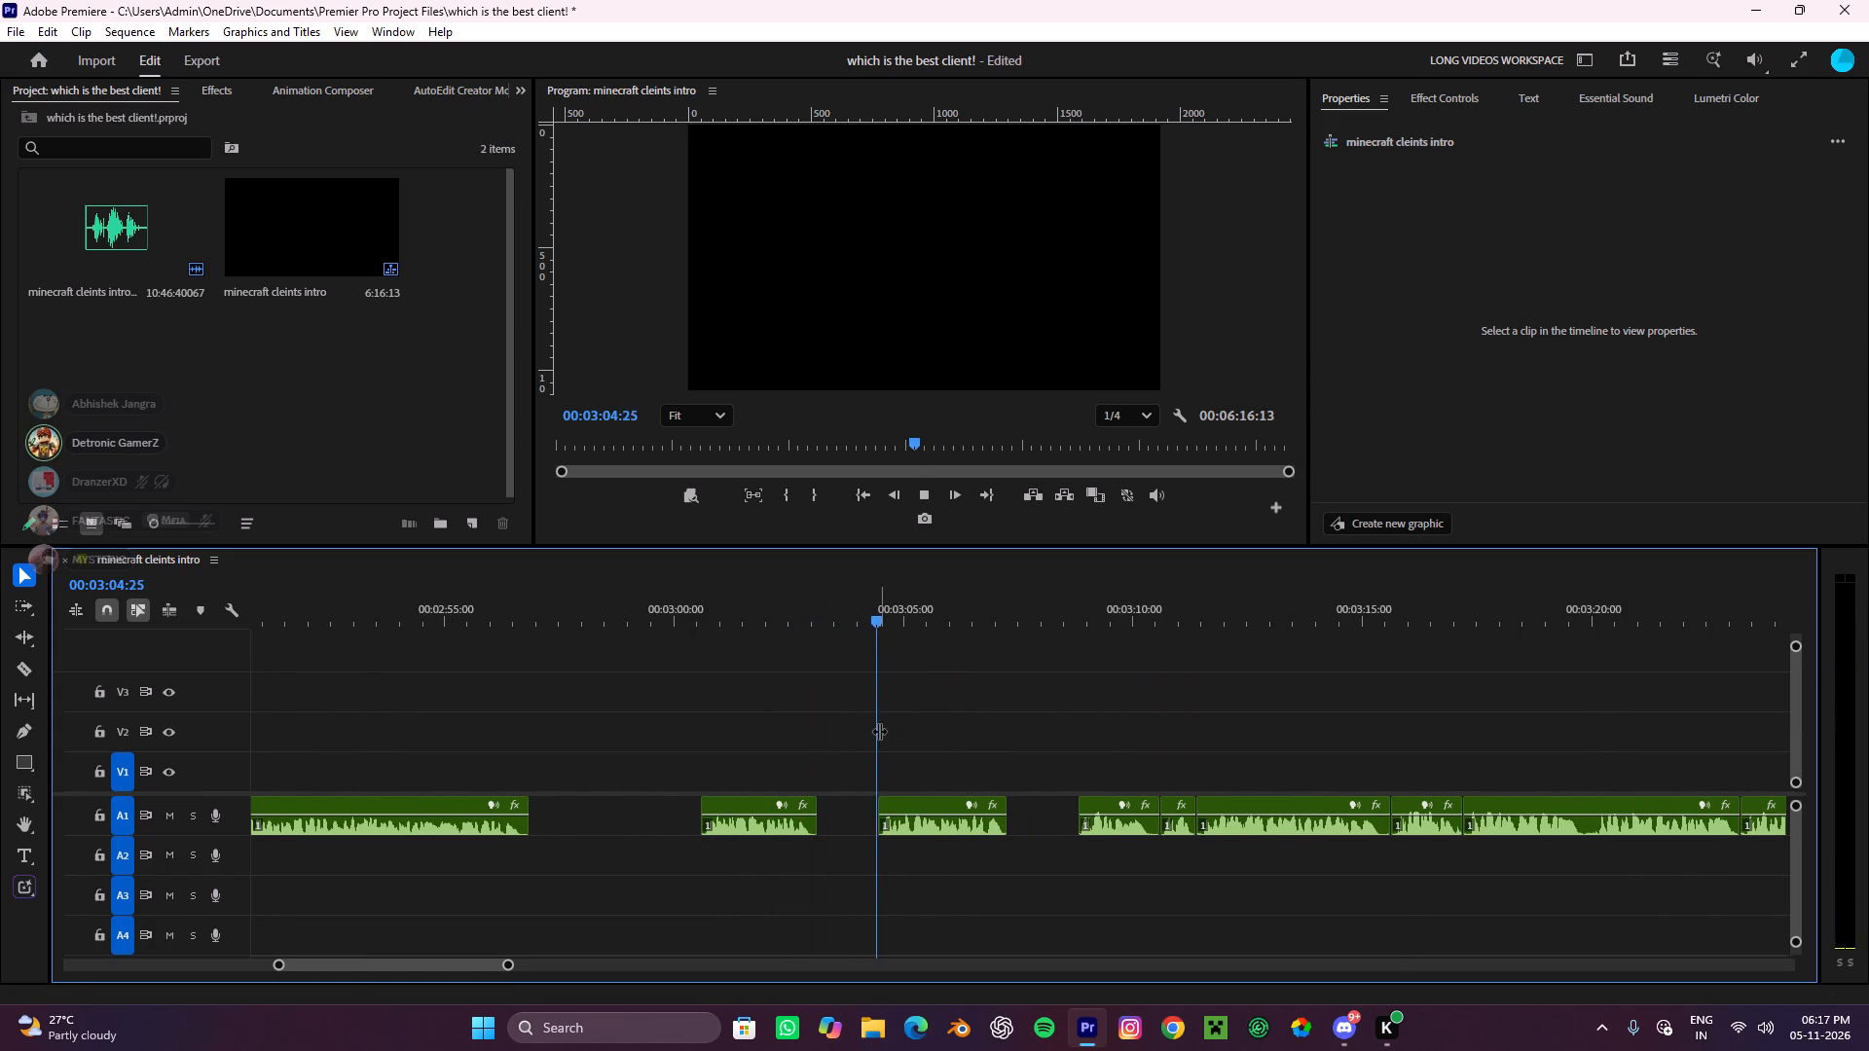
{"action": "scroll", "coordinate": [922, 751], "scroll_direction": "down", "scroll_amount": 3, "text": "alt"}
{"action": "scroll", "coordinate": [922, 752], "scroll_direction": "up", "scroll_amount": 2, "text": "alt"}
{"action": "scroll", "coordinate": [922, 752], "scroll_direction": "down", "scroll_amount": 9}
Skip past the 3:07.3 gap, listen on, and cut the two short A1 clips between about 3:08.8 and 3:11.4.
{"action": "left_click_drag", "start_coordinate": [714, 598], "coordinate": [857, 661]}
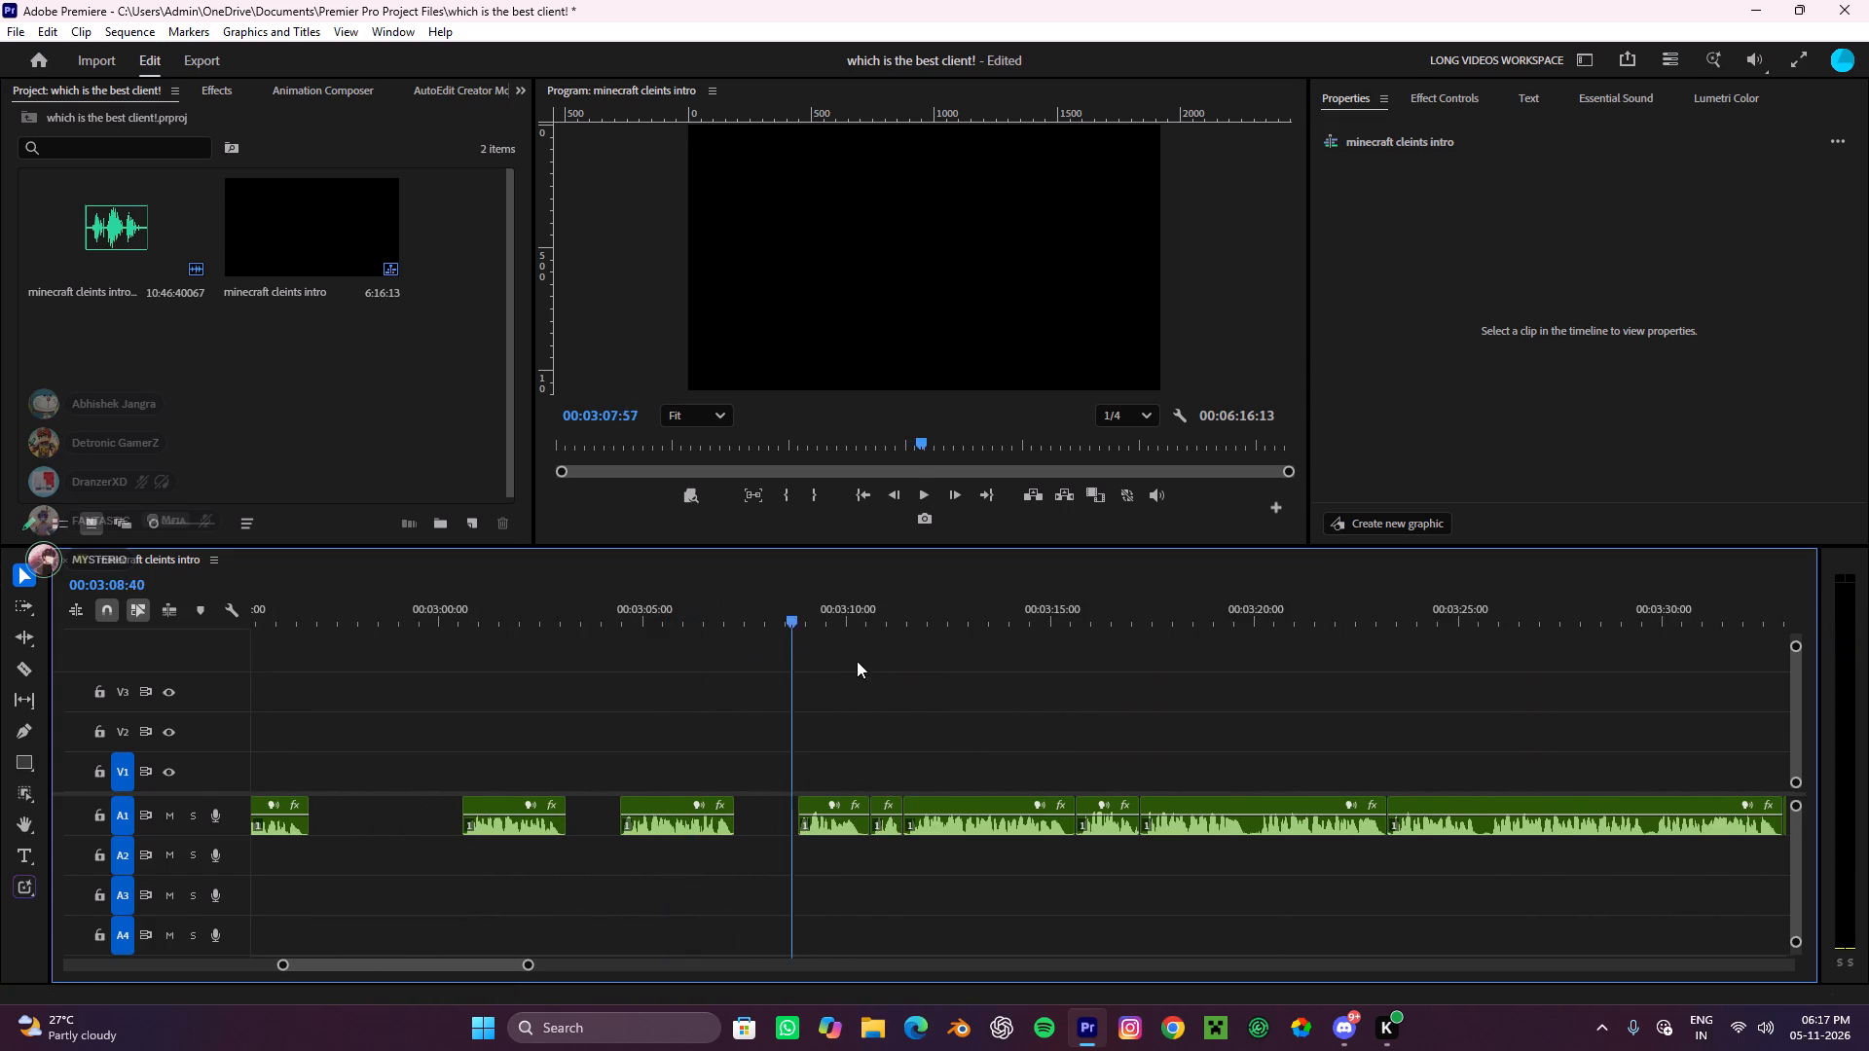
{"action": "left_click_drag", "start_coordinate": [857, 661], "coordinate": [898, 814]}
{"action": "key", "text": "space"}
{"action": "left_click_drag", "start_coordinate": [813, 739], "coordinate": [913, 832]}
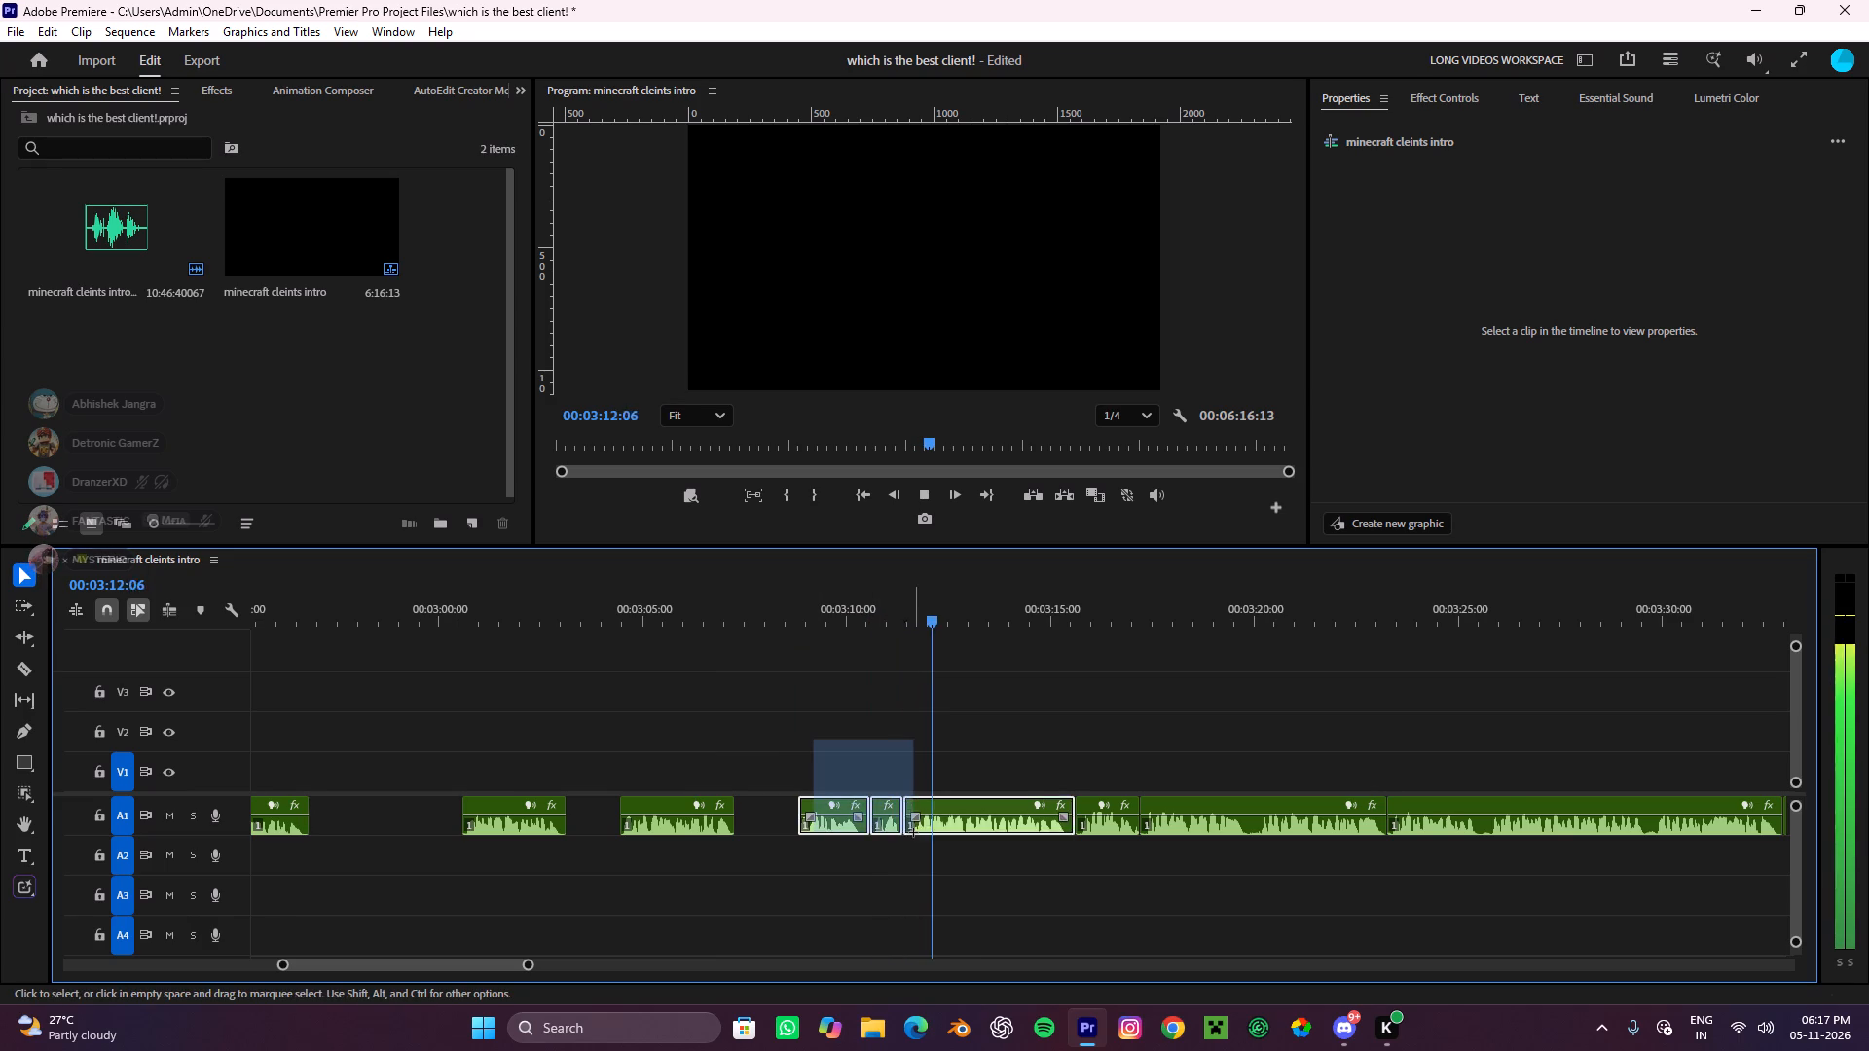
{"action": "left_click_drag", "start_coordinate": [913, 832], "coordinate": [885, 838]}
{"action": "key", "text": "ctrl+x"}
Listen on and cut the two A1 clips covering about 3:11.4 to 3:17.2.
{"action": "scroll", "coordinate": [903, 803], "scroll_direction": "down", "scroll_amount": 7}
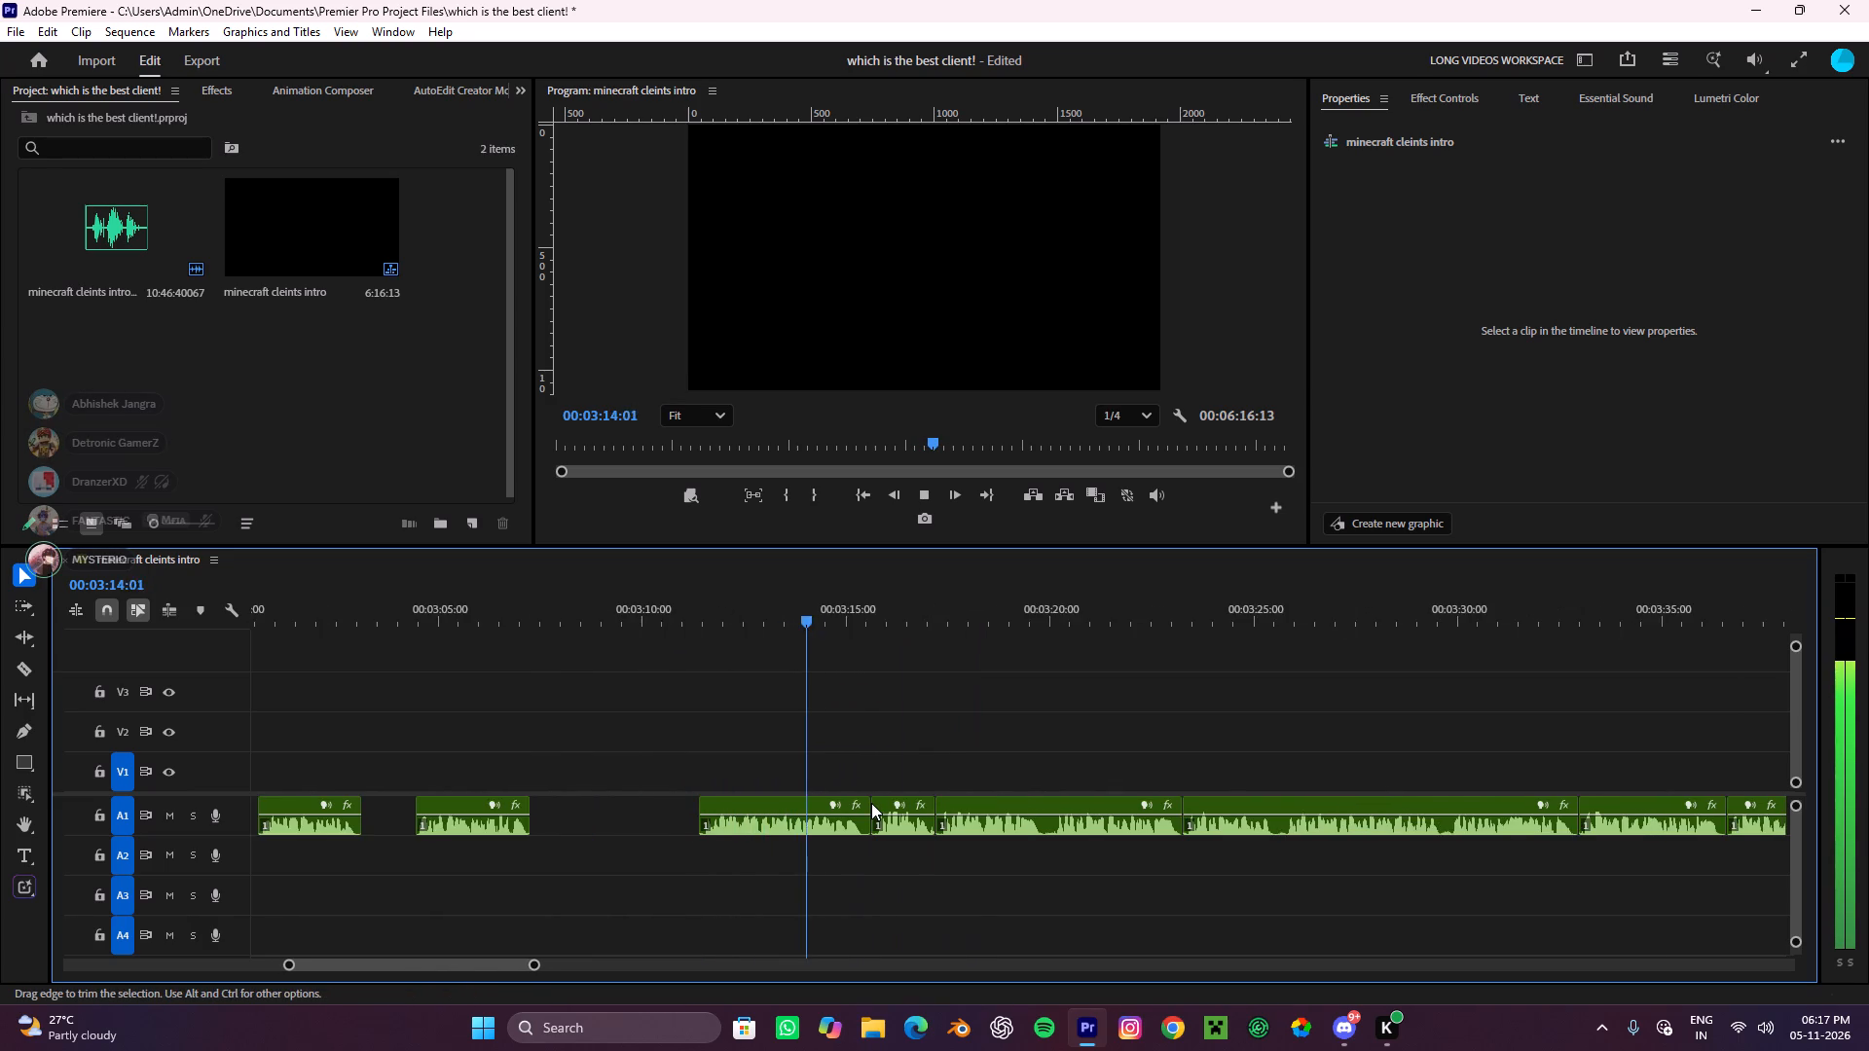
{"action": "scroll", "coordinate": [870, 803], "scroll_direction": "down", "scroll_amount": 8}
{"action": "left_click_drag", "start_coordinate": [563, 873], "coordinate": [416, 815]}
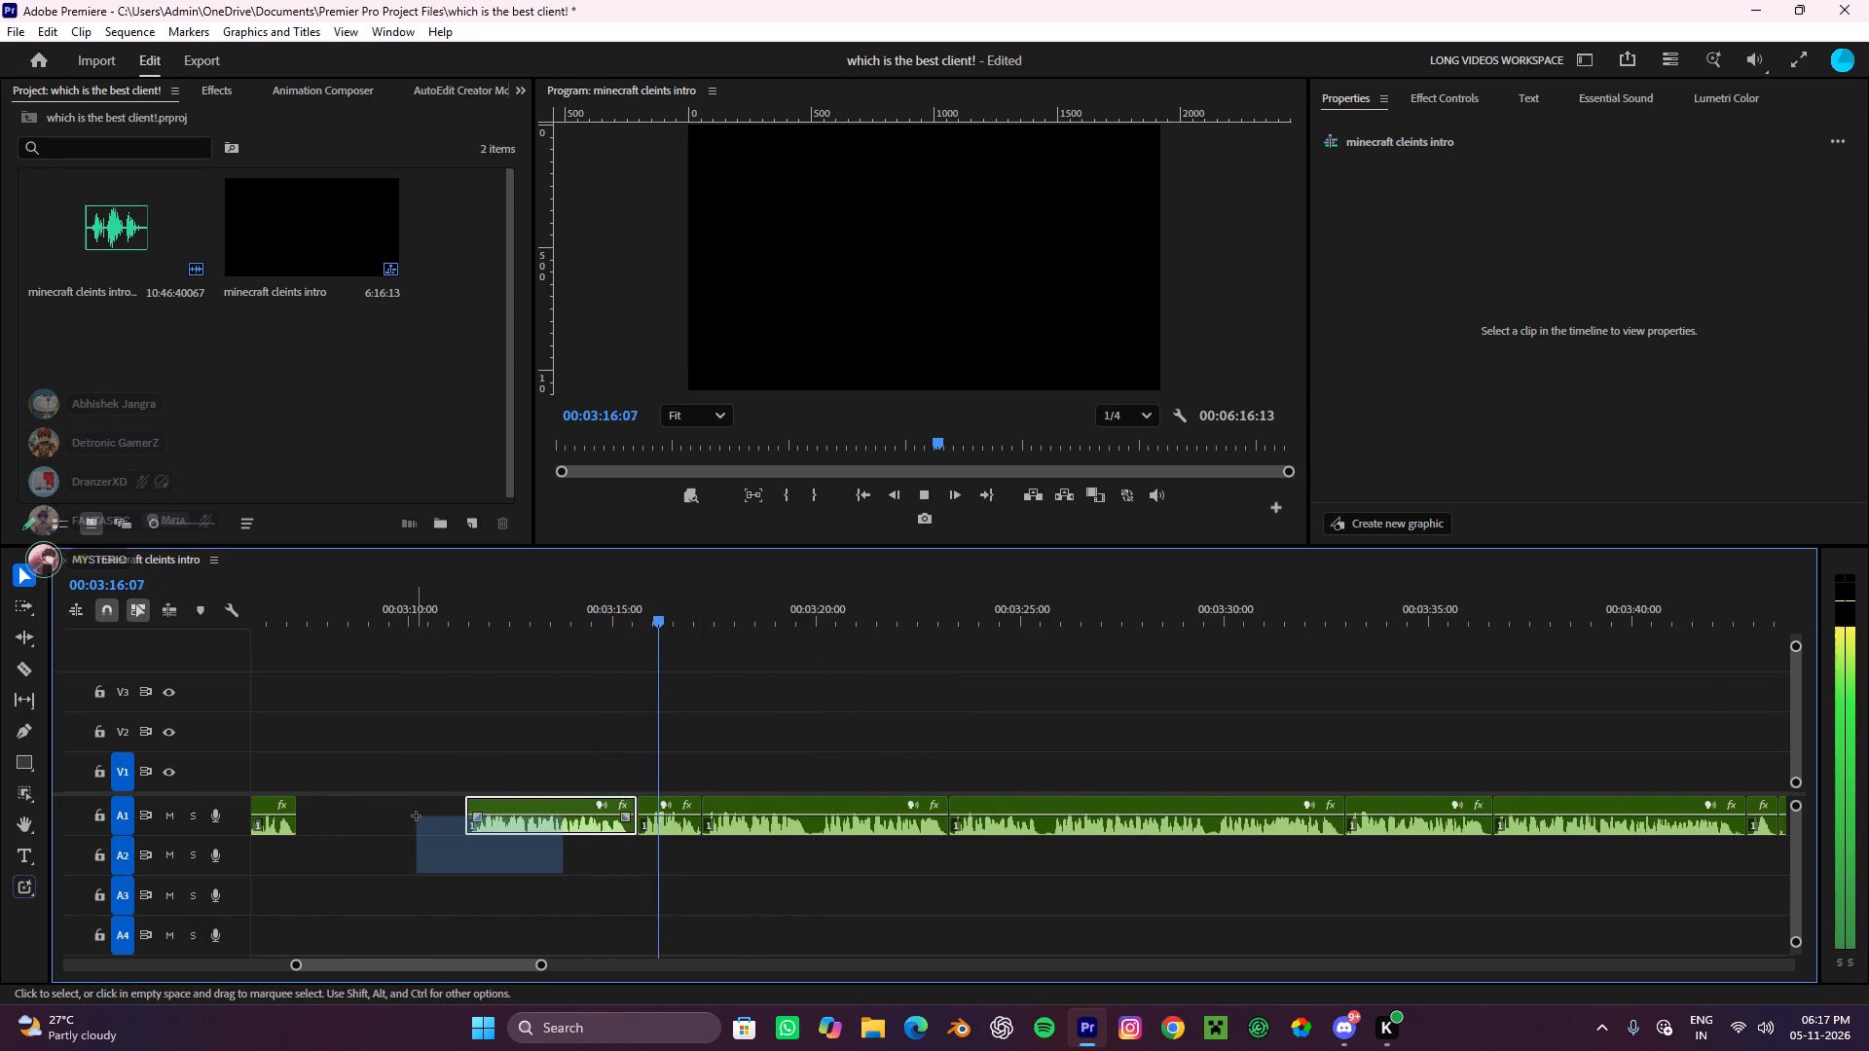
{"action": "left_click_drag", "start_coordinate": [416, 815], "coordinate": [433, 807]}
{"action": "key", "text": "ctrl+x"}
{"action": "left_click", "coordinate": [613, 861]}
{"action": "left_click_drag", "start_coordinate": [668, 868], "coordinate": [650, 795]}
{"action": "key", "text": "ctrl+x"}
Listen on and split the A1 clip that starts at about 3:17.2 at about 3:19.8.
{"action": "scroll", "coordinate": [650, 795], "scroll_direction": "down", "scroll_amount": 4}
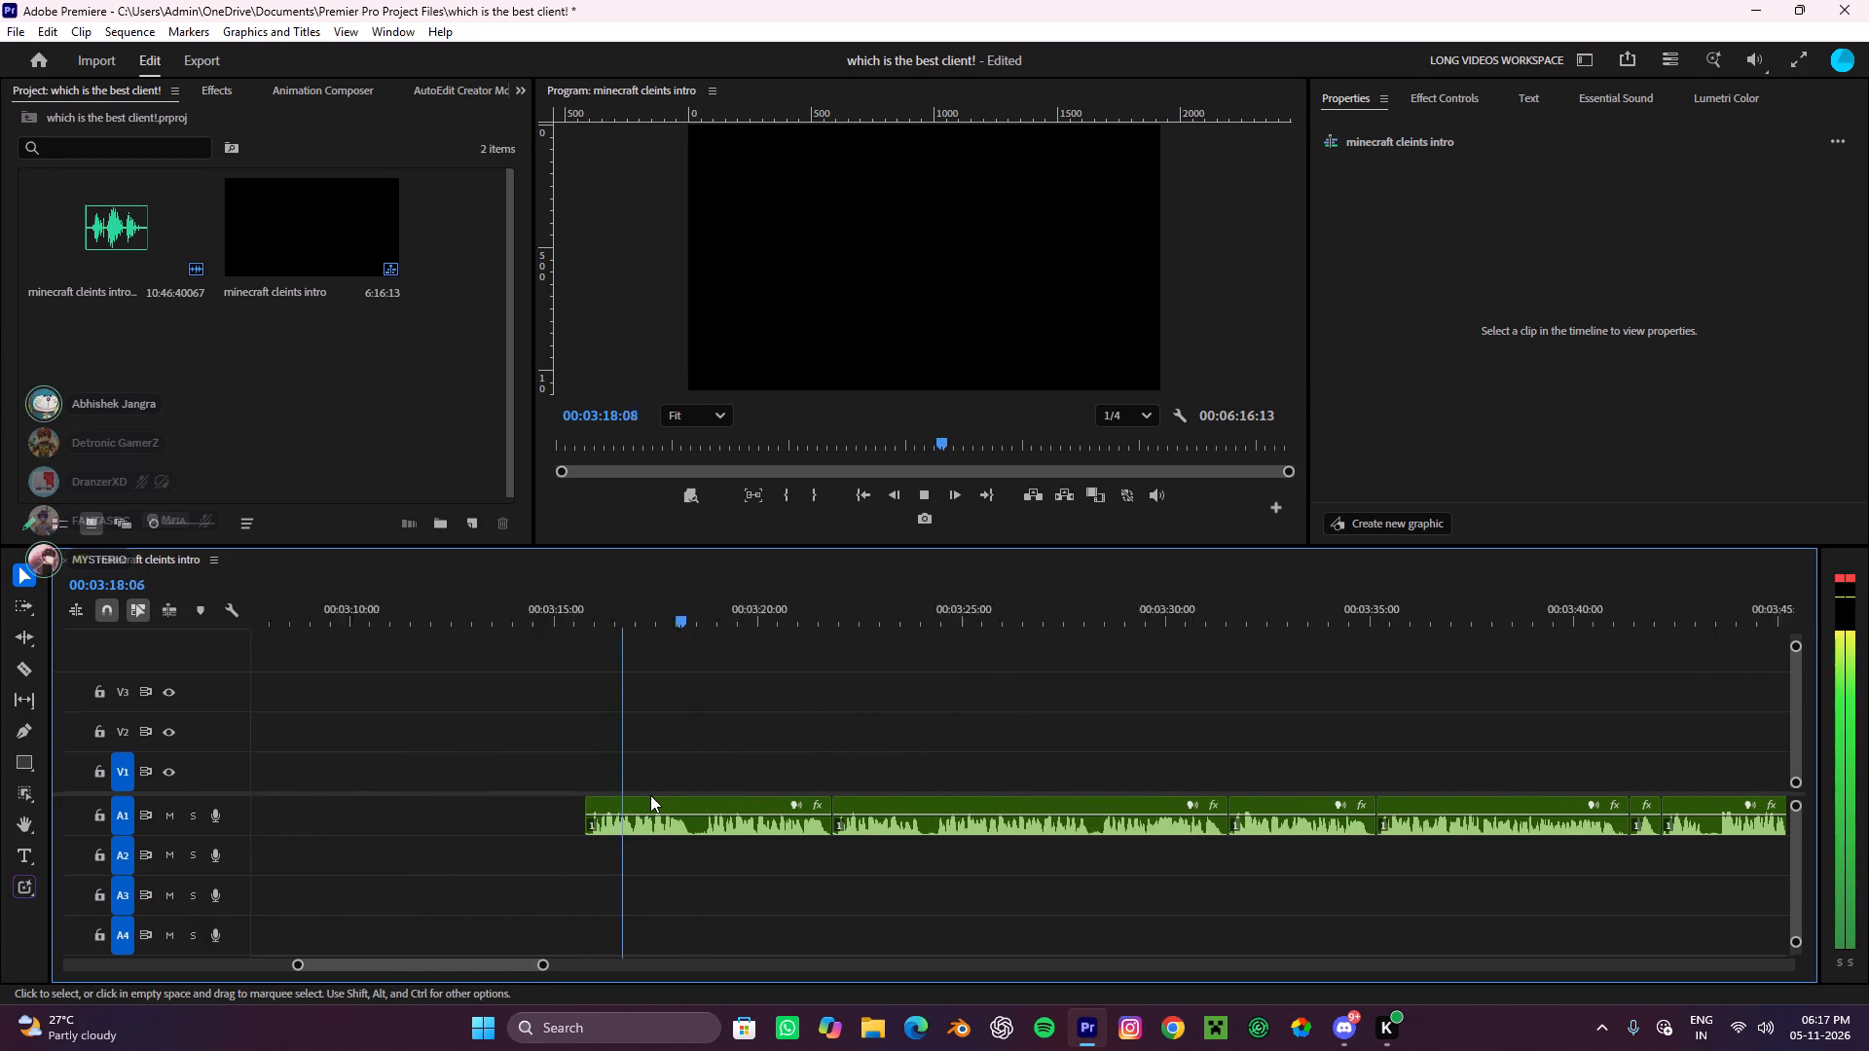
{"action": "scroll", "coordinate": [721, 847], "scroll_direction": "up", "scroll_amount": 4, "text": "alt"}
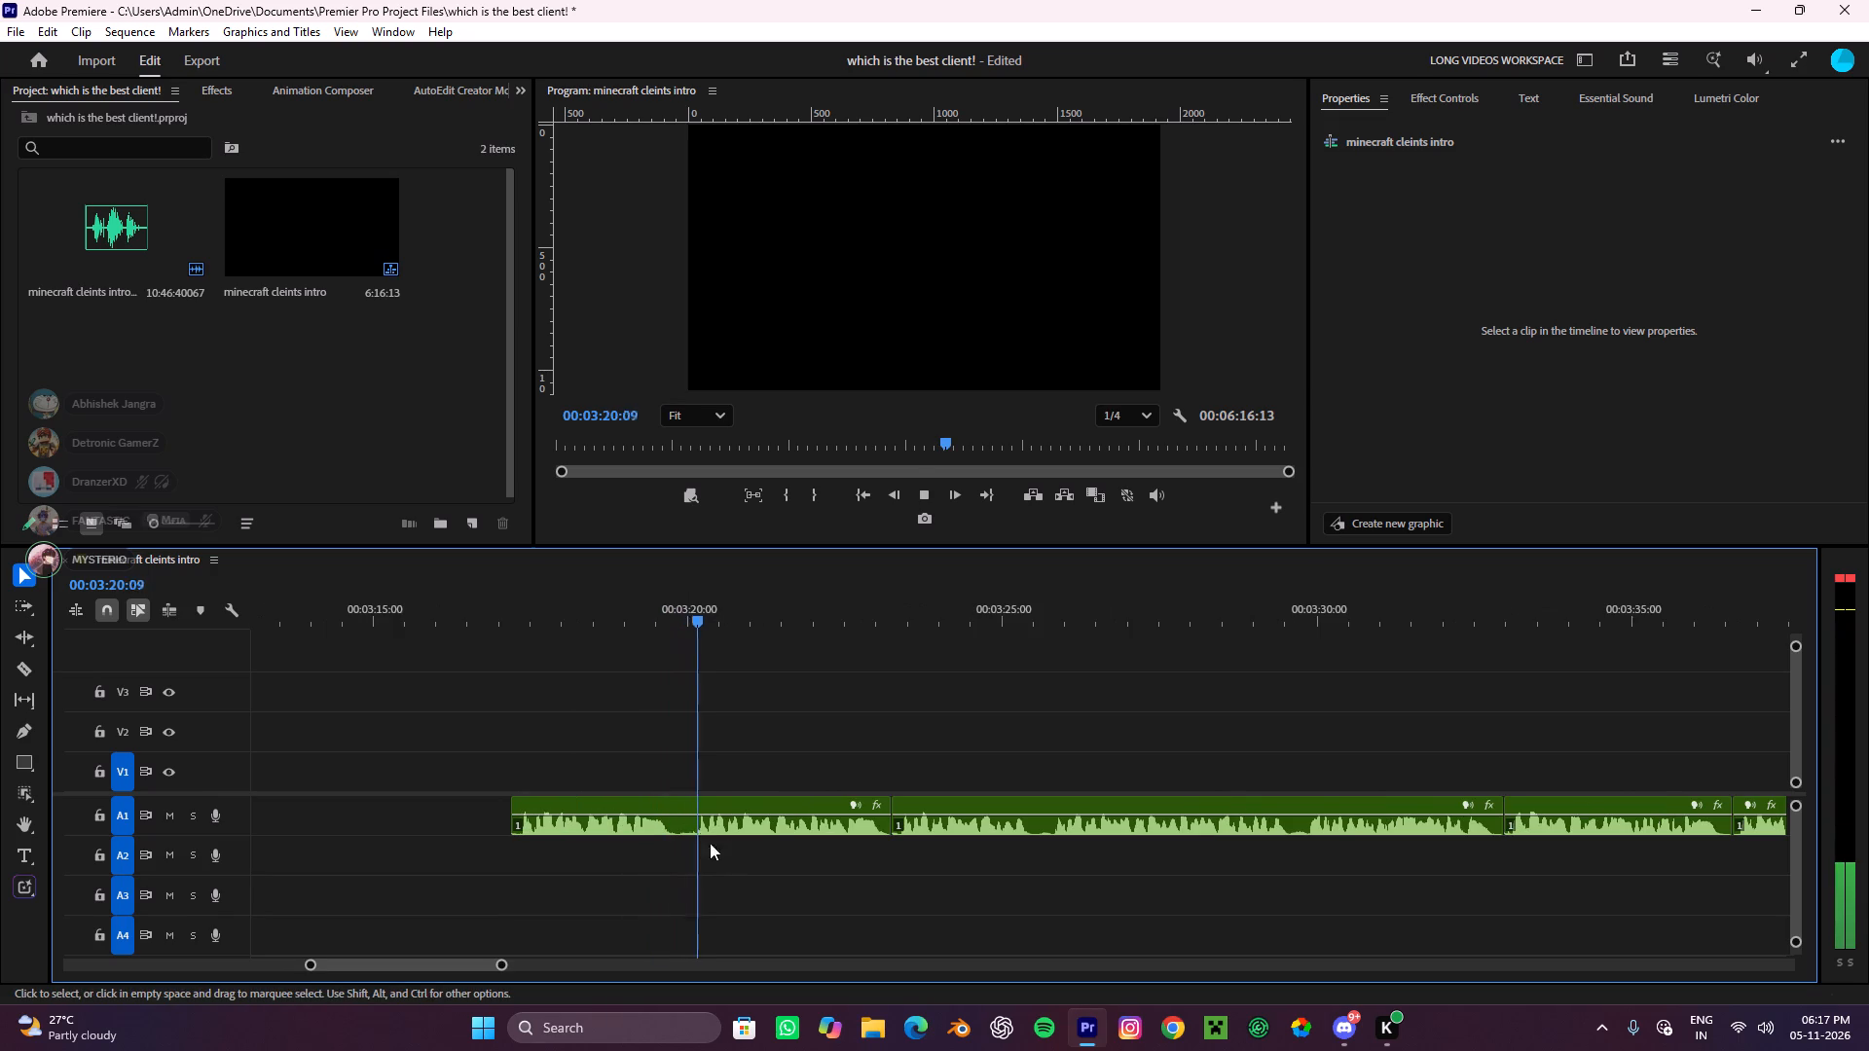
{"action": "key", "text": "space"}
{"action": "key", "text": "c"}
{"action": "left_click", "coordinate": [675, 823]}
{"action": "key", "text": "v"}
{"action": "key", "text": "space"}
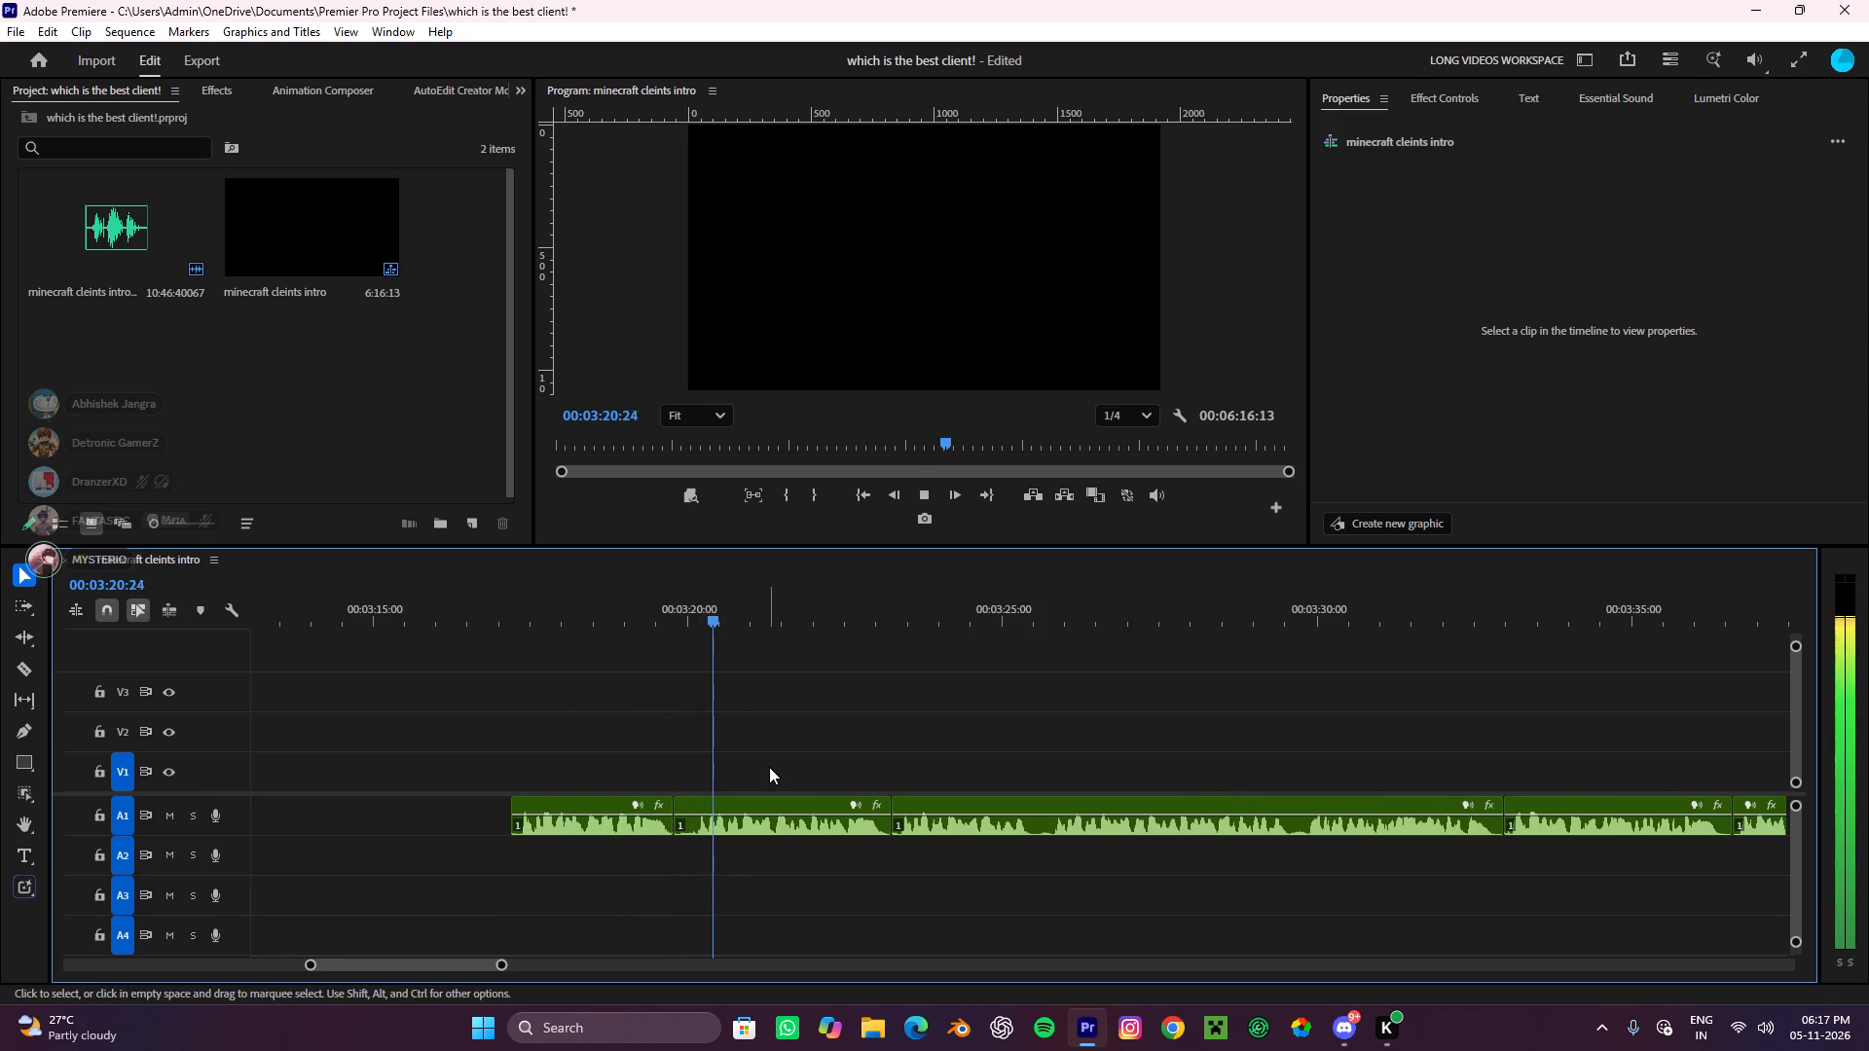
Listen on, split A1 again at about 3:20.2, and cut the short piece after the 3:19.8 split.
{"action": "scroll", "coordinate": [769, 767], "scroll_direction": "up", "scroll_amount": 2, "text": "alt"}
{"action": "scroll", "coordinate": [769, 767], "scroll_direction": "down", "scroll_amount": 7, "text": "alt"}
{"action": "scroll", "coordinate": [769, 767], "scroll_direction": "up", "scroll_amount": 9, "text": "alt"}
{"action": "key", "text": "c"}
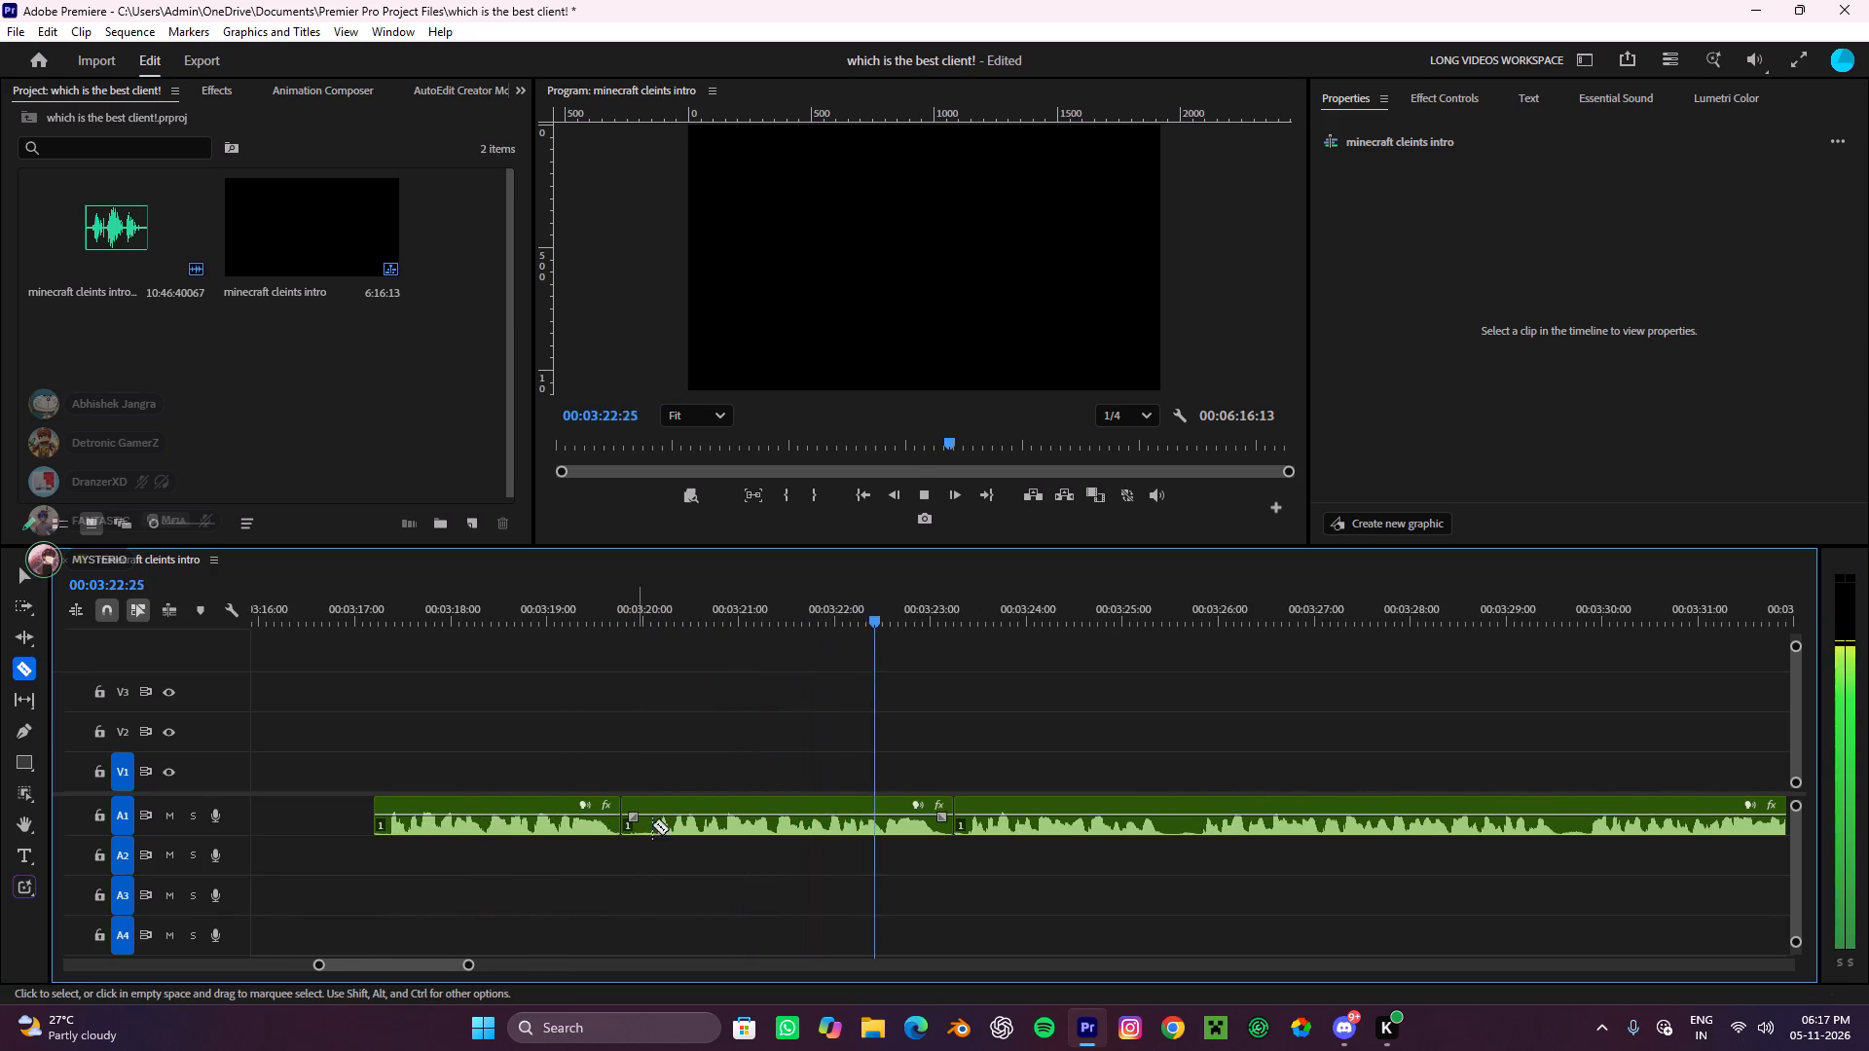
{"action": "left_click", "coordinate": [661, 822]}
{"action": "key", "text": "v"}
{"action": "left_click_drag", "start_coordinate": [654, 855], "coordinate": [637, 794]}
{"action": "key", "text": "ctrl+x"}
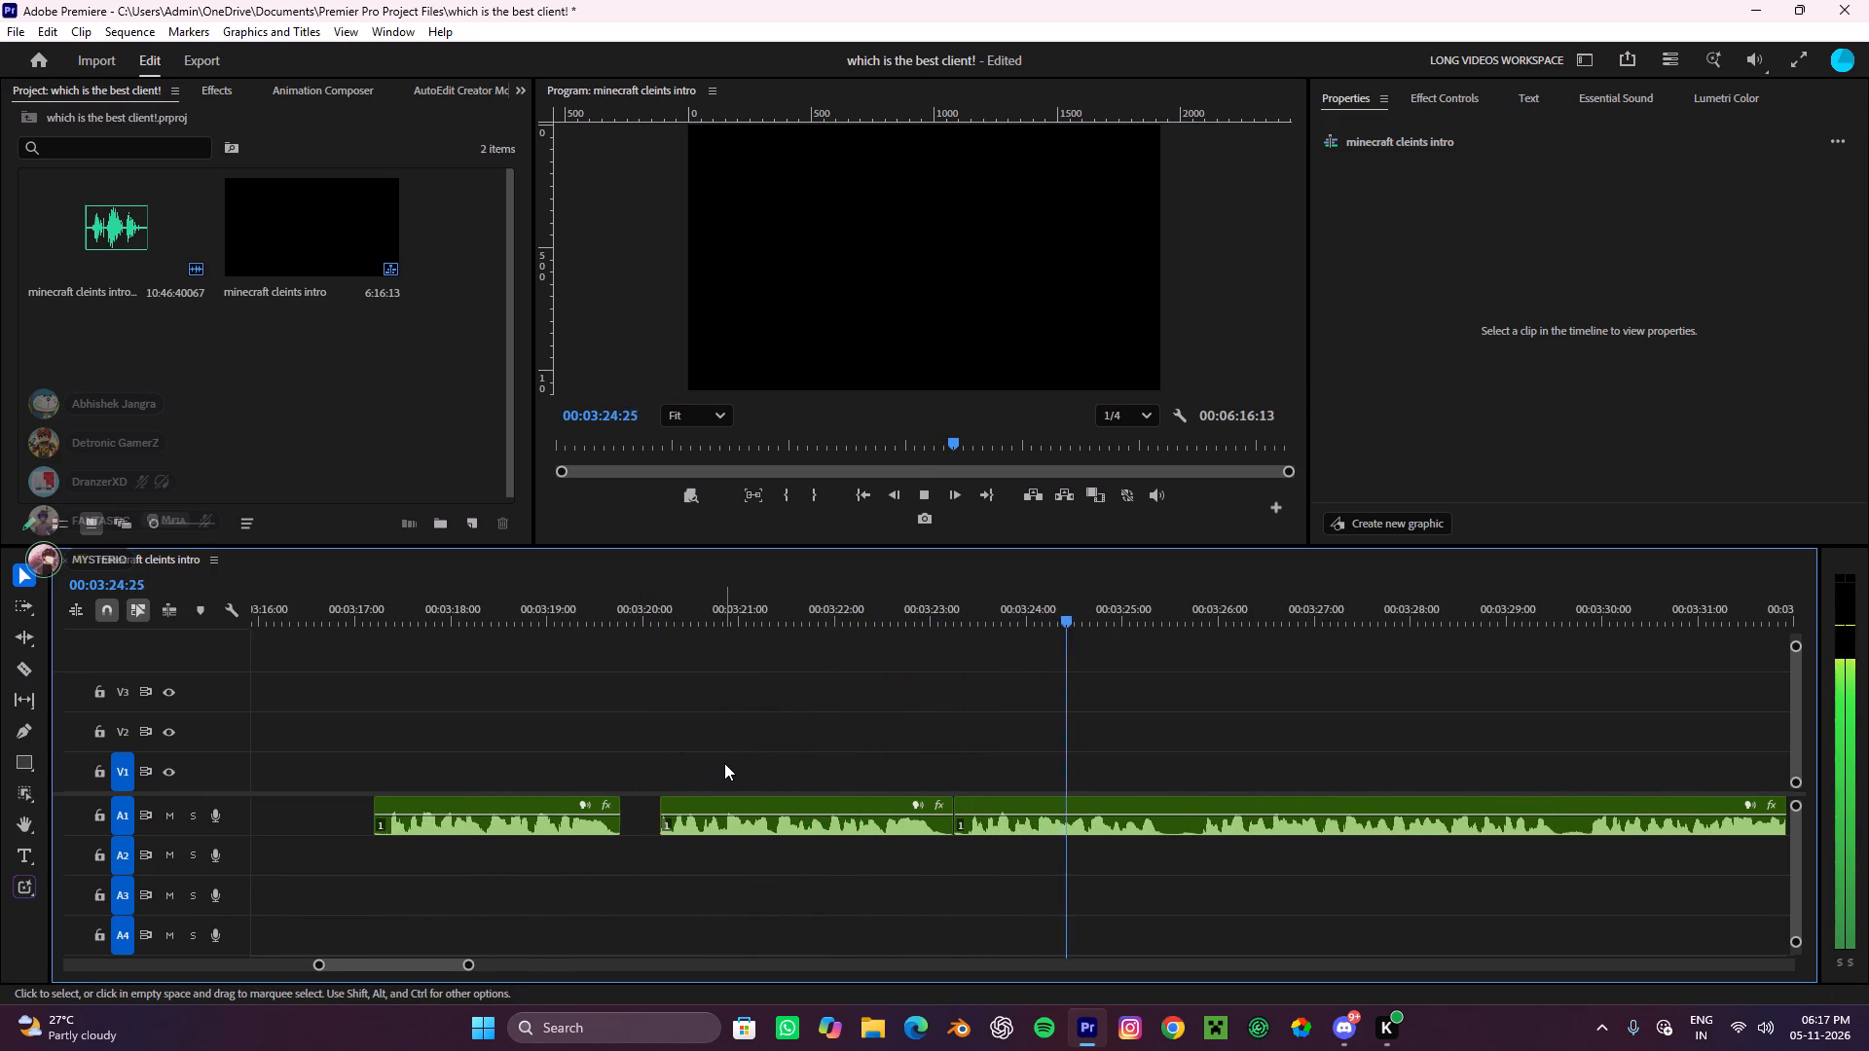
Listen on, split A1 at about 3:25.8, and cut everything from about 3:20.2 up to that split.
{"action": "left_click", "coordinate": [724, 763]}
{"action": "scroll", "coordinate": [725, 763], "scroll_direction": "down", "scroll_amount": 4}
{"action": "scroll", "coordinate": [912, 814], "scroll_direction": "down", "scroll_amount": 3, "text": "alt"}
{"action": "scroll", "coordinate": [989, 831], "scroll_direction": "up", "scroll_amount": 3, "text": "alt"}
{"action": "key", "text": "space"}
{"action": "key", "text": "c"}
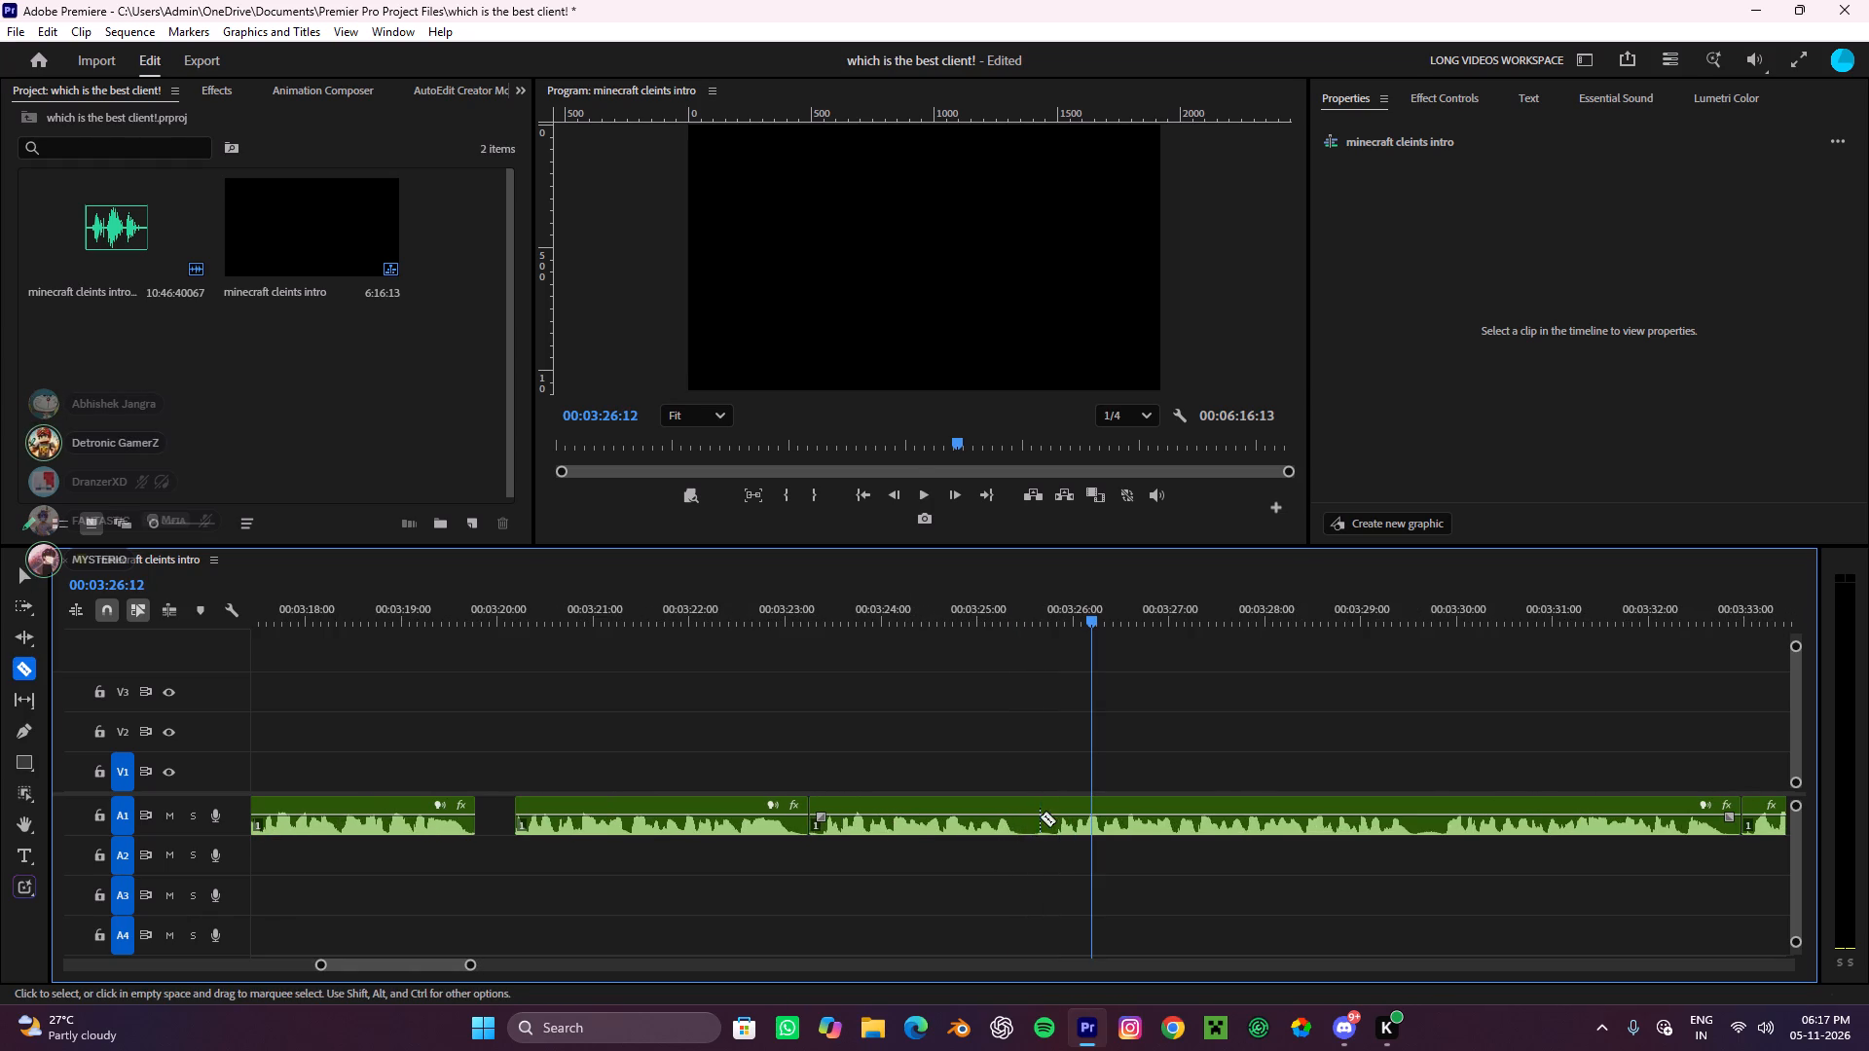
{"action": "left_click", "coordinate": [1052, 828]}
{"action": "key", "text": "v"}
{"action": "left_click_drag", "start_coordinate": [1016, 867], "coordinate": [668, 813]}
{"action": "key", "text": "ctrl+x"}
Listen on from 3:26:12 and split the A1 clip that starts at about 3:25.8 at about 3:29.5.
{"action": "scroll", "coordinate": [843, 779], "scroll_direction": "down", "scroll_amount": 4, "text": "alt"}
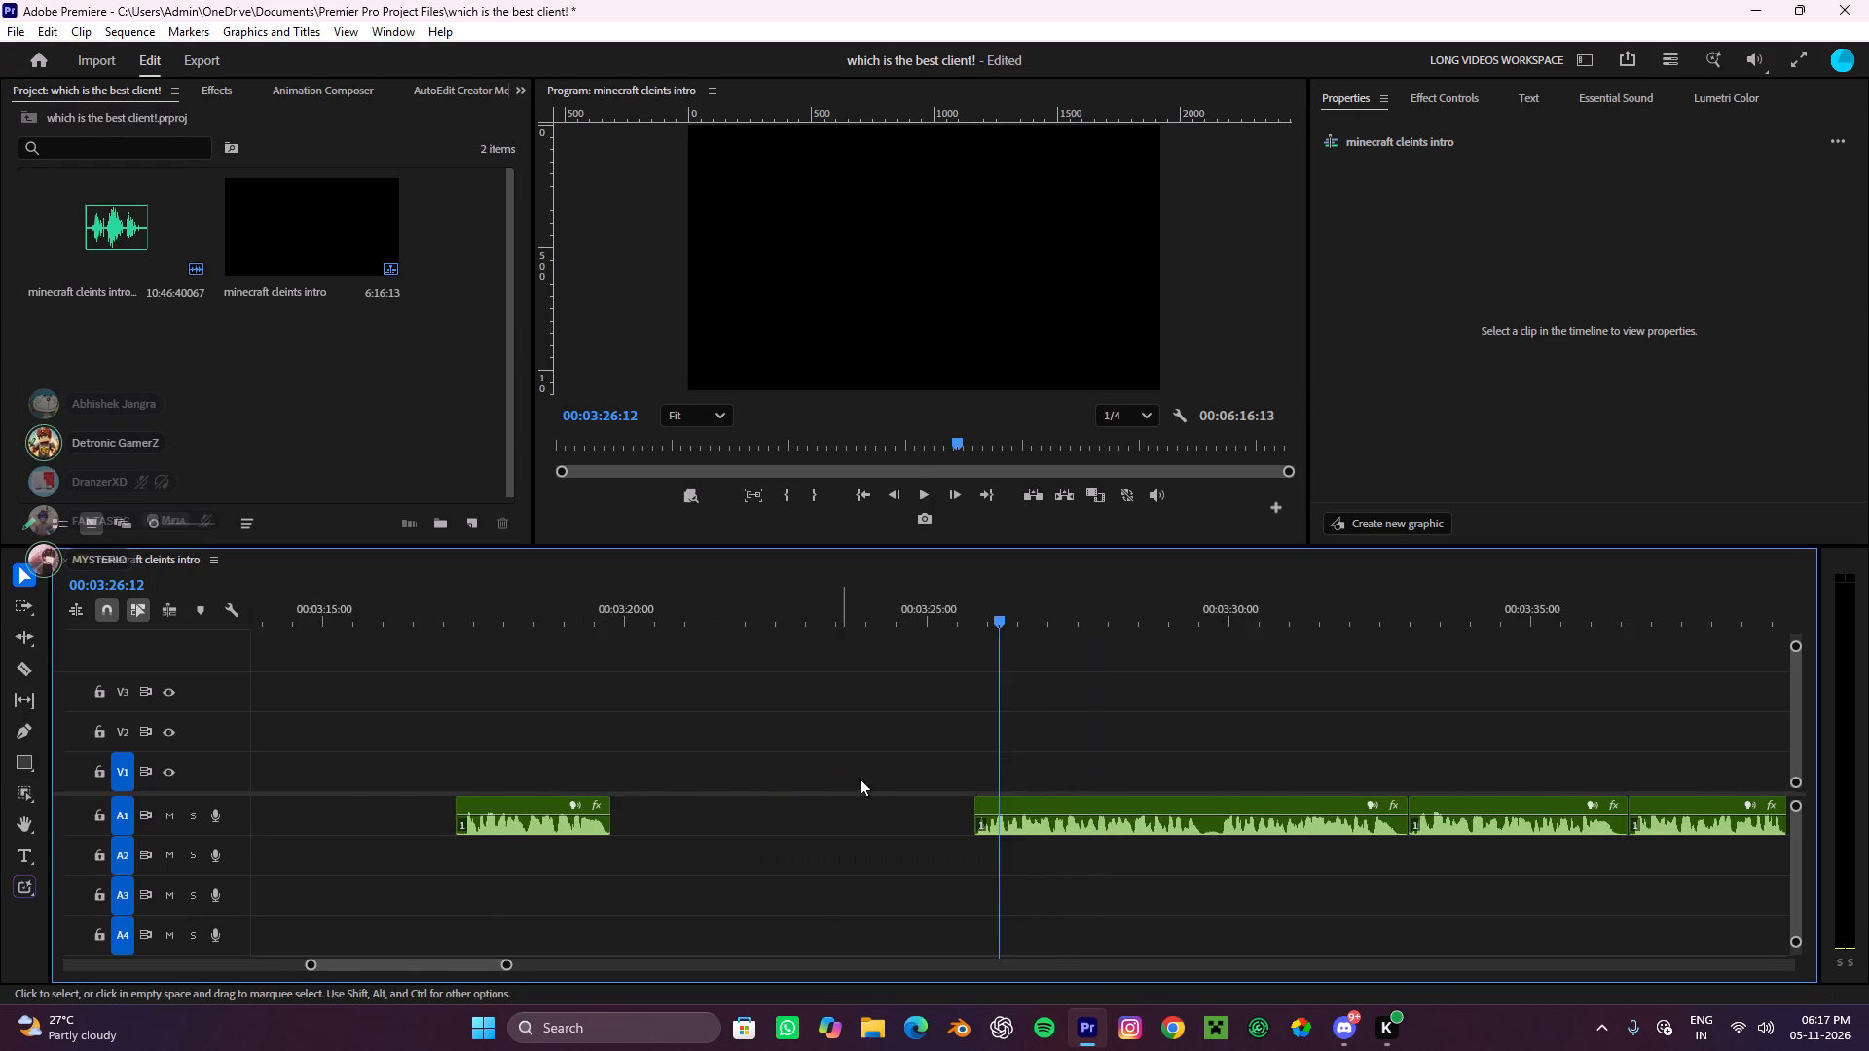
{"action": "key", "text": "space"}
{"action": "scroll", "coordinate": [1248, 831], "scroll_direction": "down", "scroll_amount": 3}
{"action": "scroll", "coordinate": [1231, 835], "scroll_direction": "down", "scroll_amount": 4, "text": "alt"}
{"action": "scroll", "coordinate": [1225, 838], "scroll_direction": "up", "scroll_amount": 5, "text": "alt"}
{"action": "scroll", "coordinate": [1225, 838], "scroll_direction": "down", "scroll_amount": 4}
{"action": "scroll", "coordinate": [1048, 848], "scroll_direction": "up", "scroll_amount": 4, "text": "alt"}
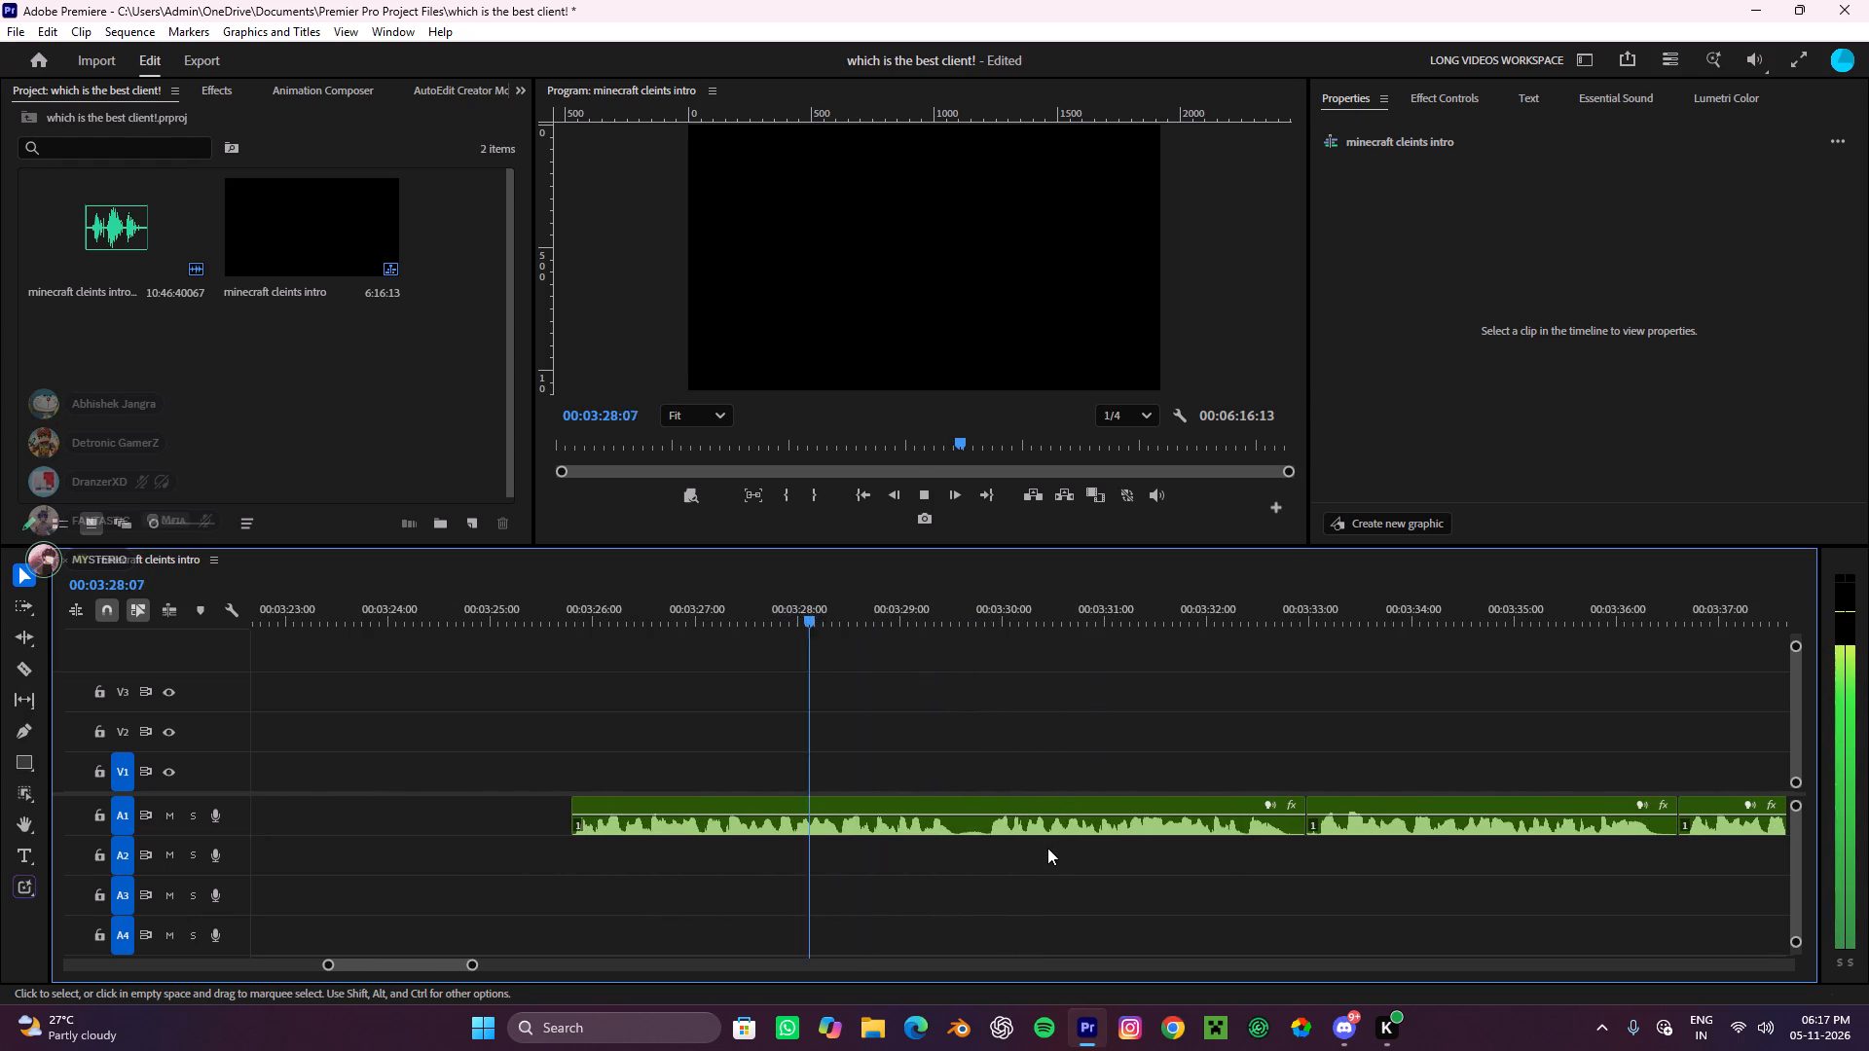
{"action": "key", "text": "space"}
{"action": "key", "text": "c"}
{"action": "left_click", "coordinate": [956, 826]}
{"action": "key", "text": "v"}
{"action": "key", "text": "space"}
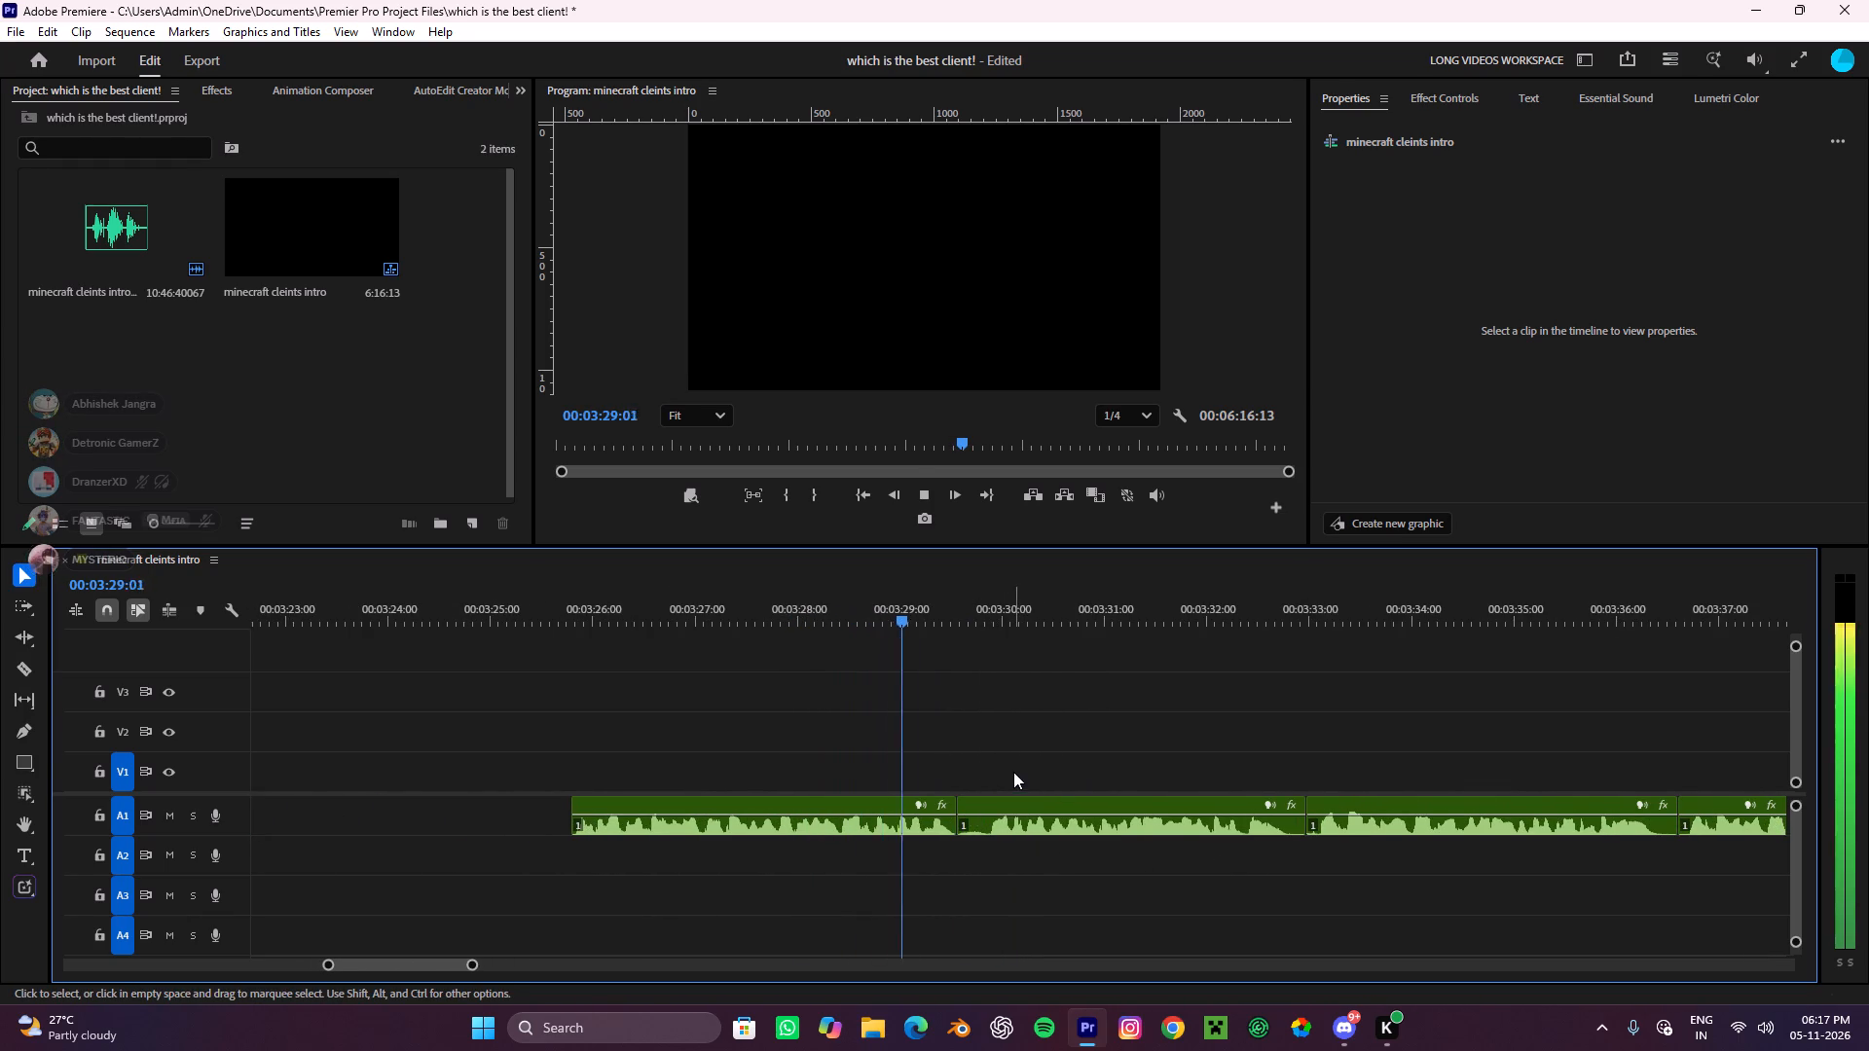
Listen on, split A1 again at about 3:29.9, and cut the short piece after the 3:29.5 split.
{"action": "scroll", "coordinate": [1013, 772], "scroll_direction": "down", "scroll_amount": 7}
{"action": "scroll", "coordinate": [987, 797], "scroll_direction": "up", "scroll_amount": 7, "text": "alt"}
{"action": "key", "text": "c"}
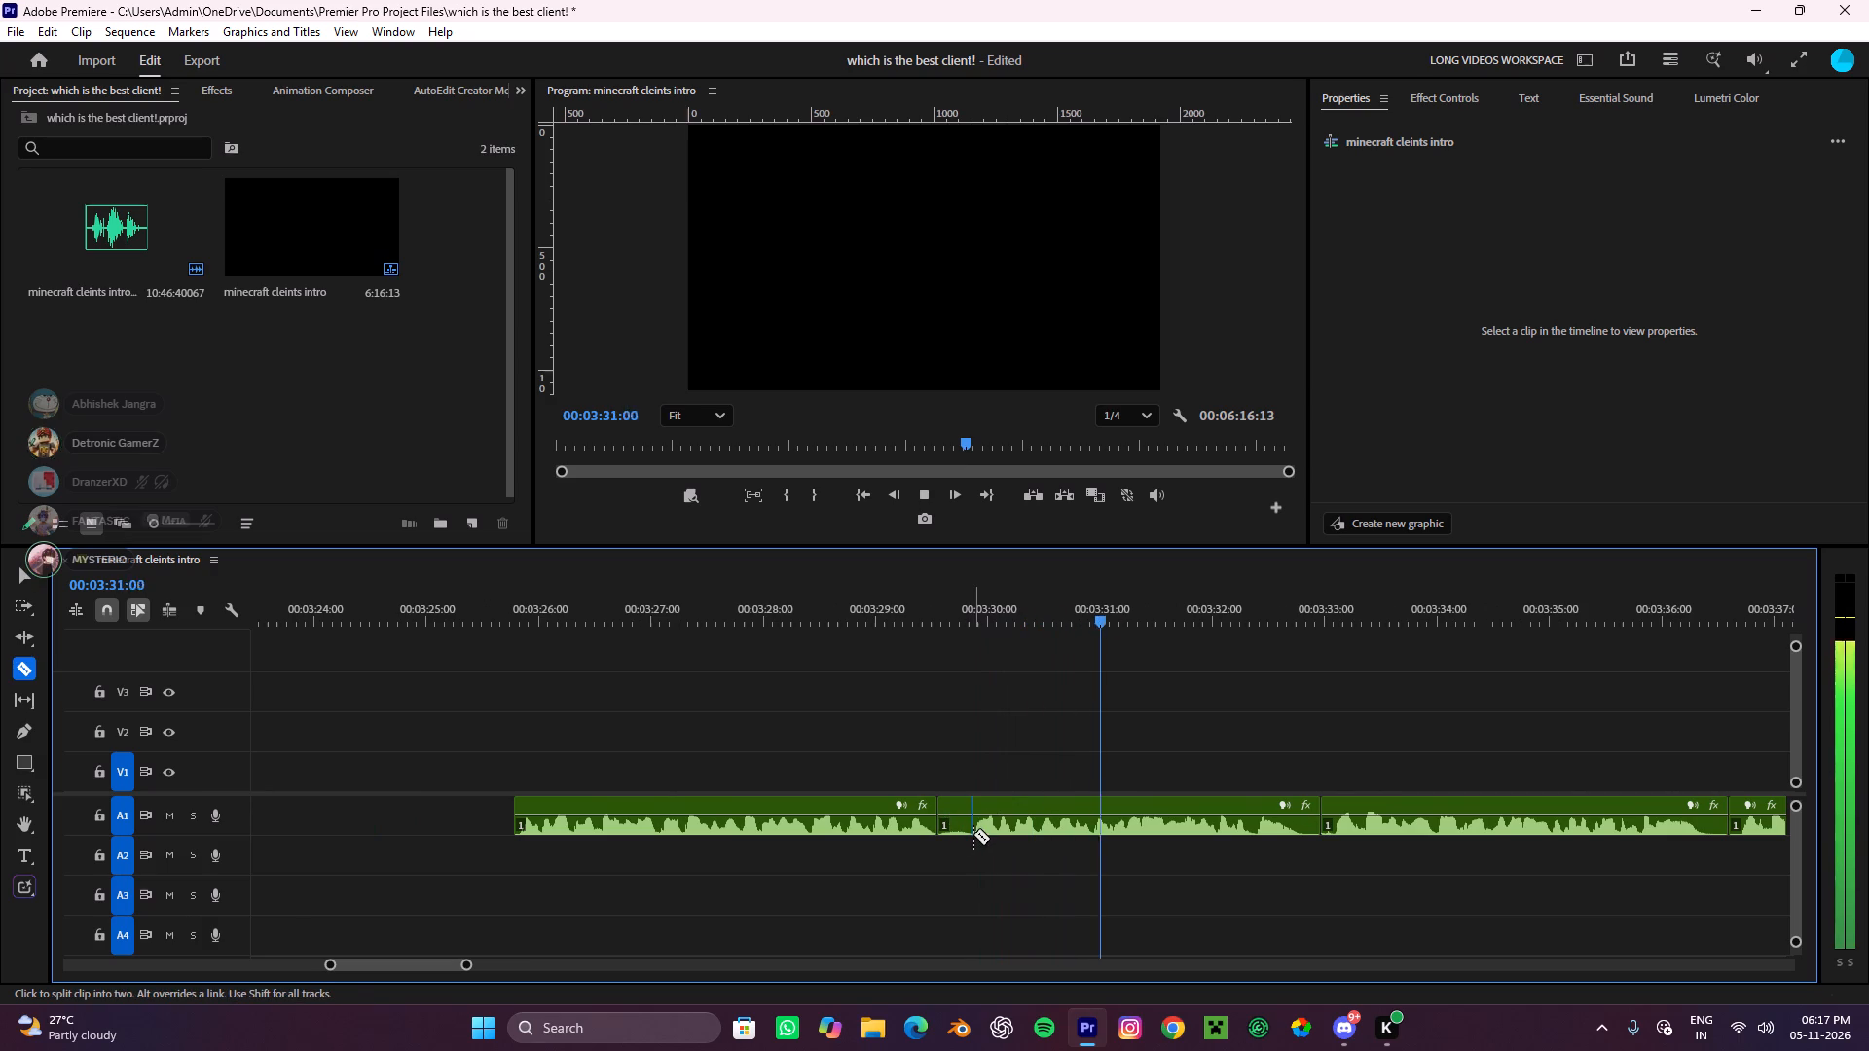
{"action": "left_click", "coordinate": [973, 834]}
{"action": "key", "text": "v"}
{"action": "left_click_drag", "start_coordinate": [958, 855], "coordinate": [942, 785]}
{"action": "key", "text": "ctrl+x"}
Listen on and cut the A1 clip between about 3:33.0 and 3:36.6.
{"action": "scroll", "coordinate": [971, 777], "scroll_direction": "down", "scroll_amount": 8}
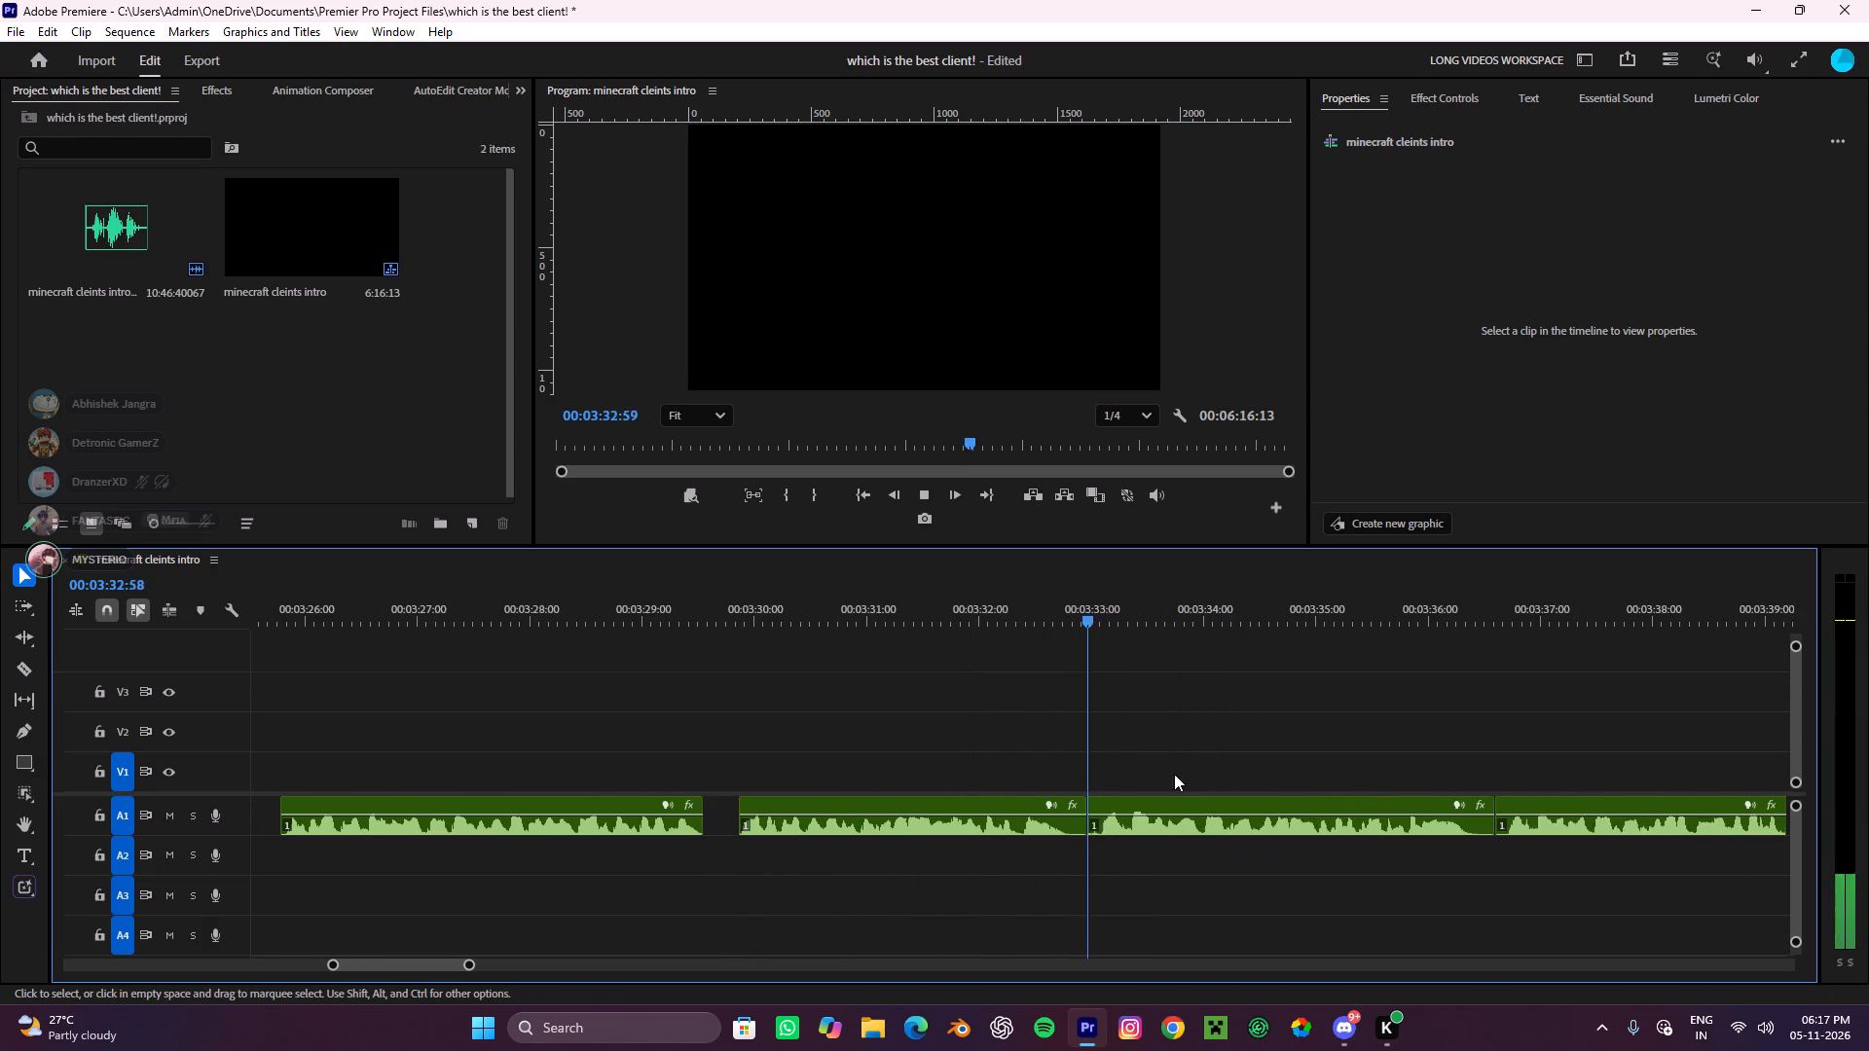
{"action": "scroll", "coordinate": [1174, 774], "scroll_direction": "down", "scroll_amount": 20}
{"action": "scroll", "coordinate": [1117, 838], "scroll_direction": "up", "scroll_amount": 4, "text": "alt"}
{"action": "scroll", "coordinate": [1118, 837], "scroll_direction": "down", "scroll_amount": 2}
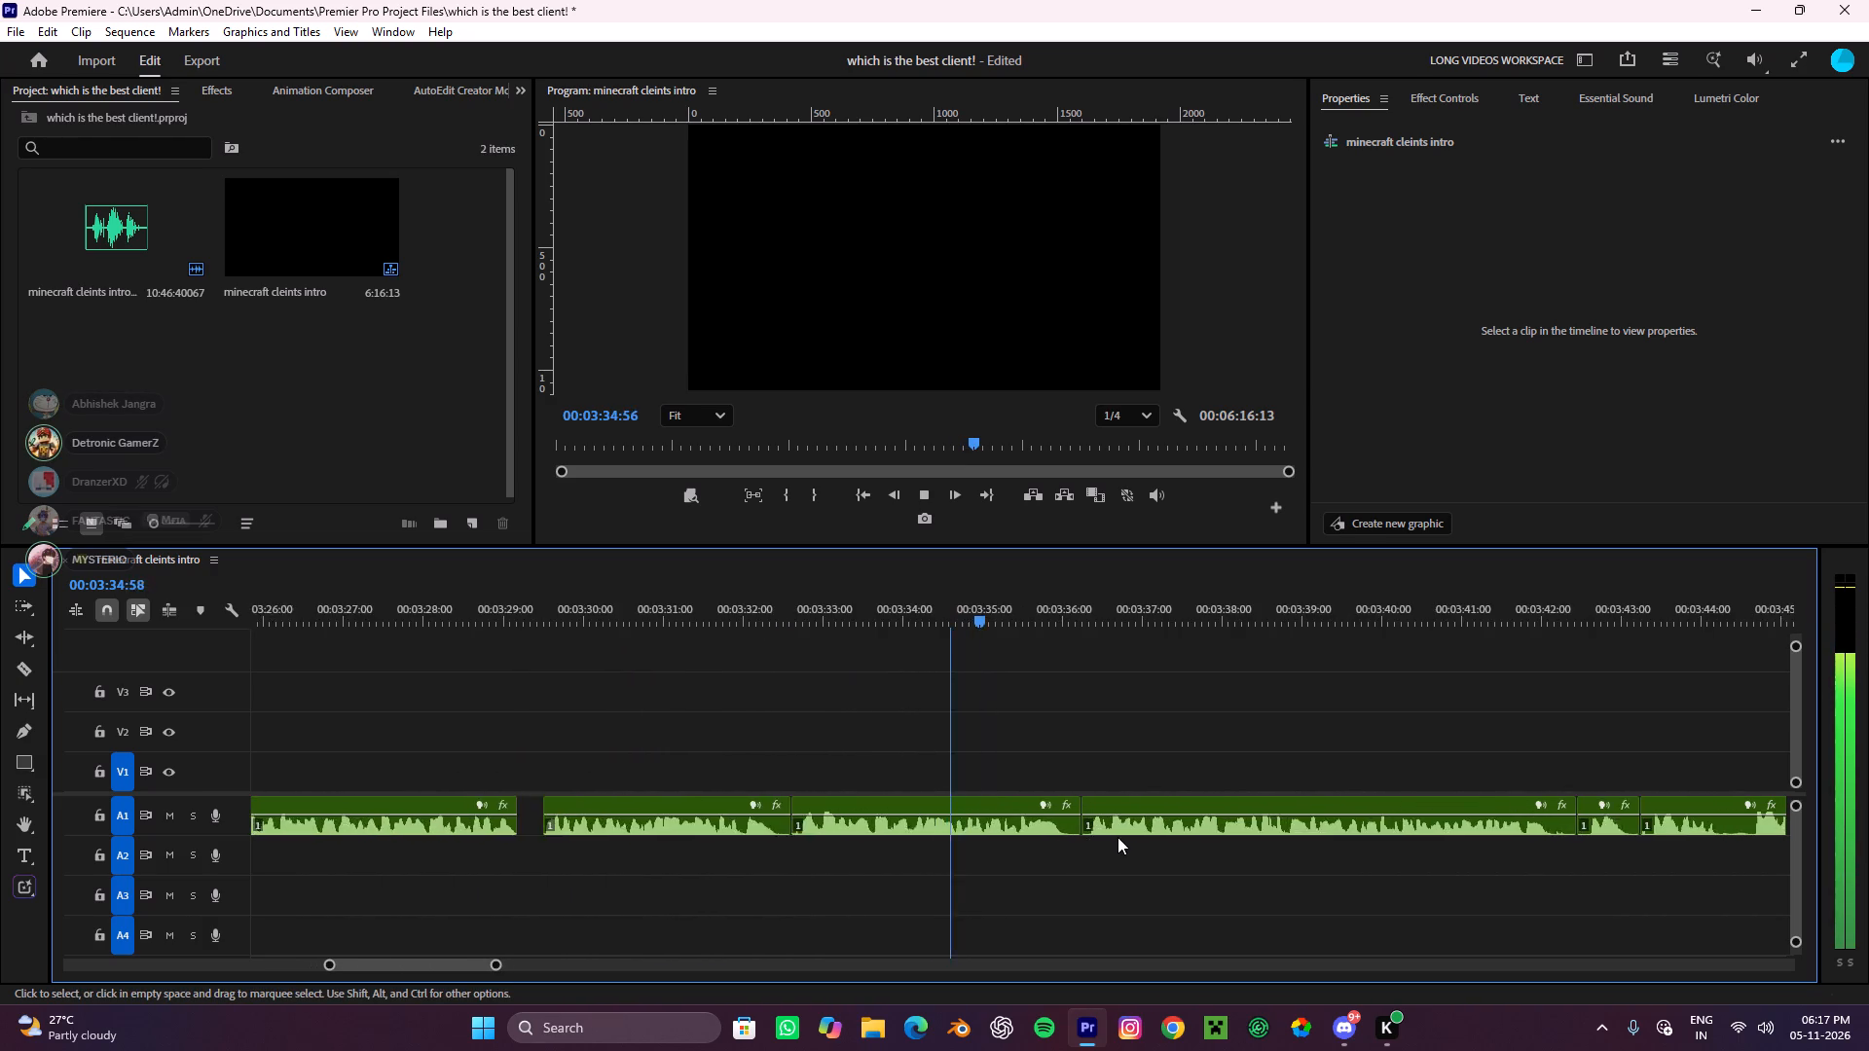
{"action": "scroll", "coordinate": [1118, 837], "scroll_direction": "down", "scroll_amount": 6}
{"action": "left_click_drag", "start_coordinate": [736, 862], "coordinate": [700, 784]}
{"action": "key", "text": "ctrl+x"}
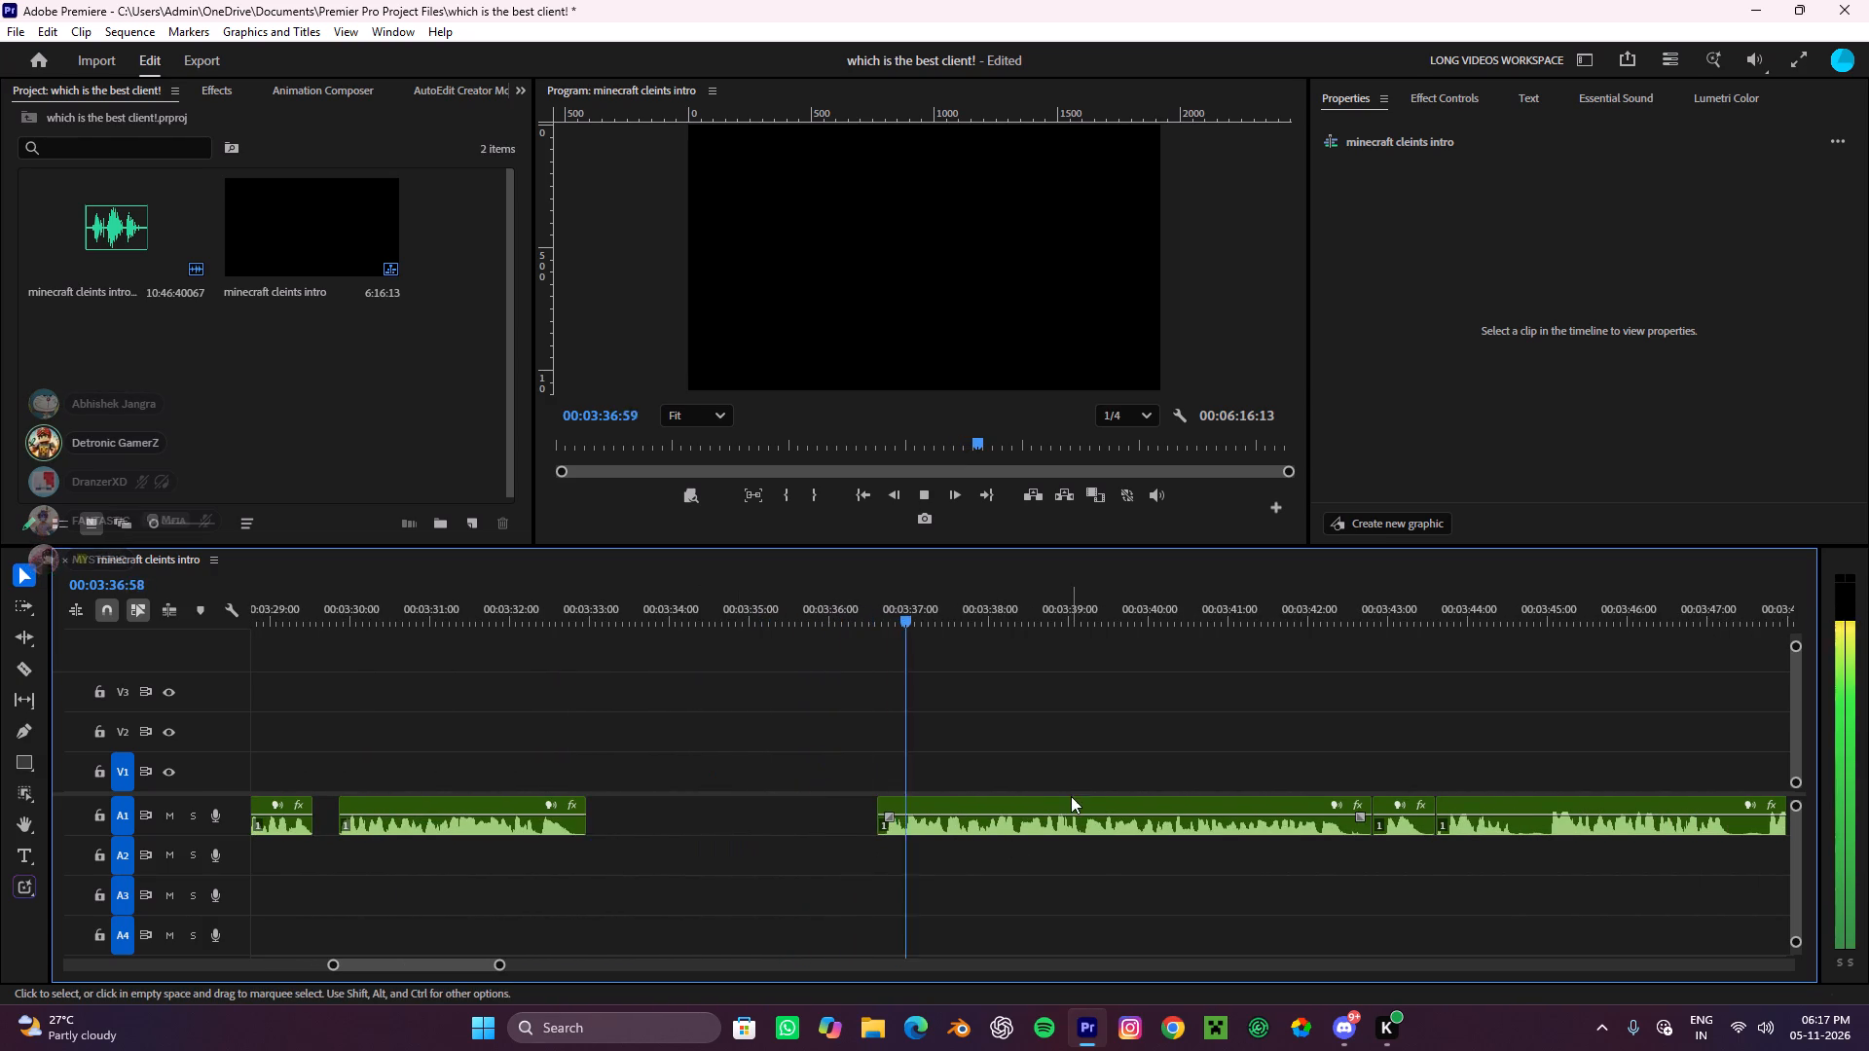
Listen on, split the A1 clip starting at about 3:36.6 at about 3:42.5, and cut its short tail.
{"action": "scroll", "coordinate": [1071, 796], "scroll_direction": "down", "scroll_amount": 10}
{"action": "scroll", "coordinate": [1134, 839], "scroll_direction": "up", "scroll_amount": 4, "text": "alt"}
{"action": "scroll", "coordinate": [1134, 839], "scroll_direction": "down", "scroll_amount": 5}
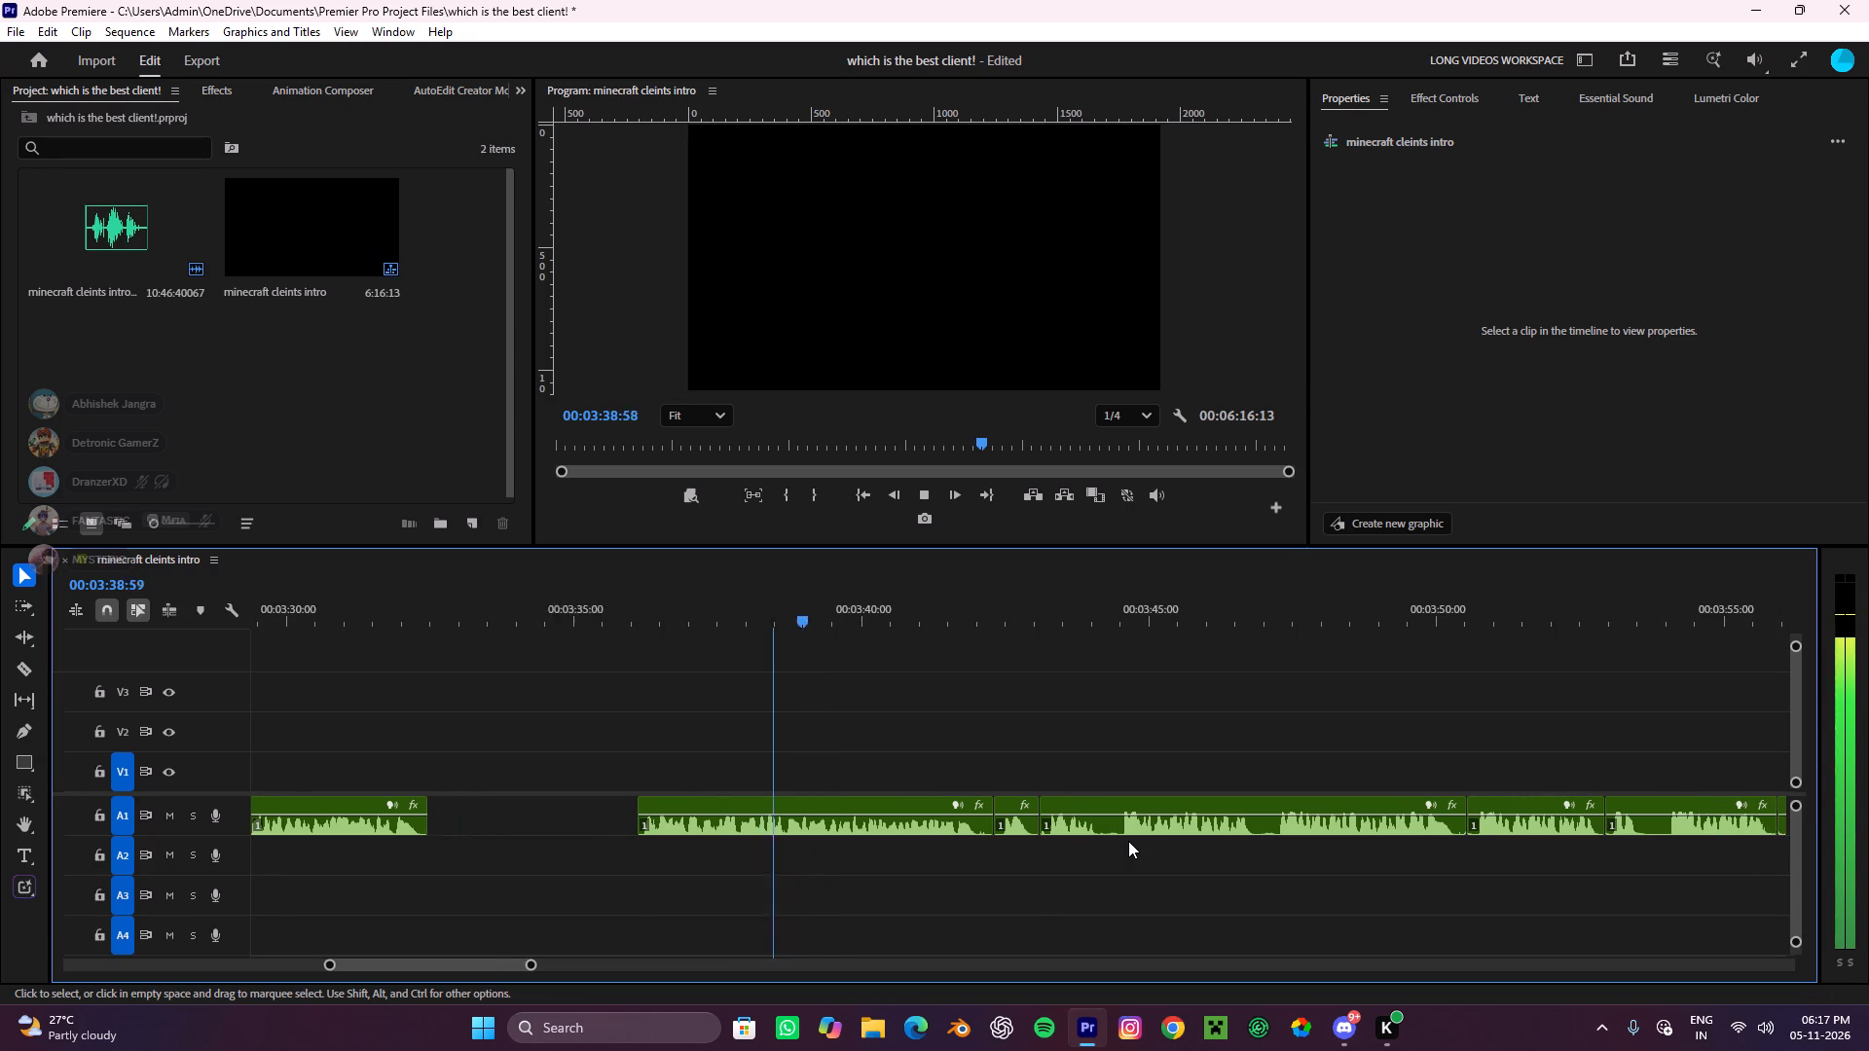
{"action": "scroll", "coordinate": [1128, 841], "scroll_direction": "down", "scroll_amount": 8}
{"action": "scroll", "coordinate": [992, 828], "scroll_direction": "down", "scroll_amount": 7, "text": "alt"}
{"action": "scroll", "coordinate": [970, 834], "scroll_direction": "up", "scroll_amount": 3, "text": "alt"}
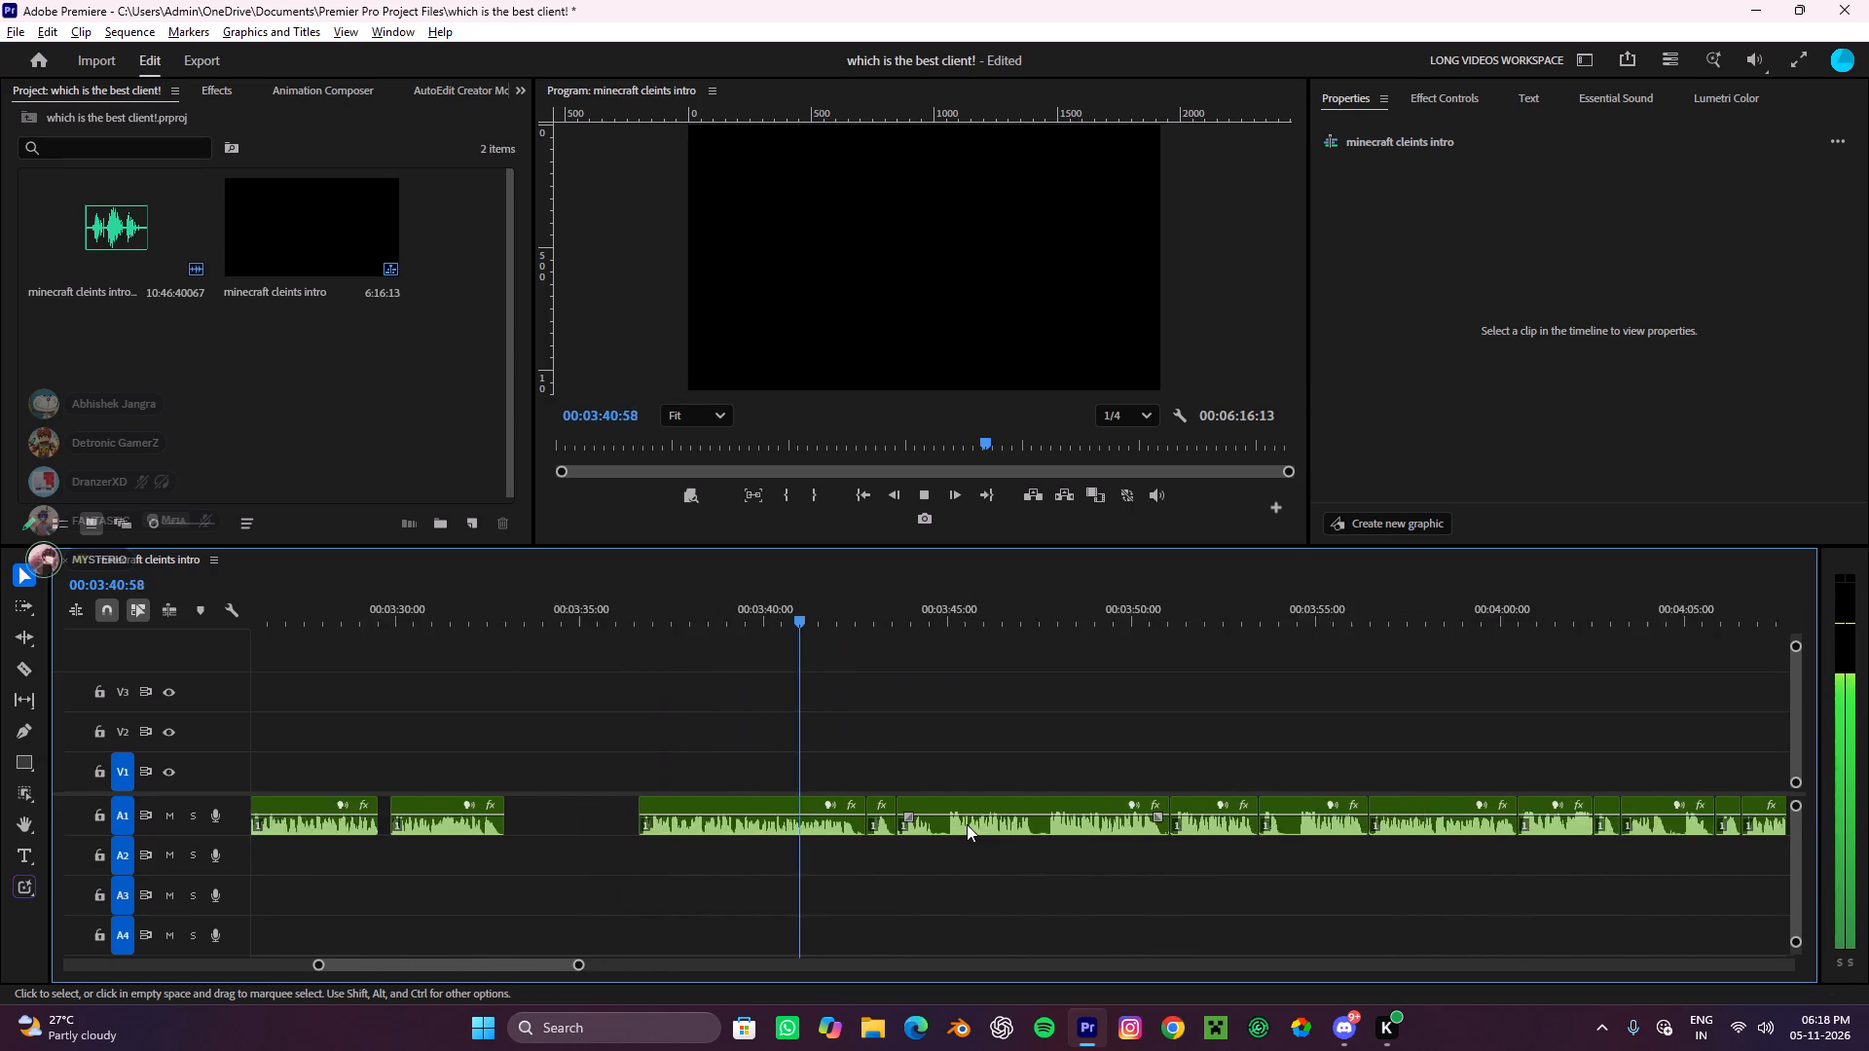
{"action": "scroll", "coordinate": [967, 824], "scroll_direction": "down", "scroll_amount": 4, "text": "alt"}
{"action": "scroll", "coordinate": [967, 824], "scroll_direction": "up", "scroll_amount": 9, "text": "alt"}
{"action": "key", "text": "space"}
{"action": "scroll", "coordinate": [722, 752], "scroll_direction": "up", "scroll_amount": 6, "text": "alt"}
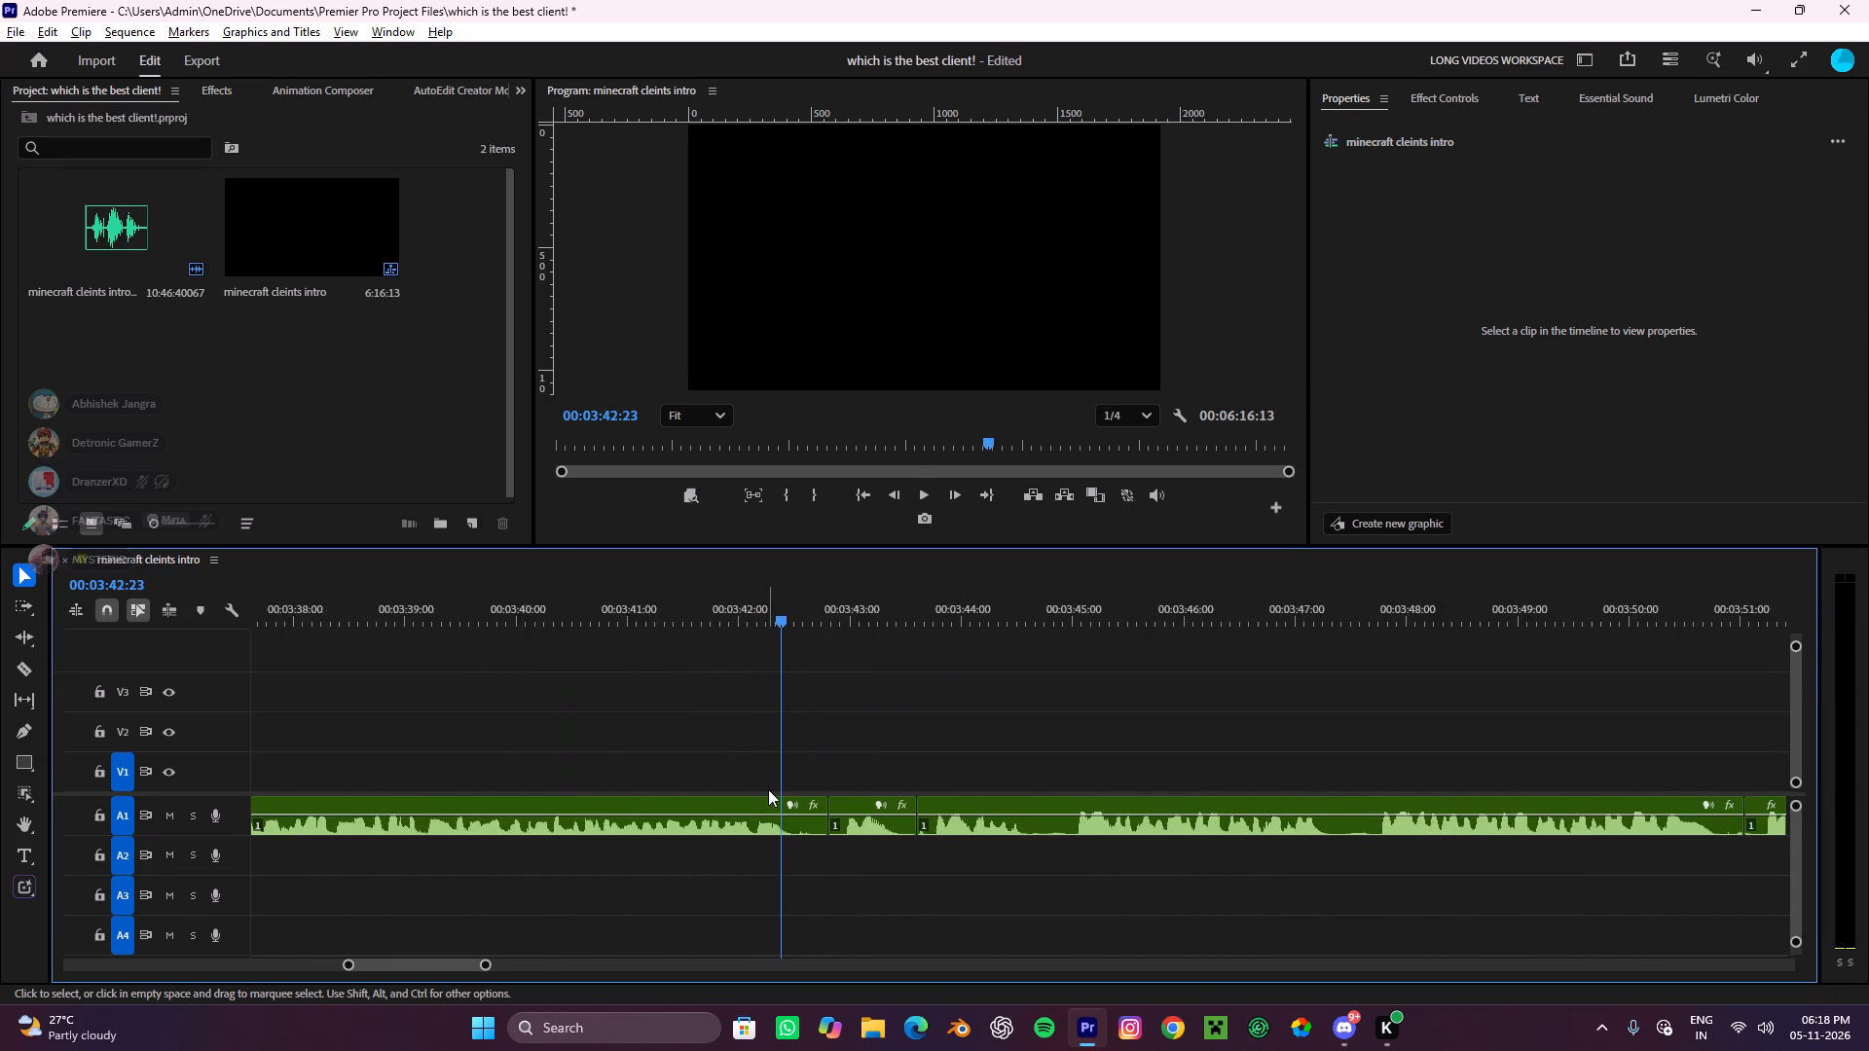
{"action": "scroll", "coordinate": [768, 789], "scroll_direction": "up", "scroll_amount": 10, "text": "alt"}
{"action": "type", "text": "cv"}
{"action": "key", "text": "c"}
{"action": "left_click", "coordinate": [841, 820]}
{"action": "key", "text": "v"}
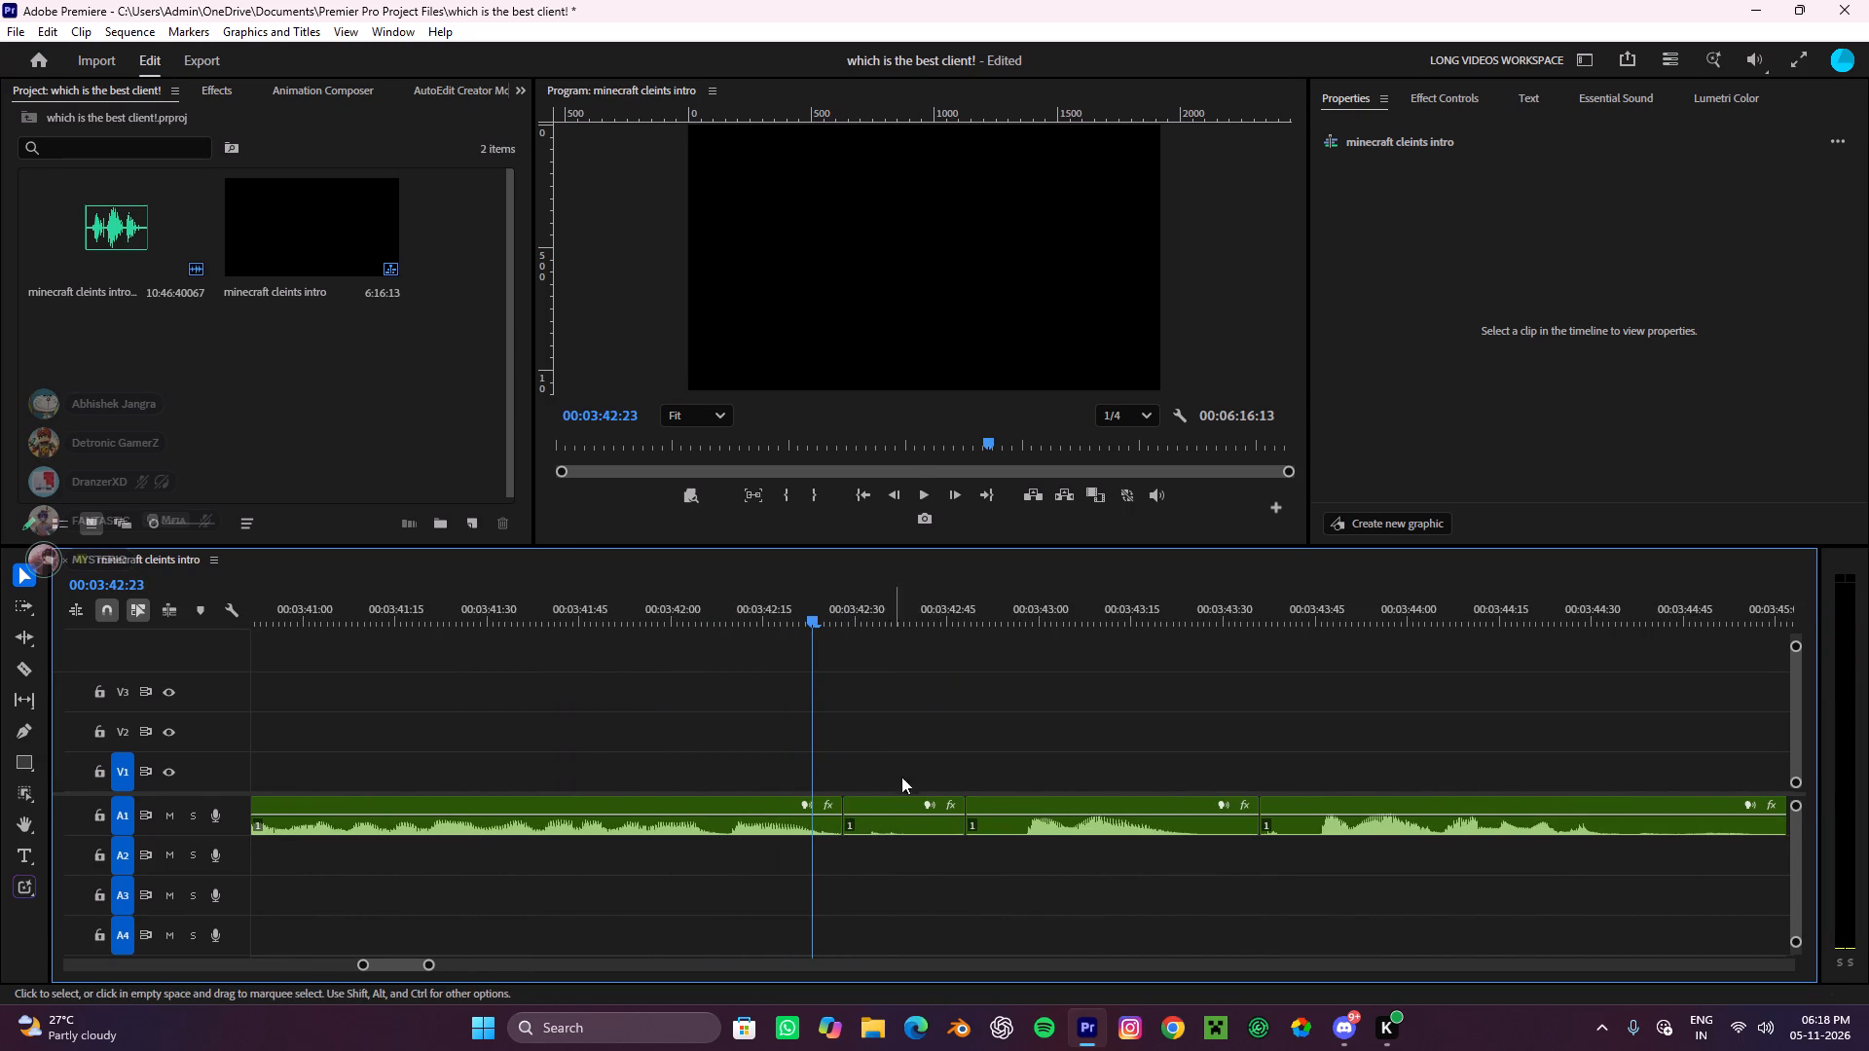
{"action": "left_click_drag", "start_coordinate": [911, 757], "coordinate": [884, 894]}
{"action": "key", "text": "ctrl+x"}
Split A1 at about 3:45.0 and cut the pieces between about 3:42.8 and that split.
{"action": "scroll", "coordinate": [971, 808], "scroll_direction": "down", "scroll_amount": 19, "text": "alt"}
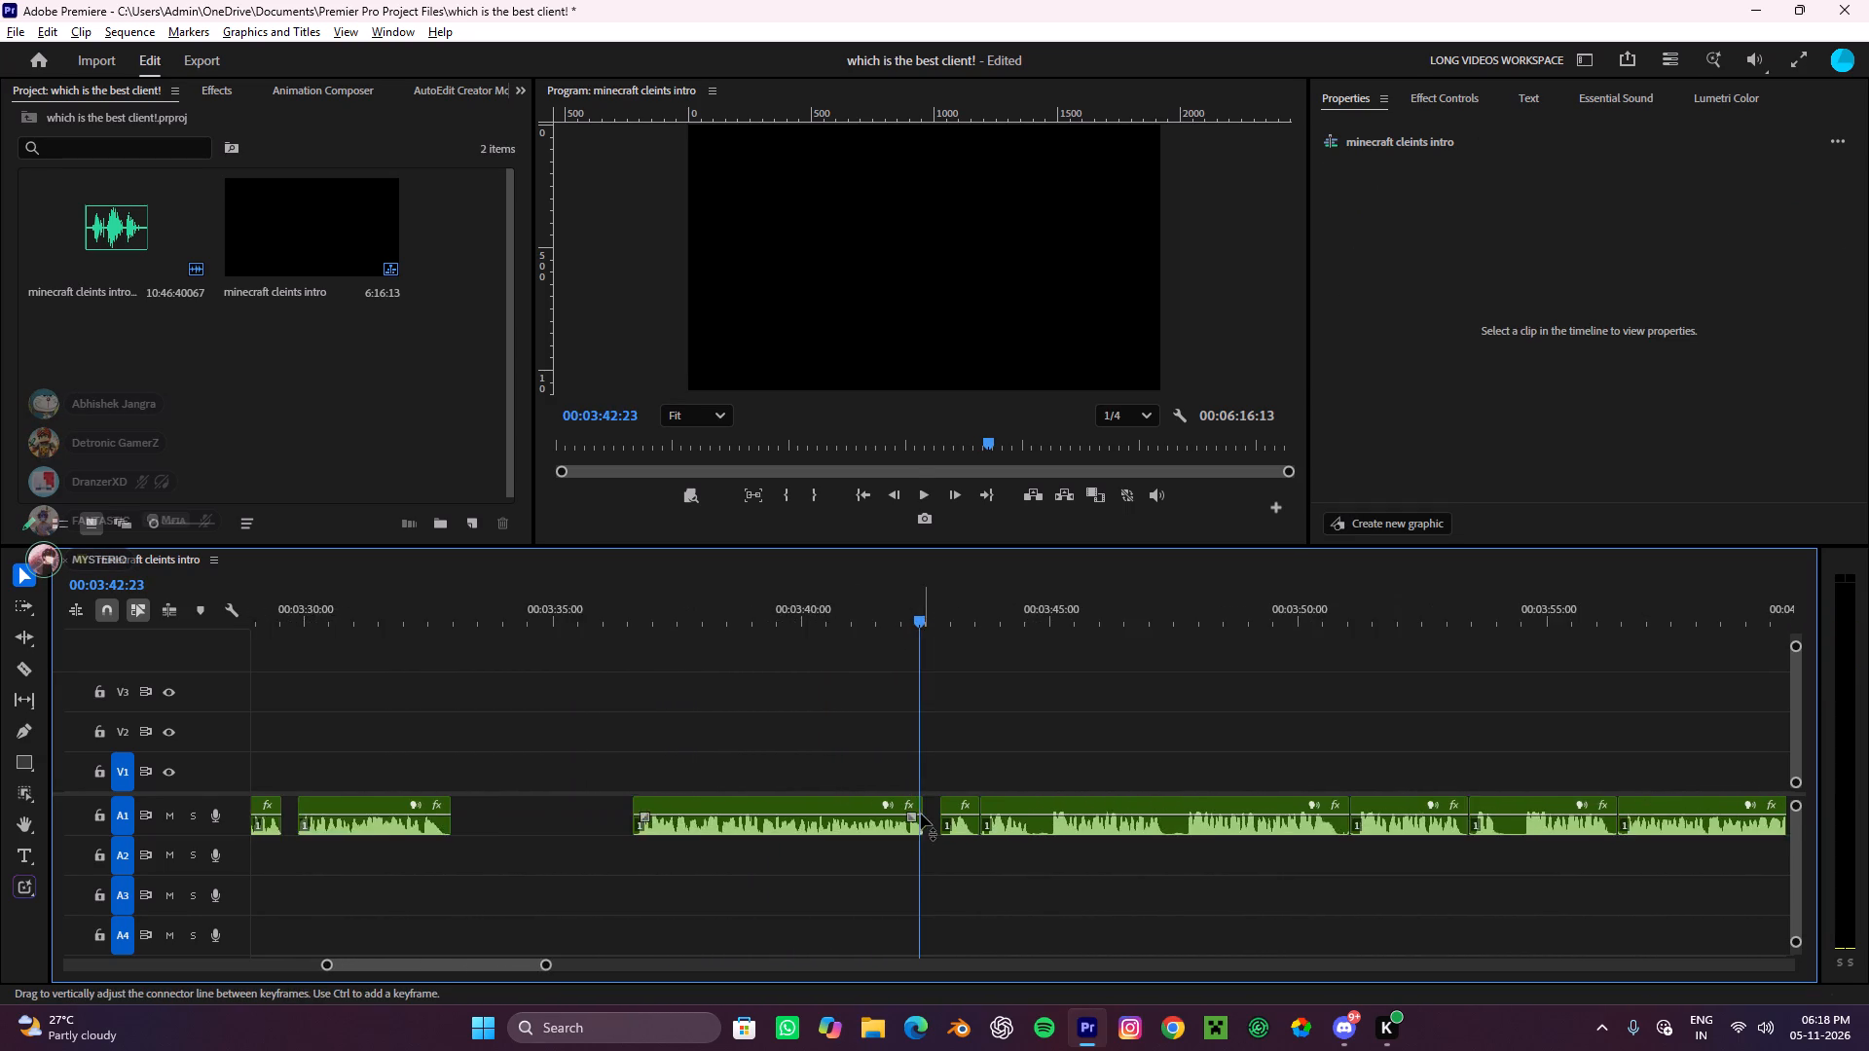
{"action": "scroll", "coordinate": [921, 814], "scroll_direction": "down", "scroll_amount": 3, "text": "alt"}
{"action": "scroll", "coordinate": [964, 801], "scroll_direction": "up", "scroll_amount": 15, "text": "alt"}
{"action": "scroll", "coordinate": [1127, 826], "scroll_direction": "down", "scroll_amount": 1, "text": "alt"}
{"action": "scroll", "coordinate": [1127, 826], "scroll_direction": "up", "scroll_amount": 2, "text": "alt"}
{"action": "key", "text": "c"}
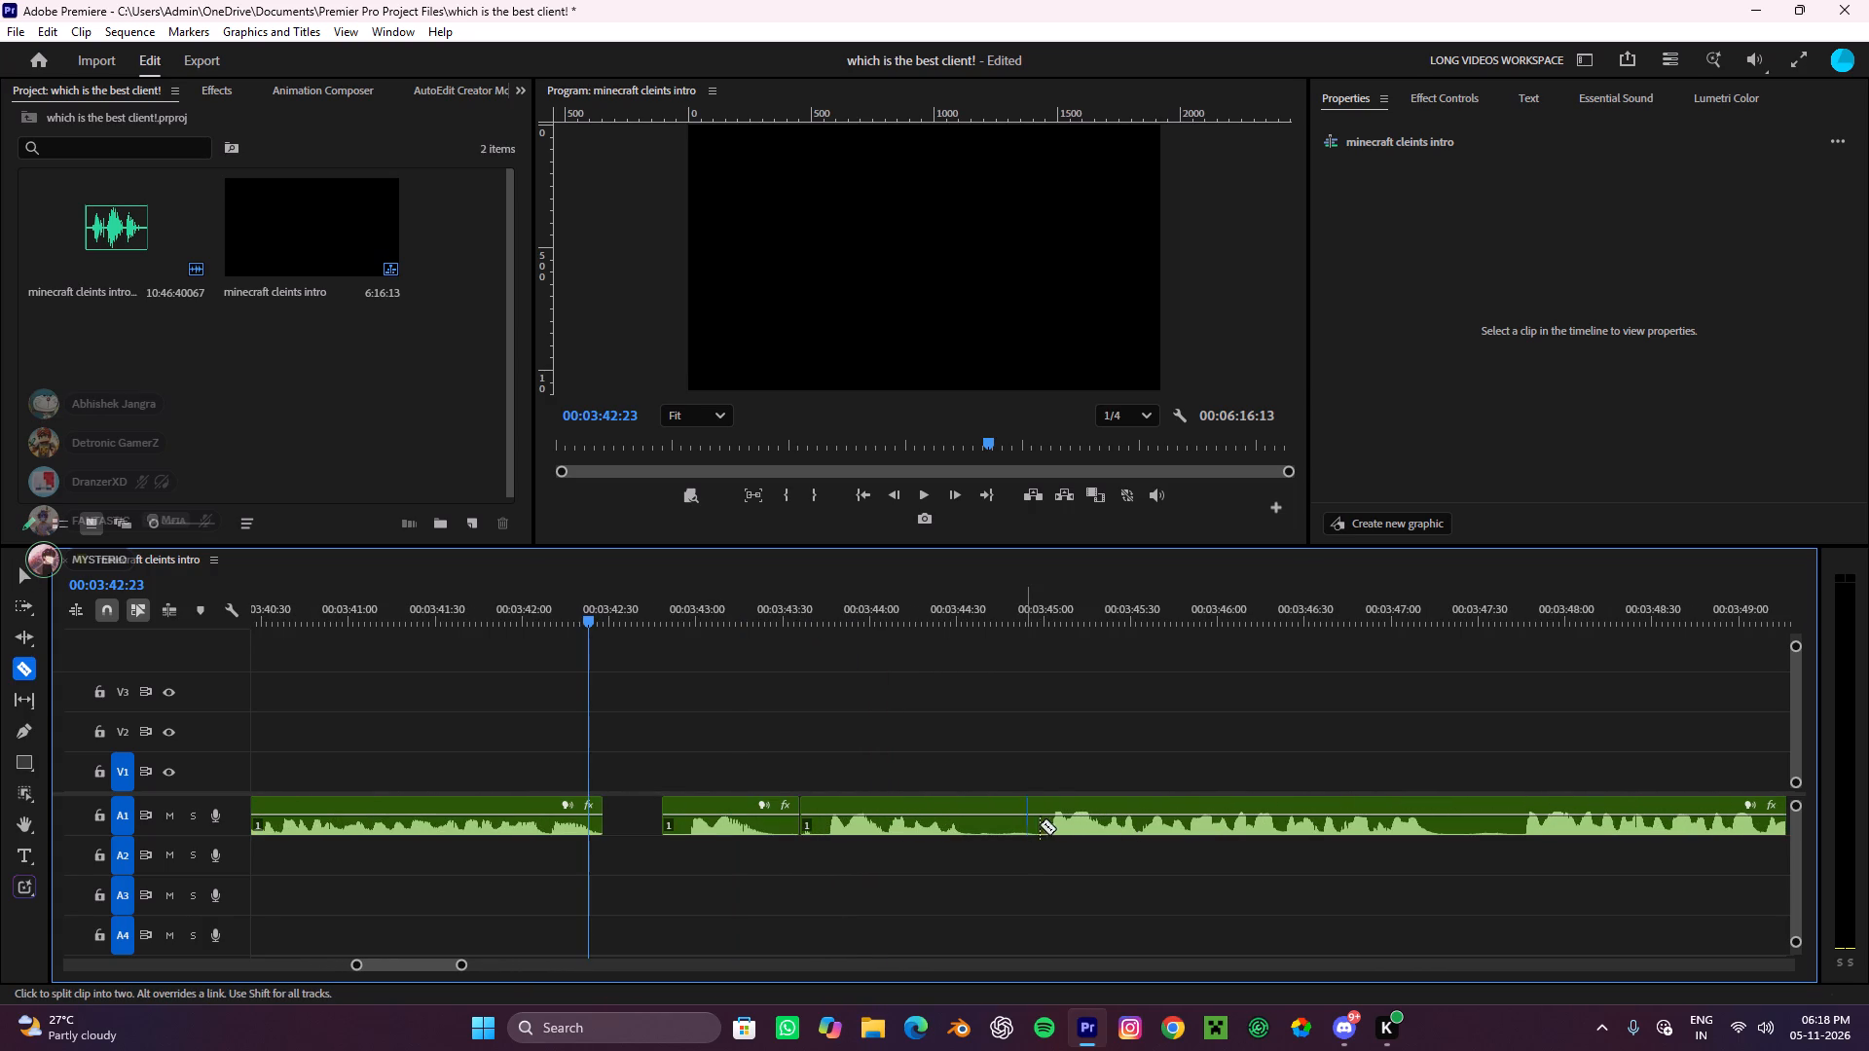
{"action": "left_click", "coordinate": [1047, 823]}
{"action": "key", "text": "v"}
{"action": "left_click_drag", "start_coordinate": [1020, 880], "coordinate": [725, 784]}
{"action": "key", "text": "ctrl+x"}
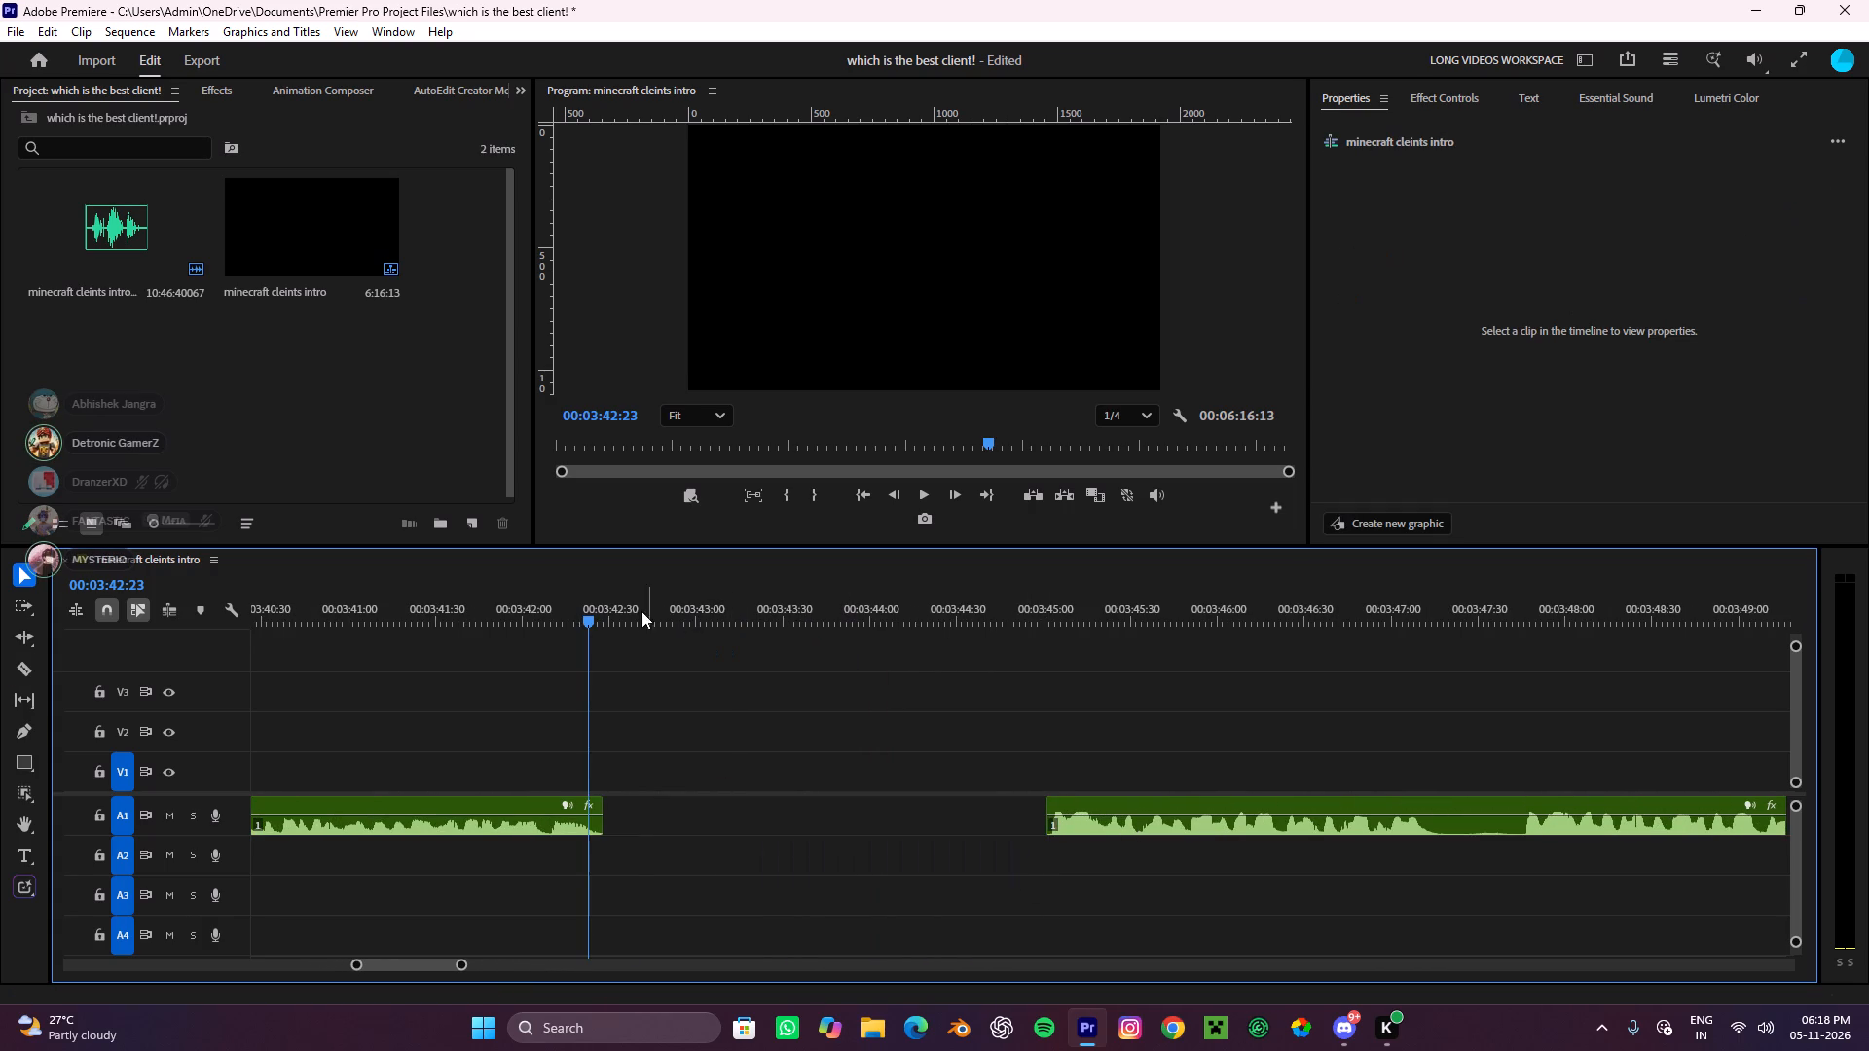
Listen on from about 3:45.0, split that A1 clip at about 3:47.7, and cut its first part.
{"action": "left_click_drag", "start_coordinate": [638, 610], "coordinate": [1047, 852]}
{"action": "key", "text": "space"}
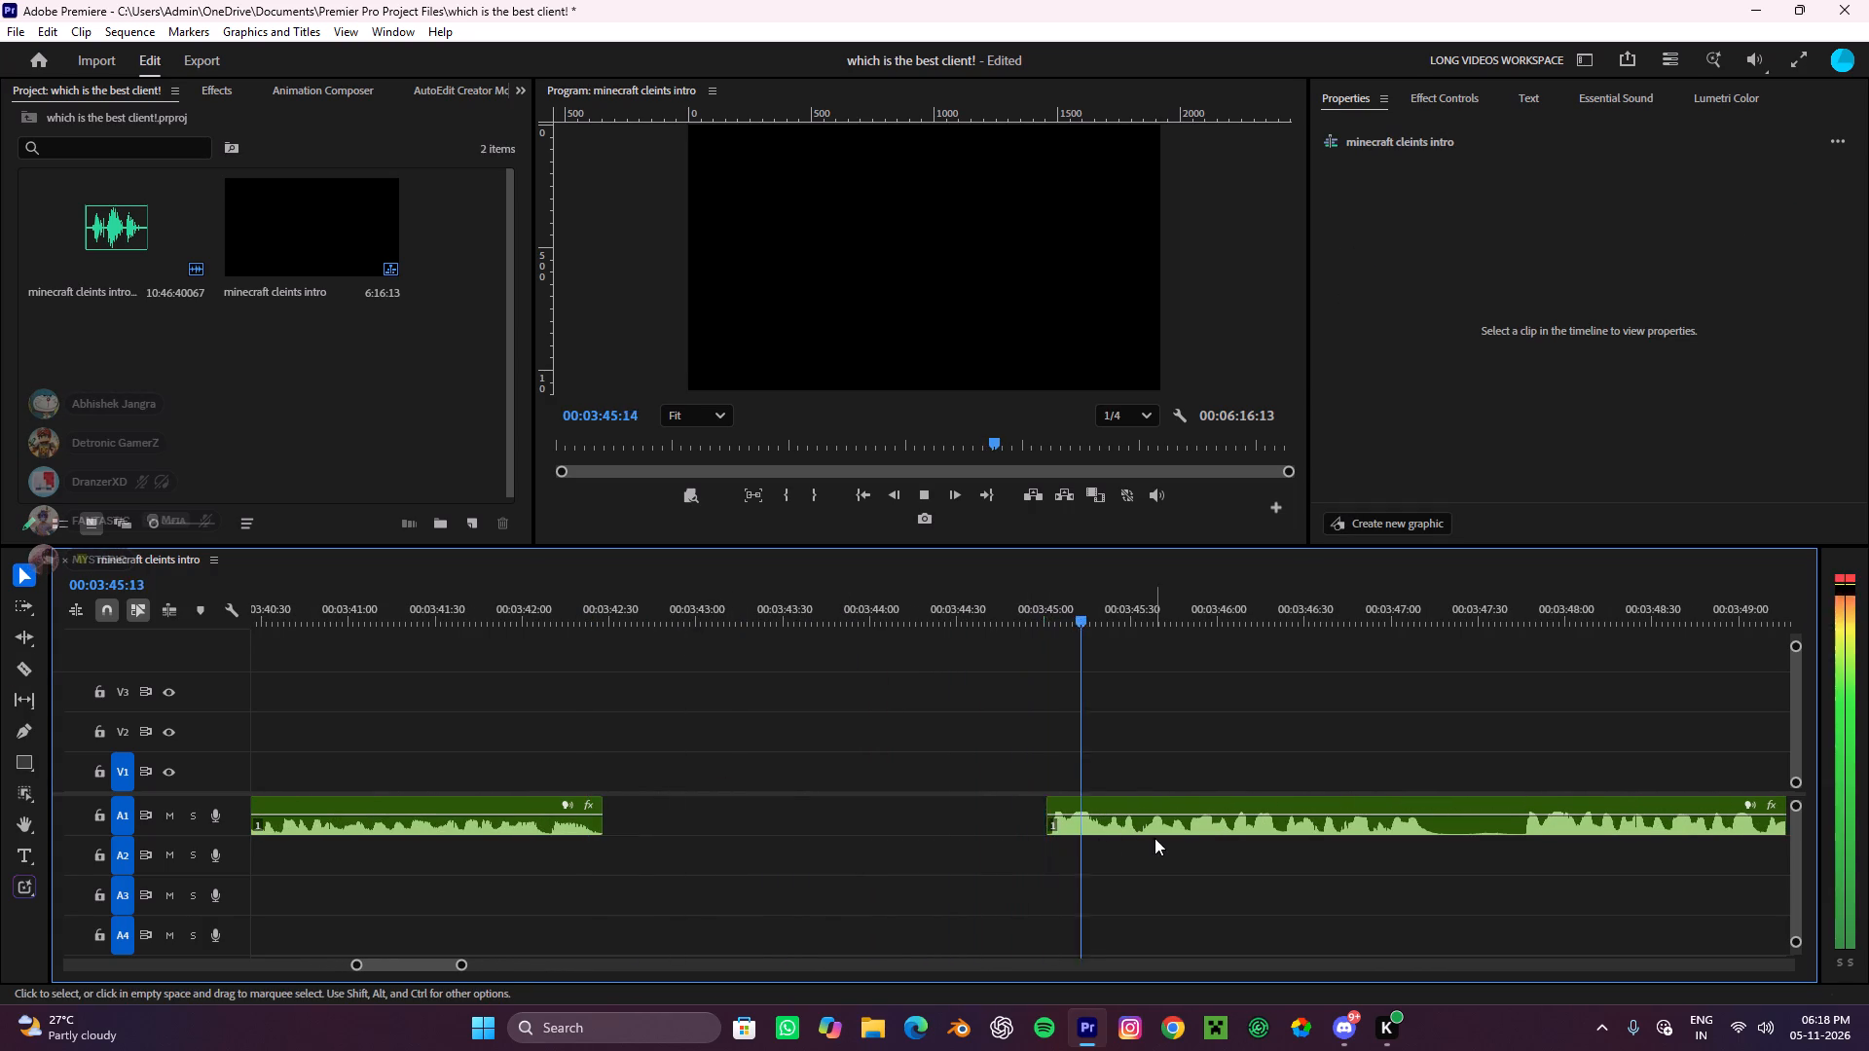
{"action": "scroll", "coordinate": [1155, 838], "scroll_direction": "down", "scroll_amount": 14, "text": "alt"}
{"action": "scroll", "coordinate": [1099, 872], "scroll_direction": "up", "scroll_amount": 4, "text": "alt"}
{"action": "scroll", "coordinate": [1099, 871], "scroll_direction": "down", "scroll_amount": 5}
{"action": "scroll", "coordinate": [1185, 843], "scroll_direction": "up", "scroll_amount": 4, "text": "alt"}
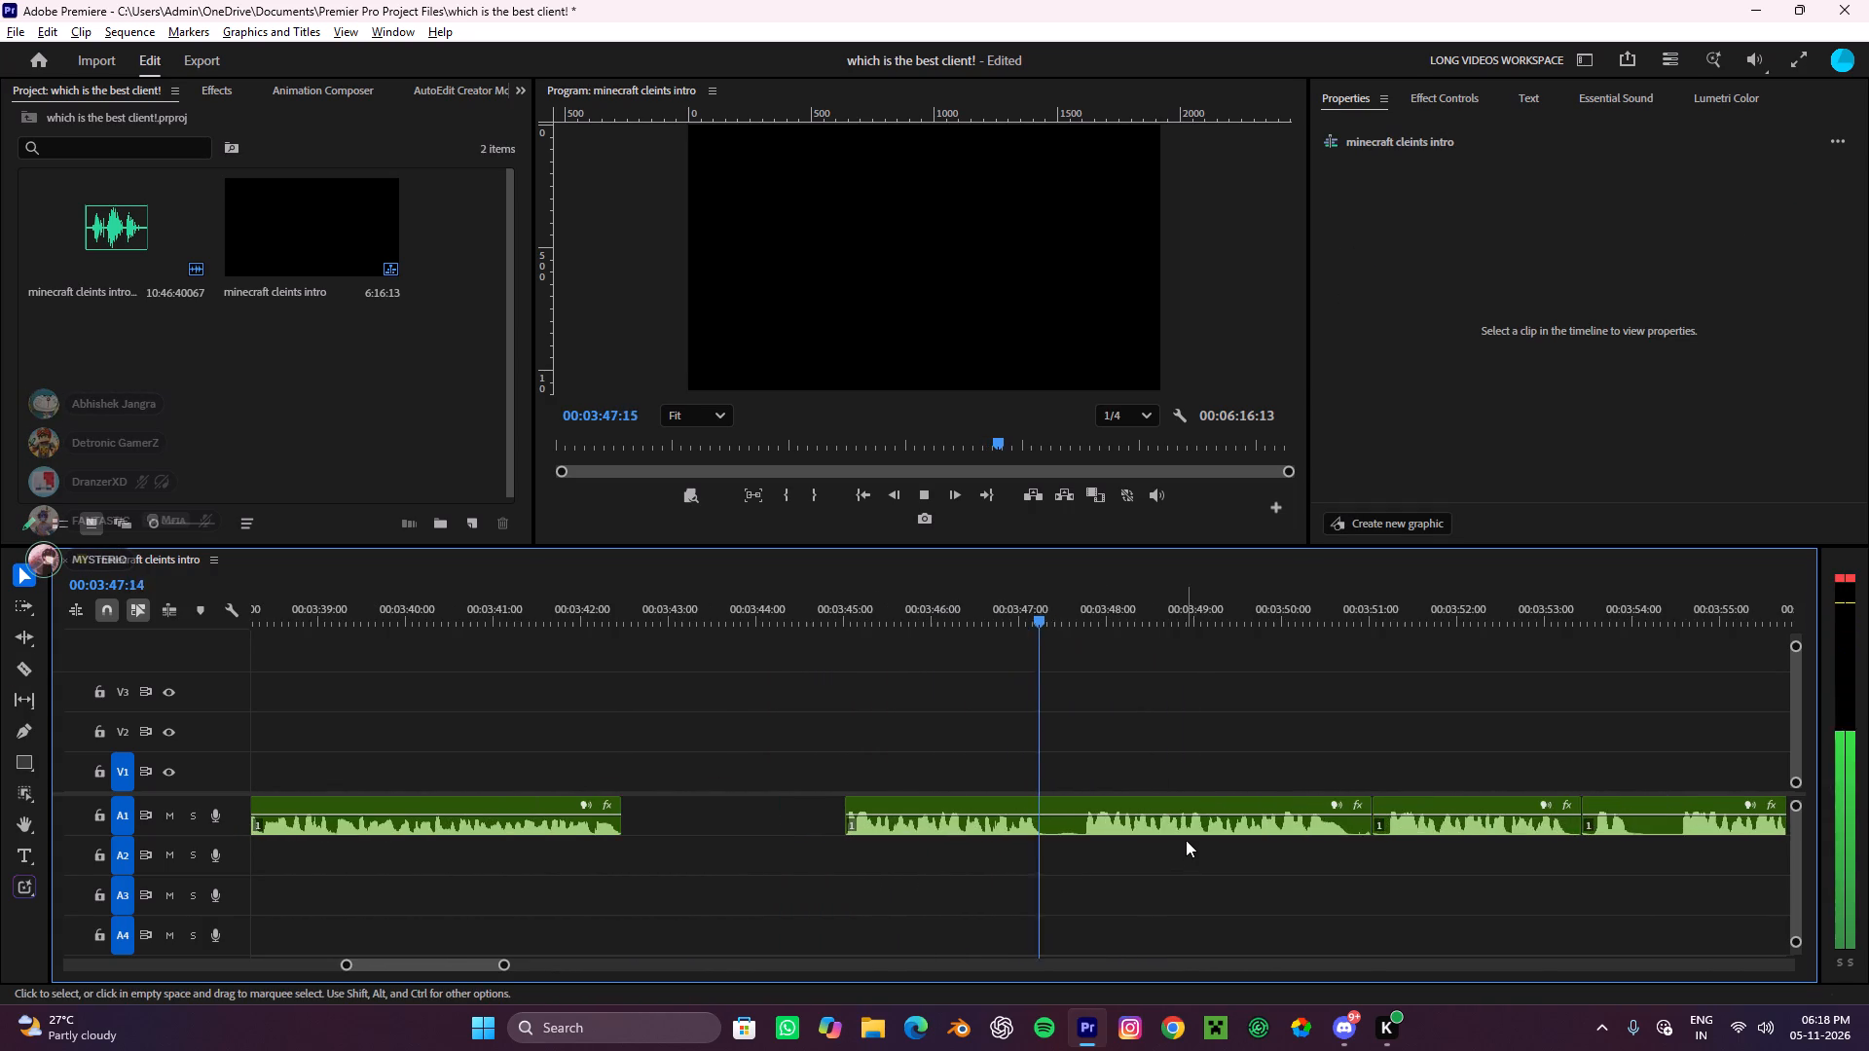
{"action": "scroll", "coordinate": [1164, 836], "scroll_direction": "down", "scroll_amount": 4}
{"action": "key", "text": "space"}
{"action": "scroll", "coordinate": [964, 850], "scroll_direction": "up", "scroll_amount": 5, "text": "alt"}
{"action": "key", "text": "c"}
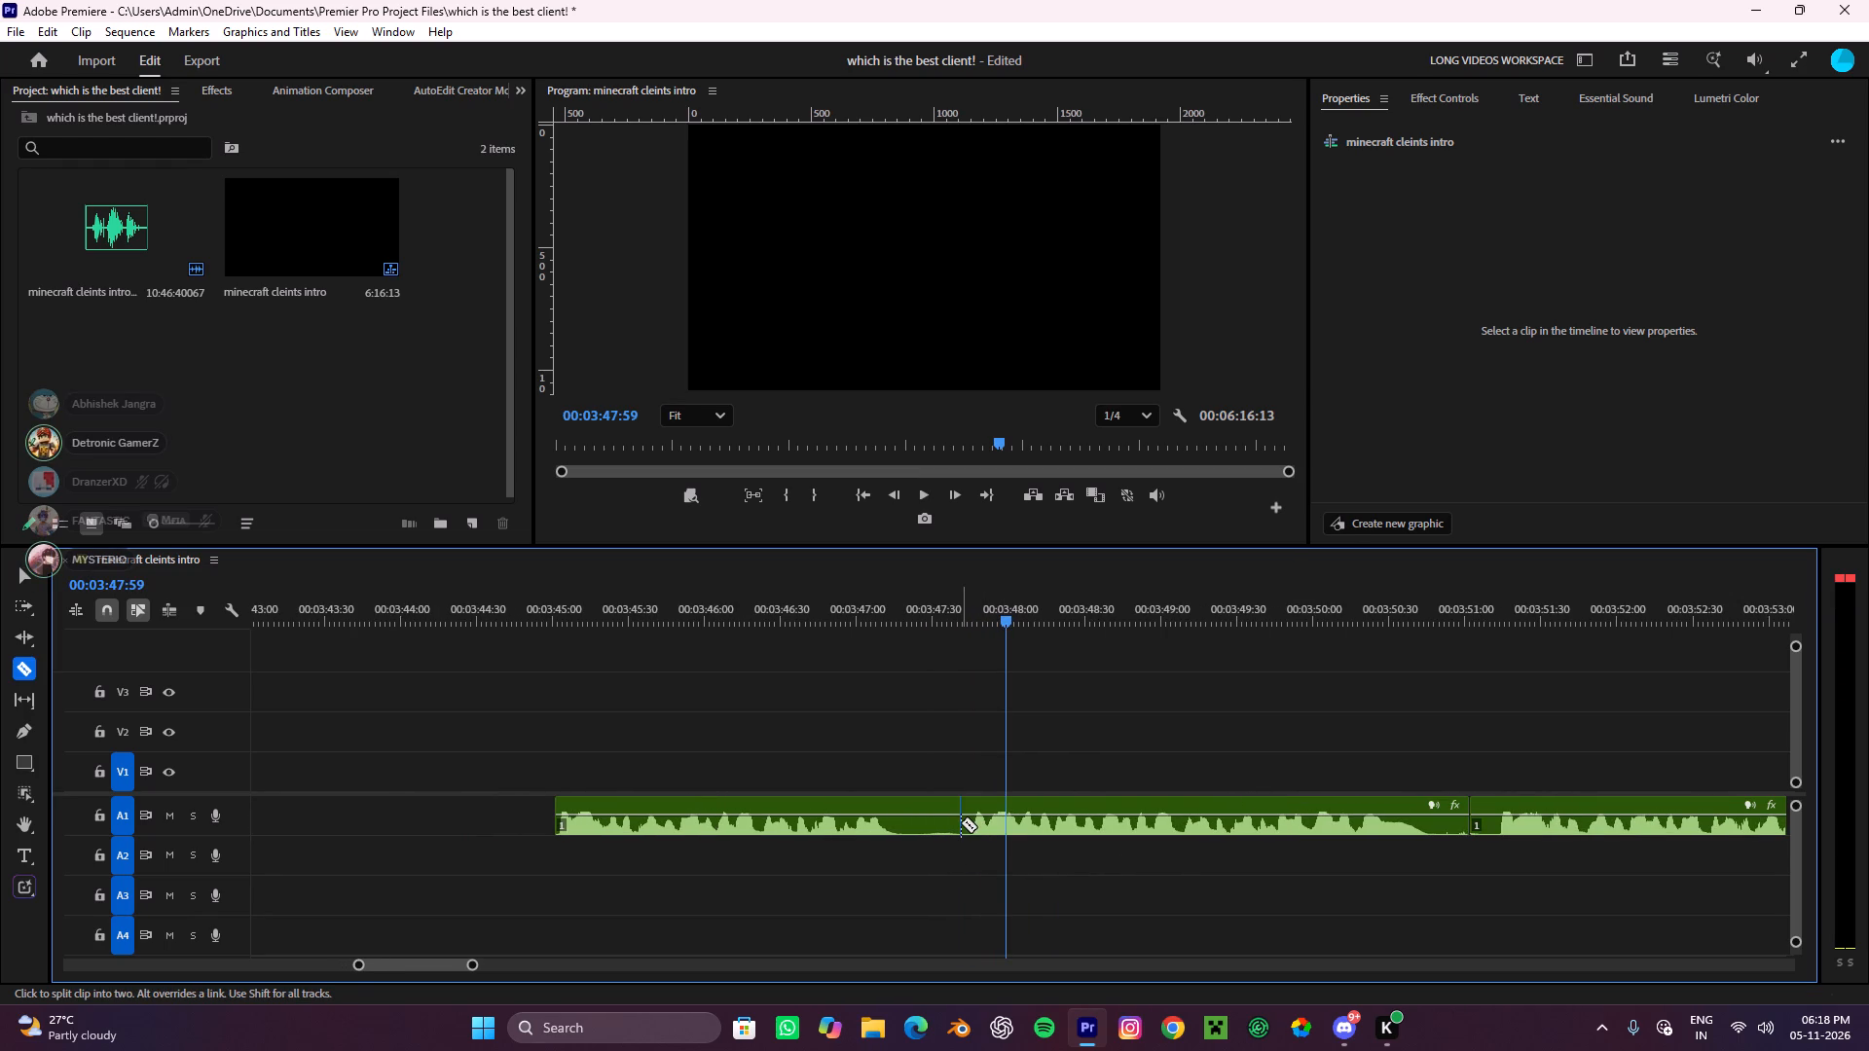
{"action": "left_click", "coordinate": [969, 824]}
{"action": "key", "text": "v"}
{"action": "left_click_drag", "start_coordinate": [936, 886], "coordinate": [617, 776]}
{"action": "key", "text": "ctrl+x"}
Move the playhead to 3:47:42, just before the A1 clip that starts at about 3:47.7.
{"action": "scroll", "coordinate": [853, 758], "scroll_direction": "down", "scroll_amount": 9}
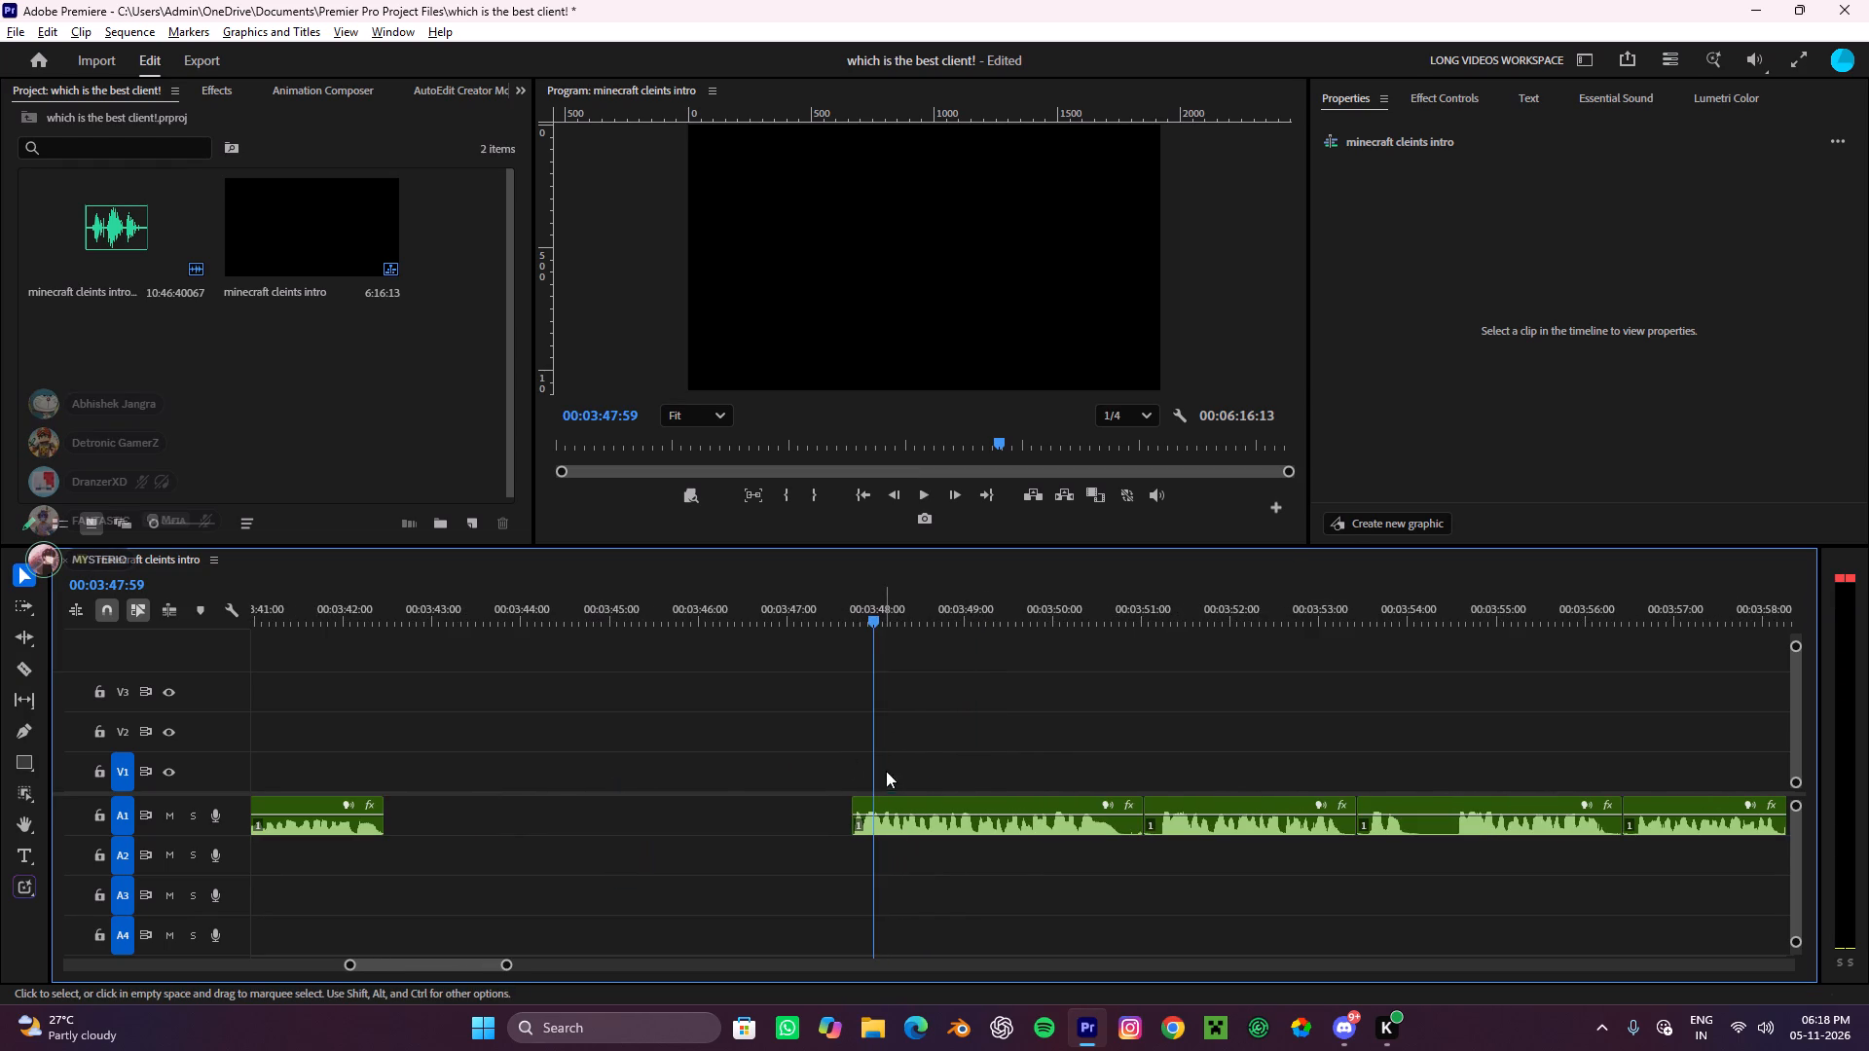
{"action": "left_click_drag", "start_coordinate": [870, 605], "coordinate": [859, 685]}
{"action": "scroll", "coordinate": [923, 737], "scroll_direction": "up", "scroll_amount": 4, "text": "alt"}
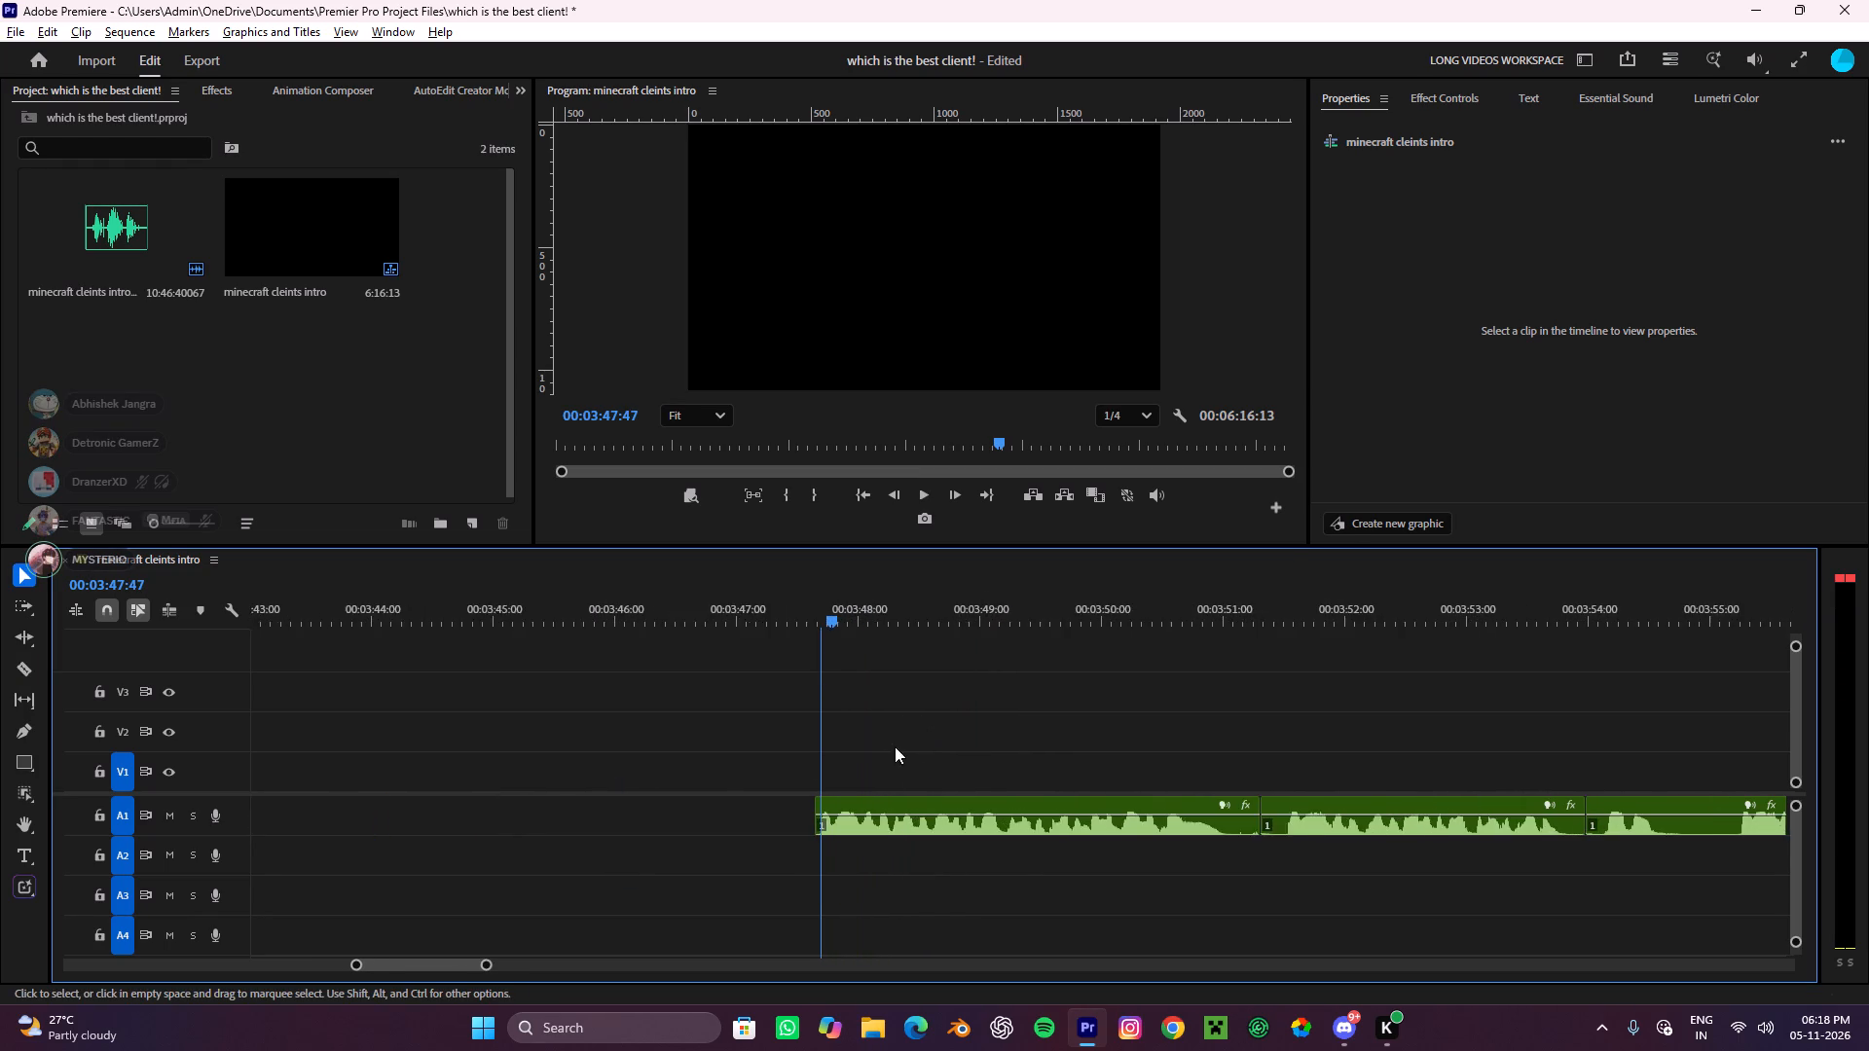
{"action": "scroll", "coordinate": [808, 787], "scroll_direction": "up", "scroll_amount": 12, "text": "alt"}
{"action": "scroll", "coordinate": [808, 783], "scroll_direction": "down", "scroll_amount": 1, "text": "alt"}
{"action": "scroll", "coordinate": [808, 783], "scroll_direction": "up", "scroll_amount": 3, "text": "alt"}
{"action": "left_click", "coordinate": [823, 609]}
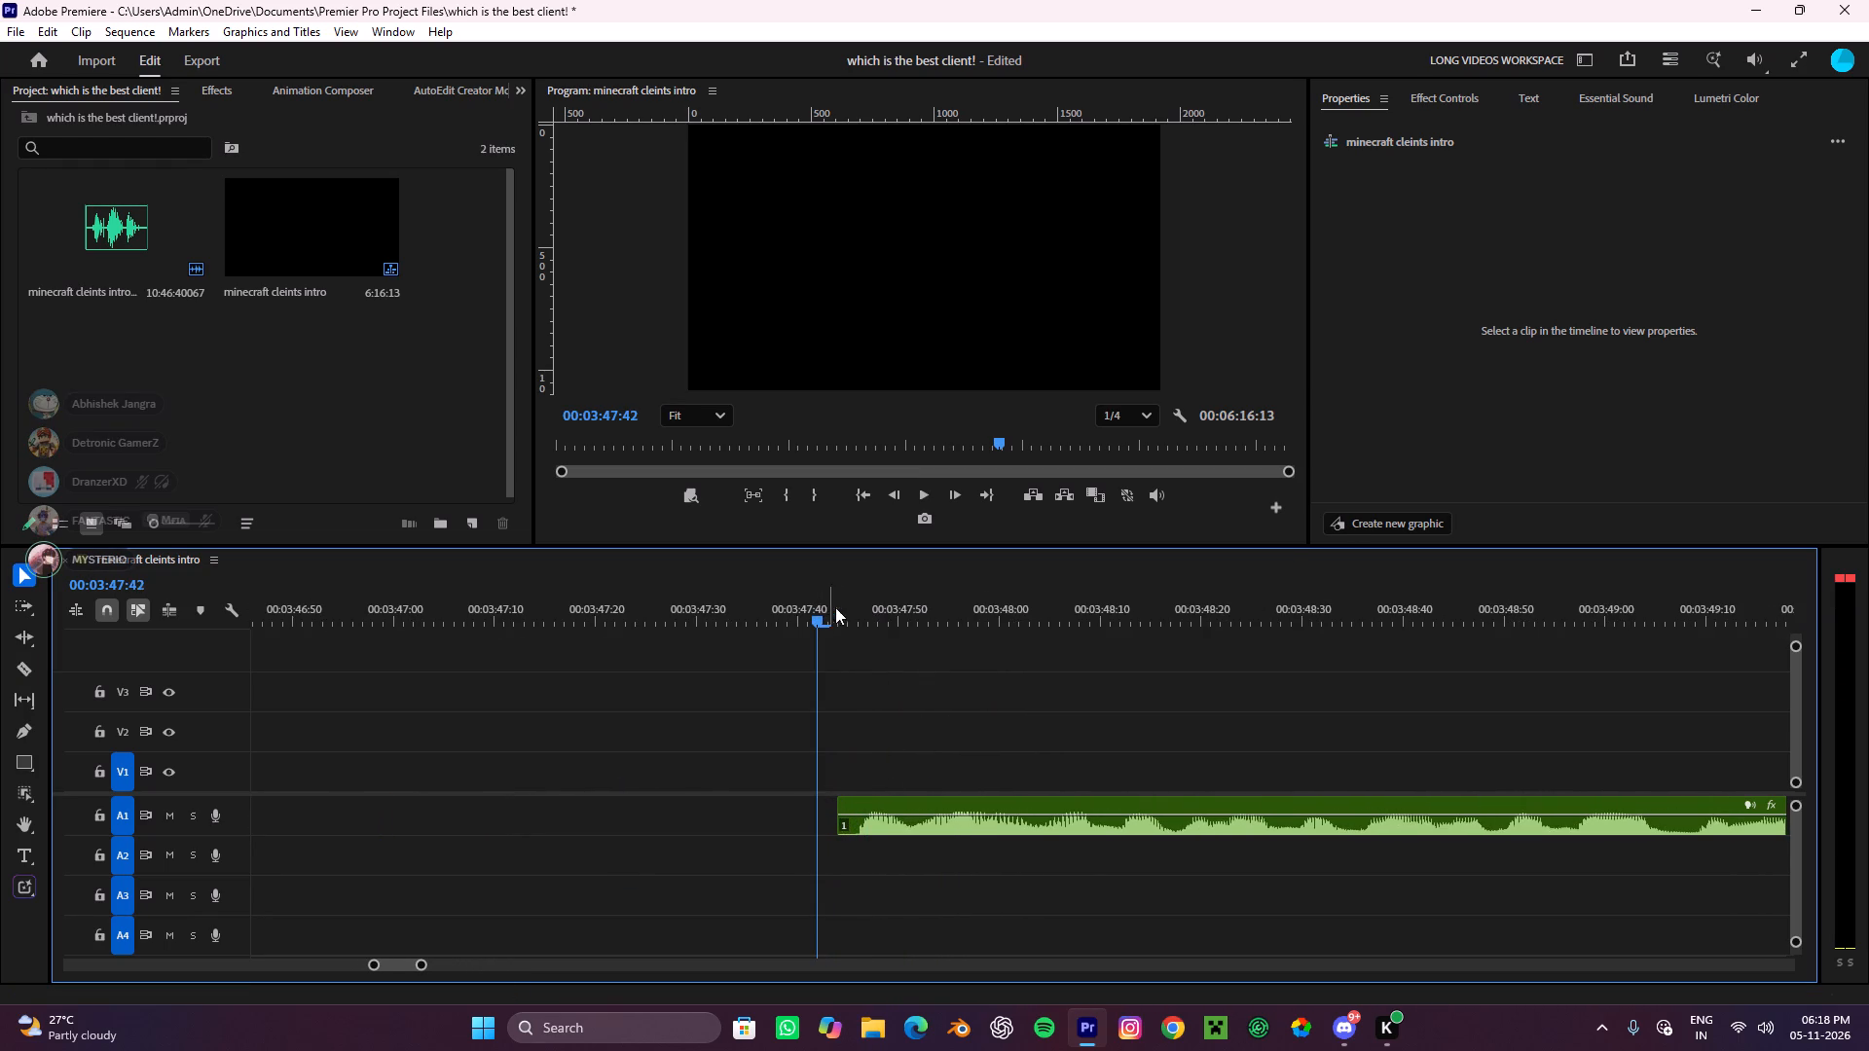
{"action": "scroll", "coordinate": [984, 707], "scroll_direction": "down", "scroll_amount": 8, "text": "alt"}
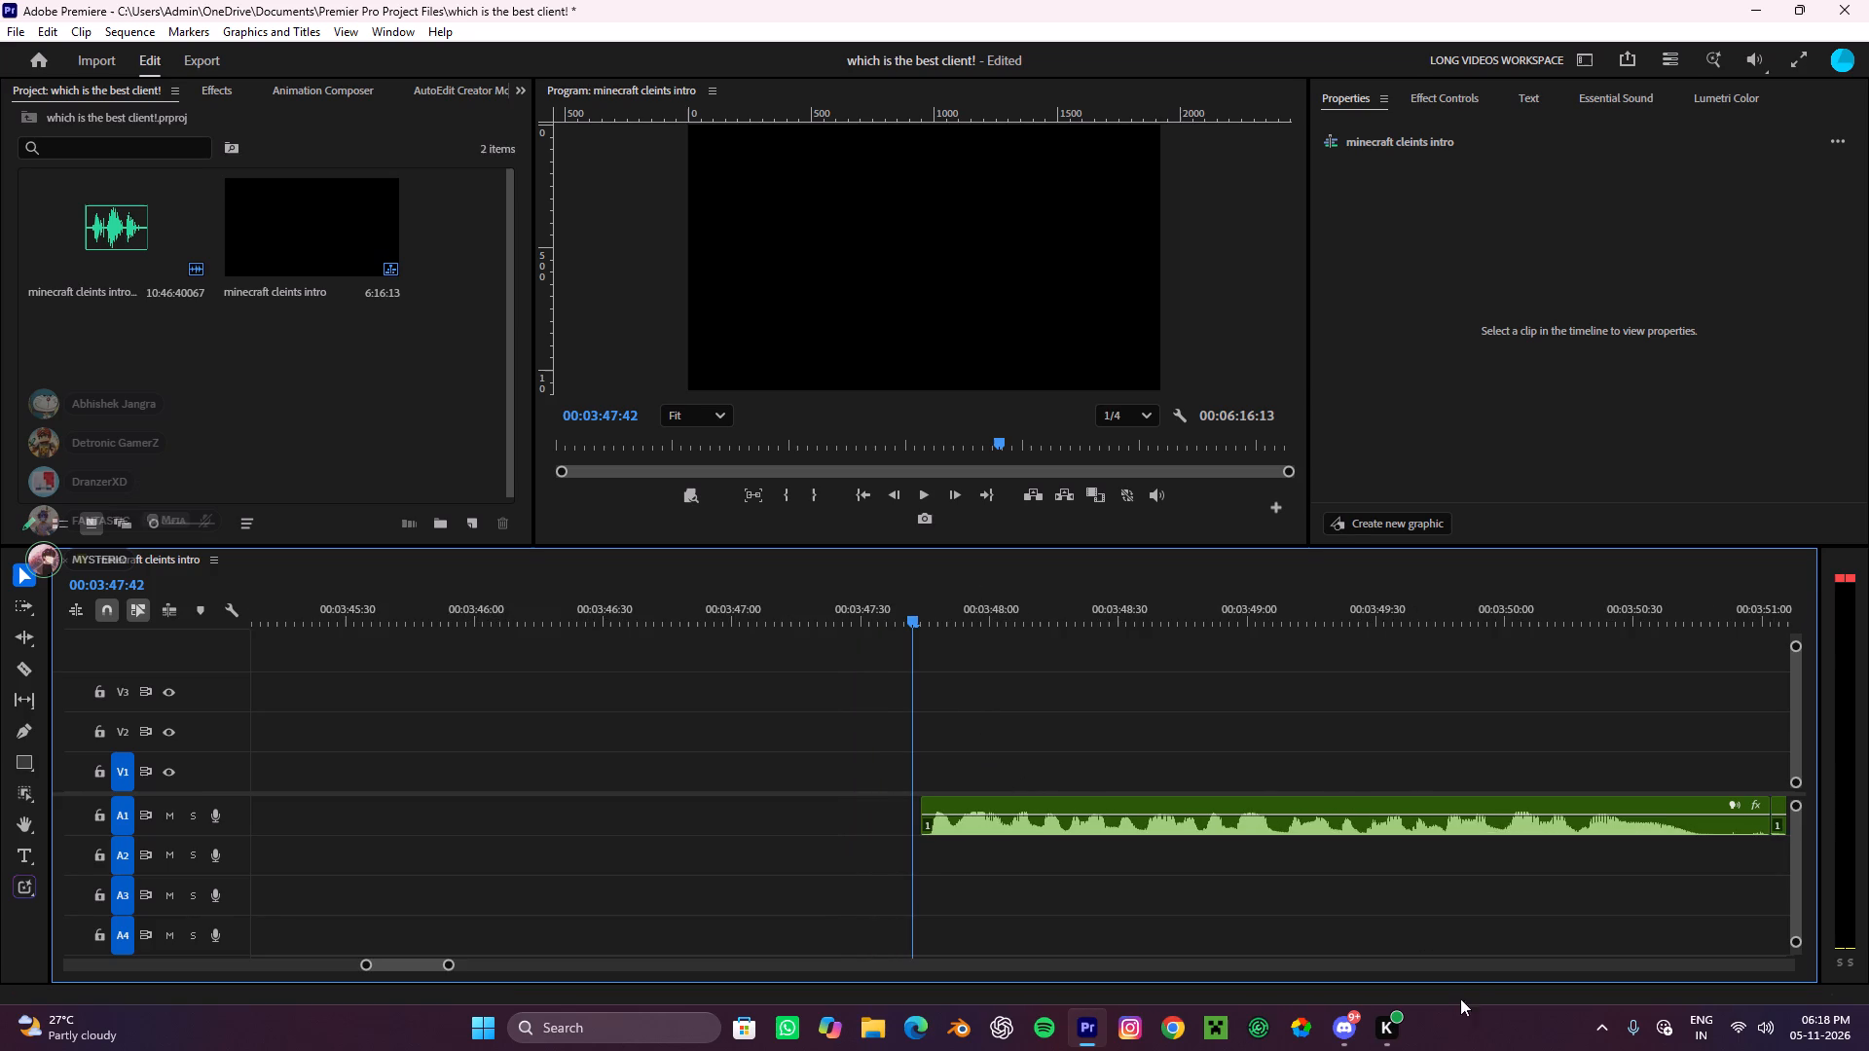
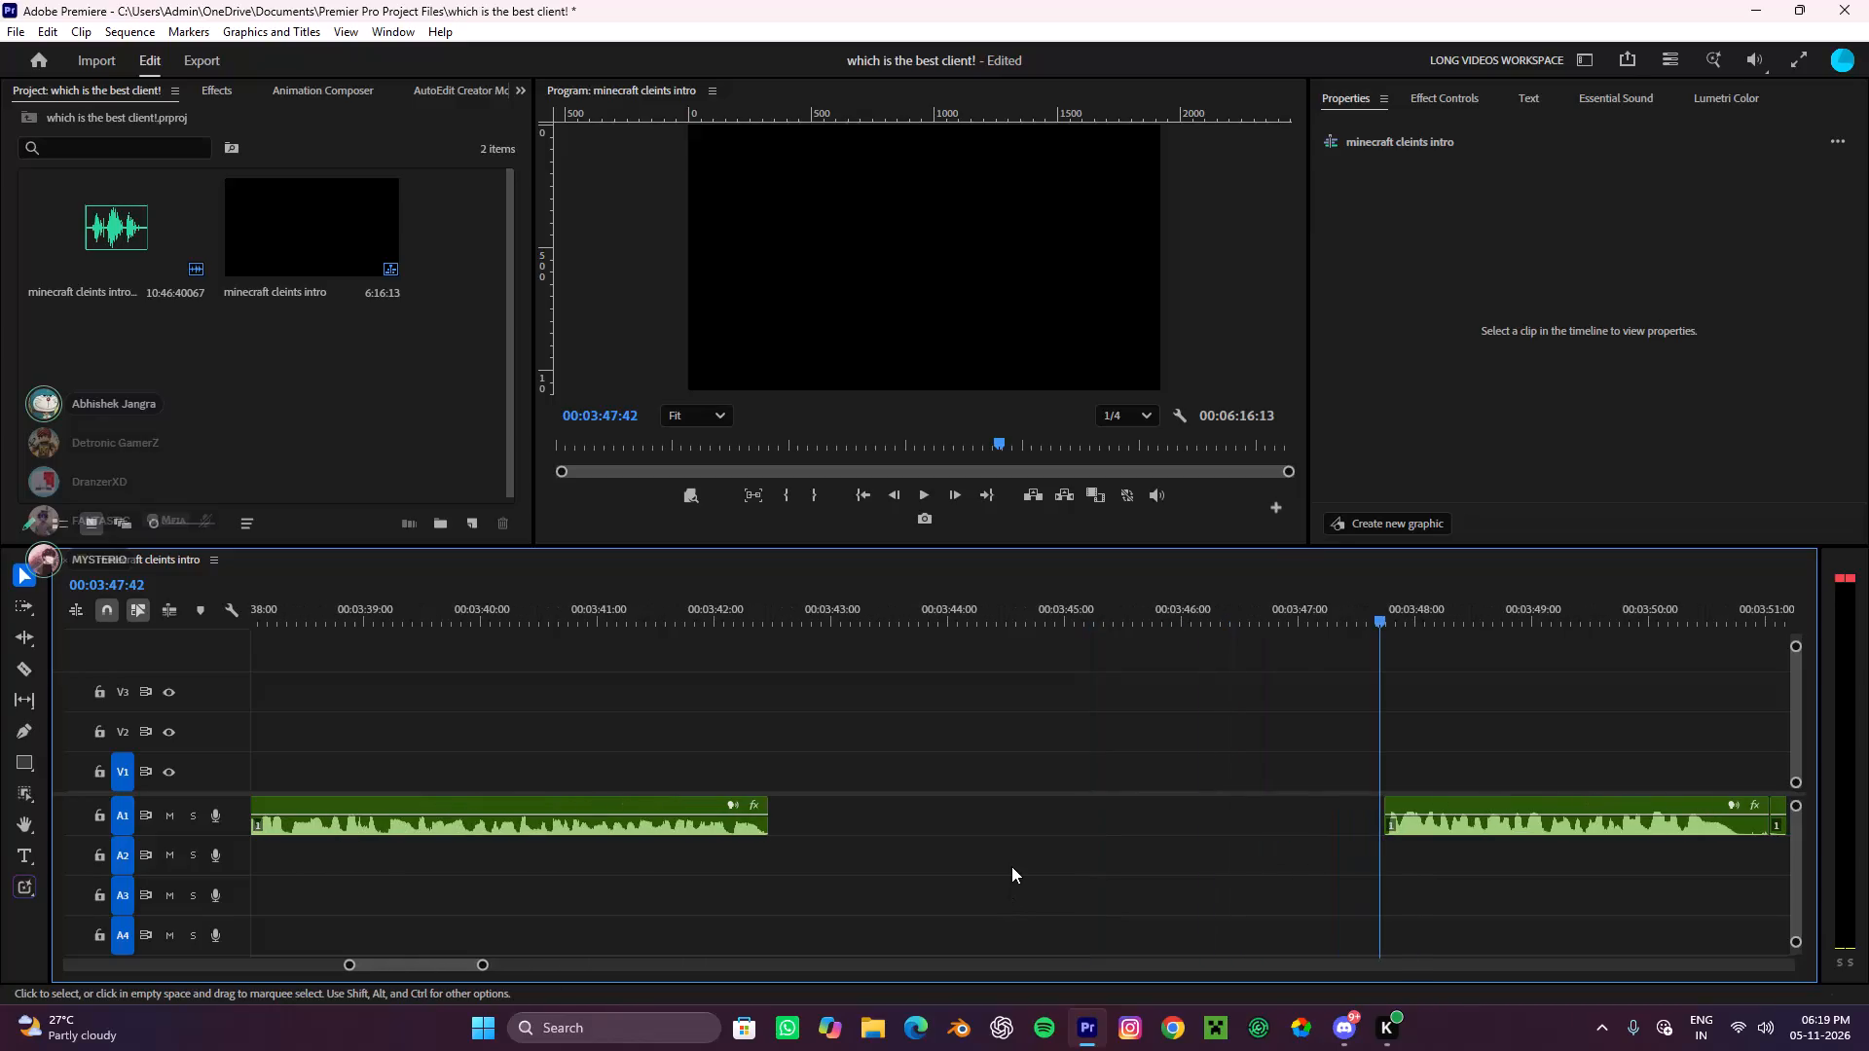
Listen again to the A1 clip's ending from about 3:39, and return the playhead to 3:47:43 at the start of the next clip.
{"action": "scroll", "coordinate": [1011, 866], "scroll_direction": "down", "scroll_amount": 10, "text": "alt"}
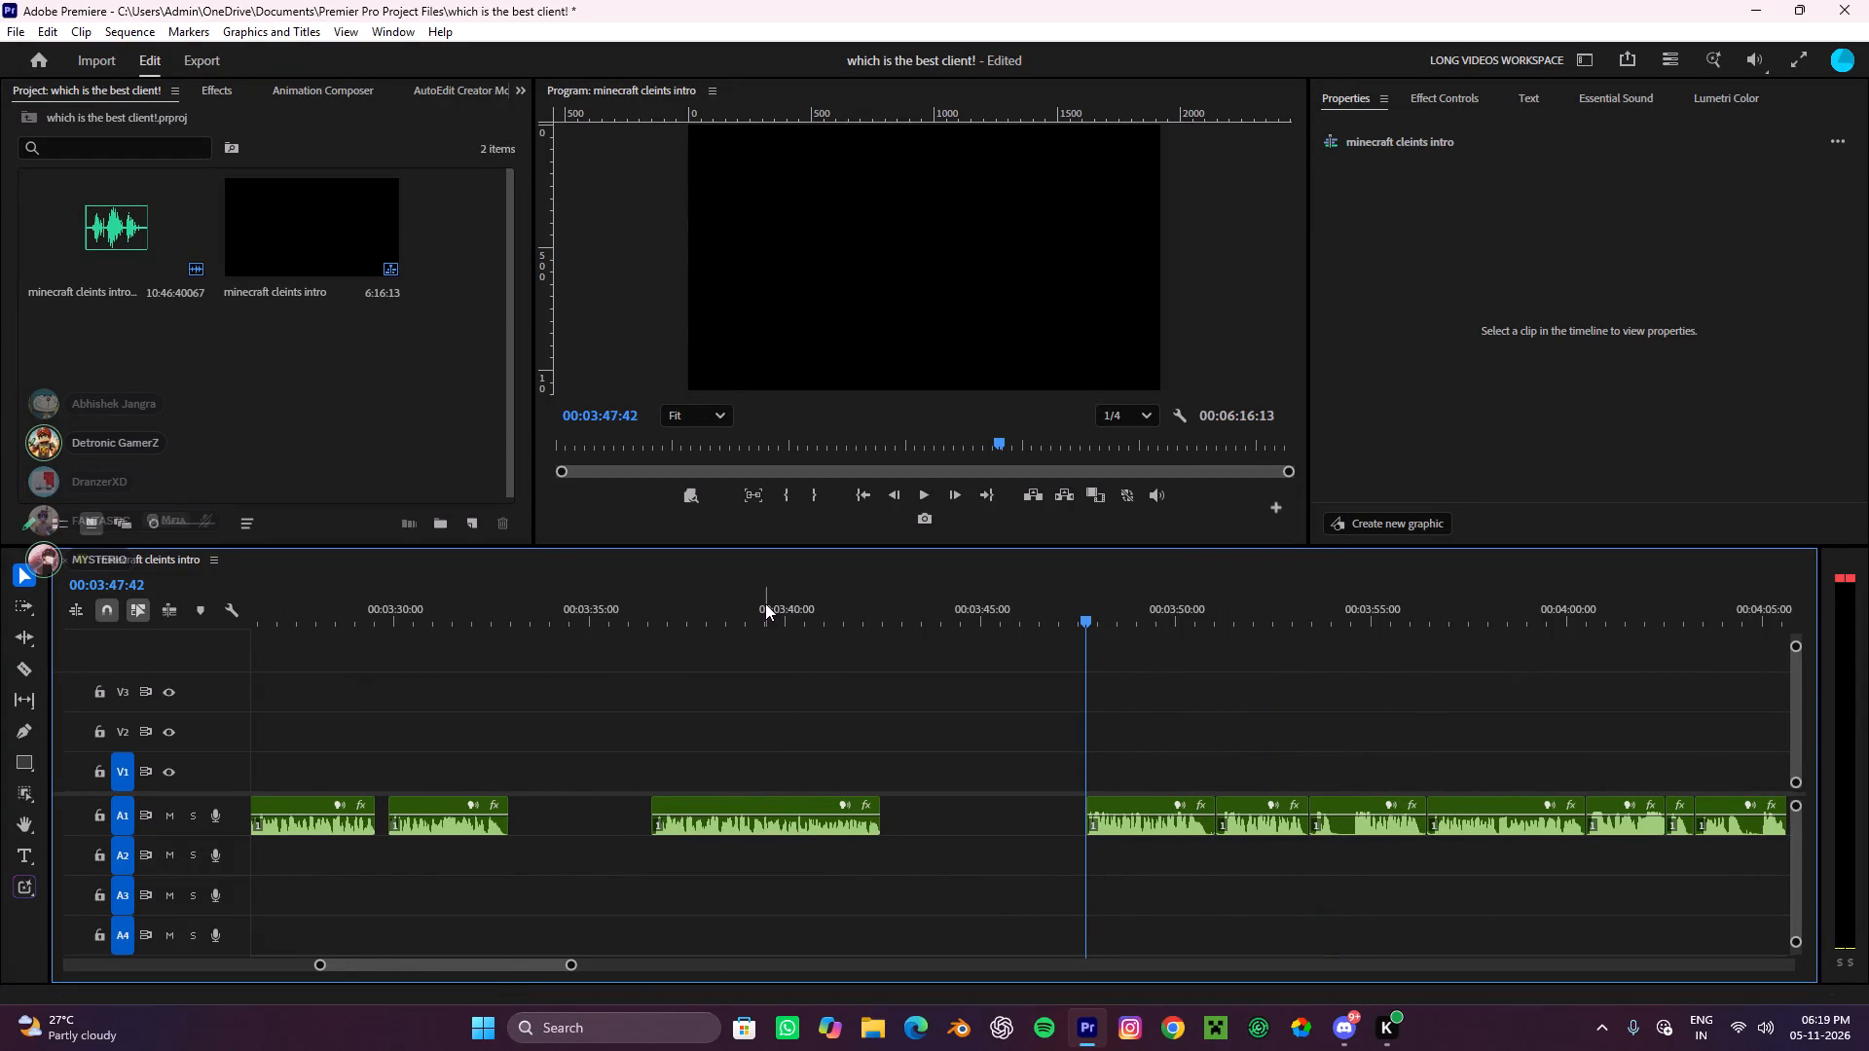
{"action": "left_click", "coordinate": [749, 610]}
{"action": "scroll", "coordinate": [846, 711], "scroll_direction": "up", "scroll_amount": 4, "text": "alt"}
{"action": "key", "text": "space"}
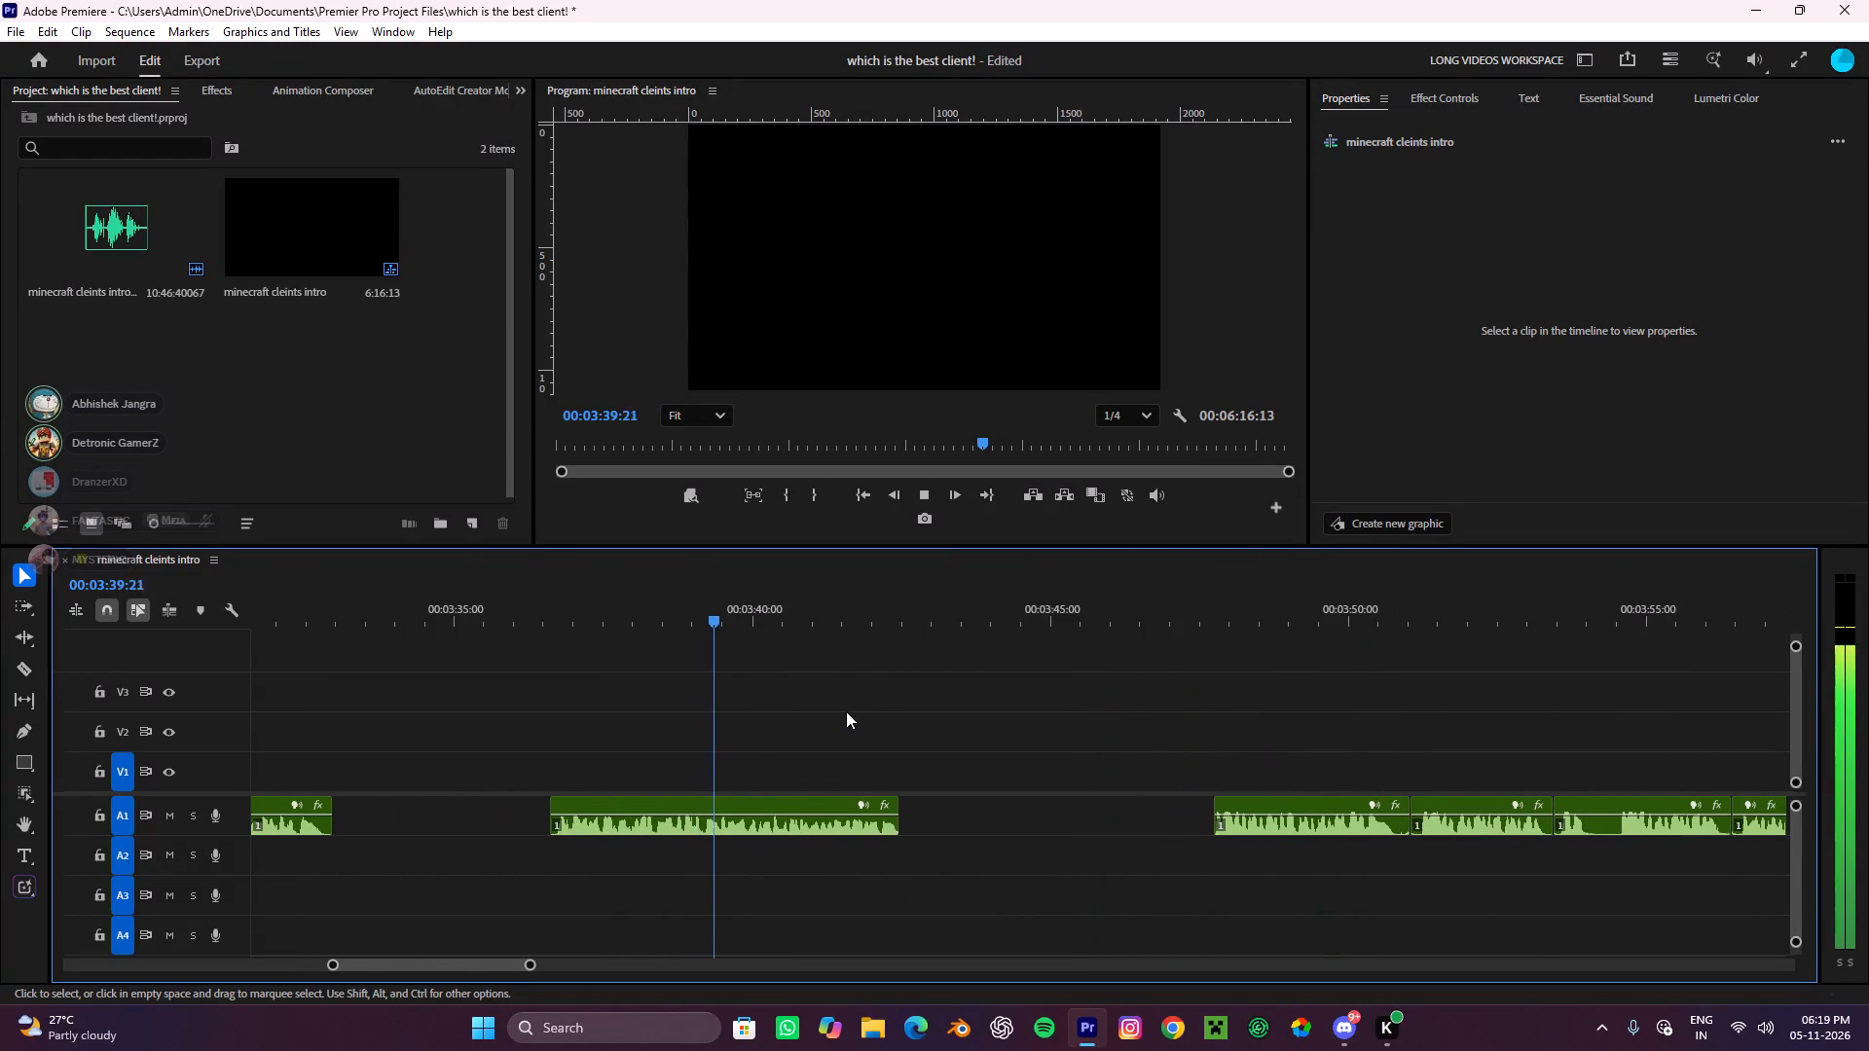
{"action": "scroll", "coordinate": [846, 711], "scroll_direction": "down", "scroll_amount": 3}
{"action": "scroll", "coordinate": [839, 729], "scroll_direction": "down", "scroll_amount": 7, "text": "alt"}
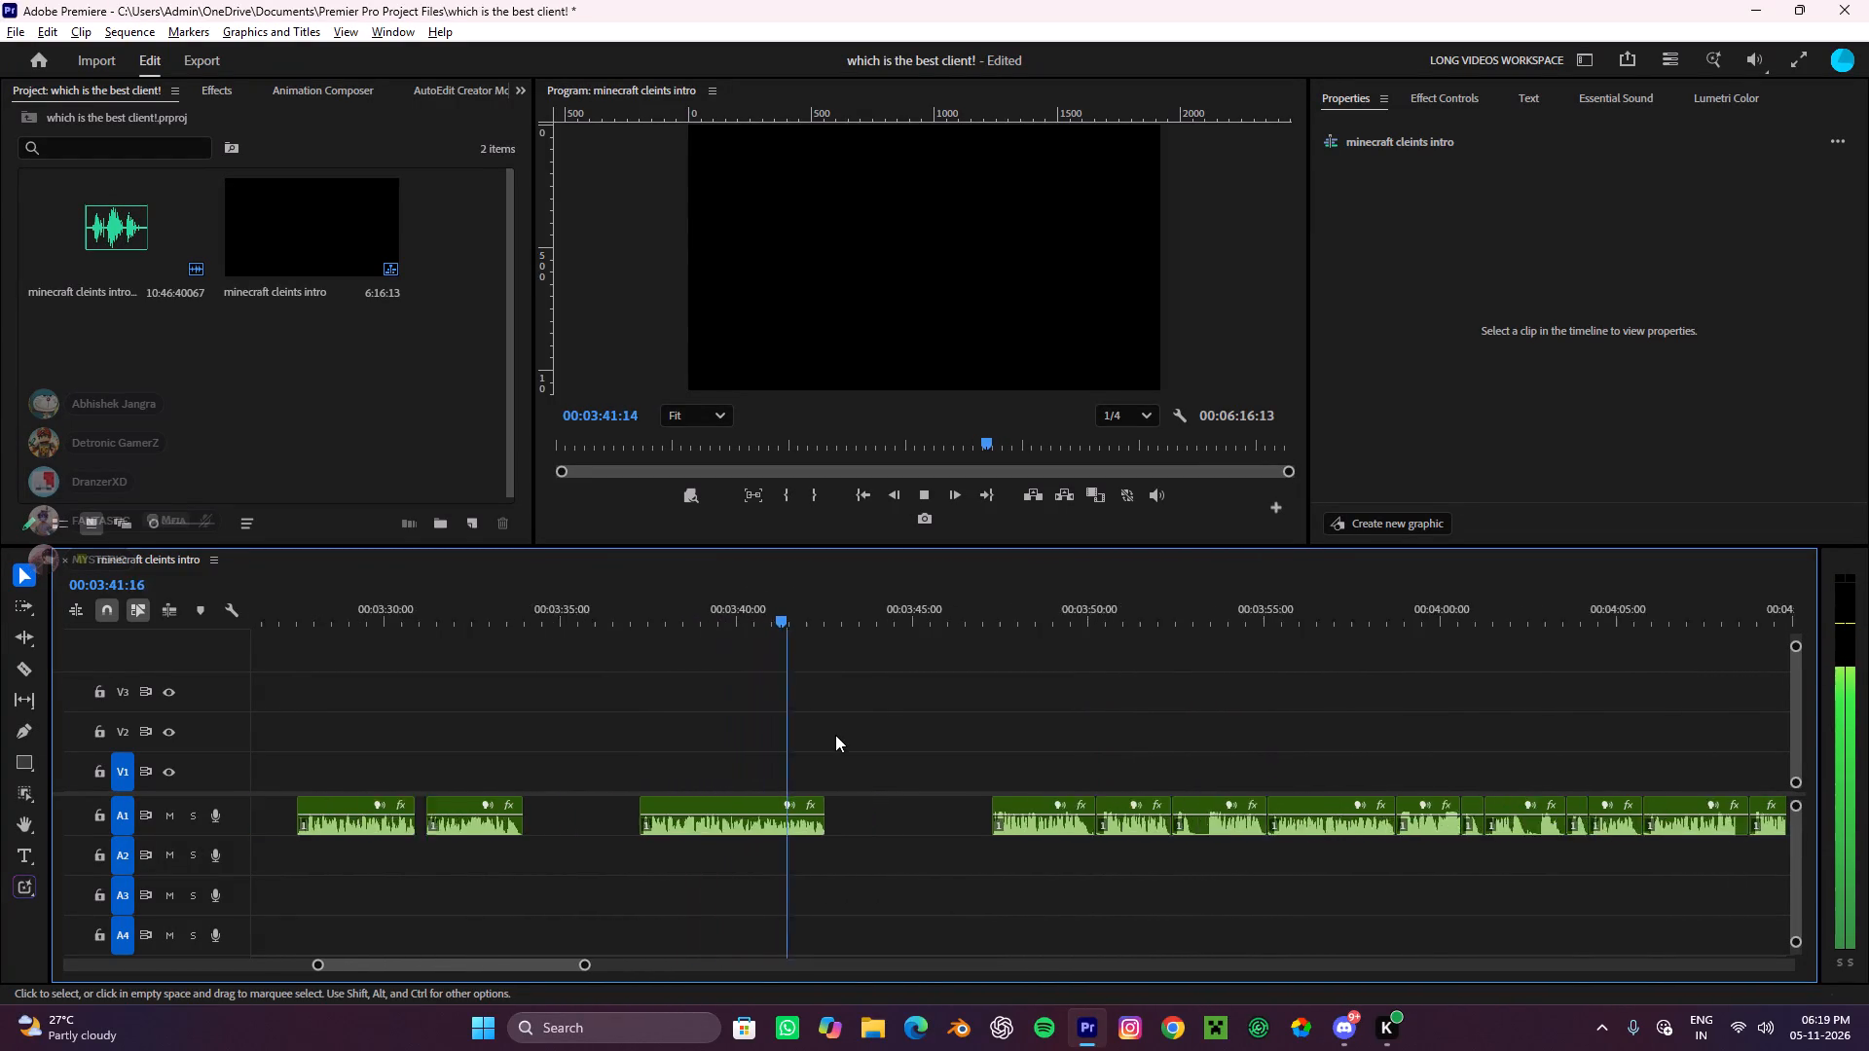
{"action": "left_click_drag", "start_coordinate": [846, 602], "coordinate": [978, 817]}
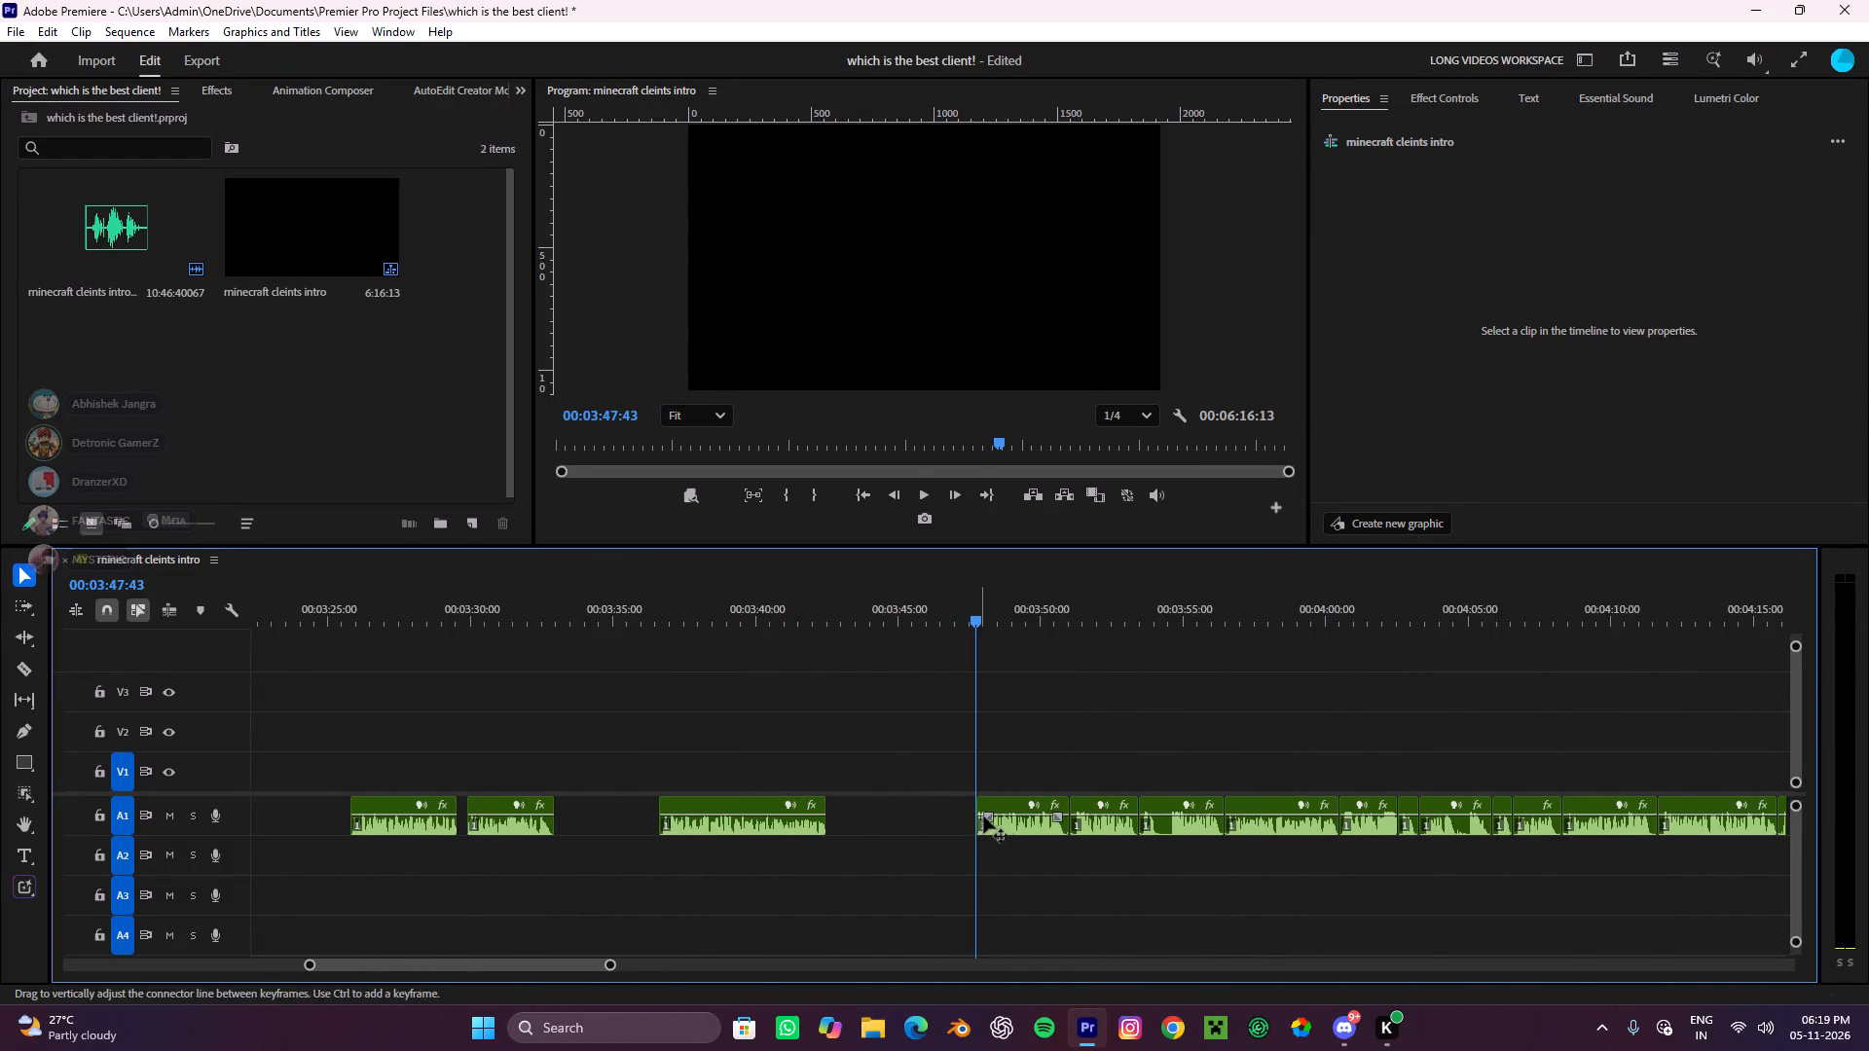
{"action": "scroll", "coordinate": [989, 814], "scroll_direction": "up", "scroll_amount": 14, "text": "alt"}
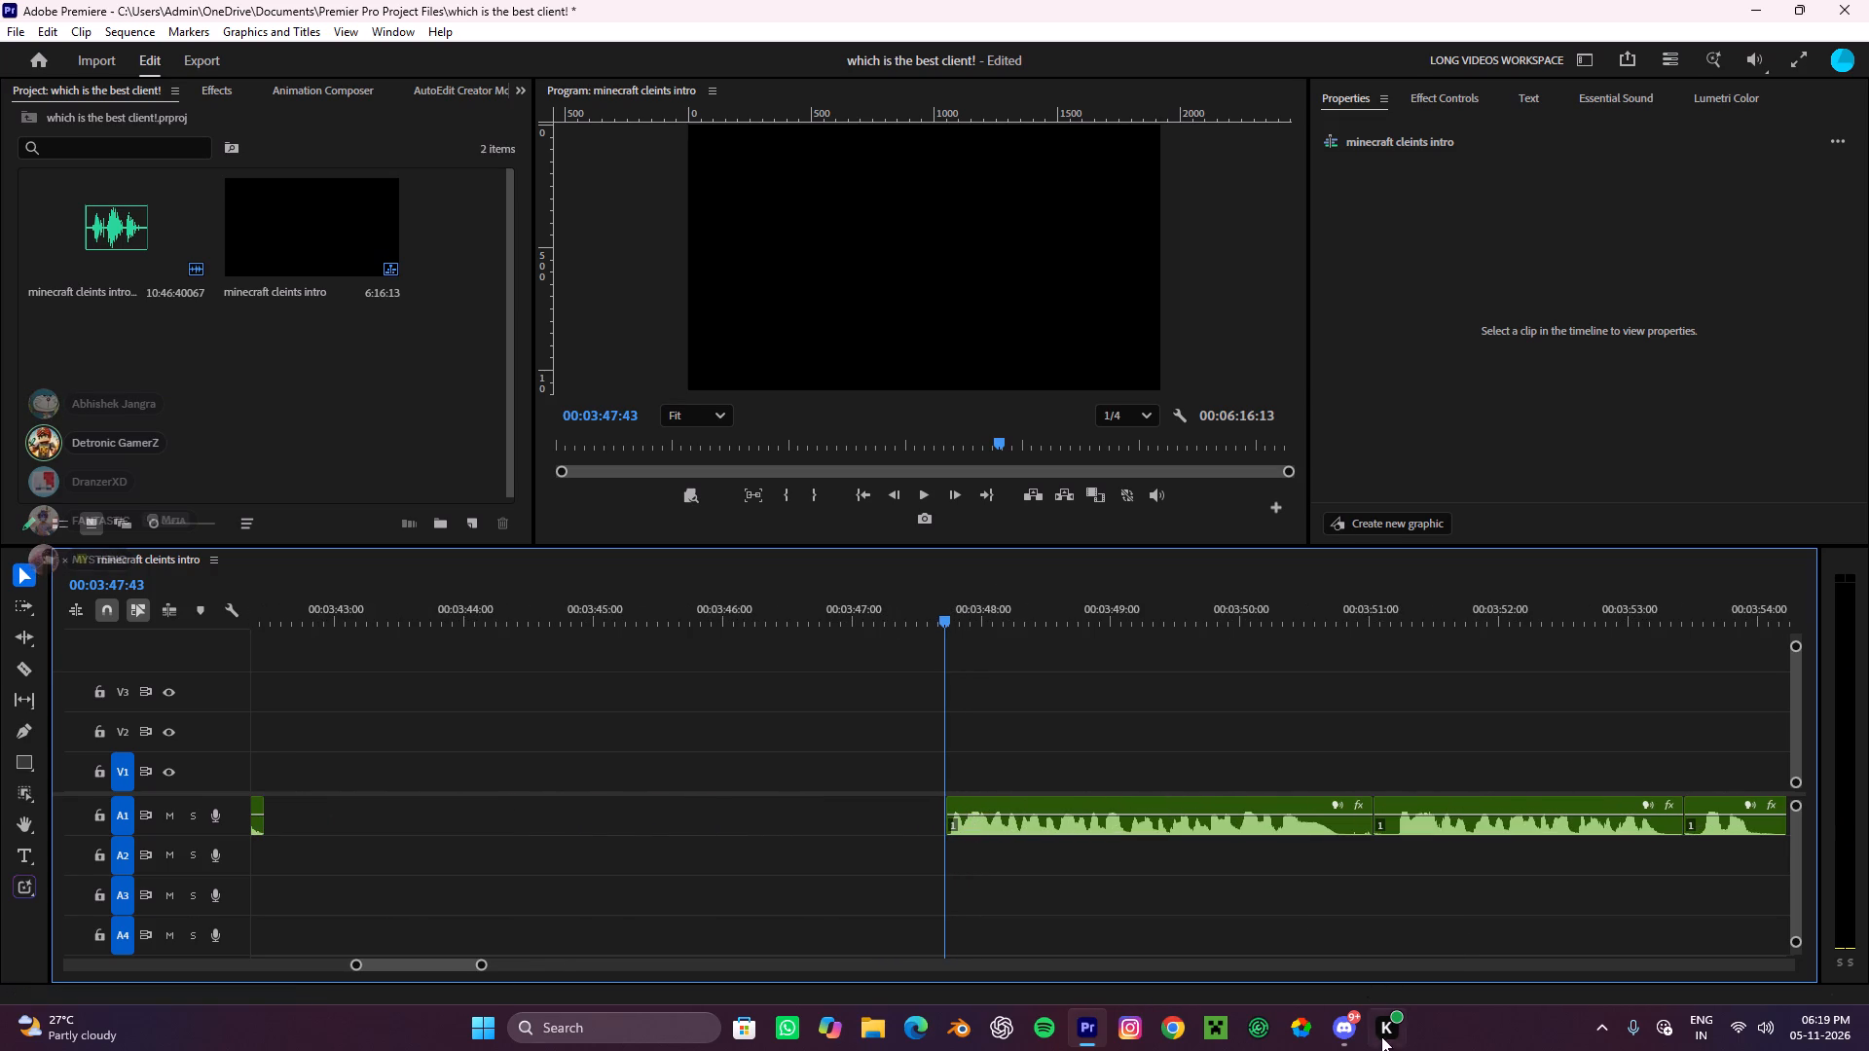
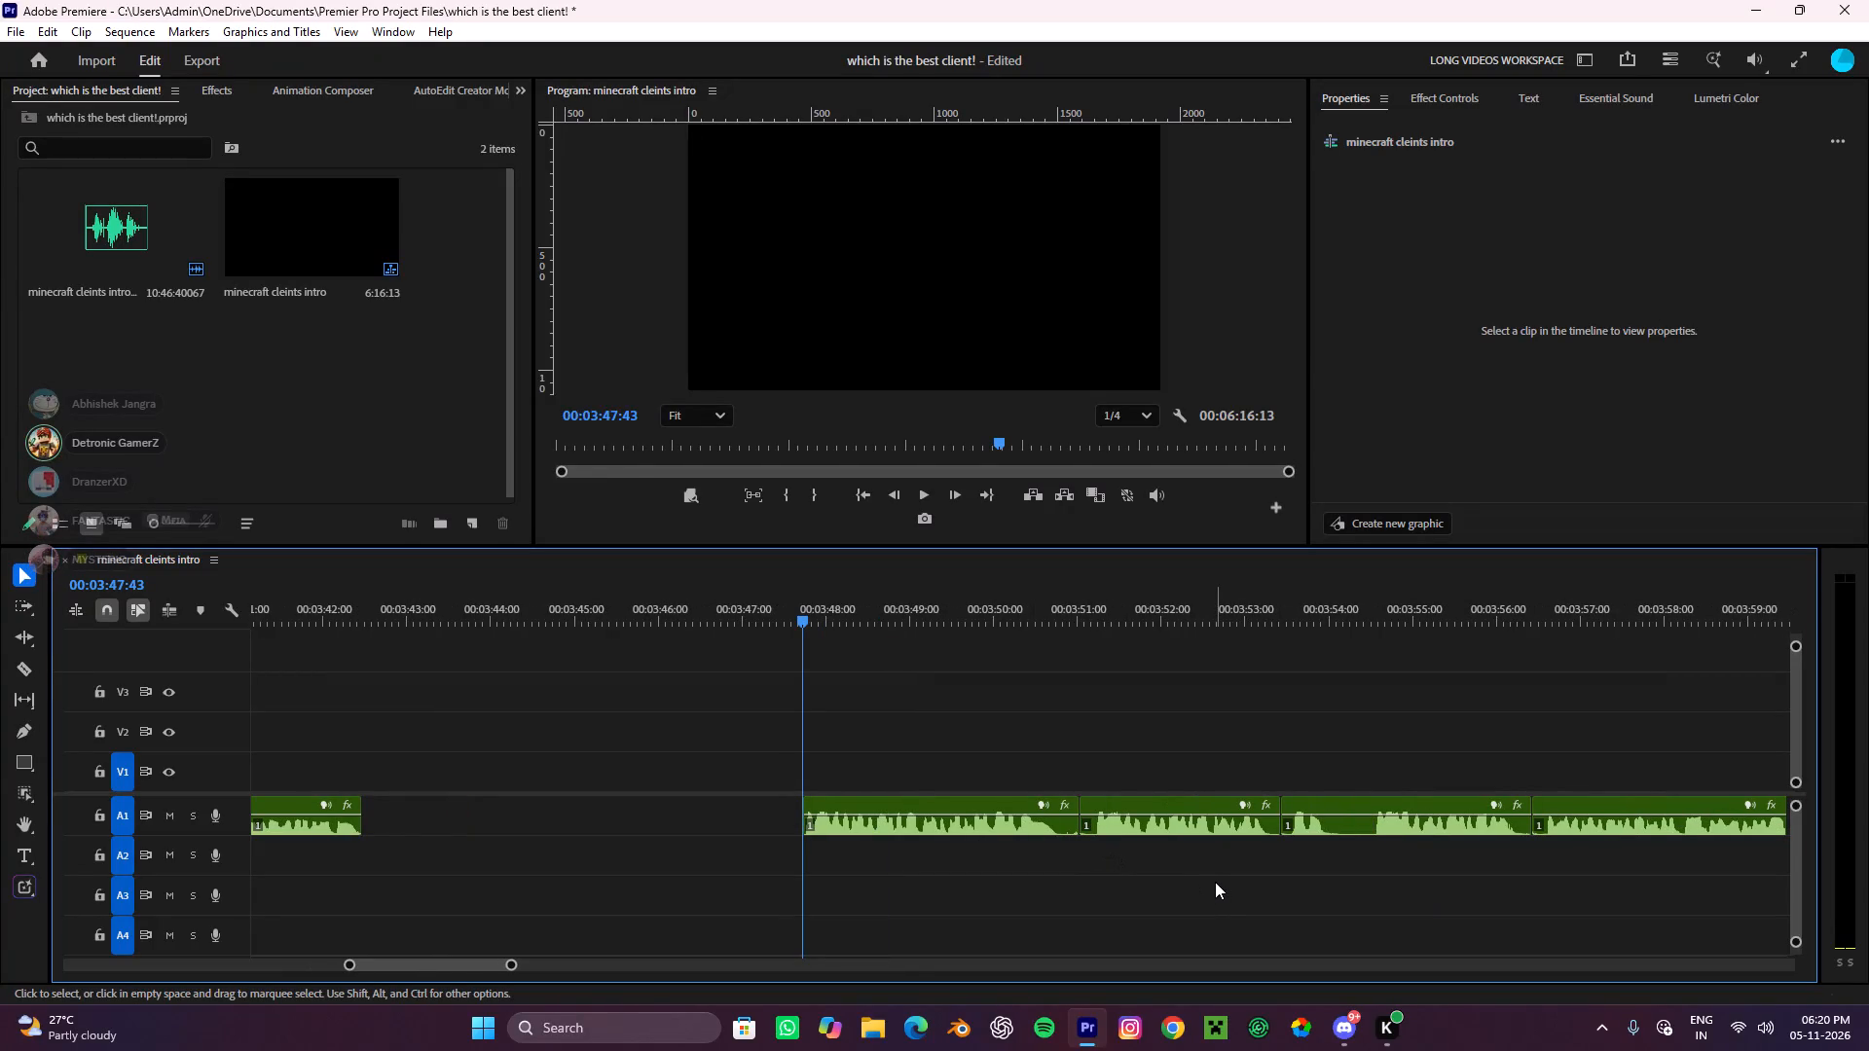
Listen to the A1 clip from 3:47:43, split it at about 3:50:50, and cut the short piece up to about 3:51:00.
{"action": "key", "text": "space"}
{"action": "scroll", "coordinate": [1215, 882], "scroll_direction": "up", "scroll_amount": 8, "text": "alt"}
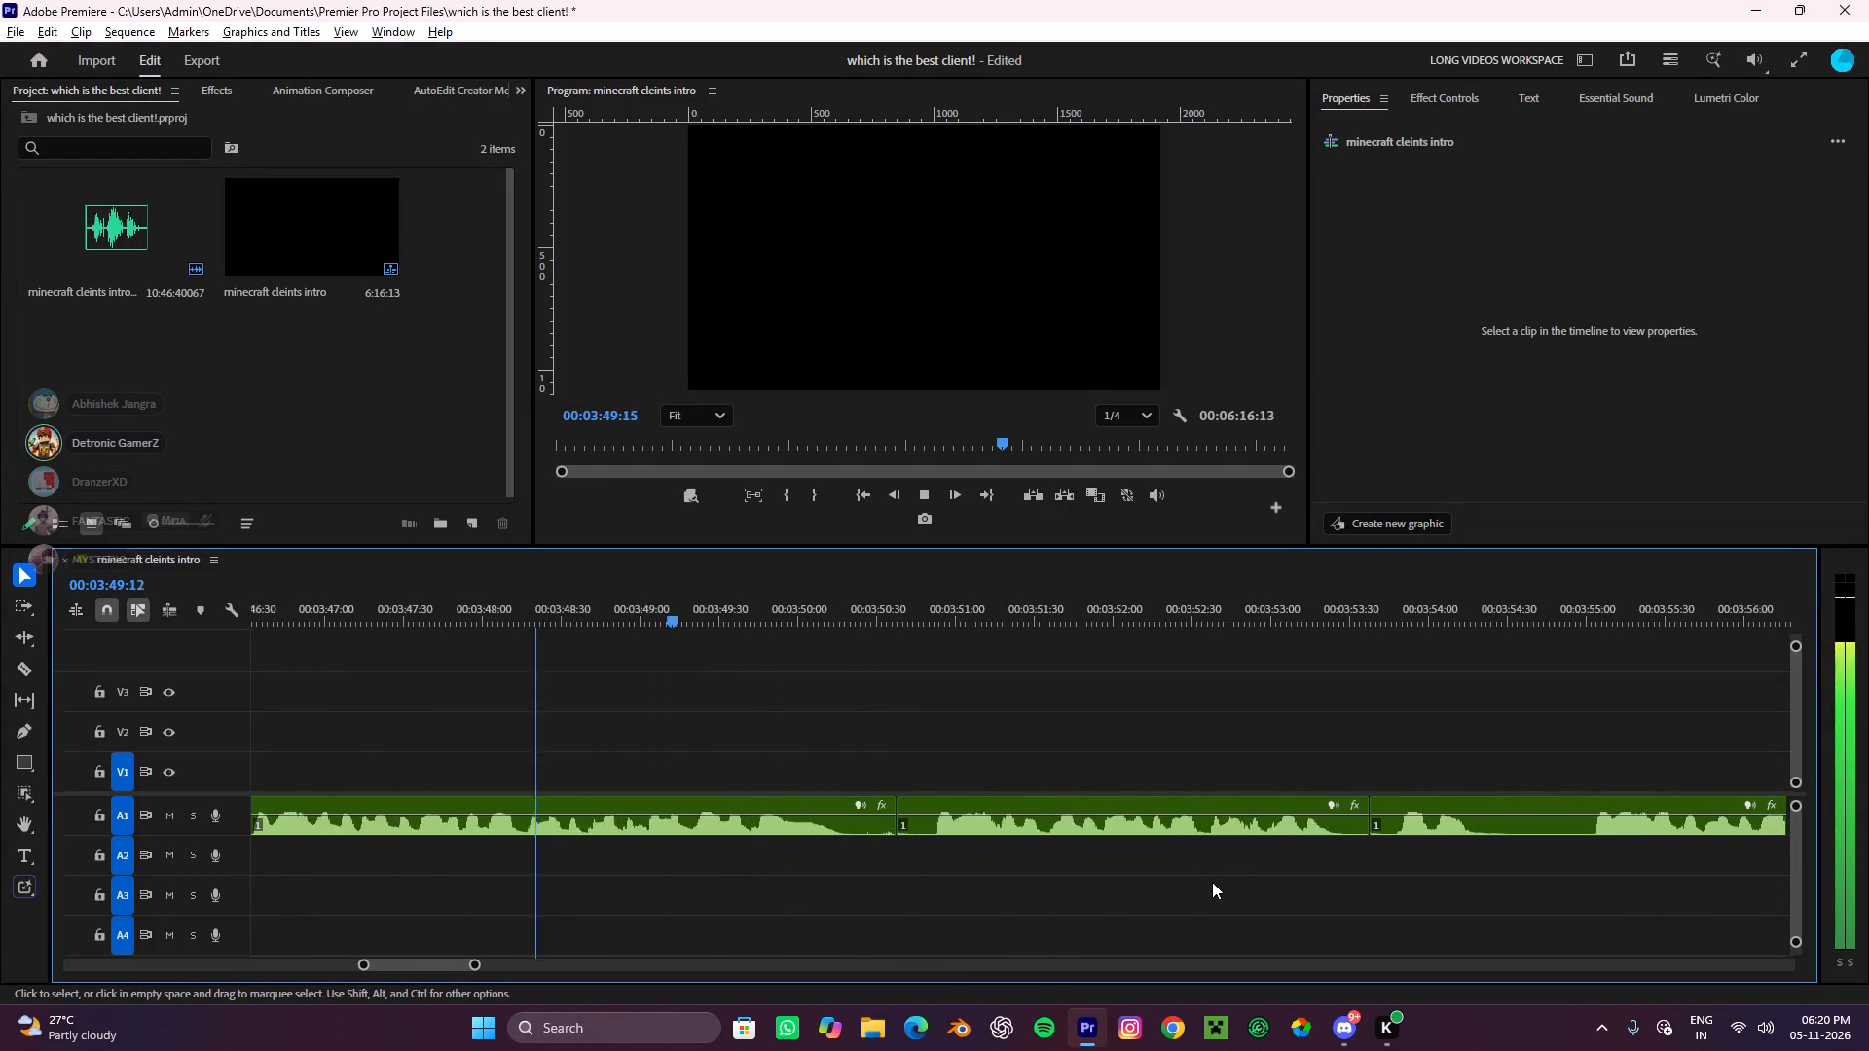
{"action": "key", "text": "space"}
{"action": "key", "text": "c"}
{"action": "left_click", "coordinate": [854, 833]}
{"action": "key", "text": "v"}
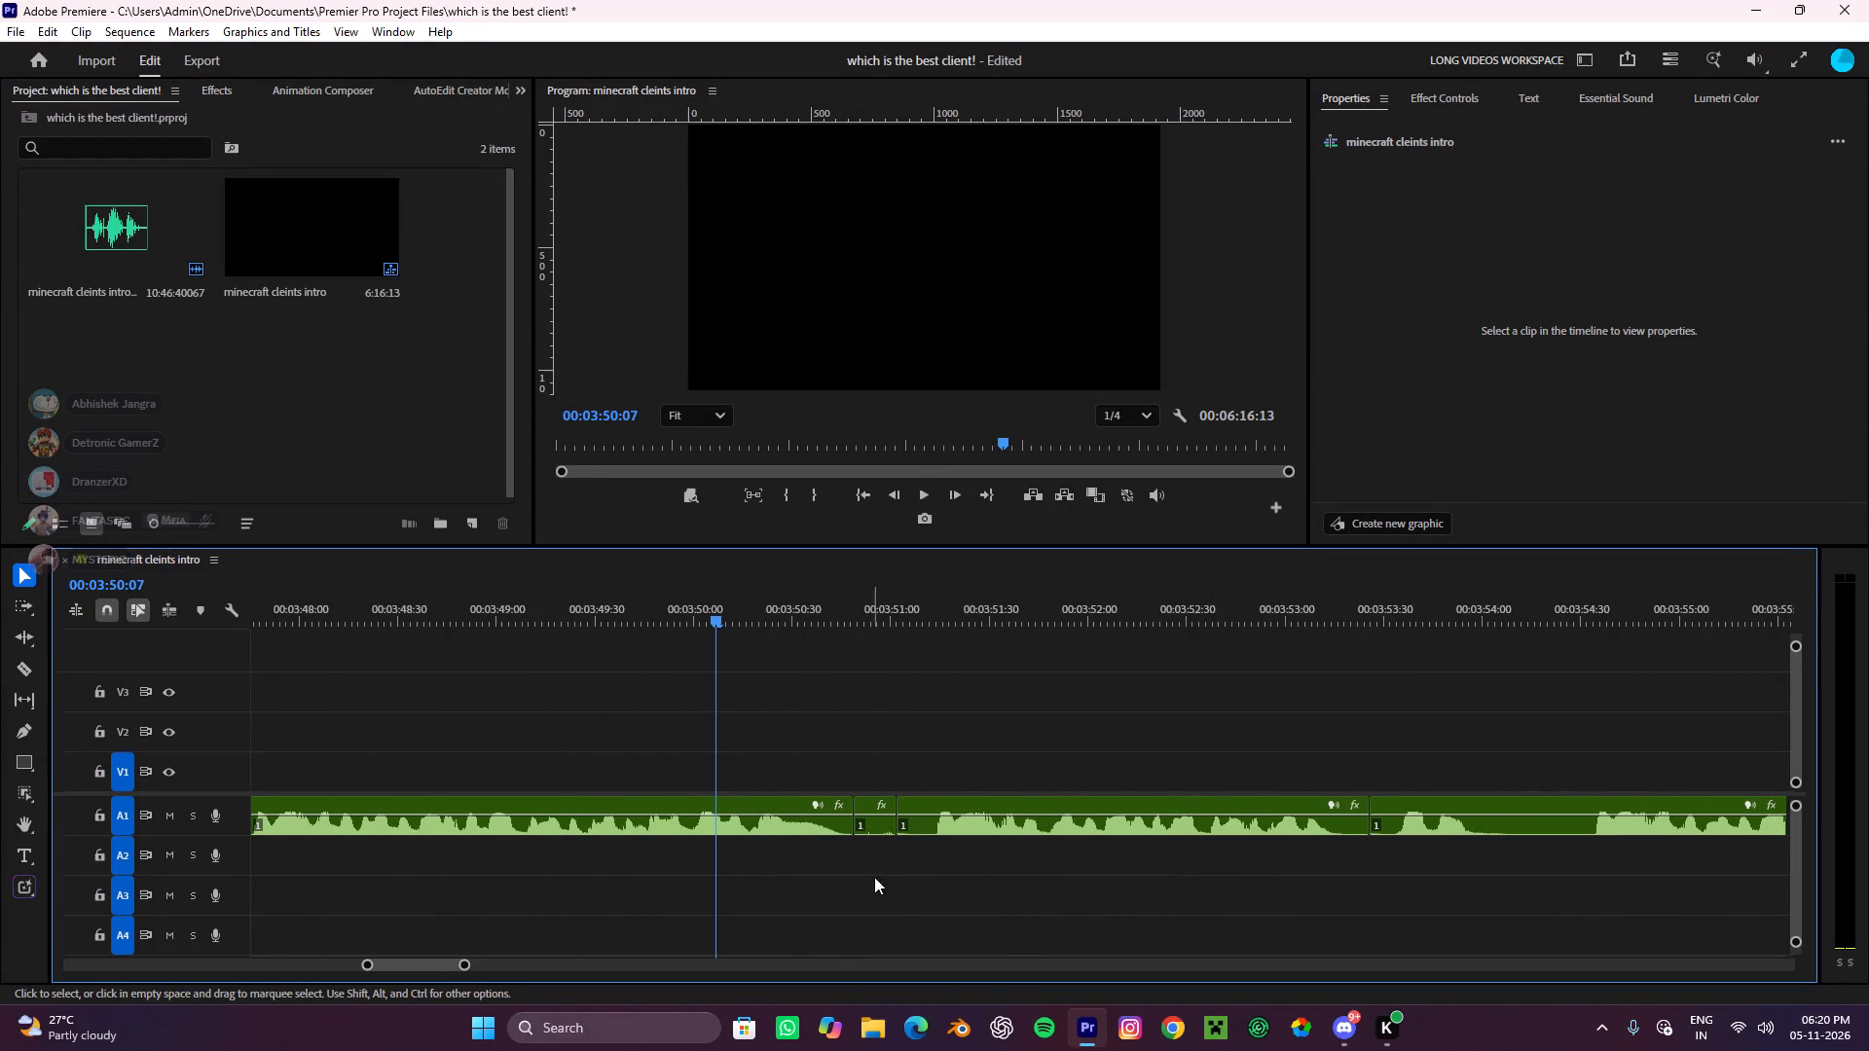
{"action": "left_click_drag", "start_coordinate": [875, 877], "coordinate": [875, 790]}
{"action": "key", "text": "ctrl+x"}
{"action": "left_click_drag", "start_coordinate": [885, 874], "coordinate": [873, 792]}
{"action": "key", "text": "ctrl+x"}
Listen again to the A1 clip between about 3:37 and 3:42.
{"action": "scroll", "coordinate": [873, 793], "scroll_direction": "down", "scroll_amount": 4, "text": "alt"}
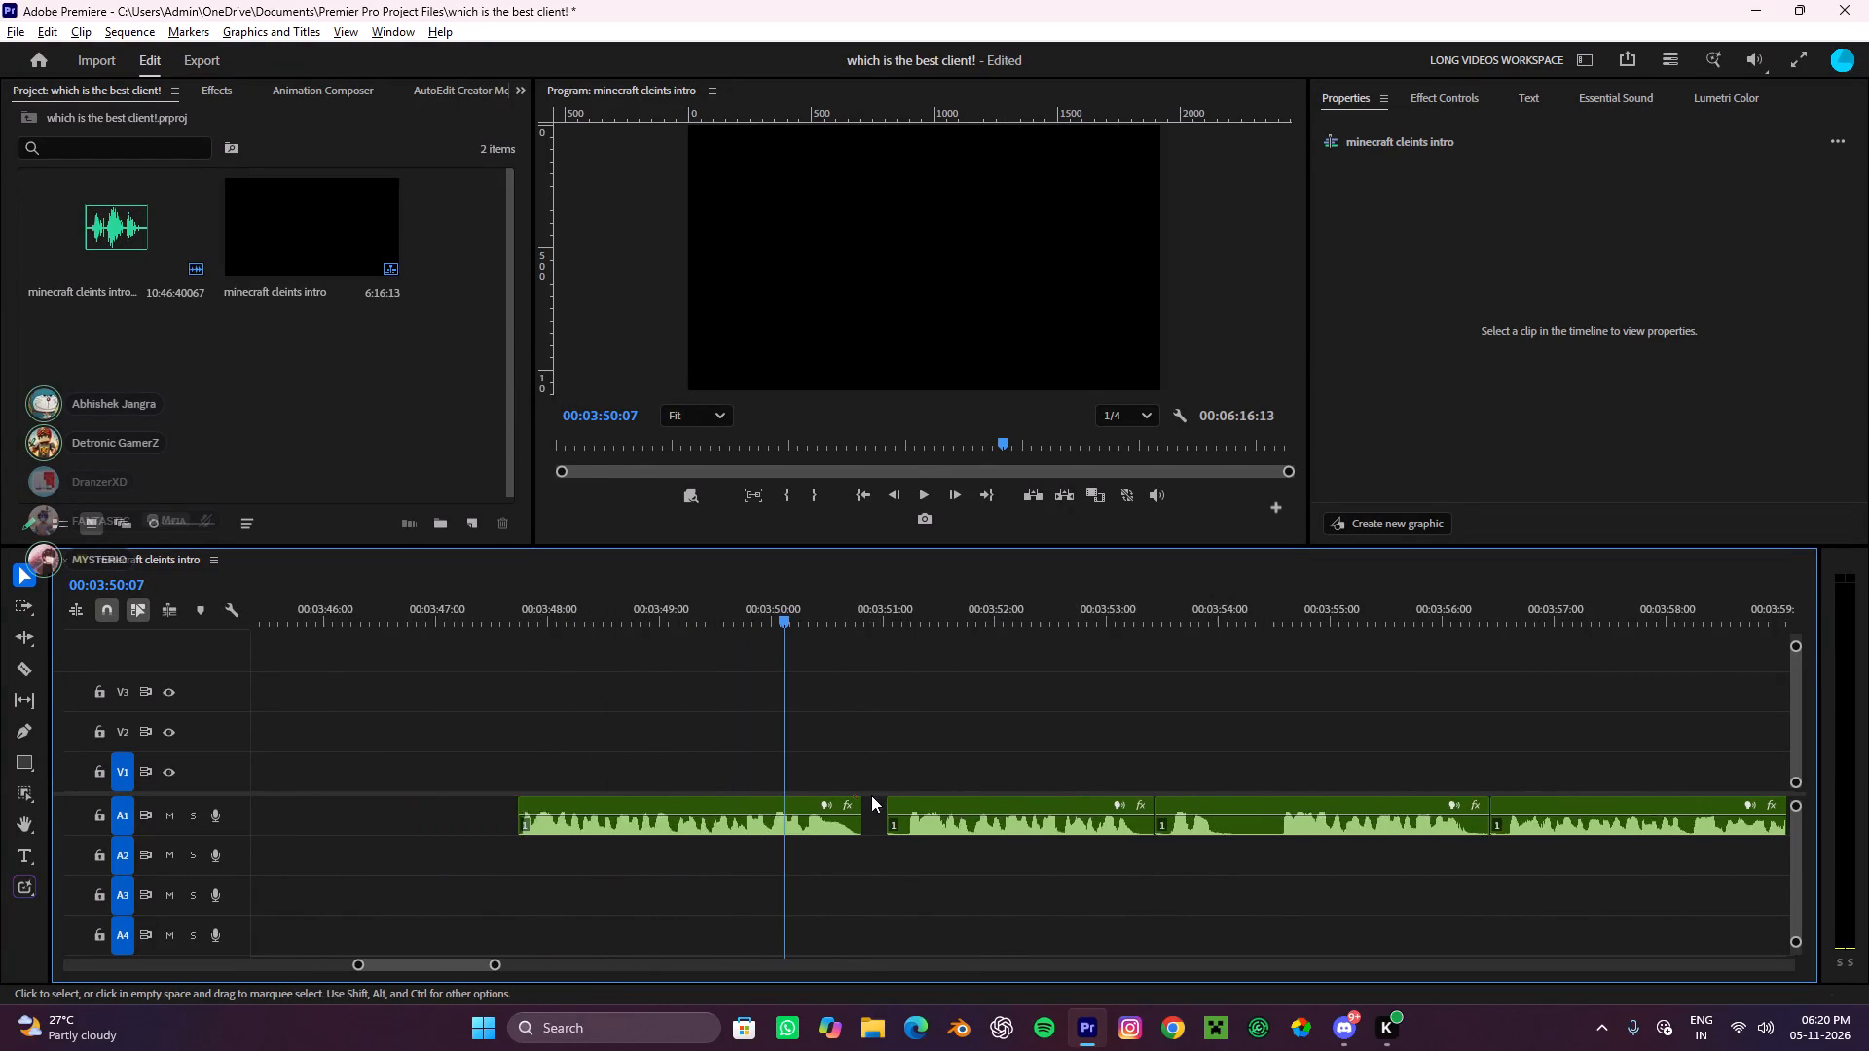
{"action": "scroll", "coordinate": [871, 795], "scroll_direction": "down", "scroll_amount": 15, "text": "alt"}
{"action": "left_click_drag", "start_coordinate": [834, 609], "coordinate": [542, 894]}
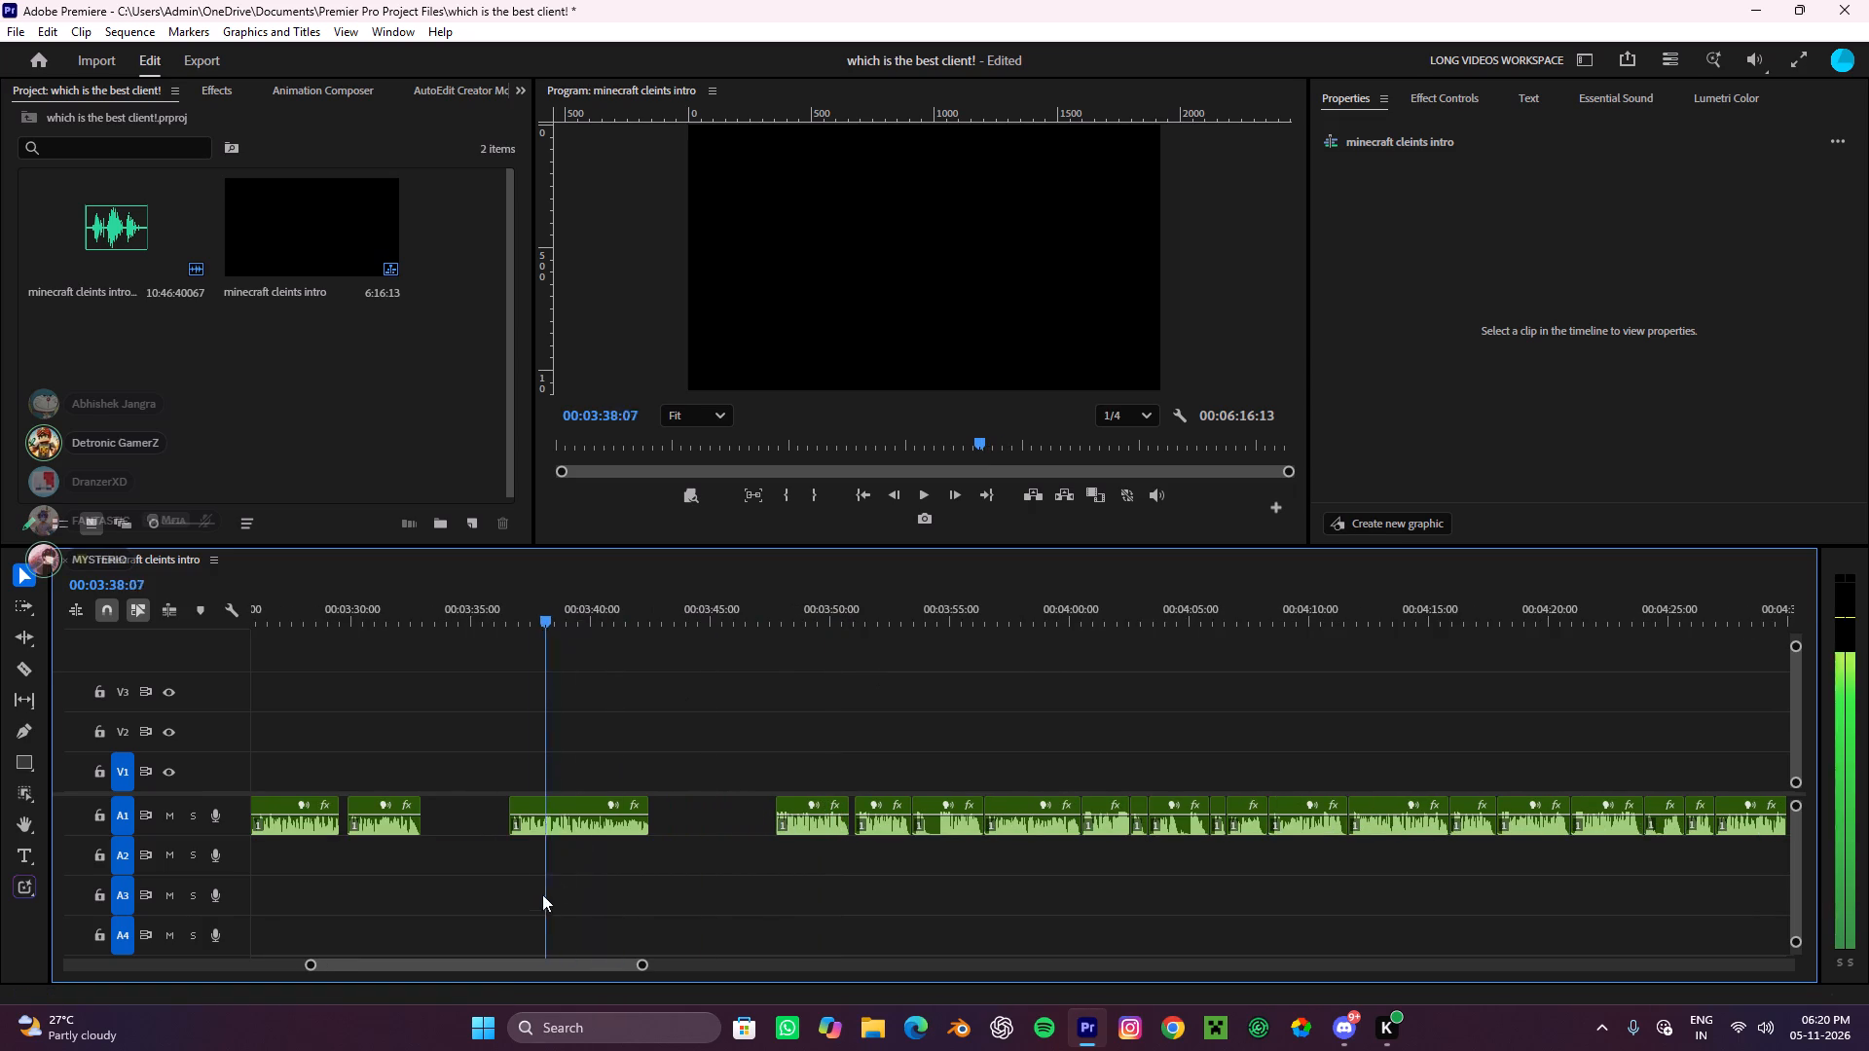
{"action": "left_click_drag", "start_coordinate": [542, 894], "coordinate": [512, 935]}
{"action": "key", "text": "space"}
{"action": "scroll", "coordinate": [604, 865], "scroll_direction": "up", "scroll_amount": 4, "text": "alt"}
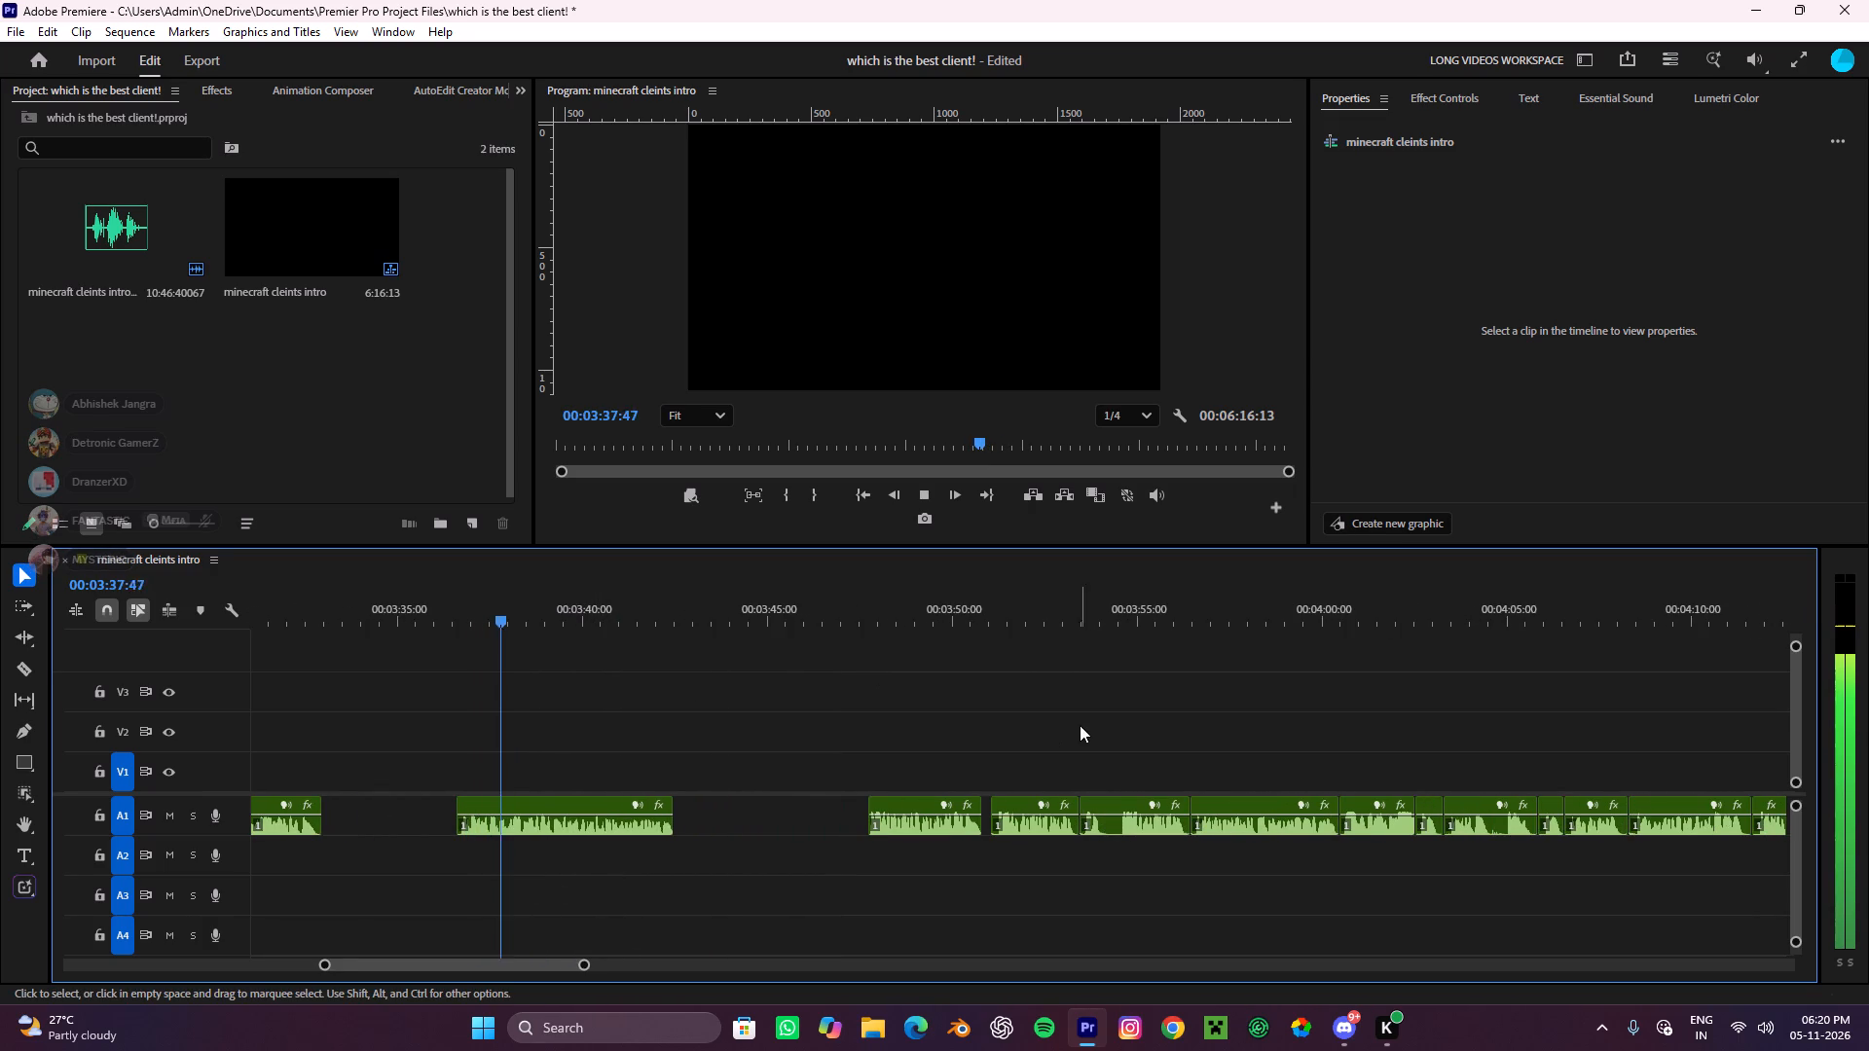
{"action": "scroll", "coordinate": [780, 748], "scroll_direction": "down", "scroll_amount": 8, "text": "alt"}
{"action": "scroll", "coordinate": [764, 771], "scroll_direction": "up", "scroll_amount": 5, "text": "alt"}
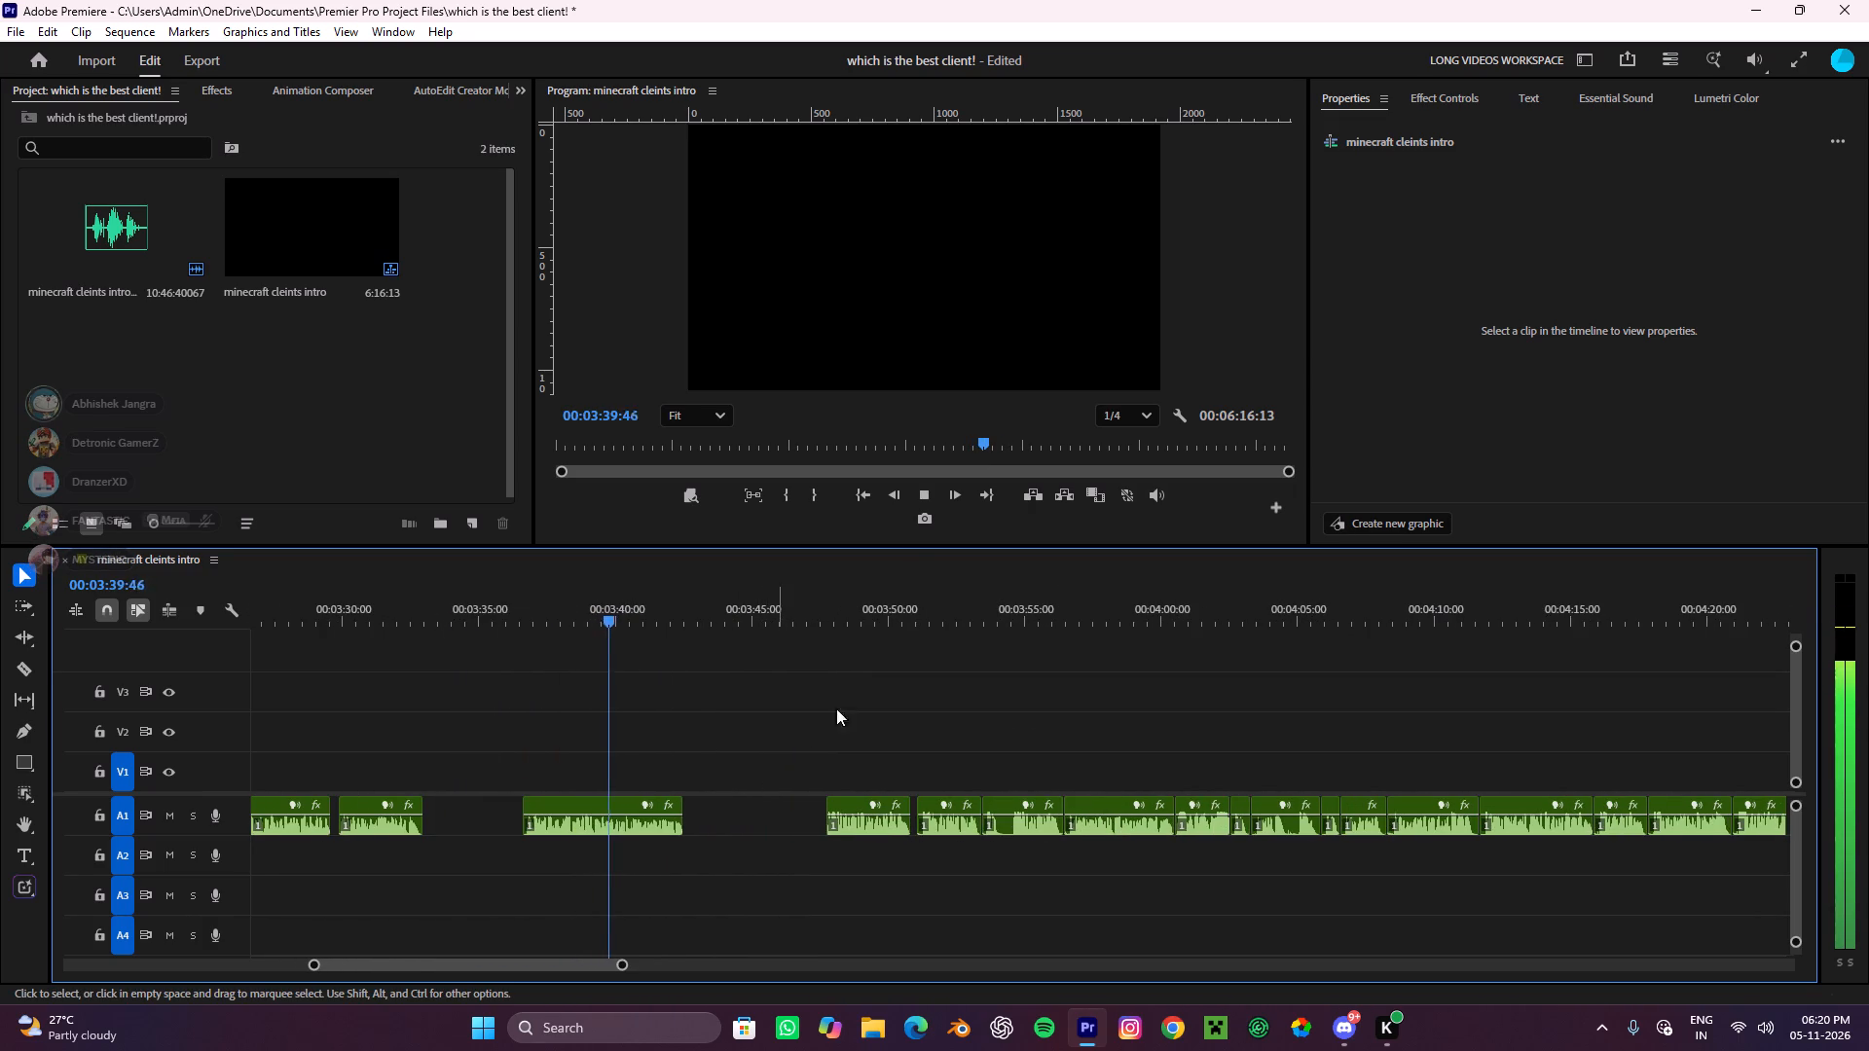
Listen to the A1 takes from the clip start at about 3:47:43 through about 3:52:46.
{"action": "left_click", "coordinate": [828, 619]}
{"action": "key", "text": "space"}
{"action": "scroll", "coordinate": [875, 741], "scroll_direction": "up", "scroll_amount": 4, "text": "alt"}
{"action": "scroll", "coordinate": [875, 741], "scroll_direction": "down", "scroll_amount": 4, "text": "alt"}
{"action": "scroll", "coordinate": [914, 731], "scroll_direction": "up", "scroll_amount": 3, "text": "alt"}
{"action": "scroll", "coordinate": [917, 727], "scroll_direction": "down", "scroll_amount": 3}
{"action": "scroll", "coordinate": [847, 829], "scroll_direction": "up", "scroll_amount": 5, "text": "alt"}
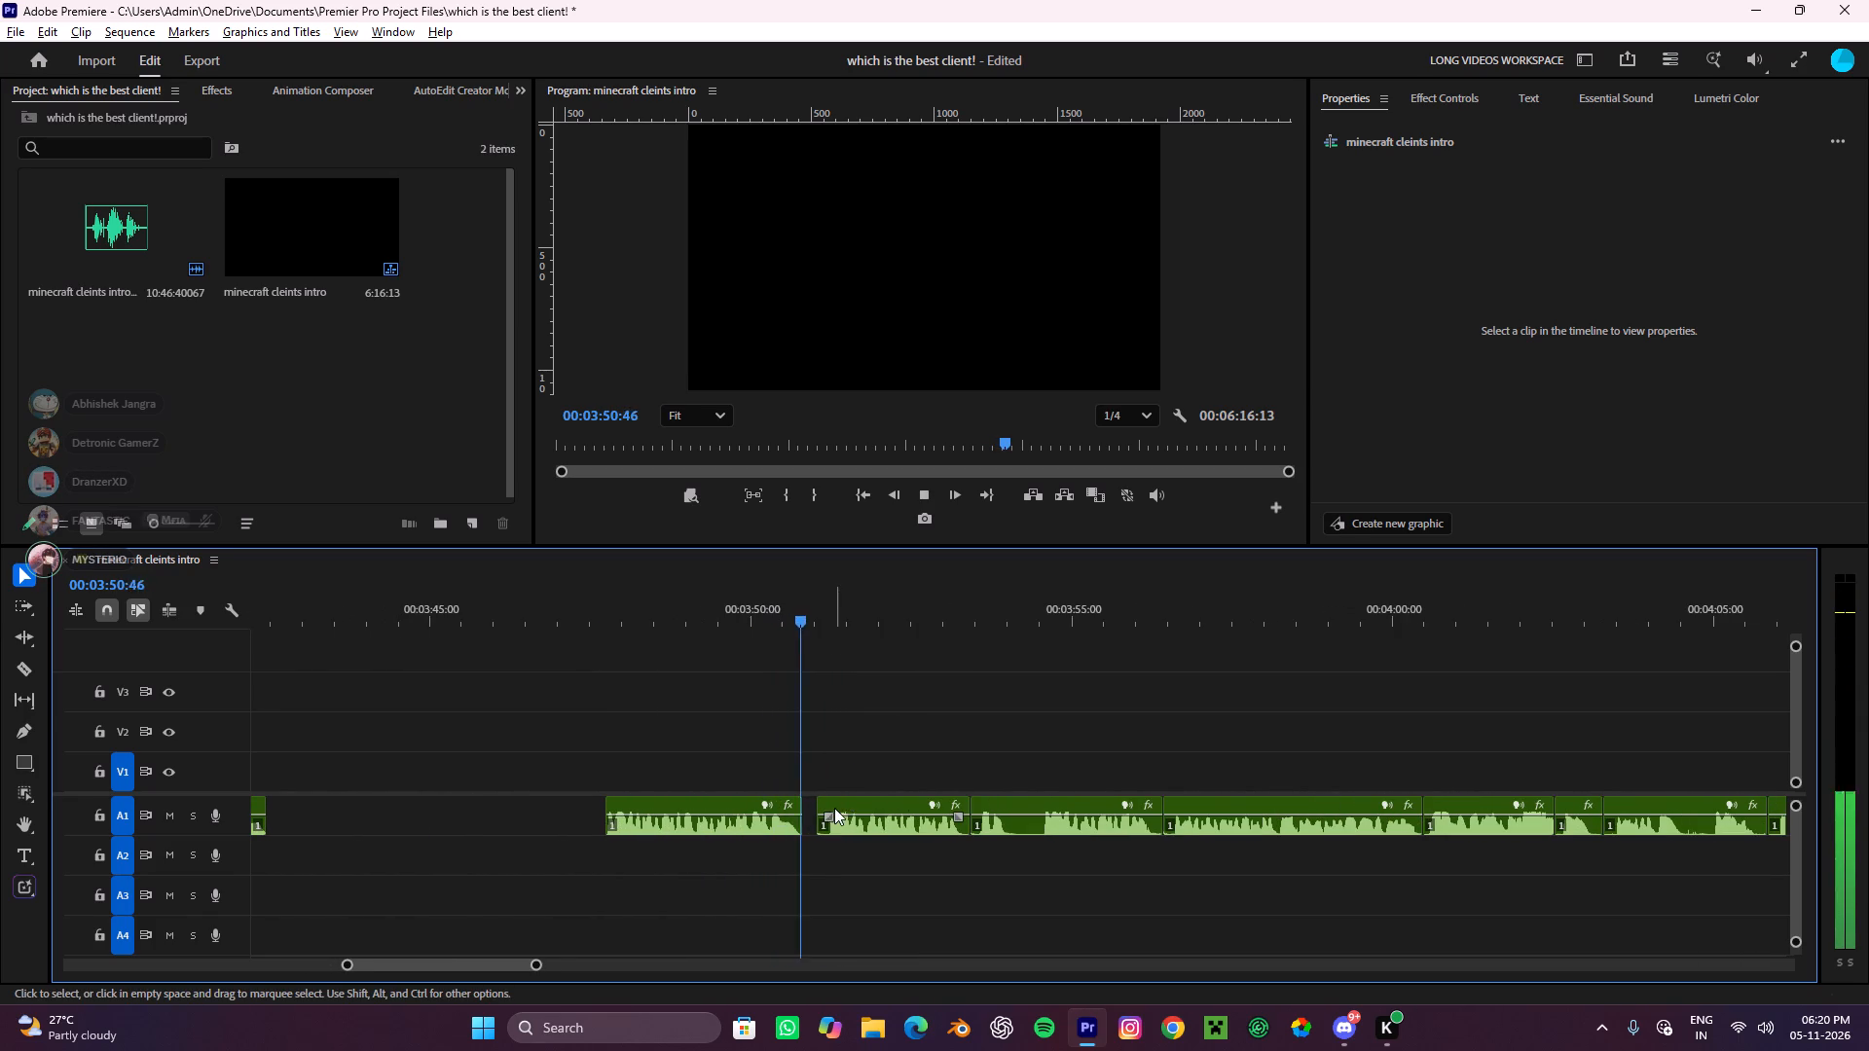
{"action": "scroll", "coordinate": [858, 845], "scroll_direction": "down", "scroll_amount": 3}
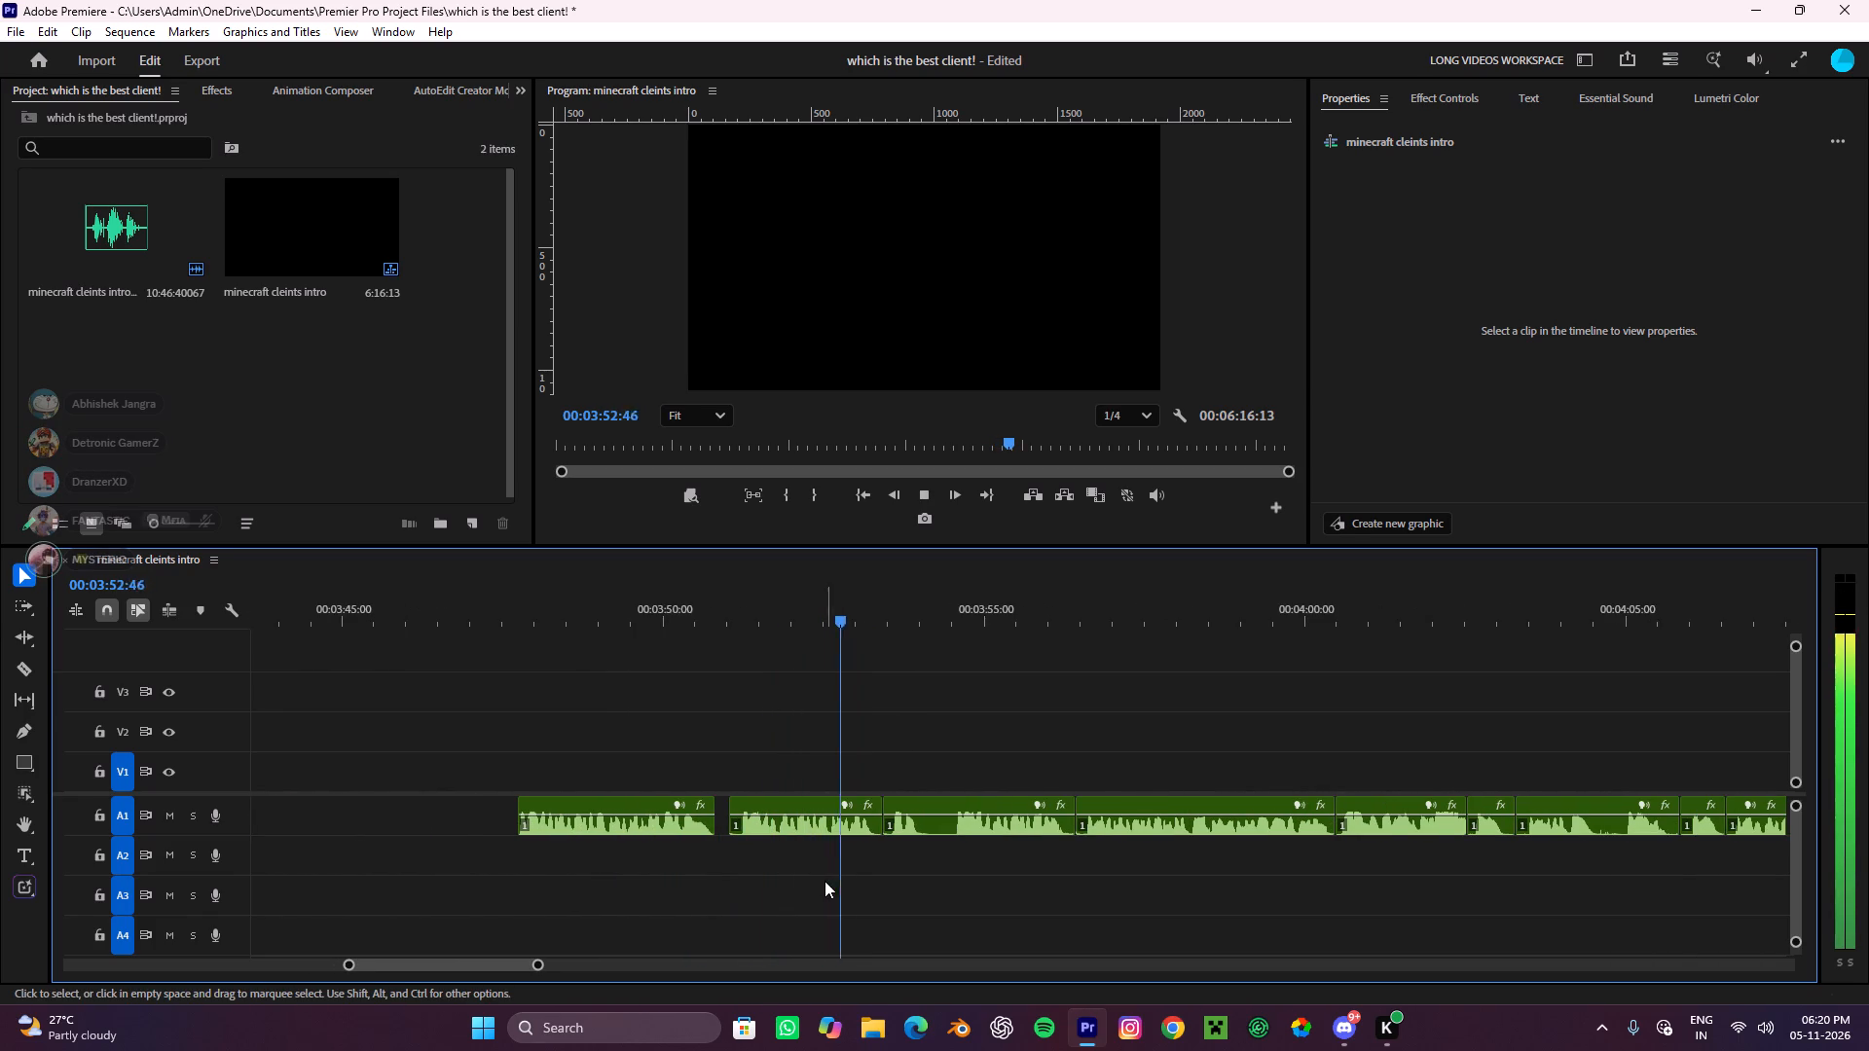
Cut the two A1 clips lying between about 3:47:43 and 3:53:25.
{"action": "left_click_drag", "start_coordinate": [825, 881], "coordinate": [810, 804]}
{"action": "key", "text": "ctrl+x"}
{"action": "scroll", "coordinate": [1001, 866], "scroll_direction": "up", "scroll_amount": 3, "text": "alt"}
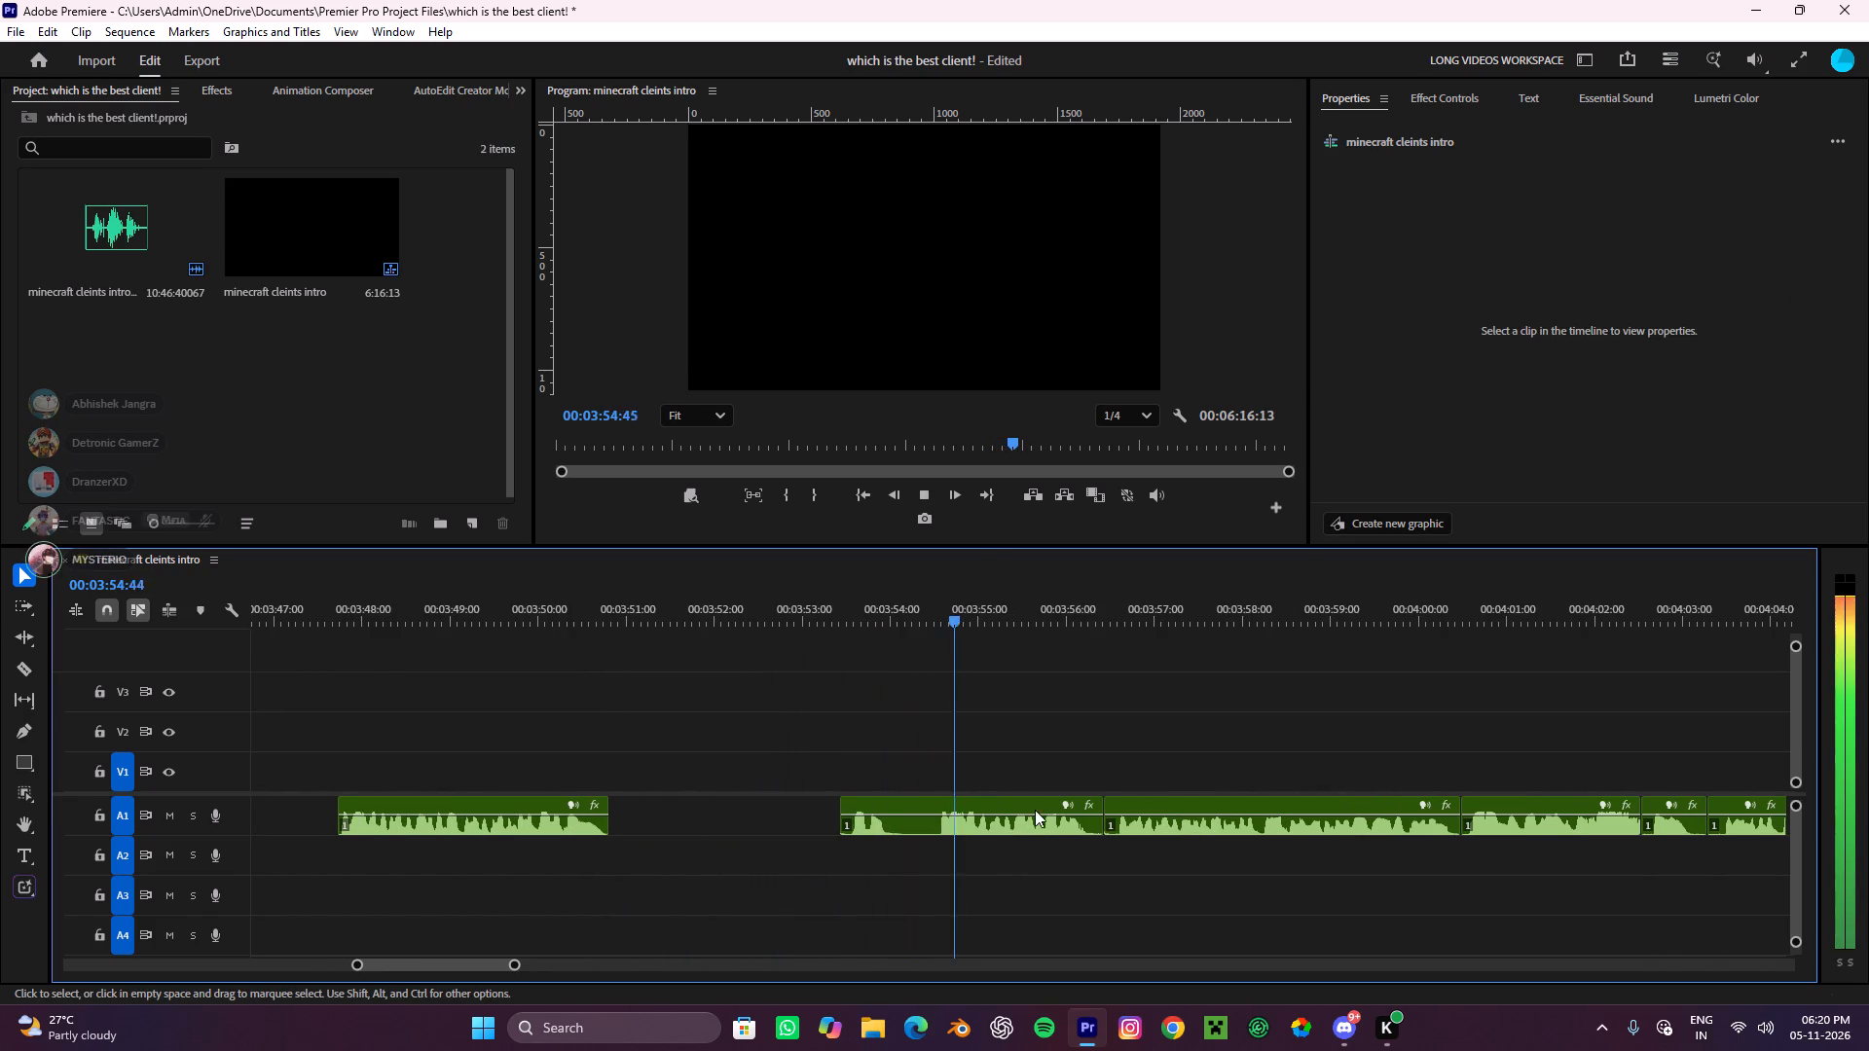
{"action": "left_click_drag", "start_coordinate": [714, 879], "coordinate": [529, 800]}
{"action": "key", "text": "ctrl+x"}
Cut the A1 clip that runs from about 3:53:25 to 3:56:25 while listening on.
{"action": "scroll", "coordinate": [701, 762], "scroll_direction": "down", "scroll_amount": 4}
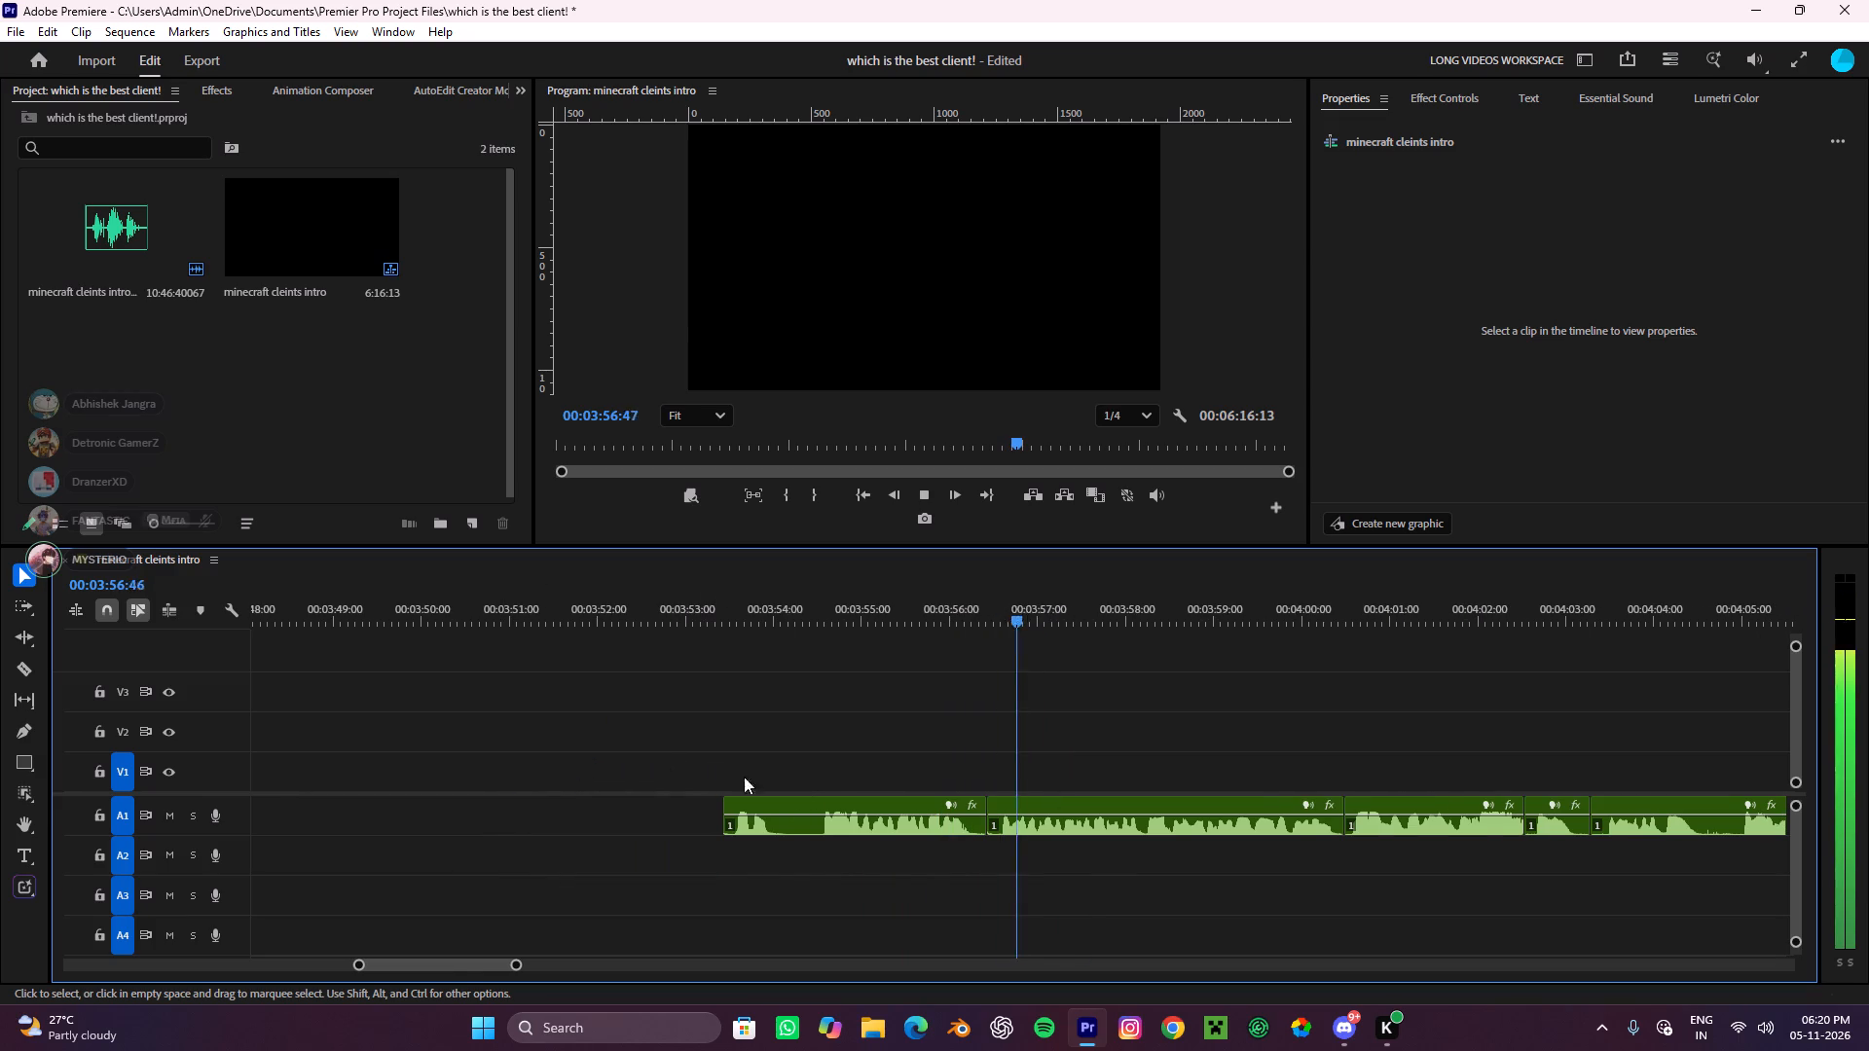
{"action": "left_click_drag", "start_coordinate": [924, 891], "coordinate": [809, 775]}
{"action": "key", "text": "ctrl+x"}
{"action": "scroll", "coordinate": [919, 797], "scroll_direction": "down", "scroll_amount": 4}
{"action": "left_click", "coordinate": [842, 848]}
{"action": "left_click_drag", "start_coordinate": [824, 879], "coordinate": [554, 721]}
{"action": "key", "text": "ctrl+x"}
Cut the two adjoining A1 clips from about 3:56:25 to 4:02:30.
{"action": "scroll", "coordinate": [835, 800], "scroll_direction": "down", "scroll_amount": 9}
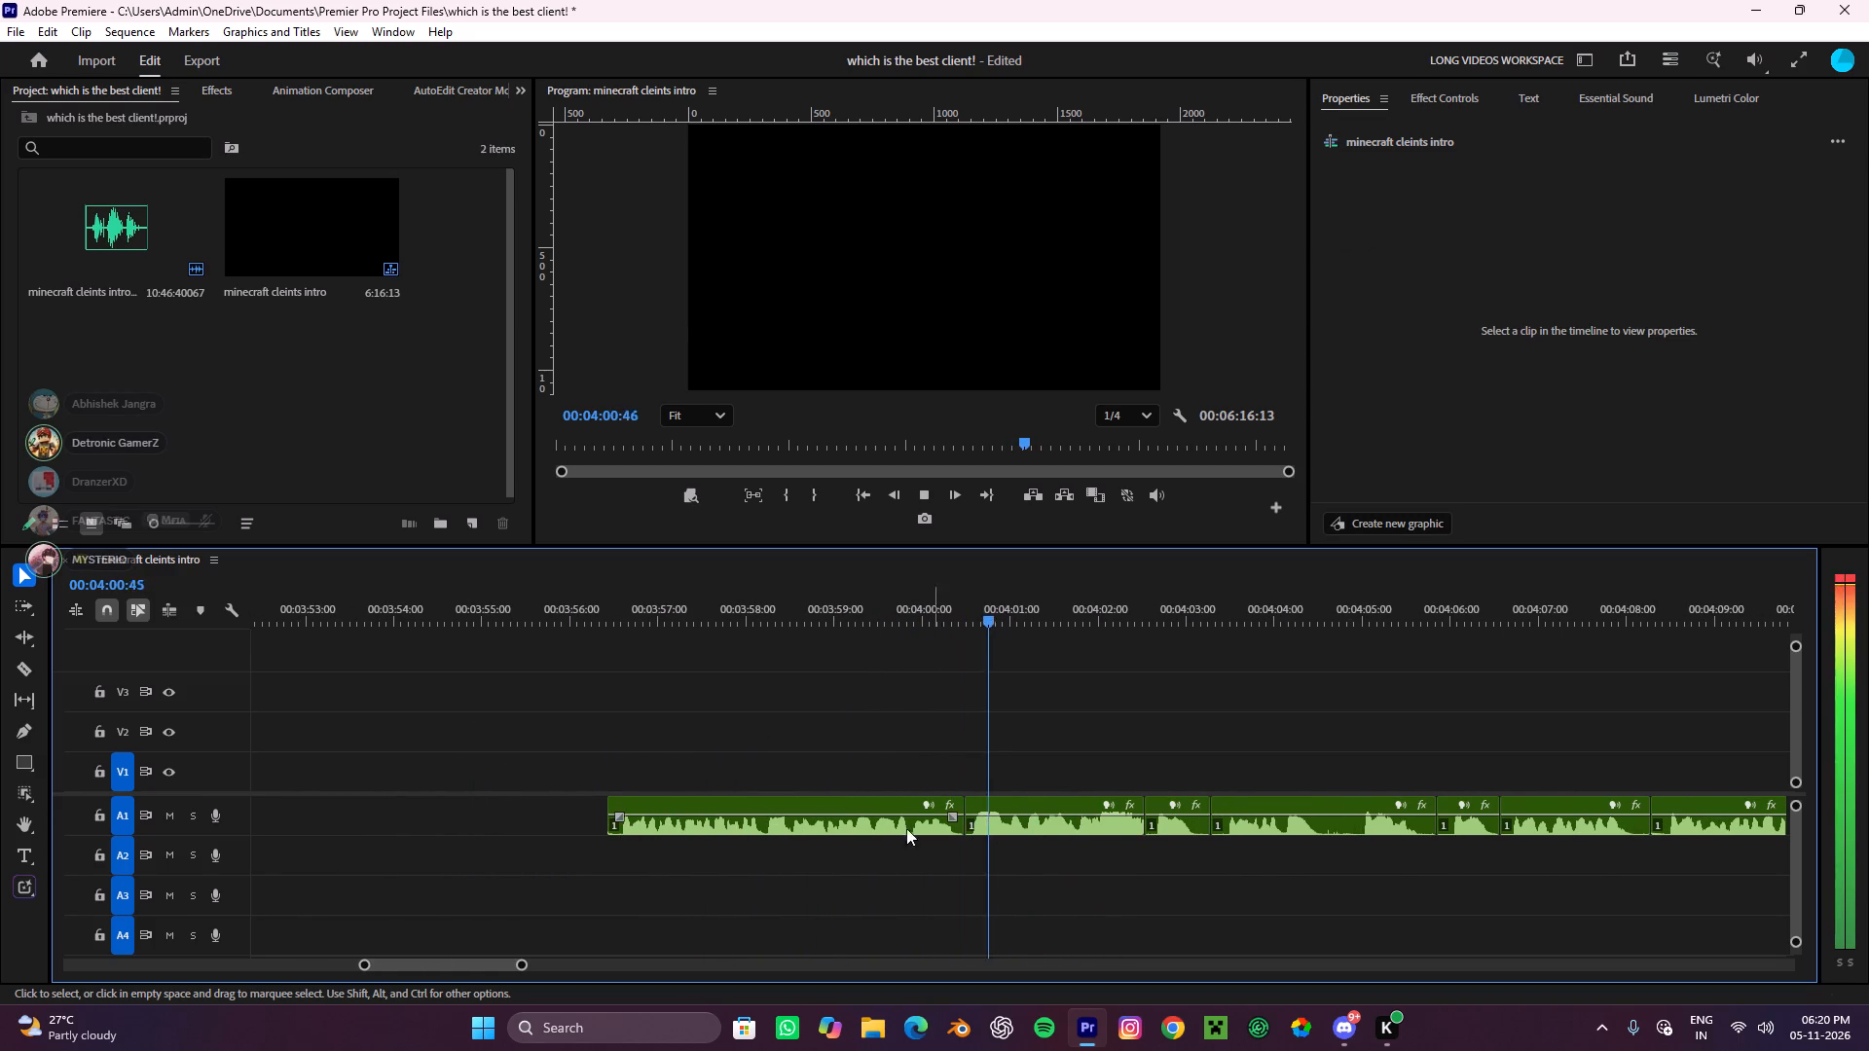
{"action": "scroll", "coordinate": [972, 793], "scroll_direction": "down", "scroll_amount": 4}
{"action": "left_click_drag", "start_coordinate": [910, 882], "coordinate": [643, 796]}
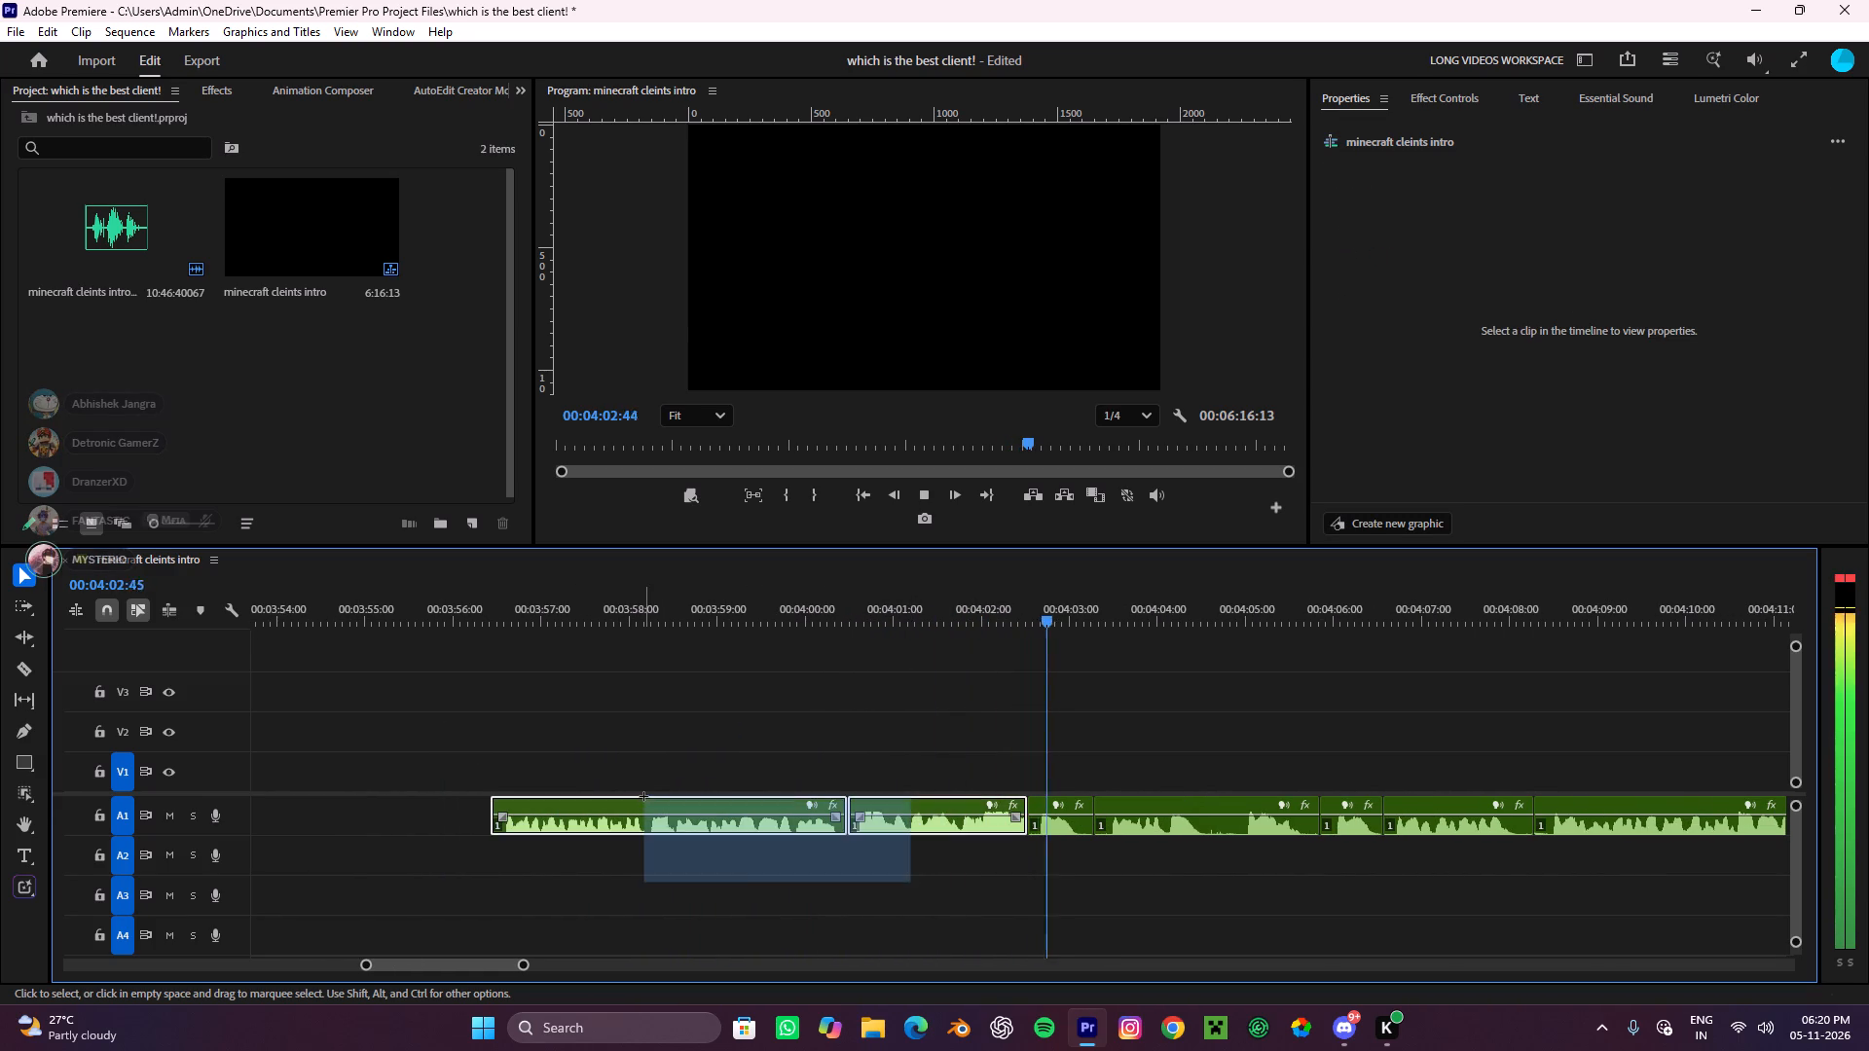
{"action": "left_click_drag", "start_coordinate": [643, 796], "coordinate": [645, 792]}
{"action": "key", "text": "ctrl+x"}
Listen on to about 4:07:47 and split the following A1 clip at about 4:08:25, just before its speech starts.
{"action": "scroll", "coordinate": [902, 752], "scroll_direction": "down", "scroll_amount": 4}
{"action": "scroll", "coordinate": [1046, 842], "scroll_direction": "down", "scroll_amount": 11}
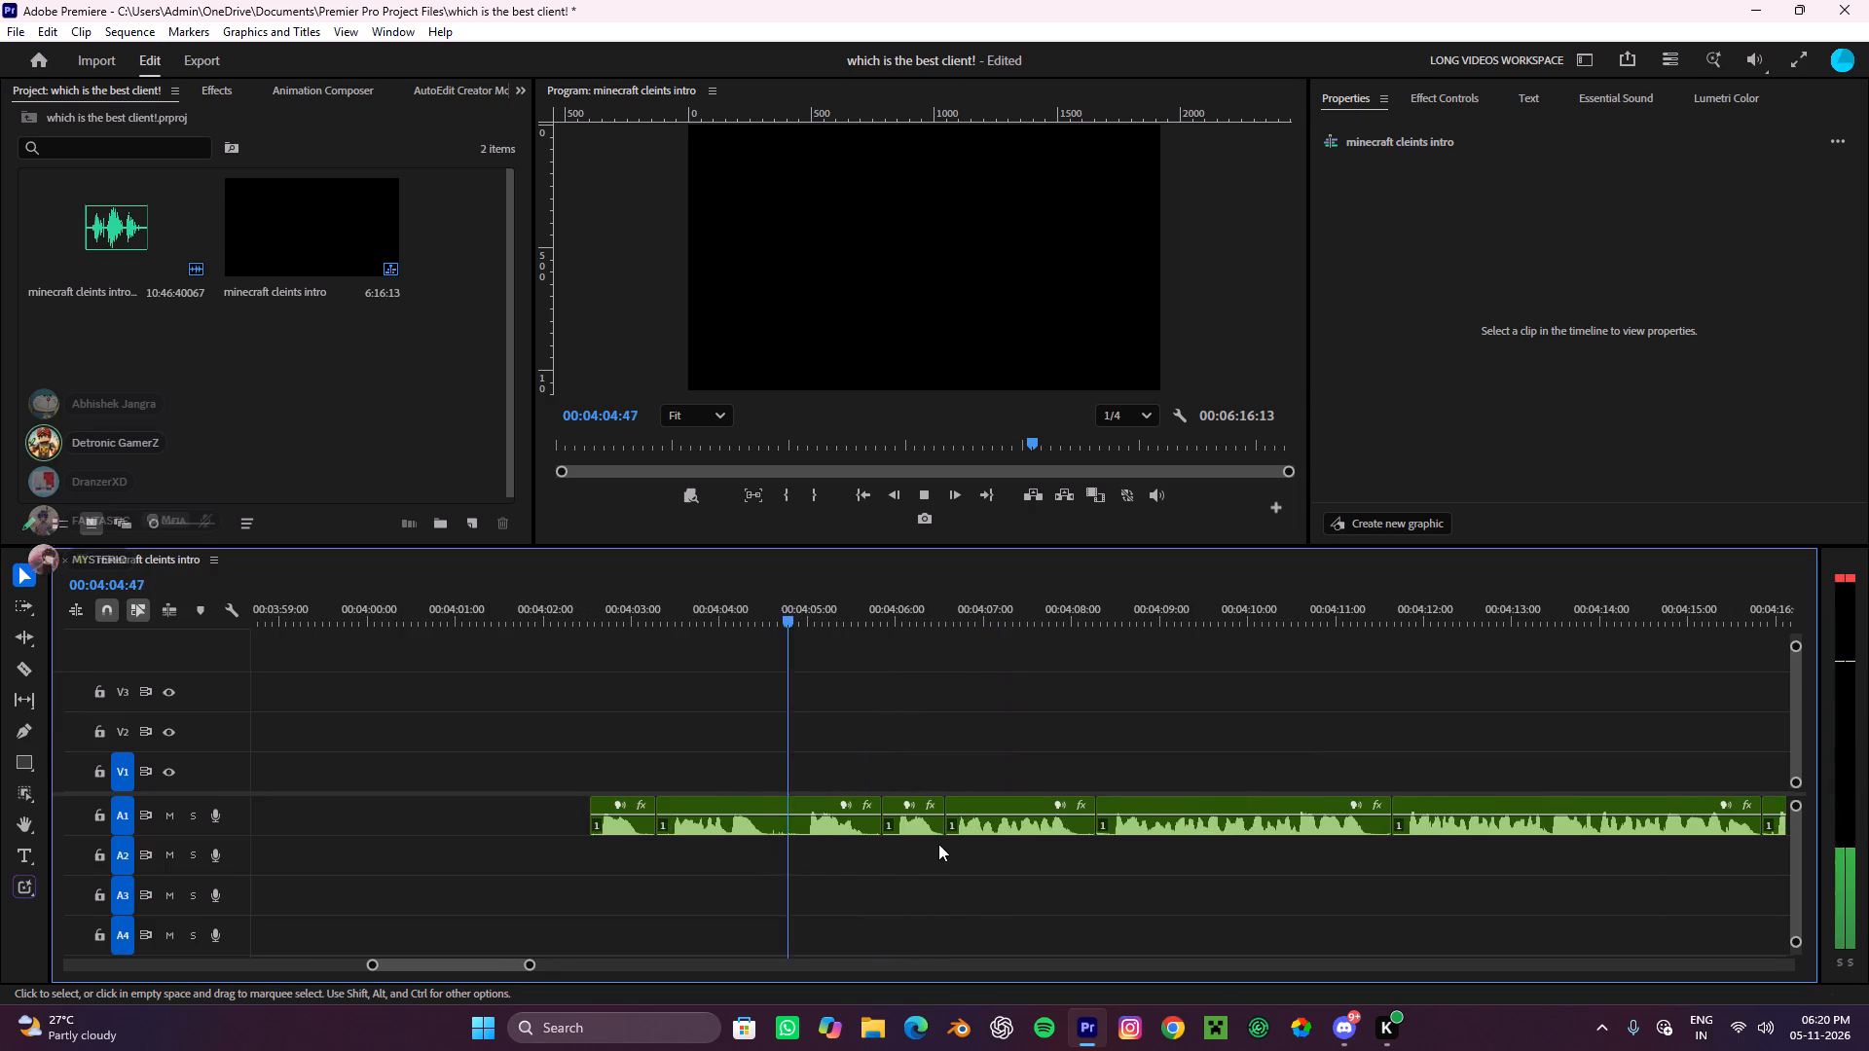
{"action": "scroll", "coordinate": [939, 841], "scroll_direction": "down", "scroll_amount": 4}
{"action": "scroll", "coordinate": [941, 840], "scroll_direction": "up", "scroll_amount": 5, "text": "alt"}
{"action": "scroll", "coordinate": [946, 817], "scroll_direction": "down", "scroll_amount": 10}
{"action": "scroll", "coordinate": [839, 842], "scroll_direction": "up", "scroll_amount": 5, "text": "alt"}
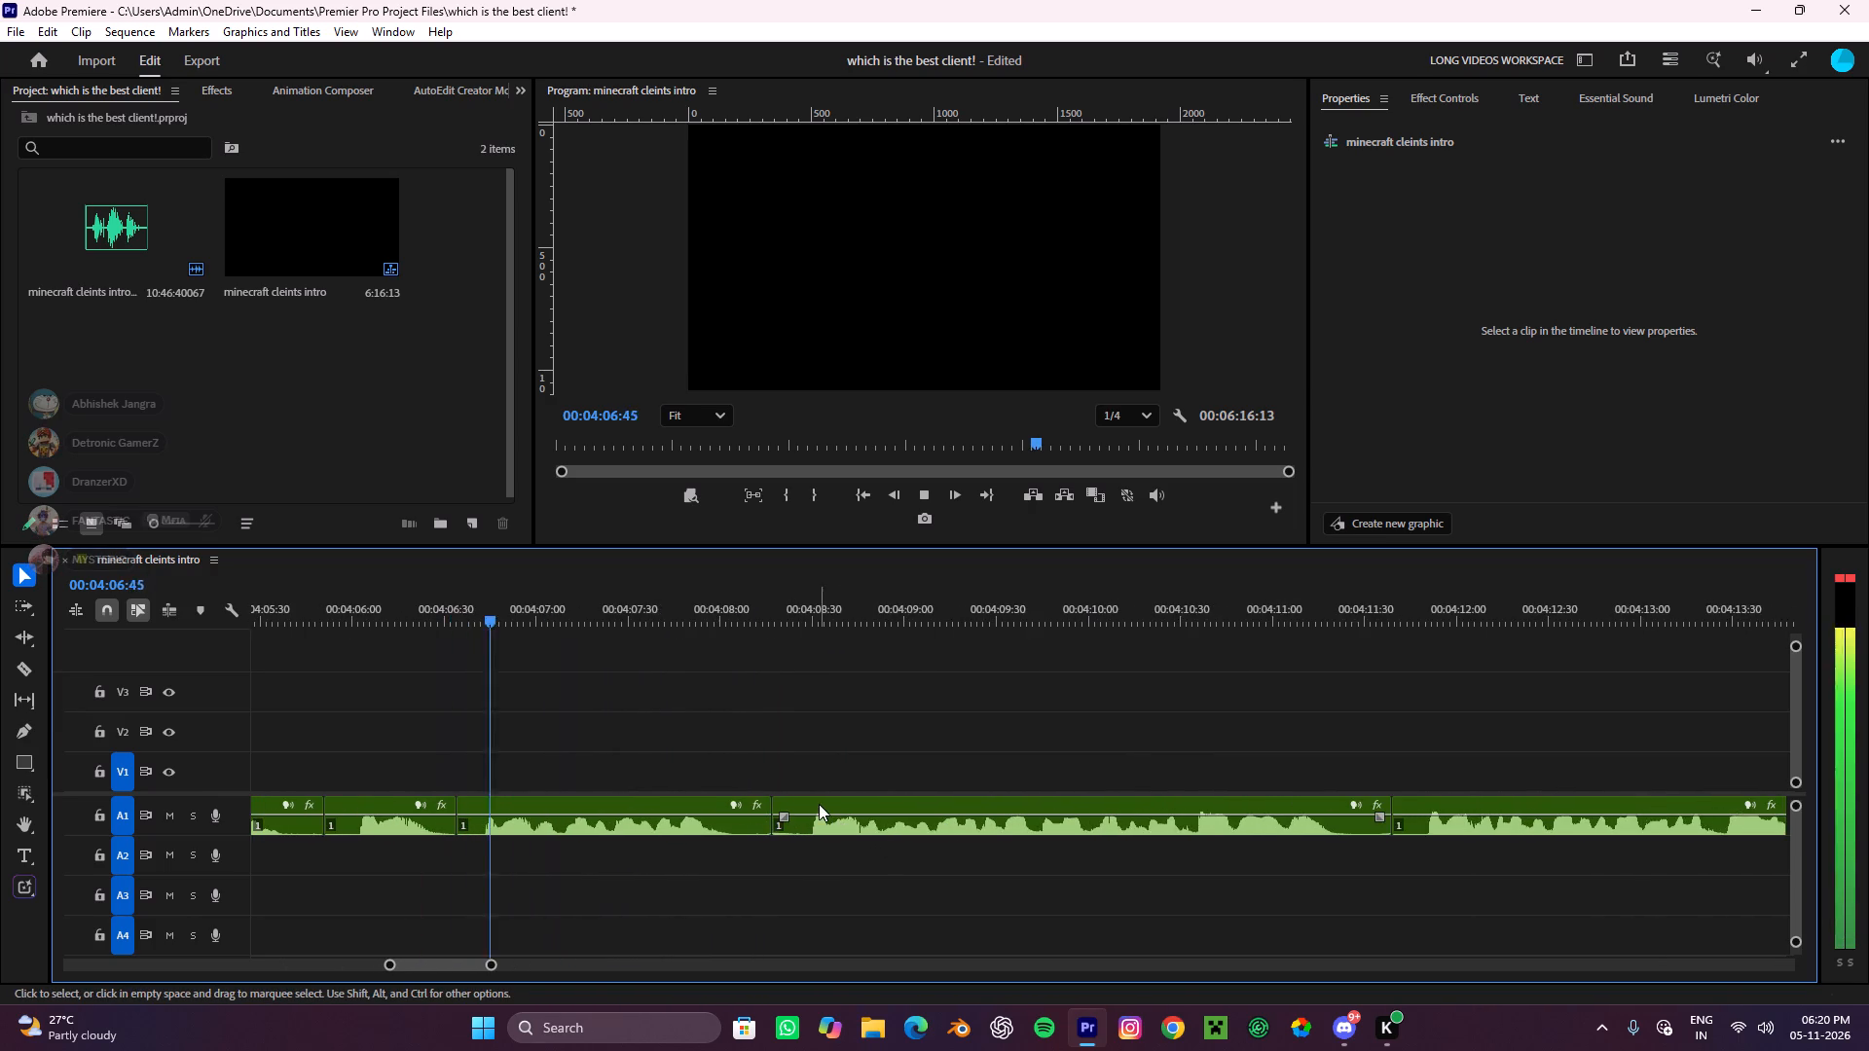
{"action": "scroll", "coordinate": [819, 804], "scroll_direction": "up", "scroll_amount": 2}
{"action": "scroll", "coordinate": [819, 804], "scroll_direction": "down", "scroll_amount": 5}
{"action": "key", "text": "space"}
{"action": "key", "text": "c"}
{"action": "left_click", "coordinate": [713, 831]}
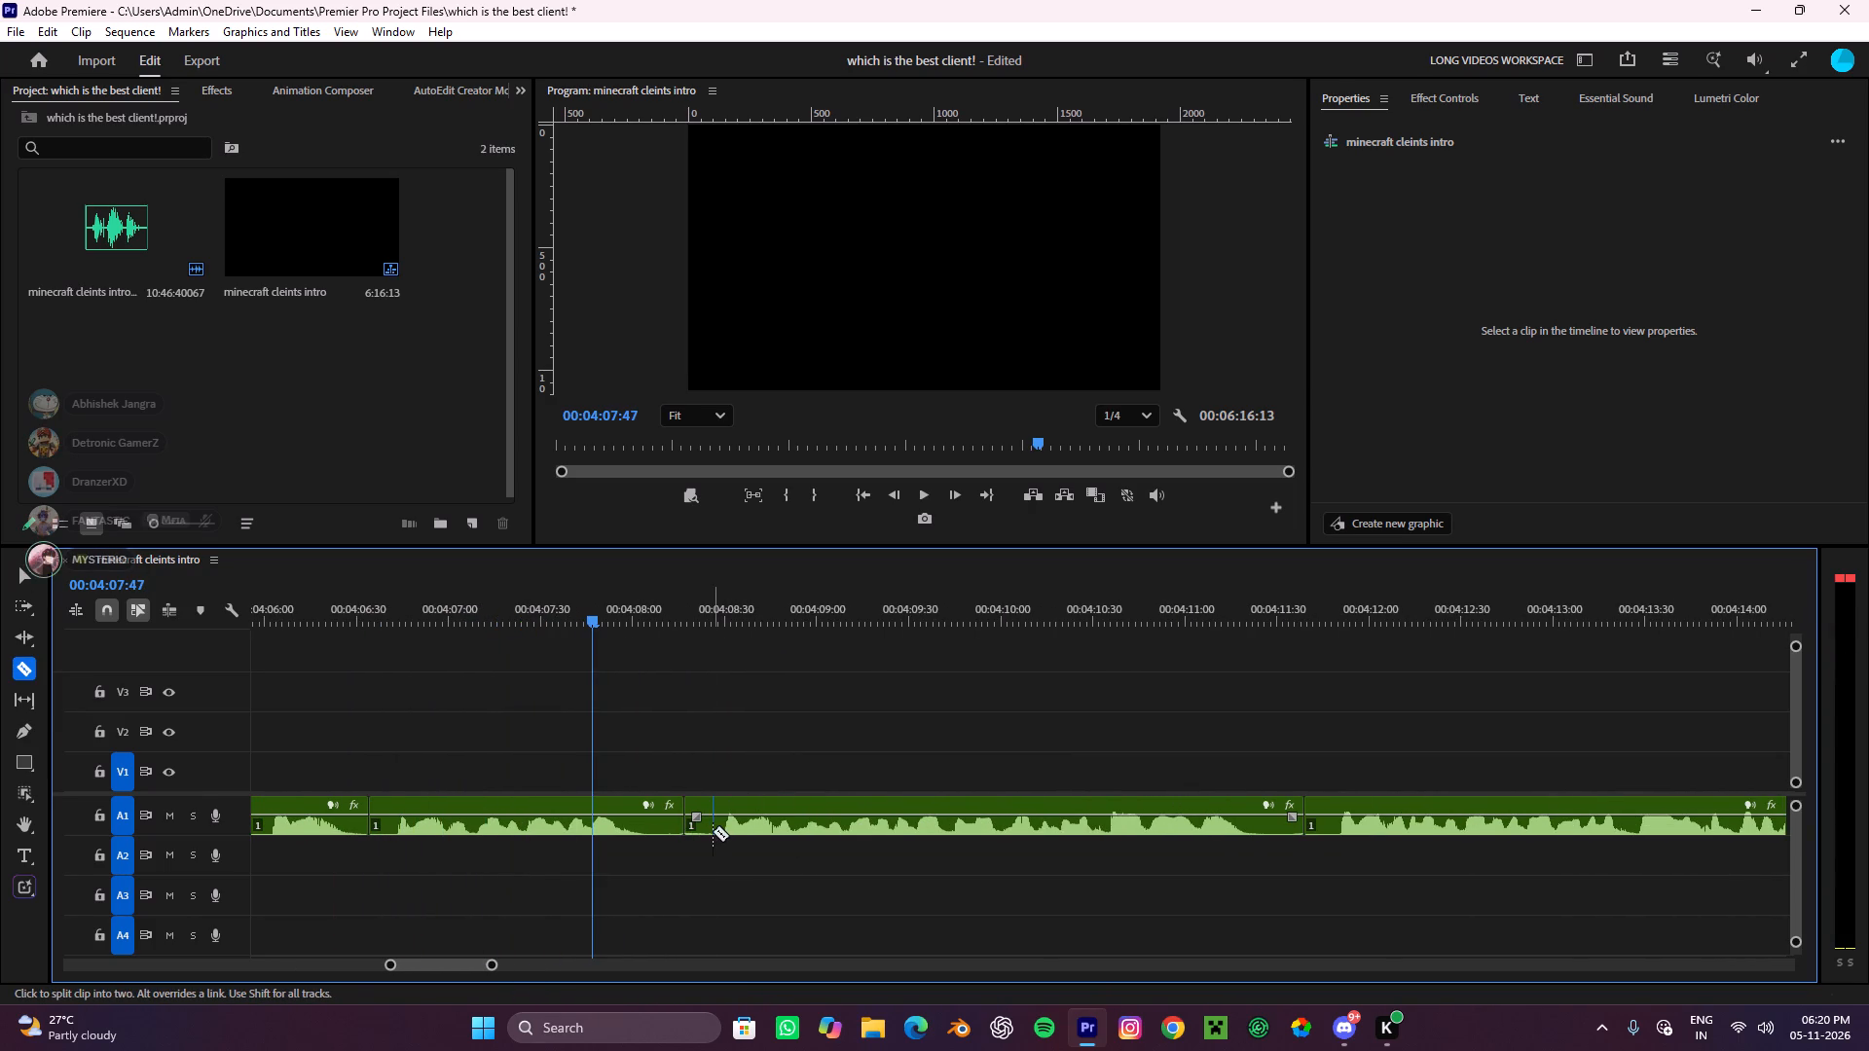
{"action": "key", "text": "v"}
Cut all A1 clips and the short leading piece from about 4:02:30 up to the split at about 4:08:25.
{"action": "scroll", "coordinate": [684, 843], "scroll_direction": "down", "scroll_amount": 9, "text": "alt"}
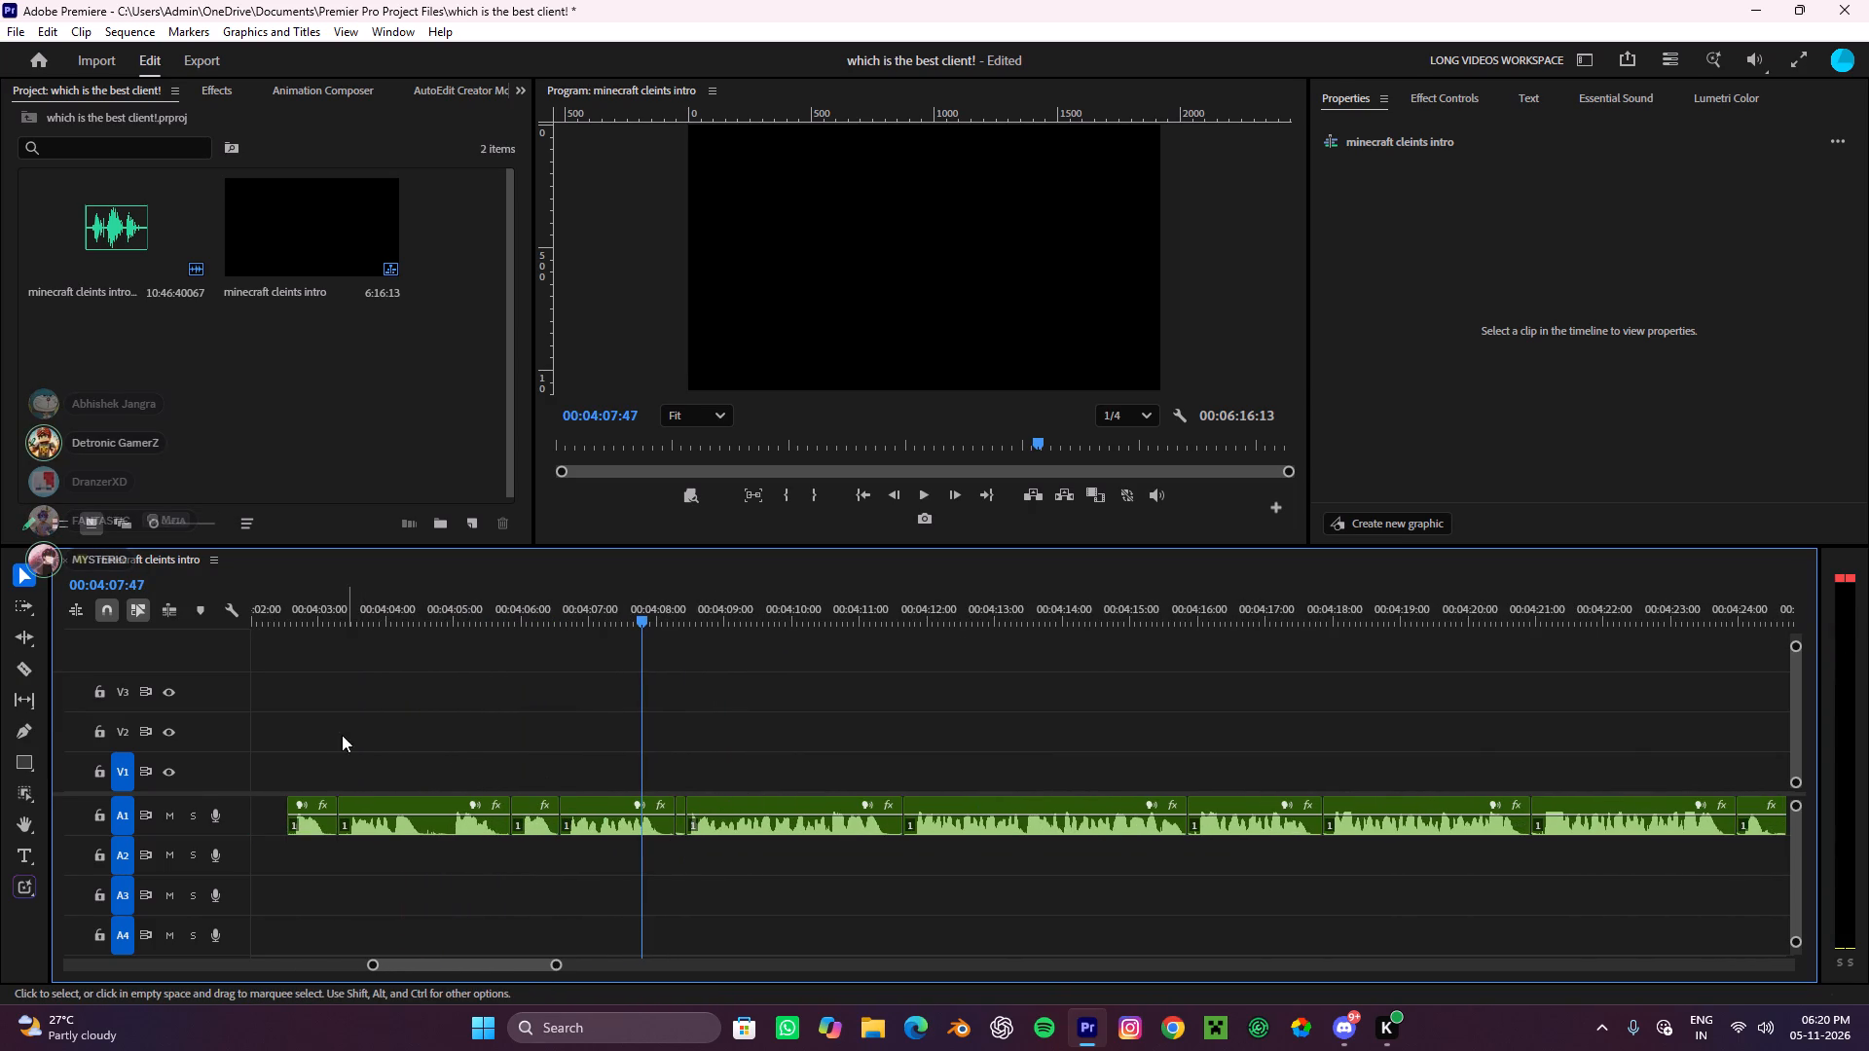
{"action": "left_click_drag", "start_coordinate": [342, 735], "coordinate": [678, 832]}
{"action": "scroll", "coordinate": [363, 750], "scroll_direction": "down", "scroll_amount": 1}
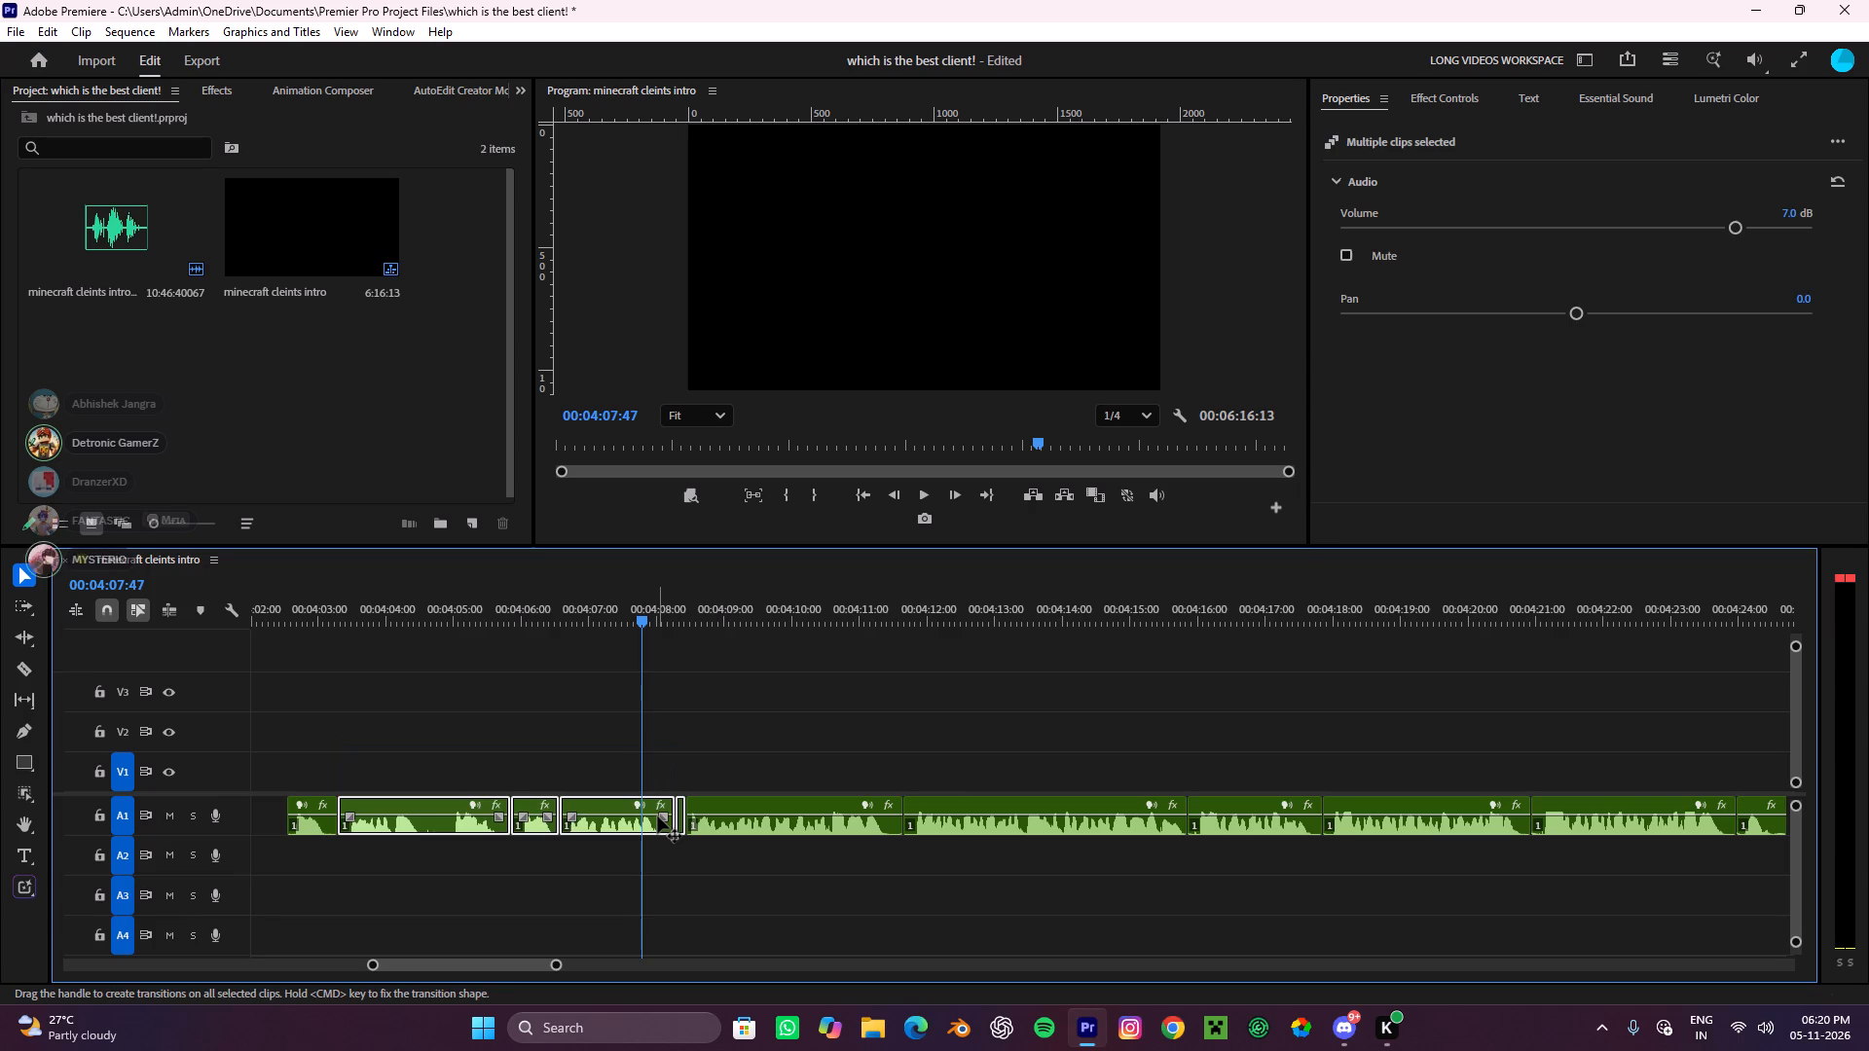
{"action": "key", "text": "ctrl+x"}
{"action": "scroll", "coordinate": [688, 808], "scroll_direction": "up", "scroll_amount": 5, "text": "alt"}
{"action": "scroll", "coordinate": [617, 823], "scroll_direction": "up", "scroll_amount": 17}
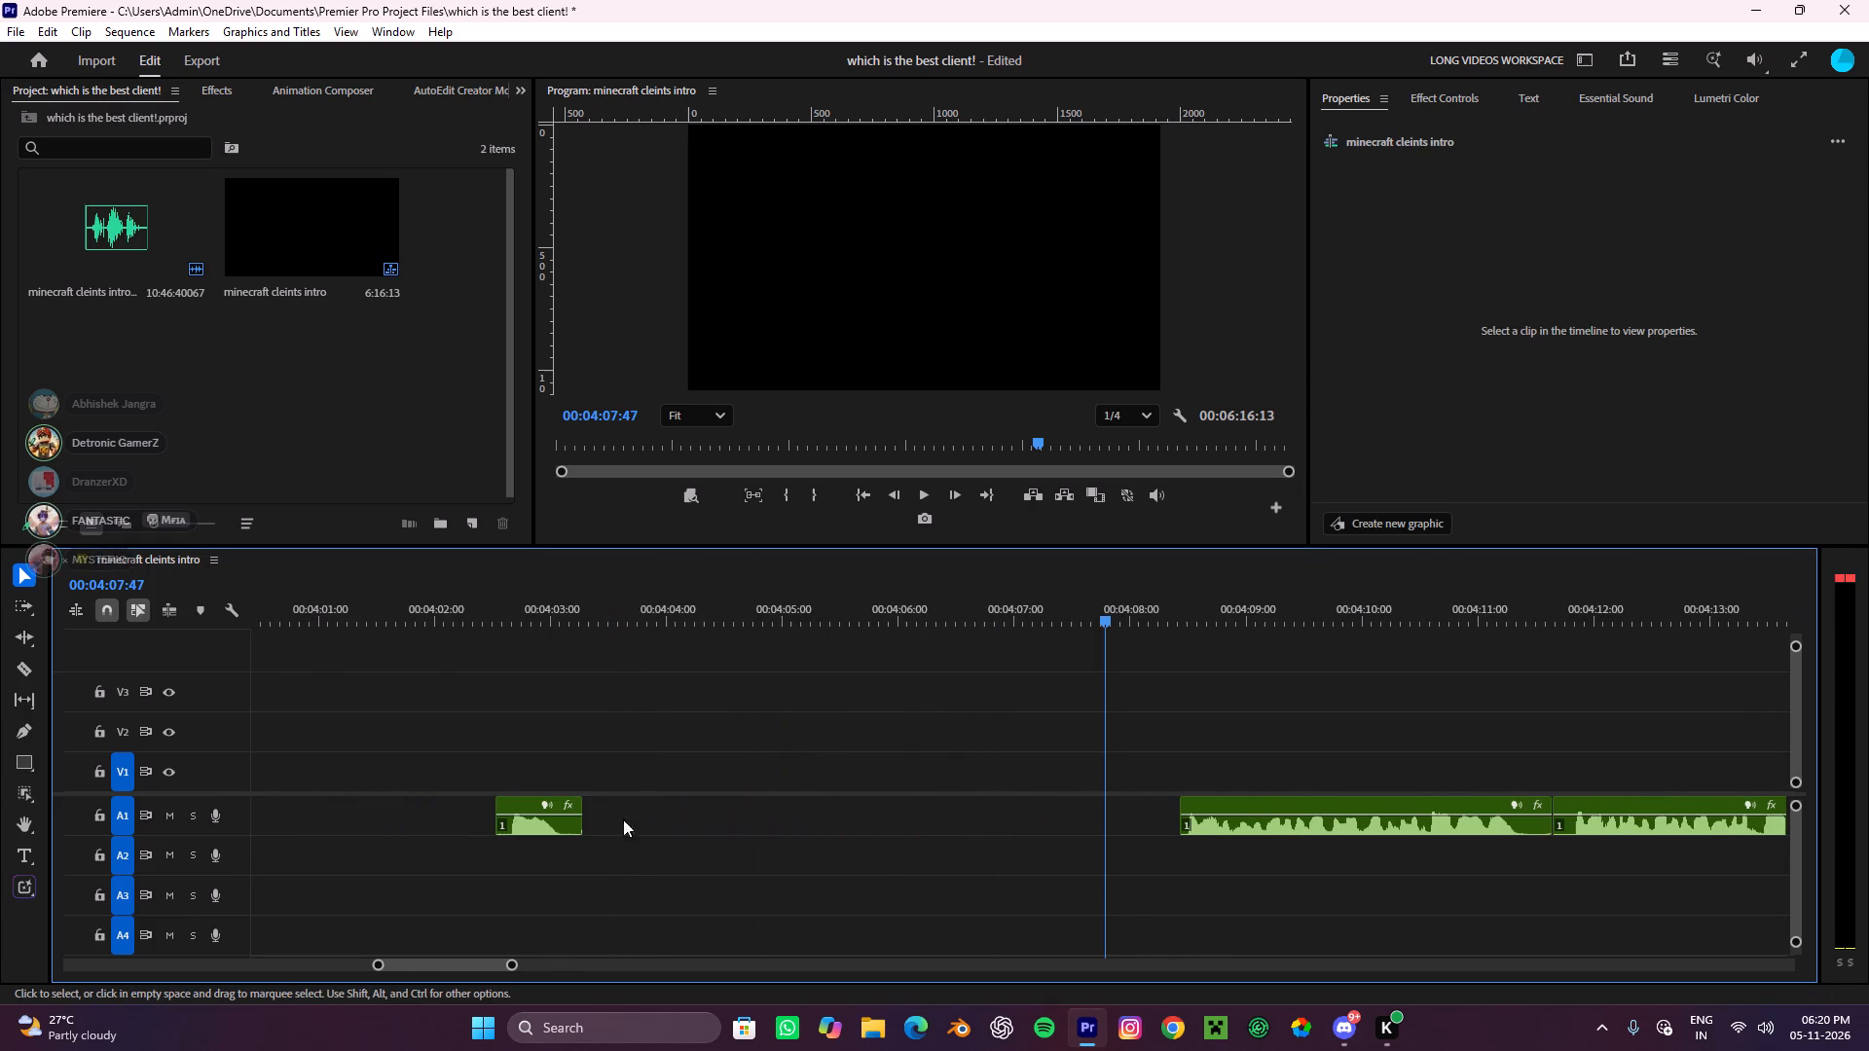
{"action": "left_click_drag", "start_coordinate": [671, 875], "coordinate": [538, 805]}
{"action": "key", "text": "ctrl+x"}
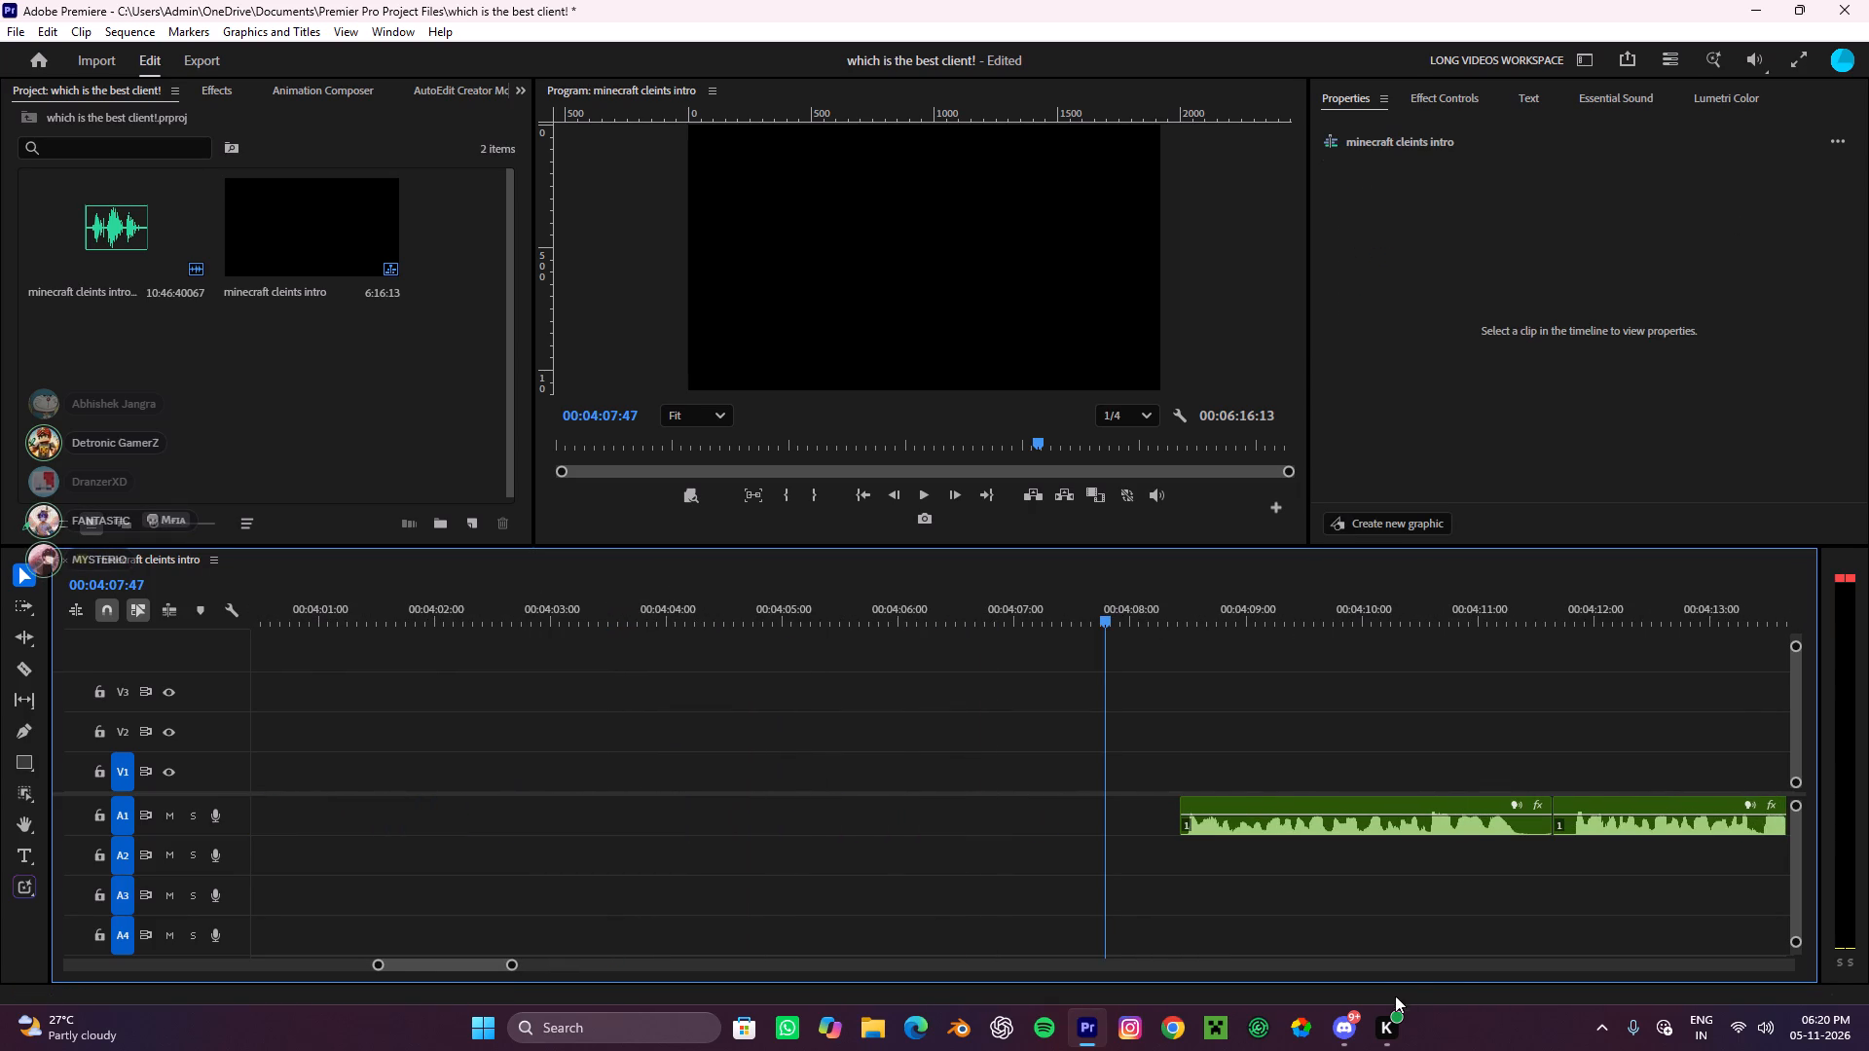
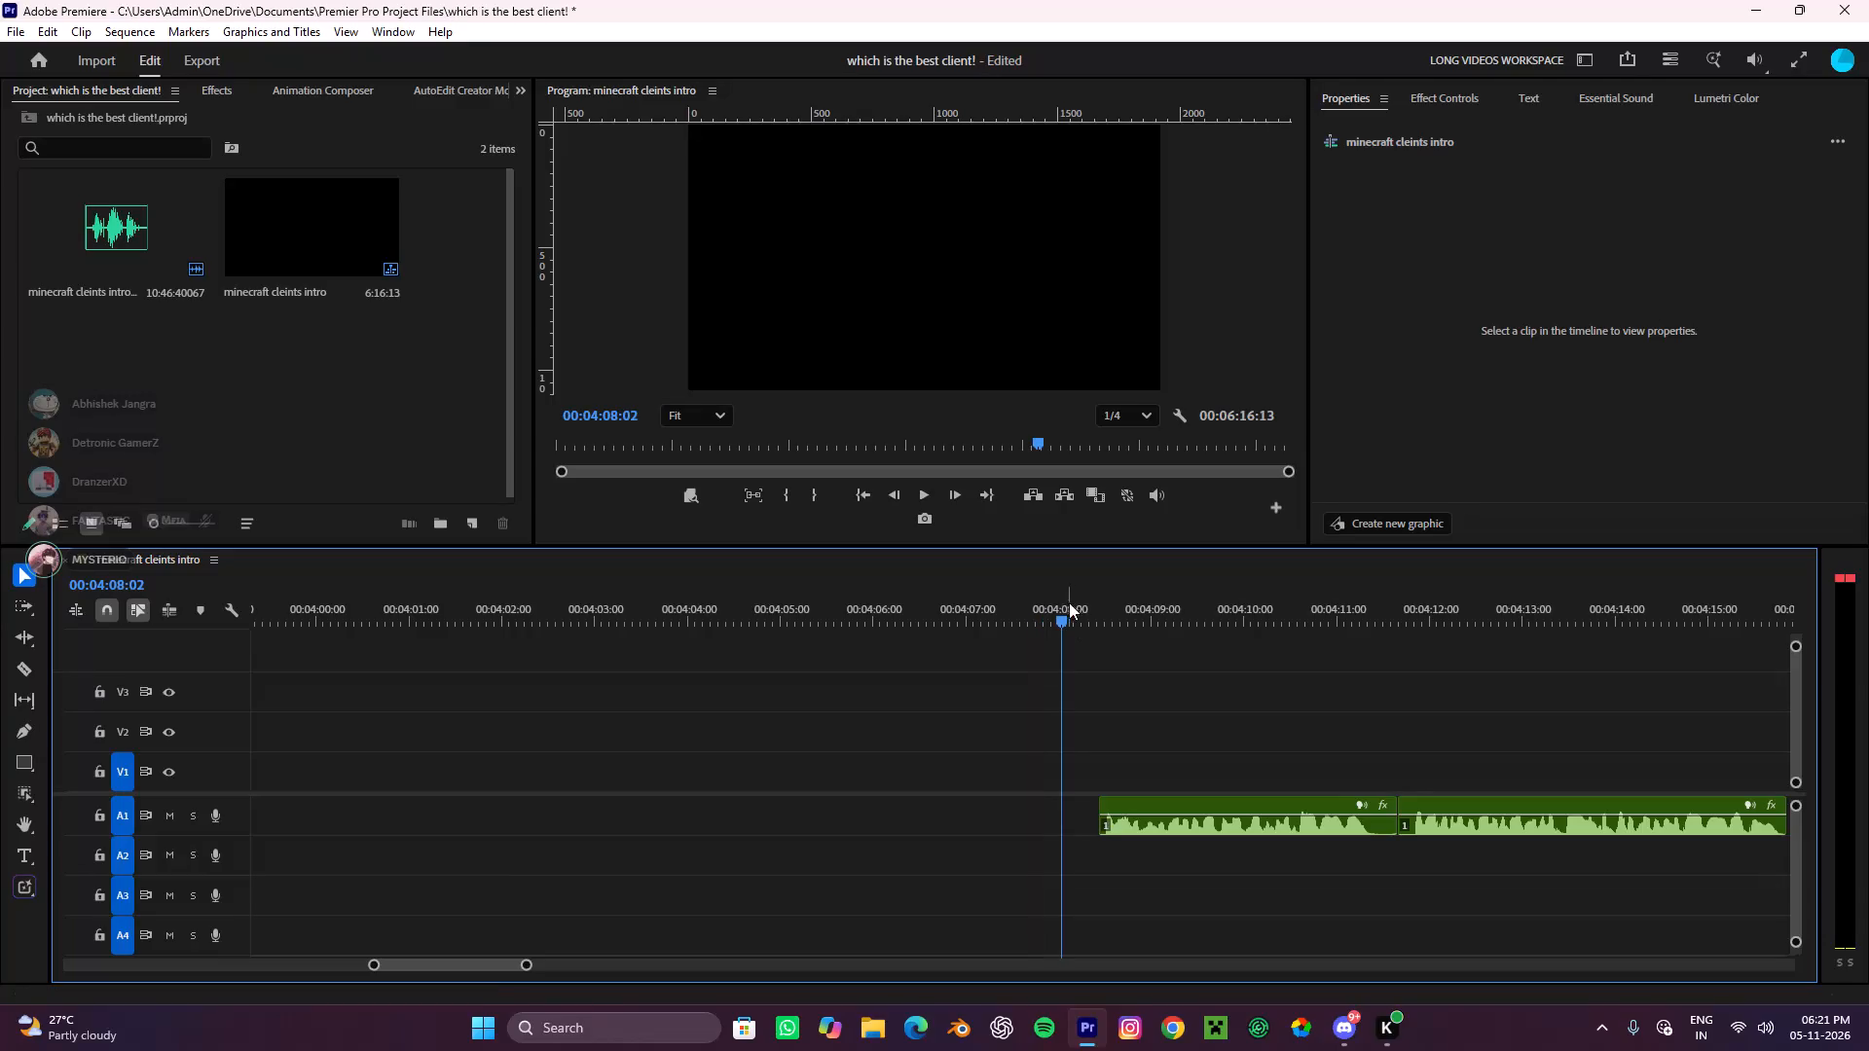
Listen from about 4:08:24 and cut the A1 clip that runs from 4:08:26 to 4:11:38.
{"action": "left_click", "coordinate": [1098, 615]}
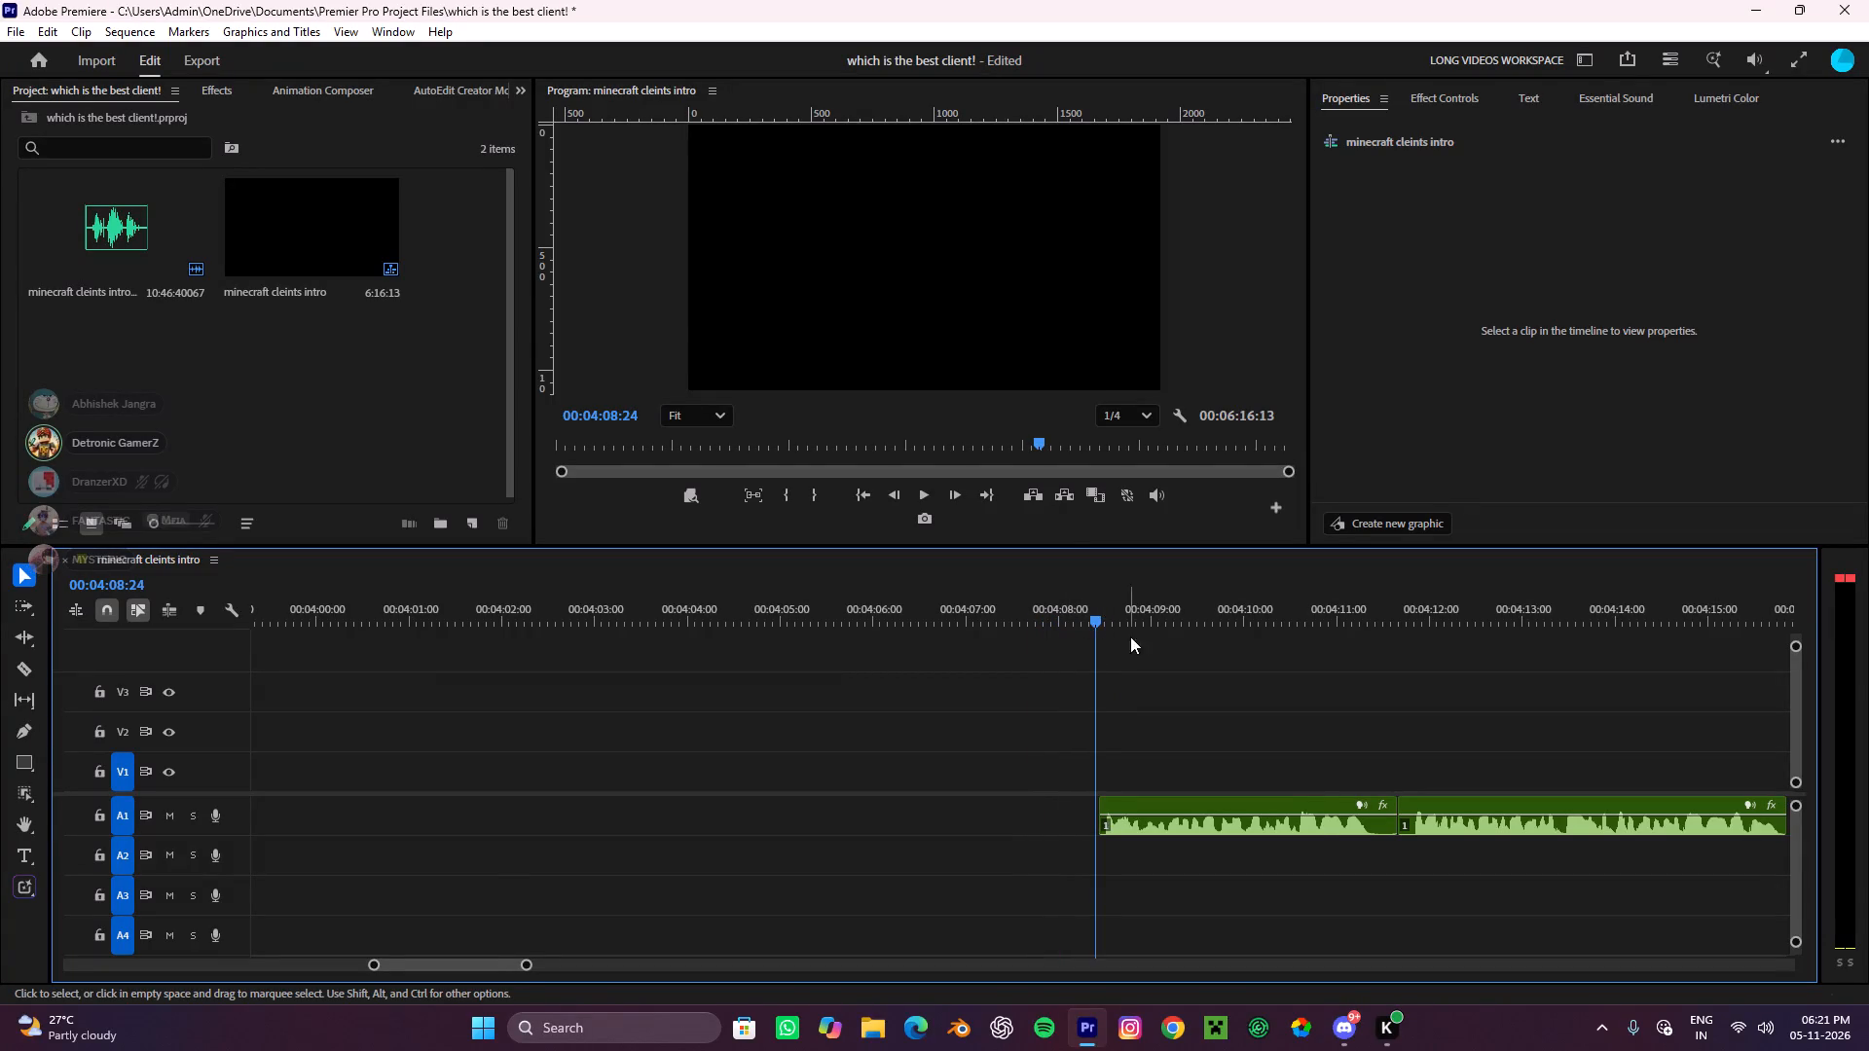
{"action": "scroll", "coordinate": [1179, 739], "scroll_direction": "up", "scroll_amount": 5, "text": "alt"}
{"action": "scroll", "coordinate": [1179, 739], "scroll_direction": "down", "scroll_amount": 13}
{"action": "key", "text": "space"}
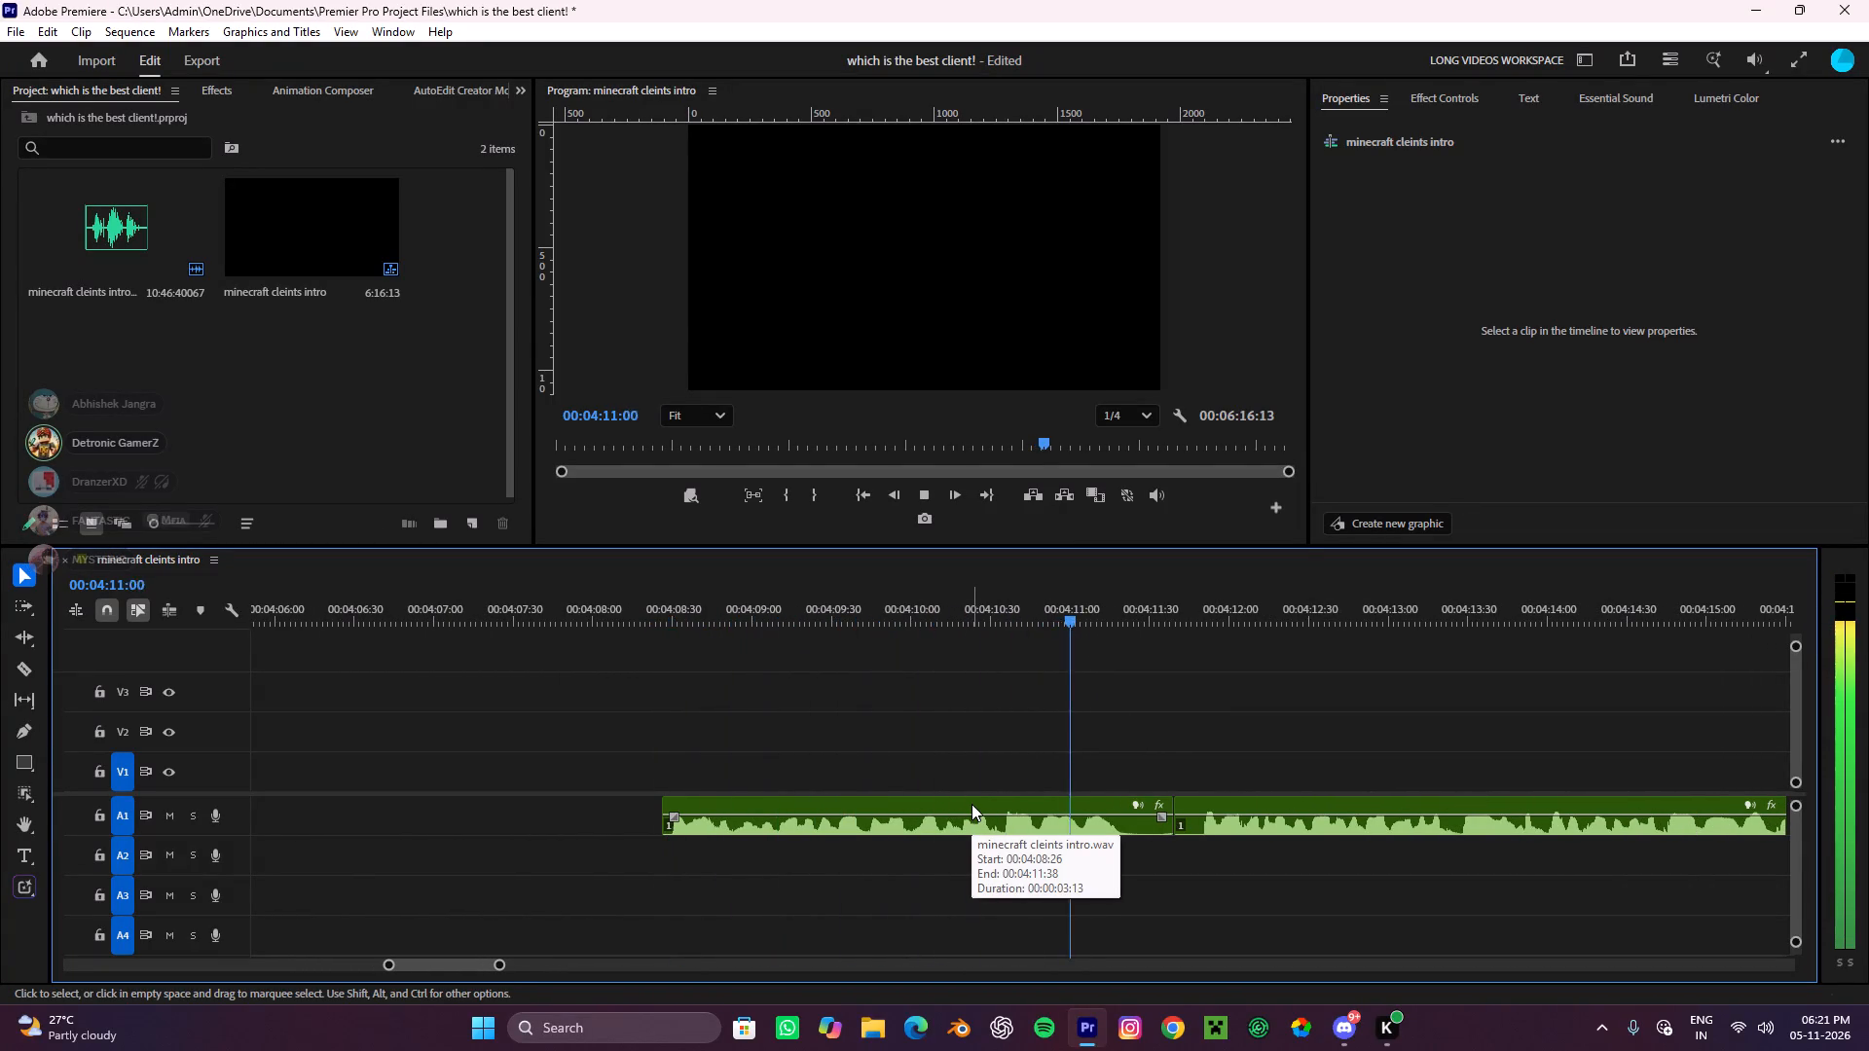
{"action": "scroll", "coordinate": [996, 802], "scroll_direction": "down", "scroll_amount": 4, "text": "alt"}
{"action": "scroll", "coordinate": [1218, 850], "scroll_direction": "up", "scroll_amount": 4, "text": "alt"}
{"action": "left_click_drag", "start_coordinate": [990, 878], "coordinate": [925, 846]}
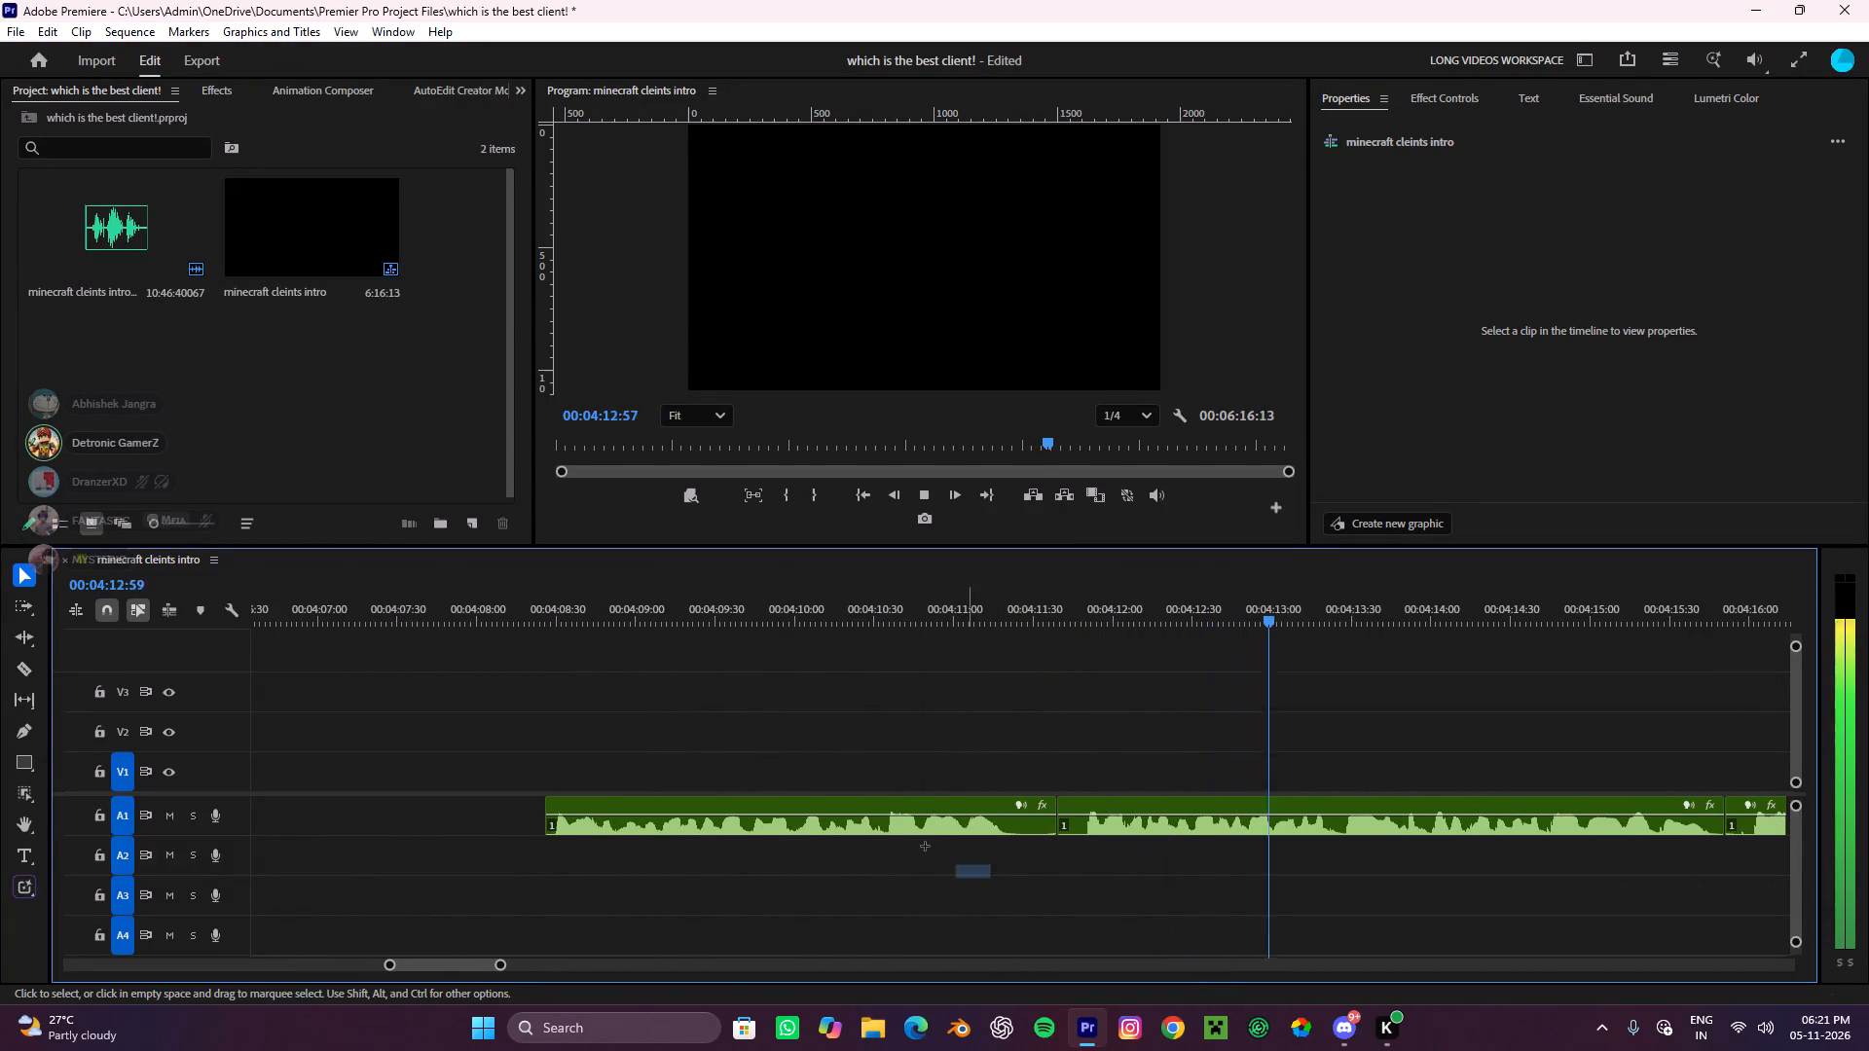
{"action": "left_click_drag", "start_coordinate": [925, 846], "coordinate": [746, 718]}
{"action": "key", "text": "ctrl+x"}
Listen on and cut the two adjoining A1 clips from about 4:11:38 to 4:17:50.
{"action": "scroll", "coordinate": [957, 776], "scroll_direction": "down", "scroll_amount": 15}
{"action": "scroll", "coordinate": [1256, 809], "scroll_direction": "up", "scroll_amount": 5, "text": "alt"}
{"action": "scroll", "coordinate": [1251, 806], "scroll_direction": "down", "scroll_amount": 11}
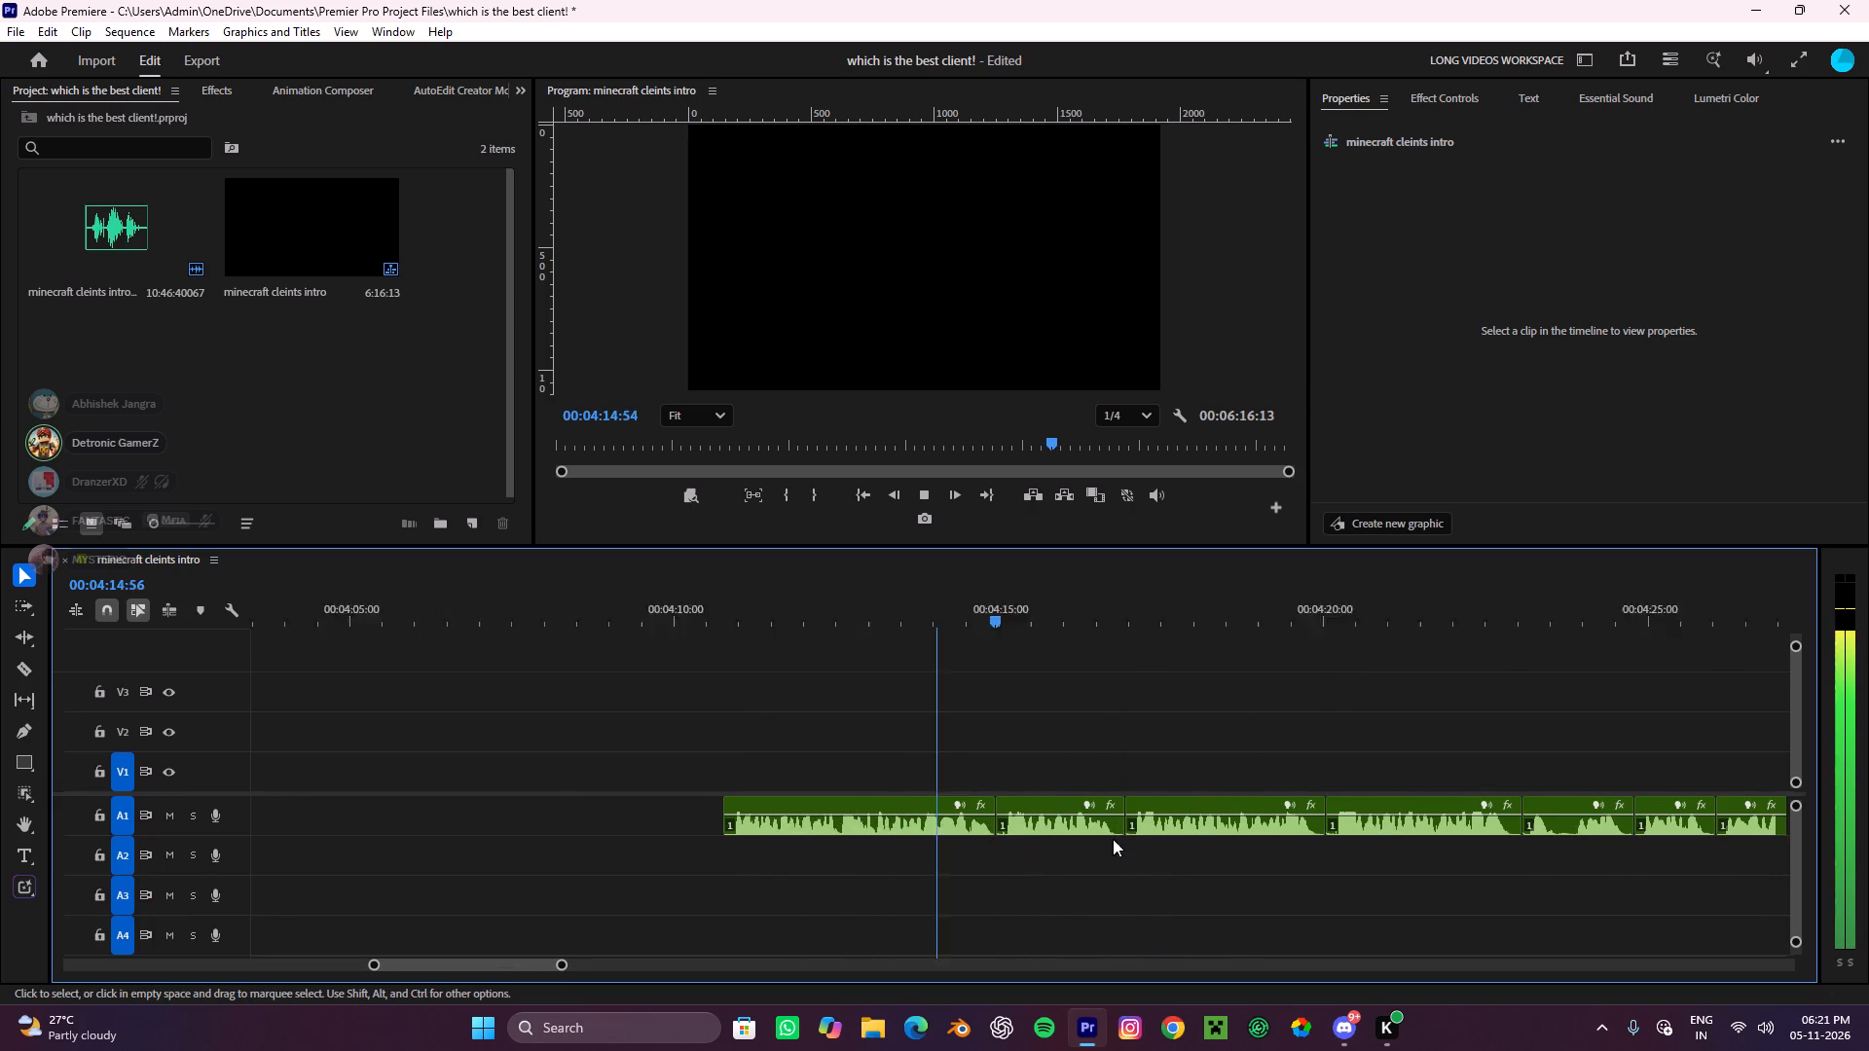
{"action": "scroll", "coordinate": [1007, 785], "scroll_direction": "up", "scroll_amount": 3, "text": "alt"}
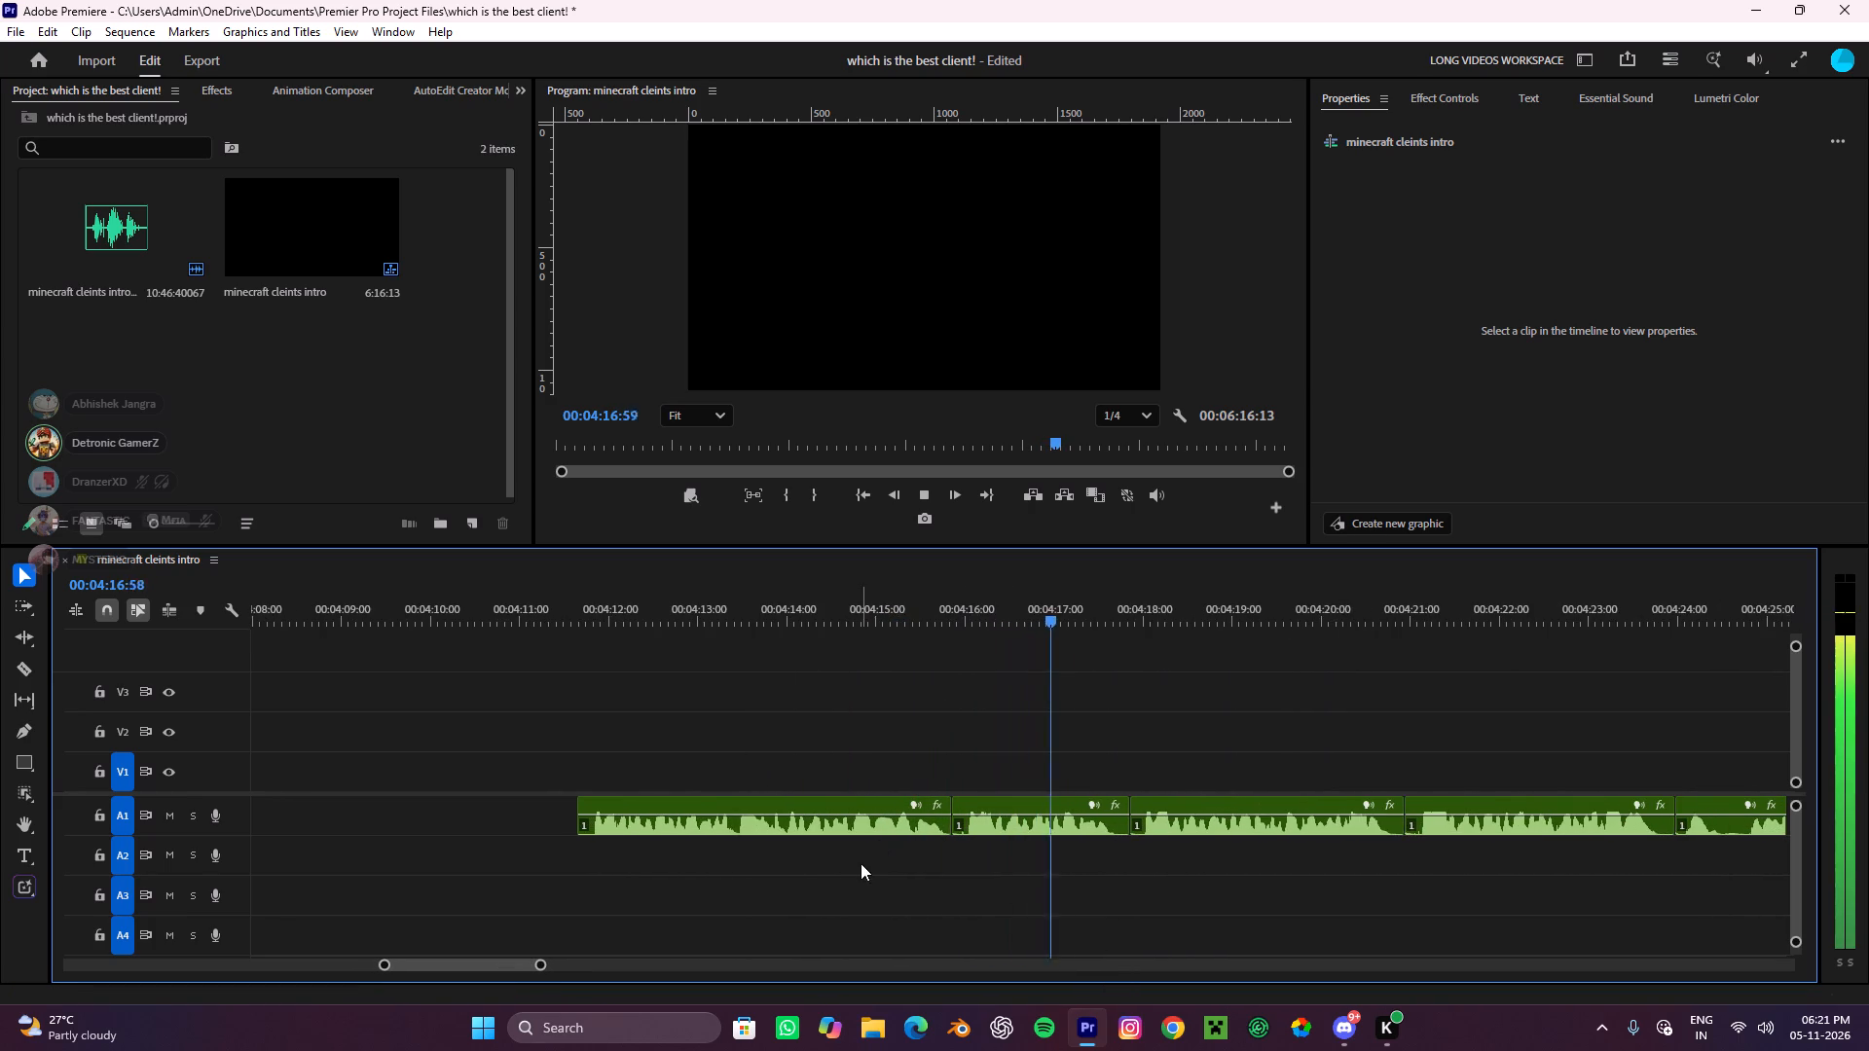
{"action": "left_click_drag", "start_coordinate": [854, 875], "coordinate": [643, 735]}
{"action": "key", "text": "ctrl+x"}
{"action": "scroll", "coordinate": [818, 769], "scroll_direction": "down", "scroll_amount": 5}
{"action": "left_click_drag", "start_coordinate": [934, 875], "coordinate": [780, 761]}
{"action": "key", "text": "ctrl+x"}
Listen on to about 4:21:00 and cut the A1 clip that runs from about 4:17:50 to 4:20:57.
{"action": "scroll", "coordinate": [789, 764], "scroll_direction": "down", "scroll_amount": 4}
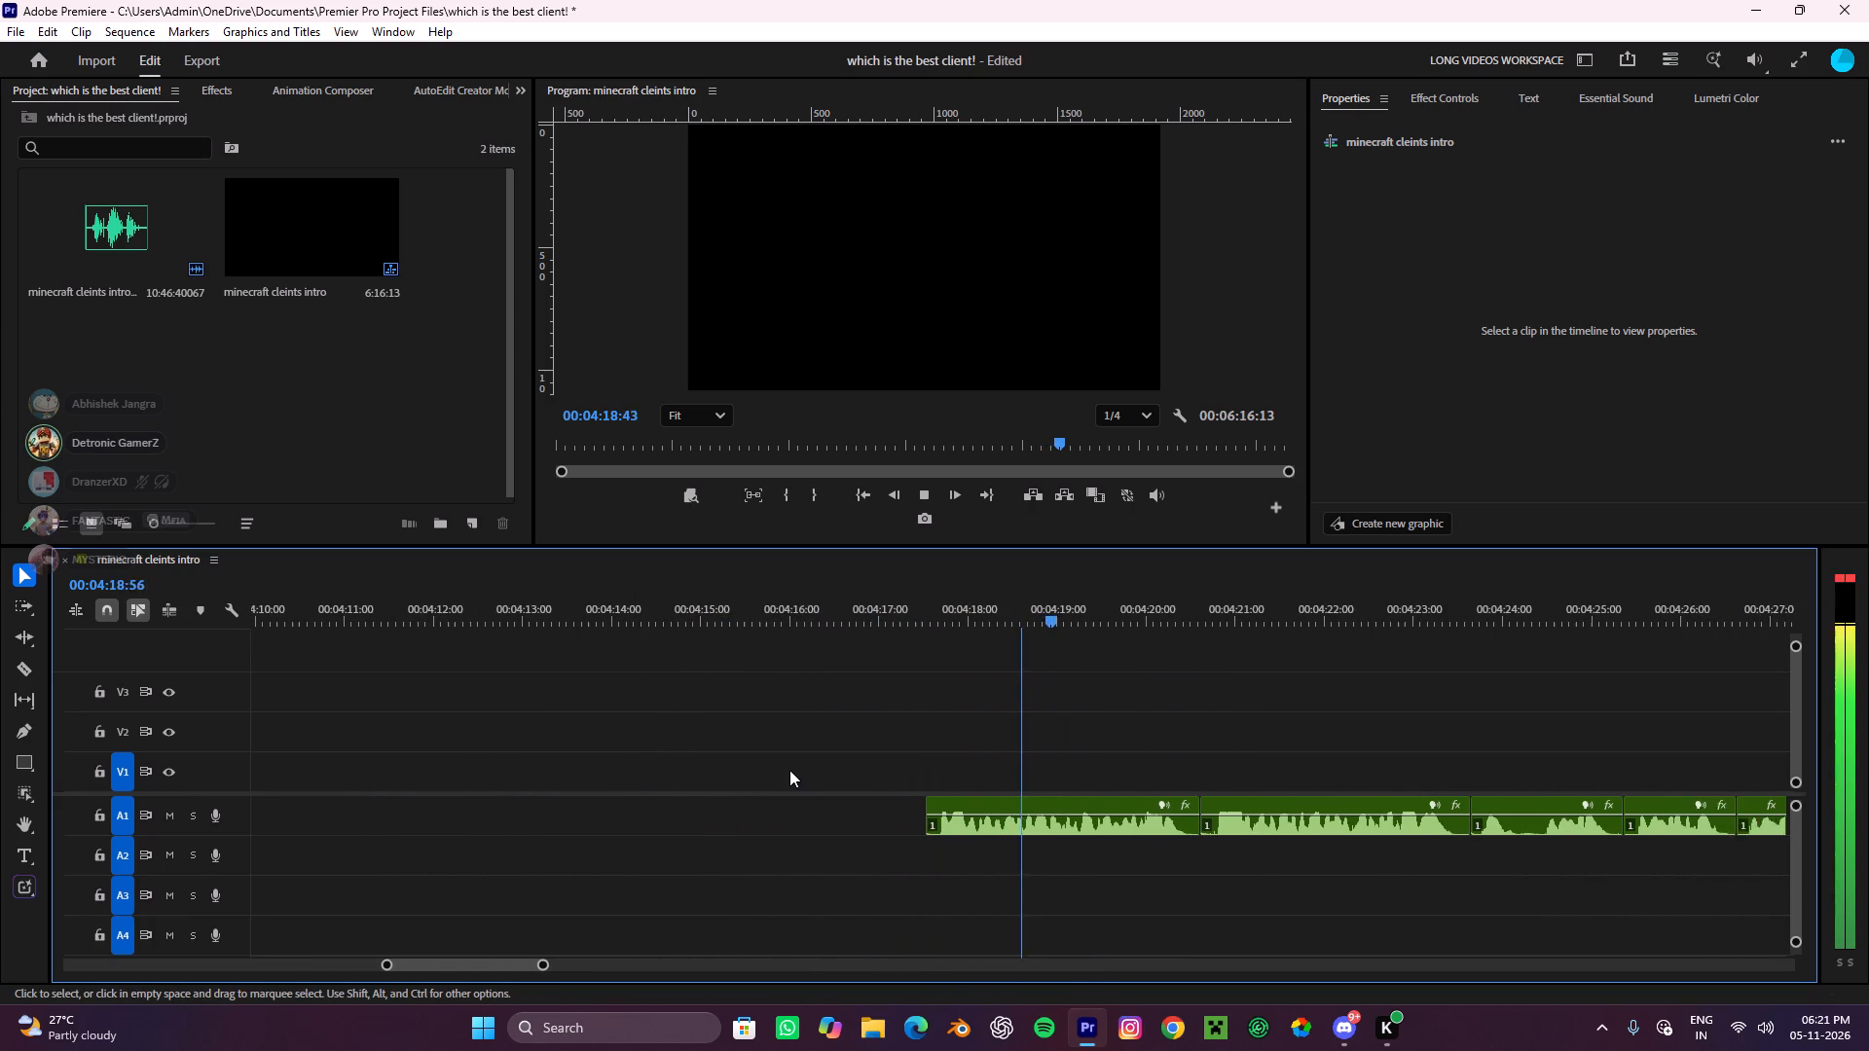
{"action": "scroll", "coordinate": [788, 770], "scroll_direction": "down", "scroll_amount": 4}
{"action": "scroll", "coordinate": [907, 800], "scroll_direction": "down", "scroll_amount": 3, "text": "alt"}
{"action": "scroll", "coordinate": [907, 800], "scroll_direction": "up", "scroll_amount": 4, "text": "alt"}
{"action": "scroll", "coordinate": [907, 800], "scroll_direction": "down", "scroll_amount": 9}
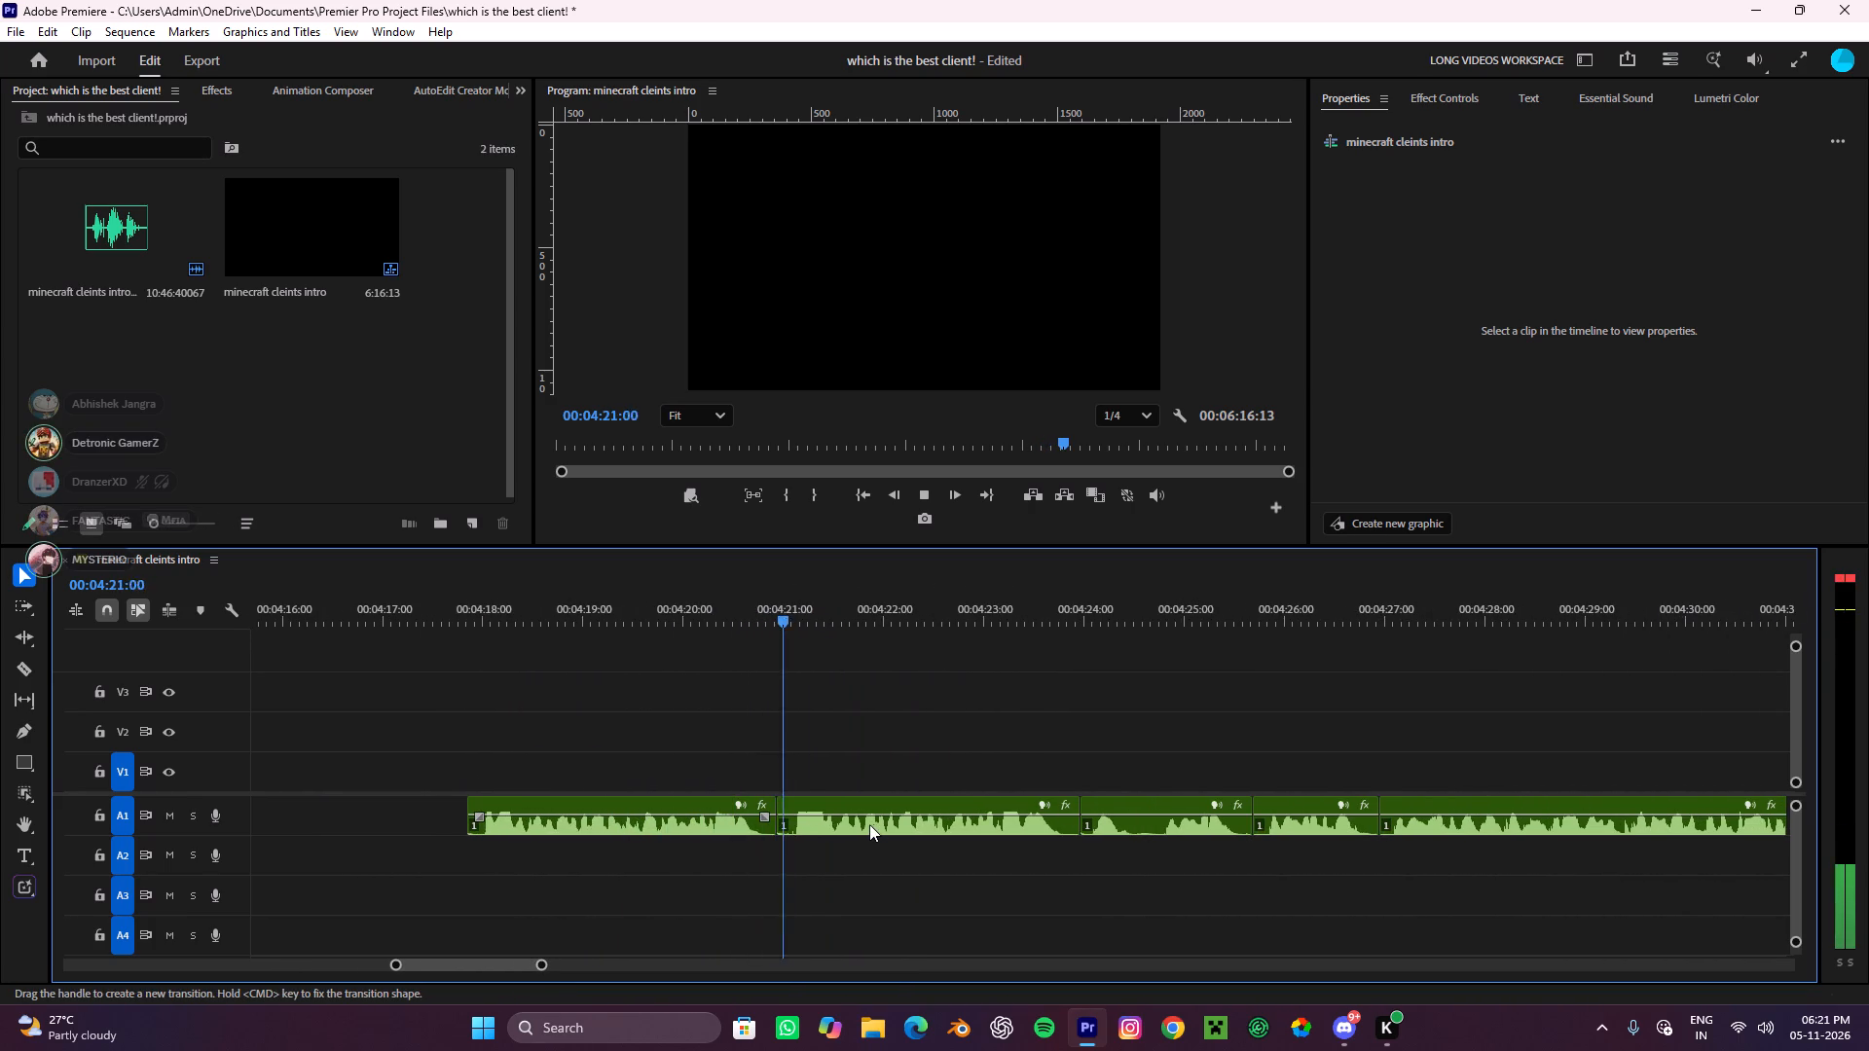
{"action": "left_click_drag", "start_coordinate": [713, 857], "coordinate": [540, 783]}
{"action": "key", "text": "ctrl+x"}
Listen to about 4:22:57, scrub ahead to 4:27:06, and cut the two adjoining A1 clips from about 4:24:00 to 4:27:00.
{"action": "scroll", "coordinate": [550, 783], "scroll_direction": "down", "scroll_amount": 4}
{"action": "scroll", "coordinate": [732, 848], "scroll_direction": "down", "scroll_amount": 7}
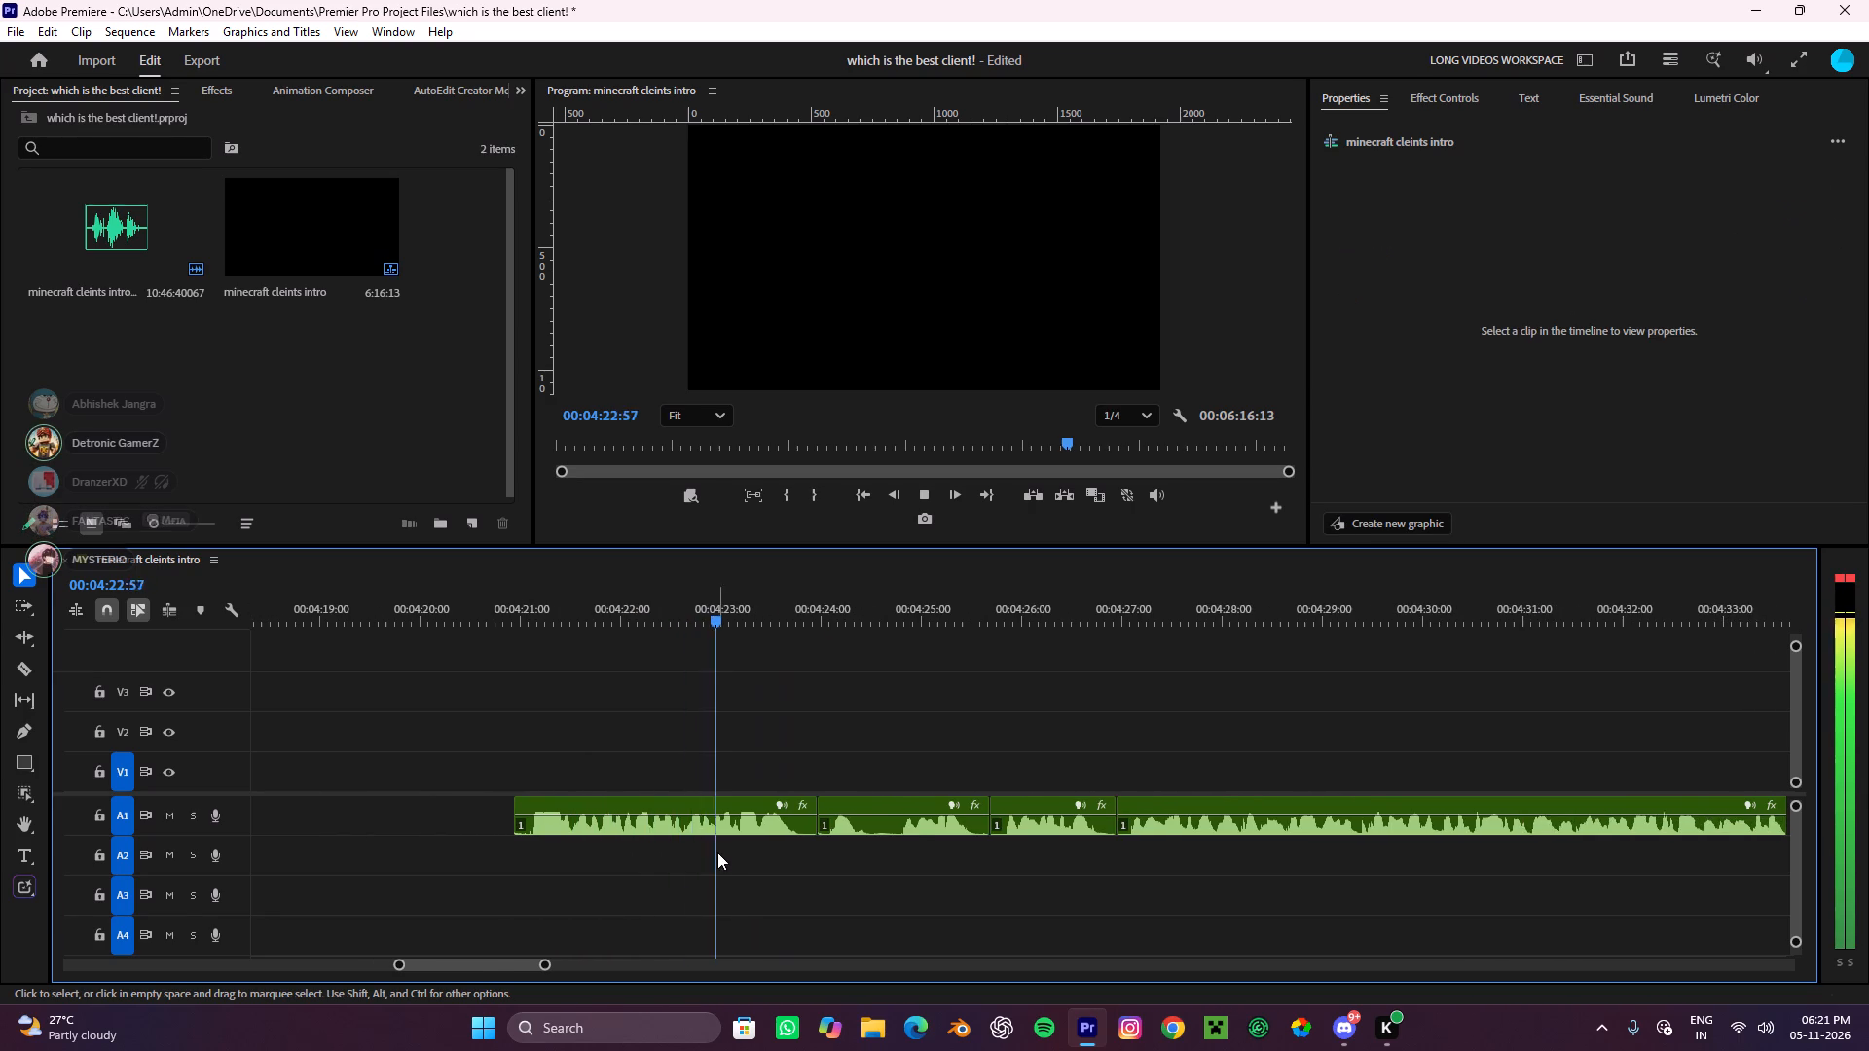
{"action": "scroll", "coordinate": [717, 852], "scroll_direction": "down", "scroll_amount": 1}
{"action": "key", "text": "space"}
{"action": "left_click_drag", "start_coordinate": [741, 634], "coordinate": [911, 684]}
{"action": "left_click_drag", "start_coordinate": [716, 586], "coordinate": [975, 689]}
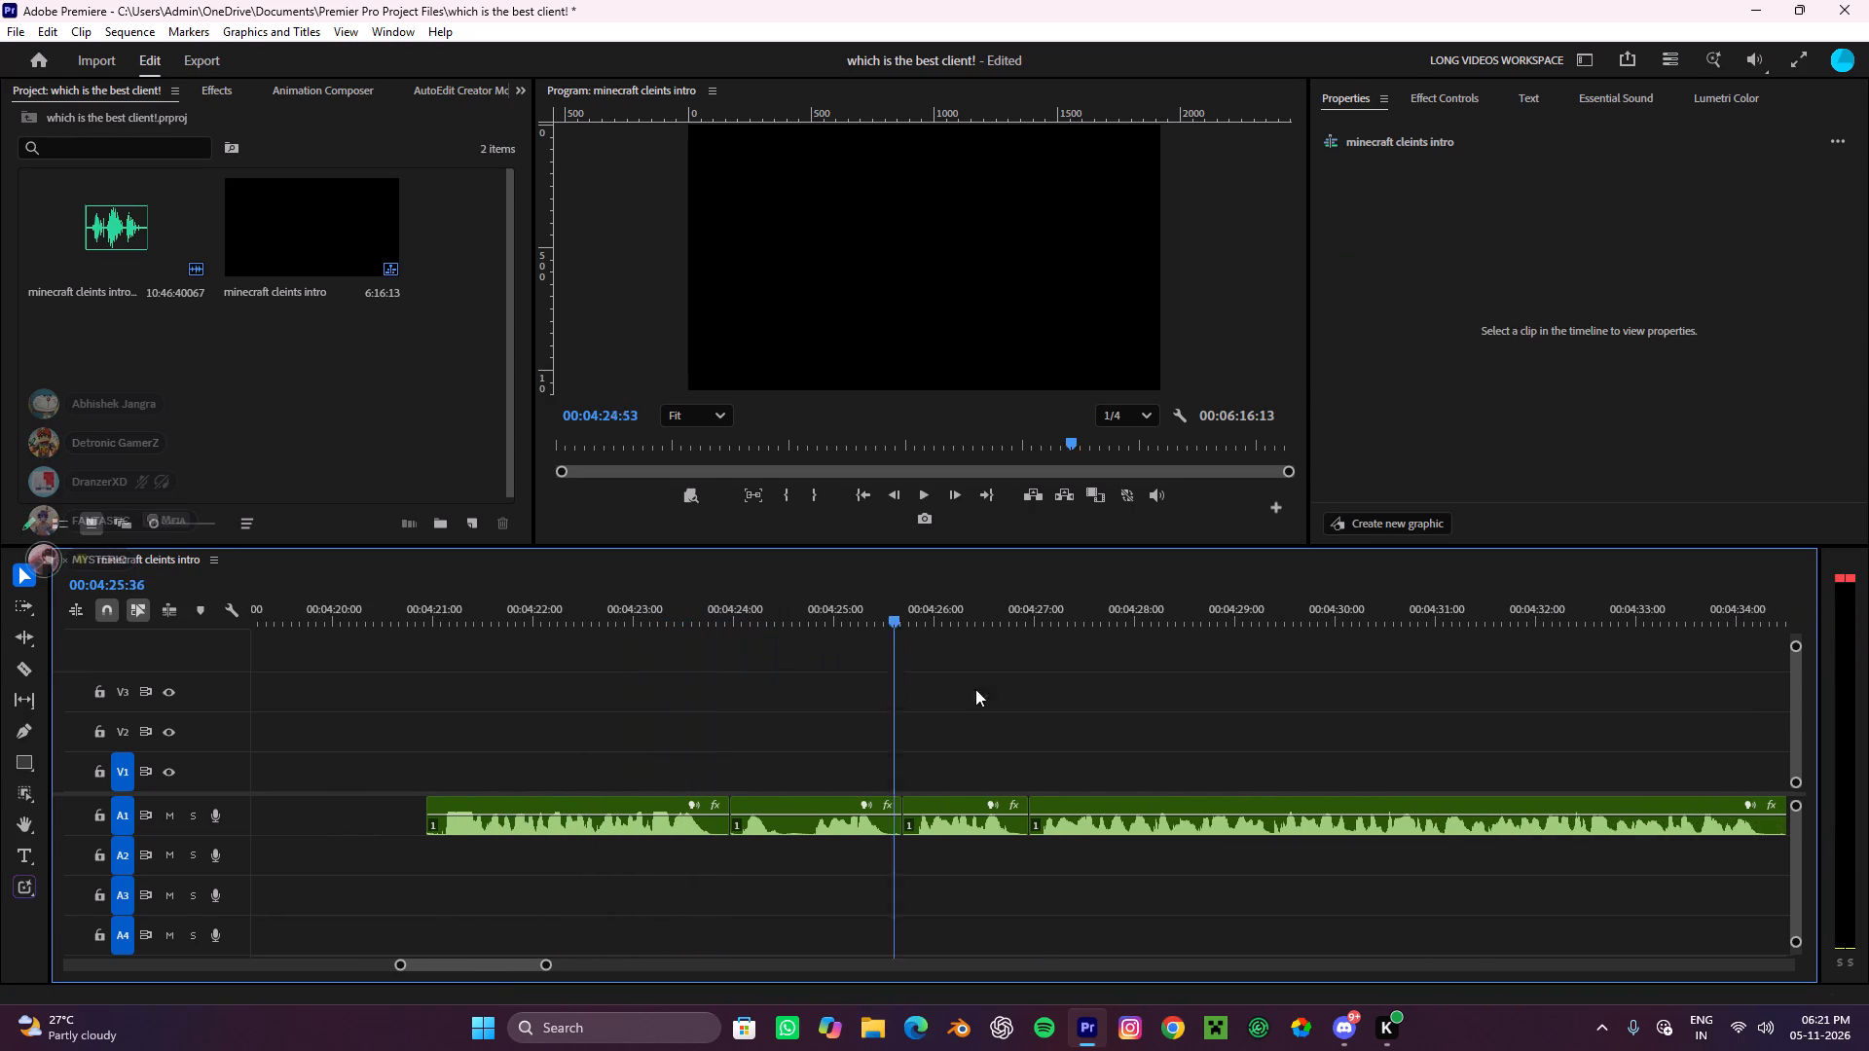
{"action": "left_click_drag", "start_coordinate": [975, 689], "coordinate": [1046, 760]}
{"action": "left_click_drag", "start_coordinate": [997, 906], "coordinate": [792, 821]}
{"action": "key", "text": "ctrl+x"}
Split the A1 clip at about 4:34:20, where its speech ends, and cut the short silent piece up to the next clip.
{"action": "scroll", "coordinate": [919, 778], "scroll_direction": "down", "scroll_amount": 4}
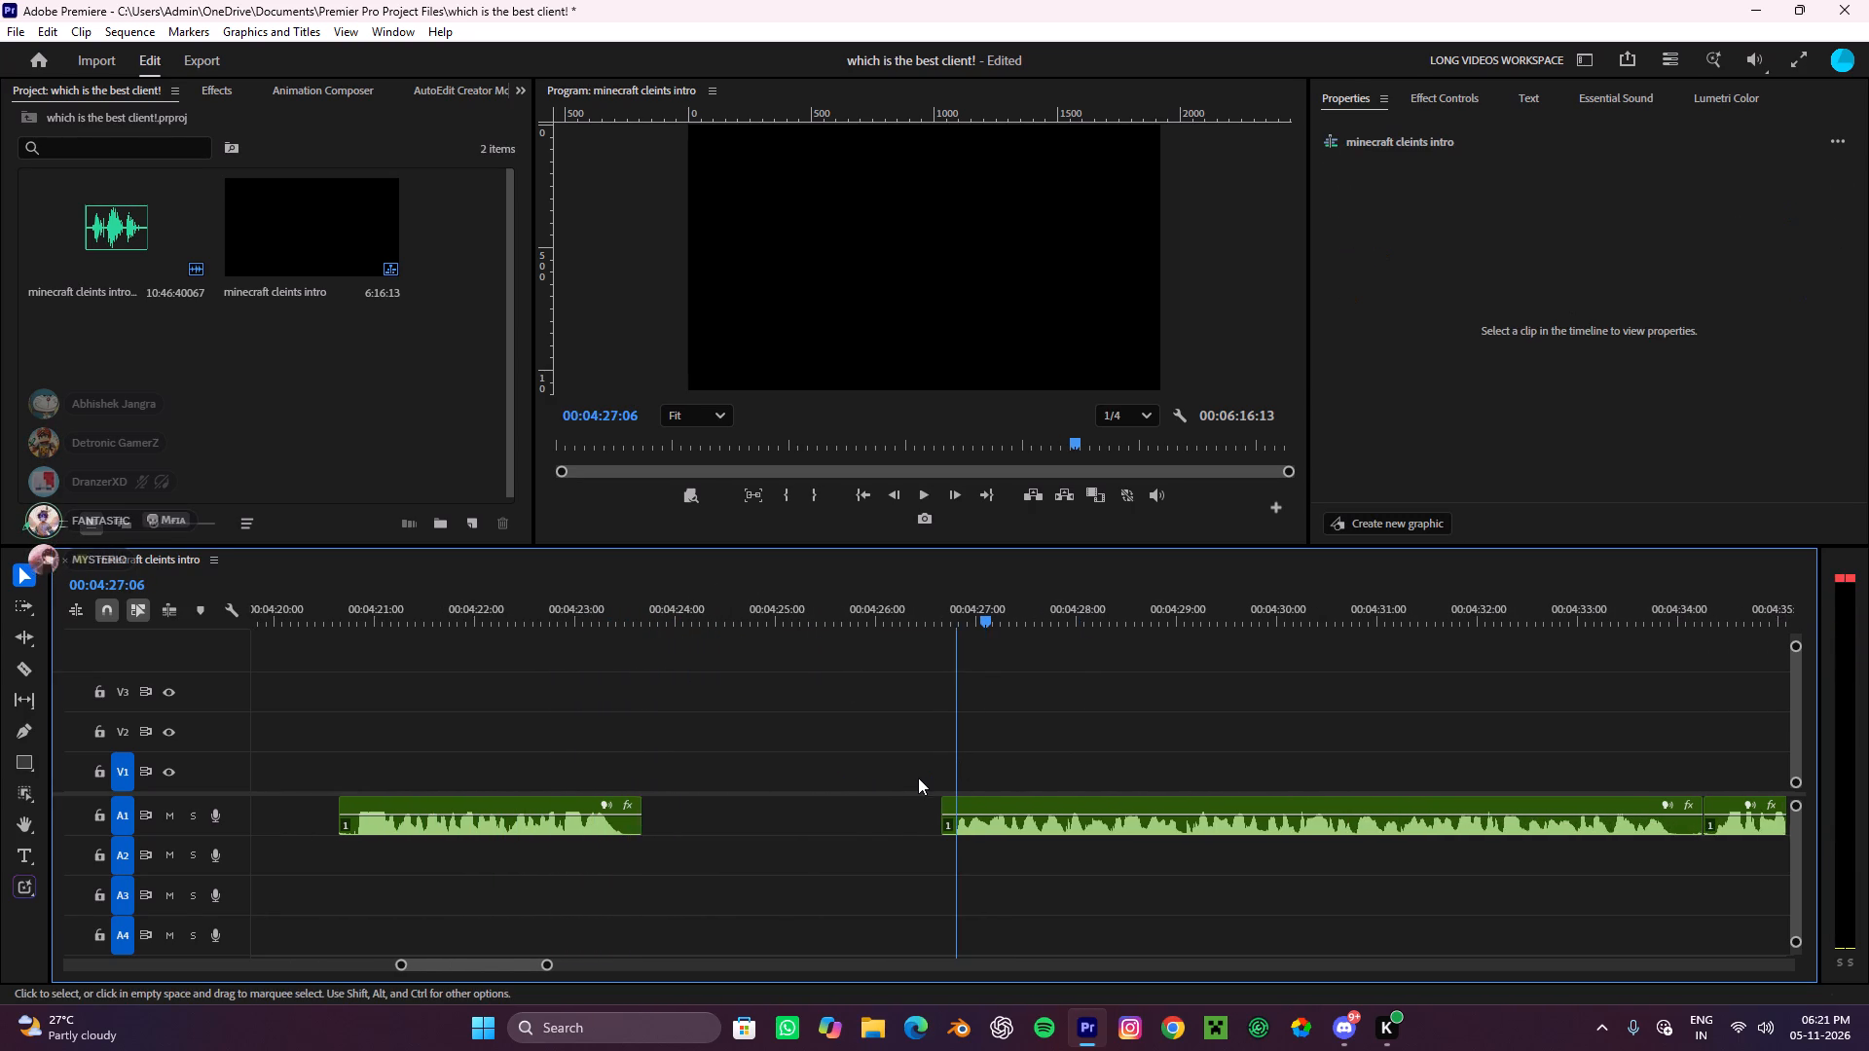
{"action": "scroll", "coordinate": [918, 778], "scroll_direction": "down", "scroll_amount": 3}
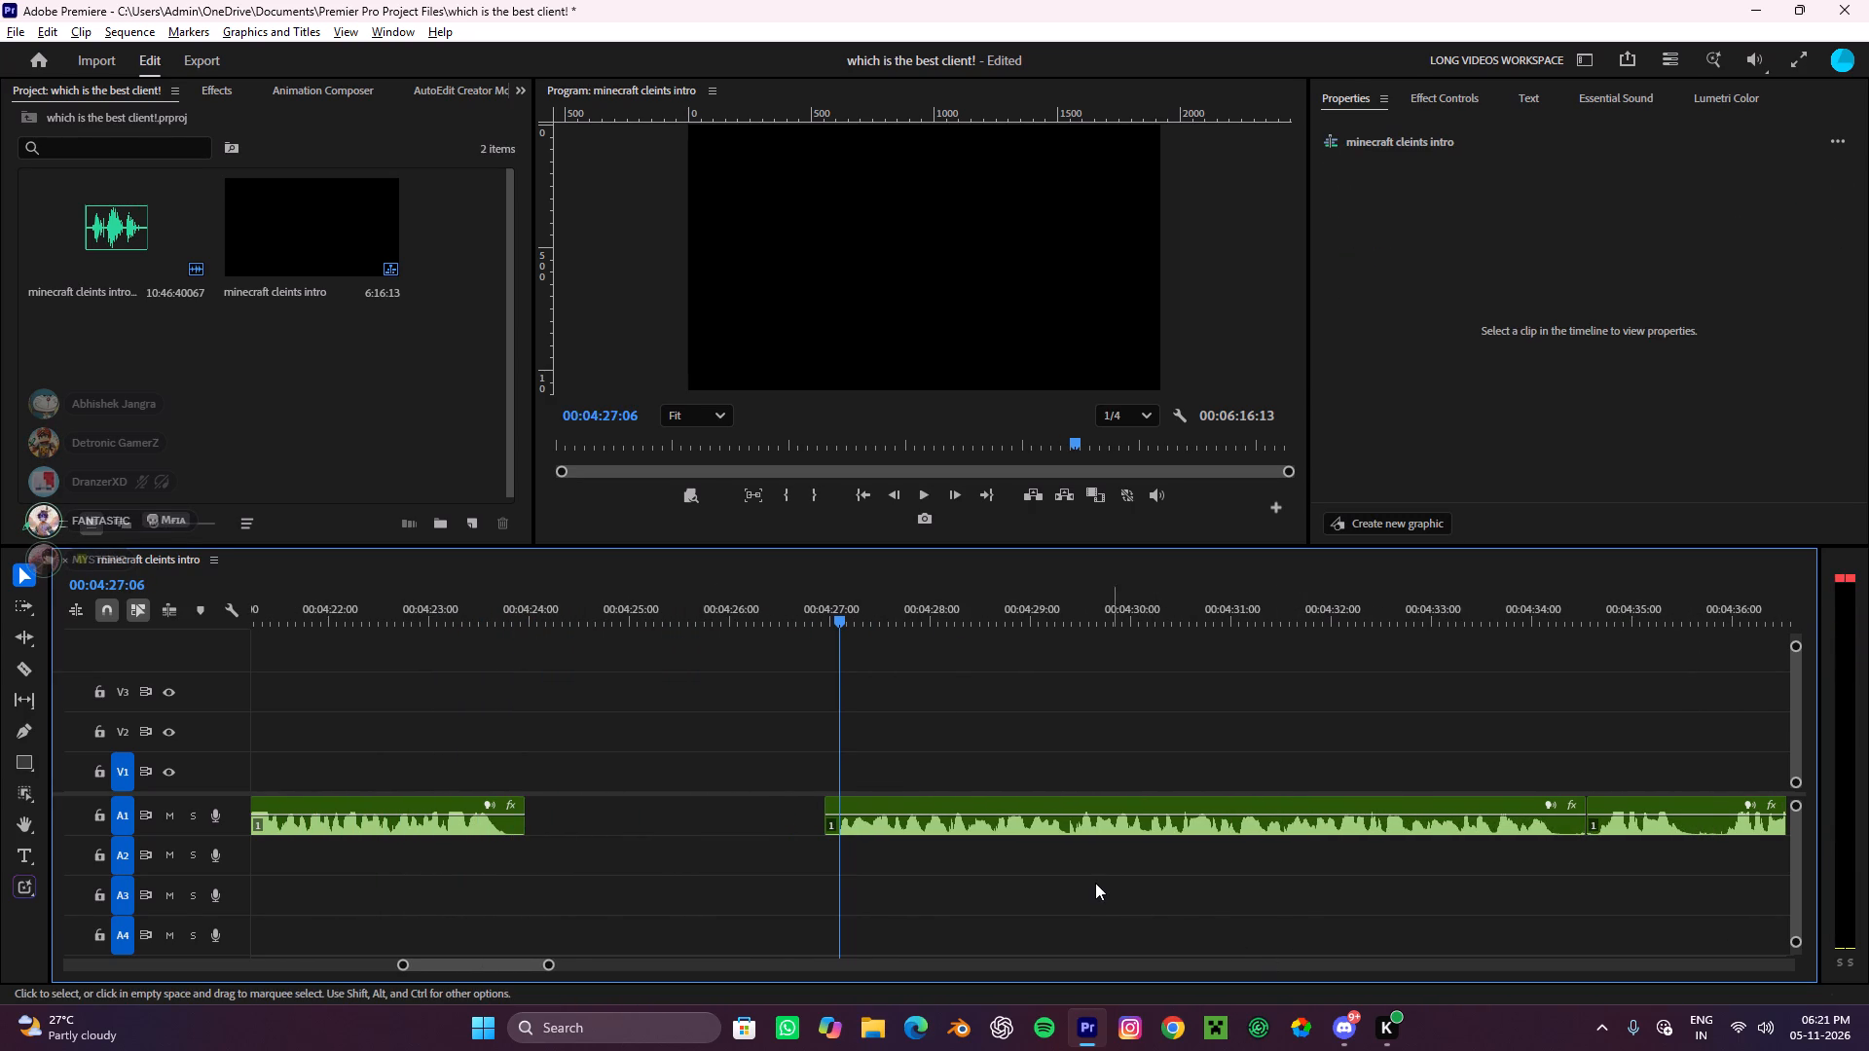
{"action": "scroll", "coordinate": [1094, 883], "scroll_direction": "down", "scroll_amount": 4, "text": "alt"}
{"action": "scroll", "coordinate": [1092, 883], "scroll_direction": "up", "scroll_amount": 4, "text": "alt"}
{"action": "scroll", "coordinate": [1092, 883], "scroll_direction": "down", "scroll_amount": 12}
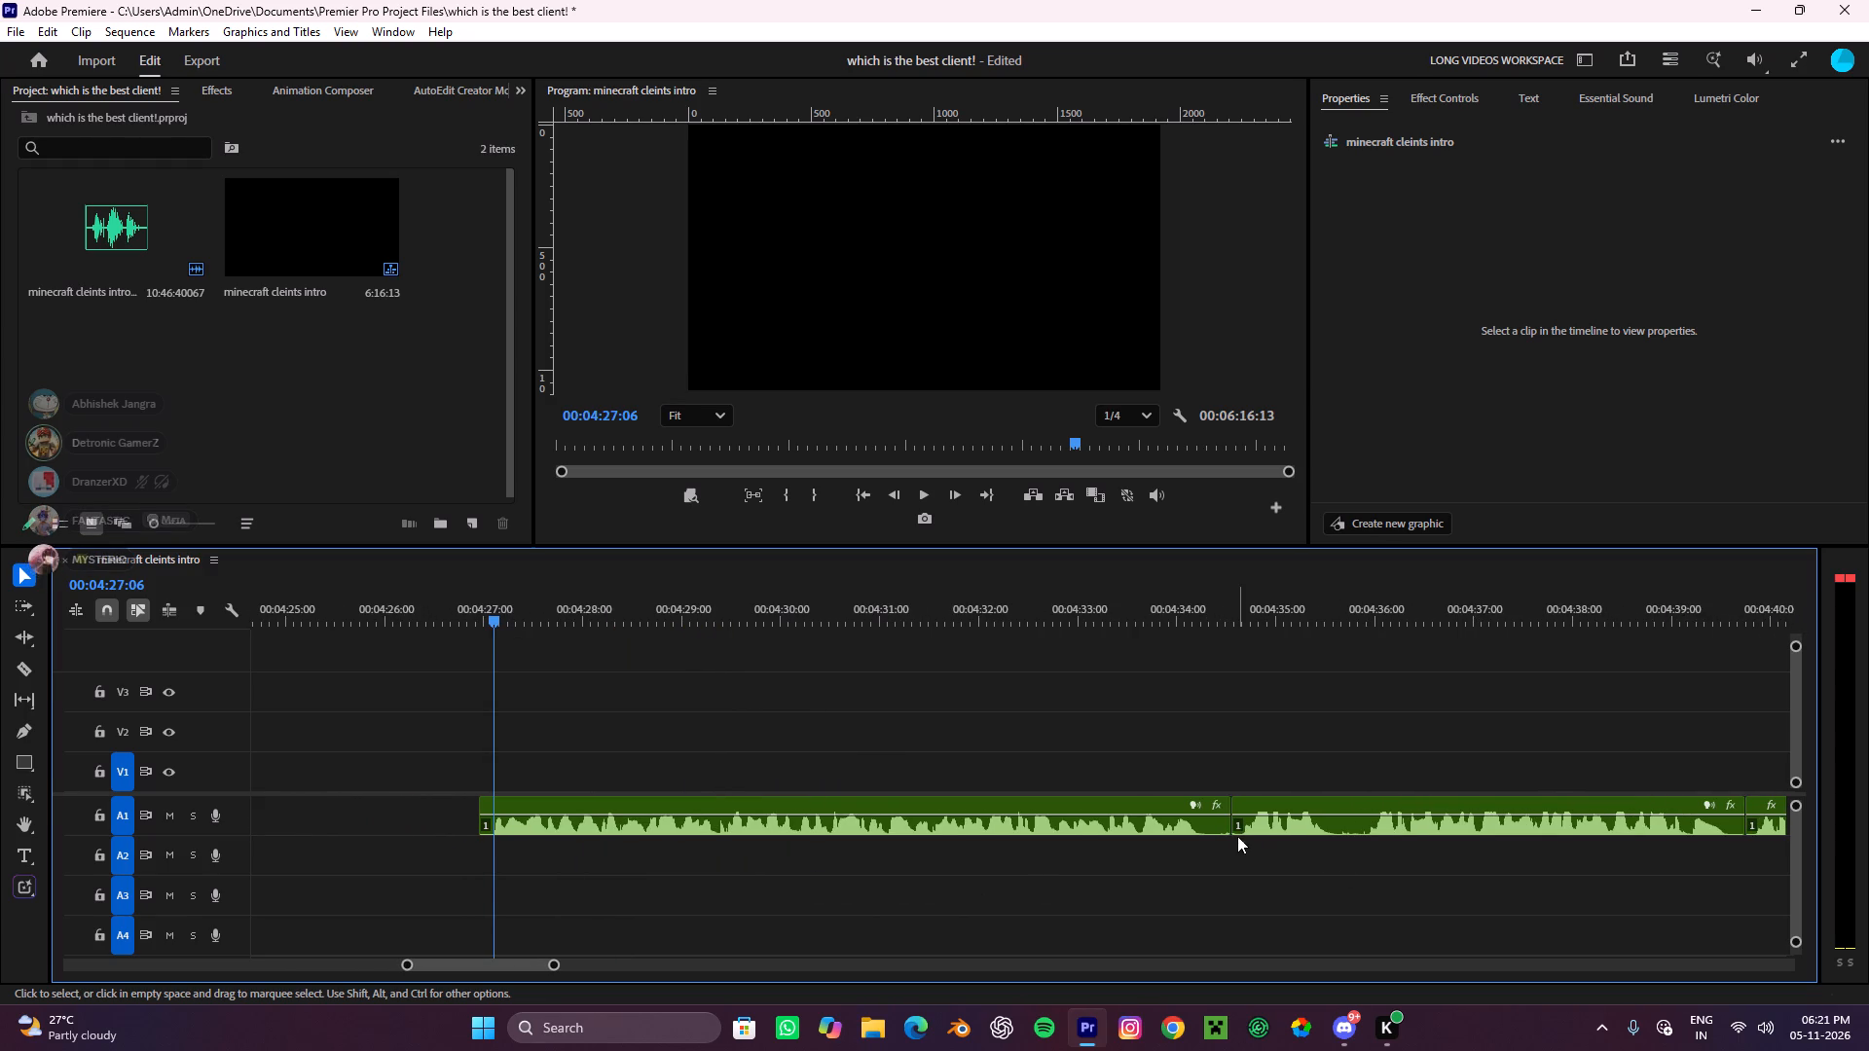
{"action": "key", "text": "c"}
{"action": "left_click", "coordinate": [1211, 816]}
{"action": "key", "text": "v"}
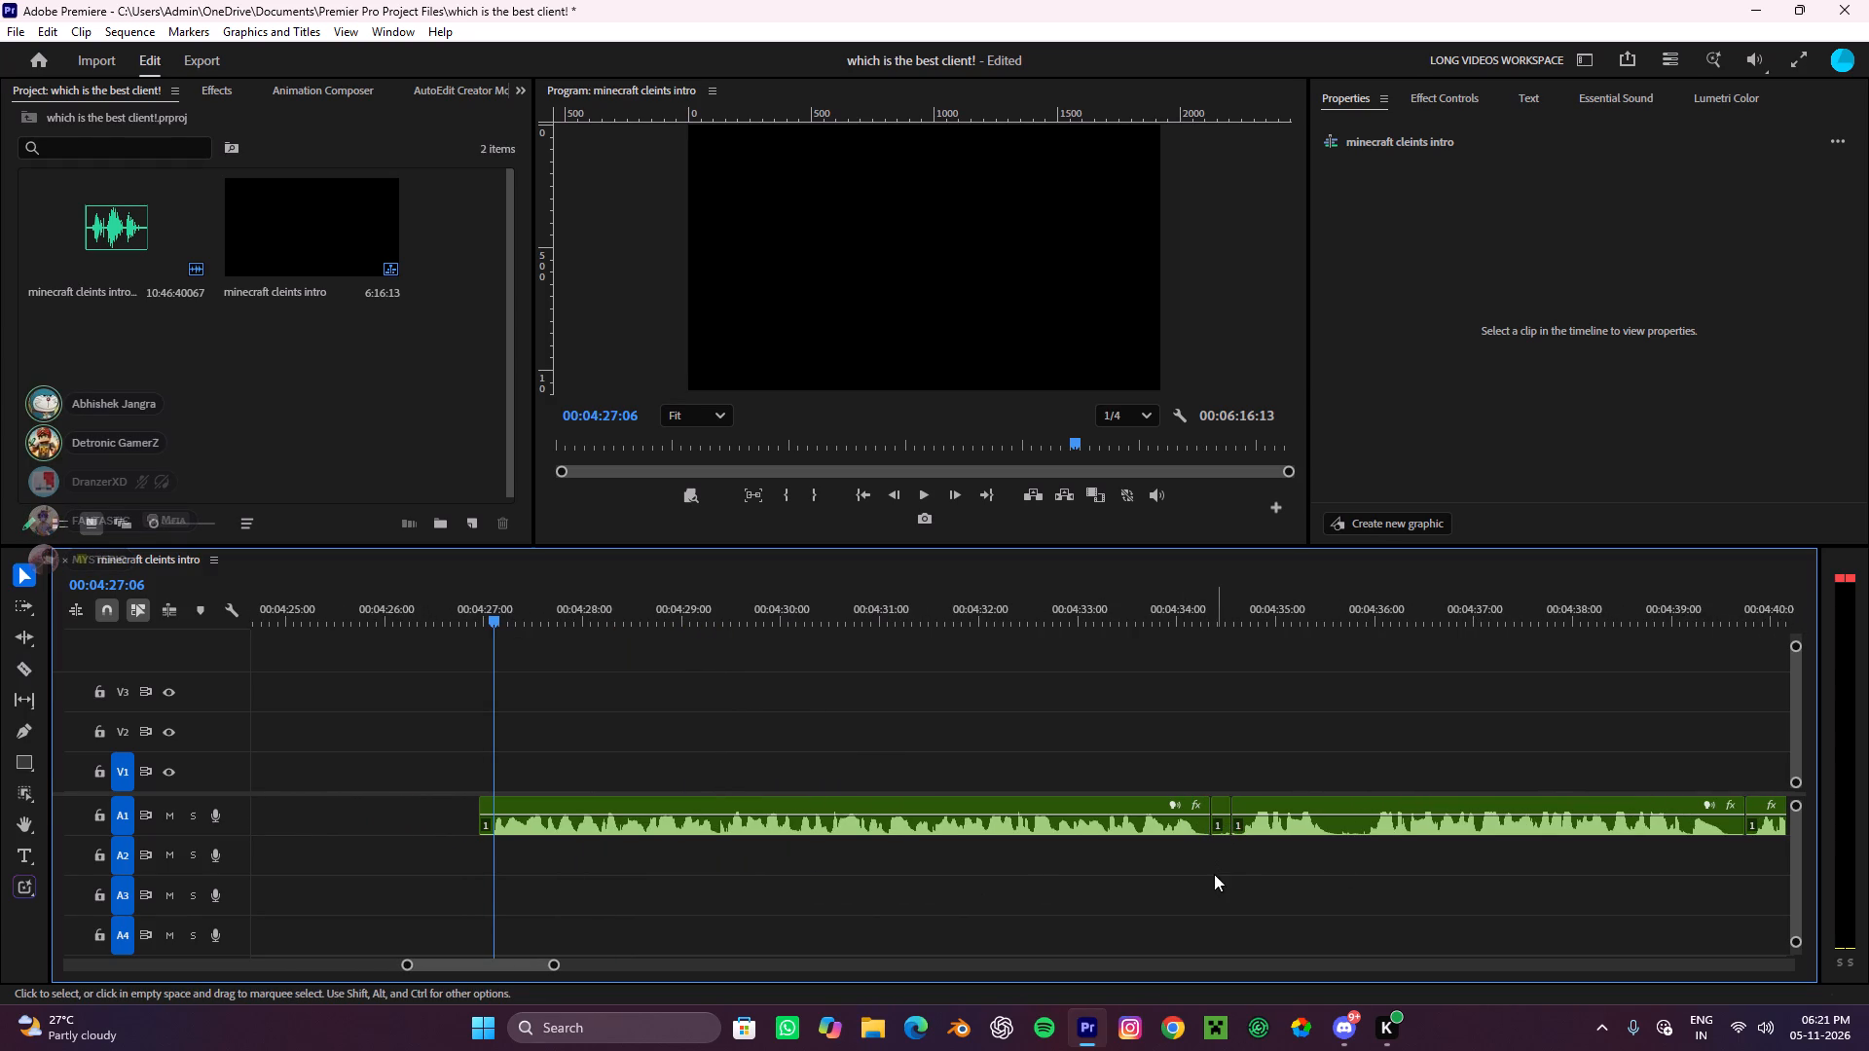
{"action": "left_click_drag", "start_coordinate": [1222, 872], "coordinate": [1220, 787]}
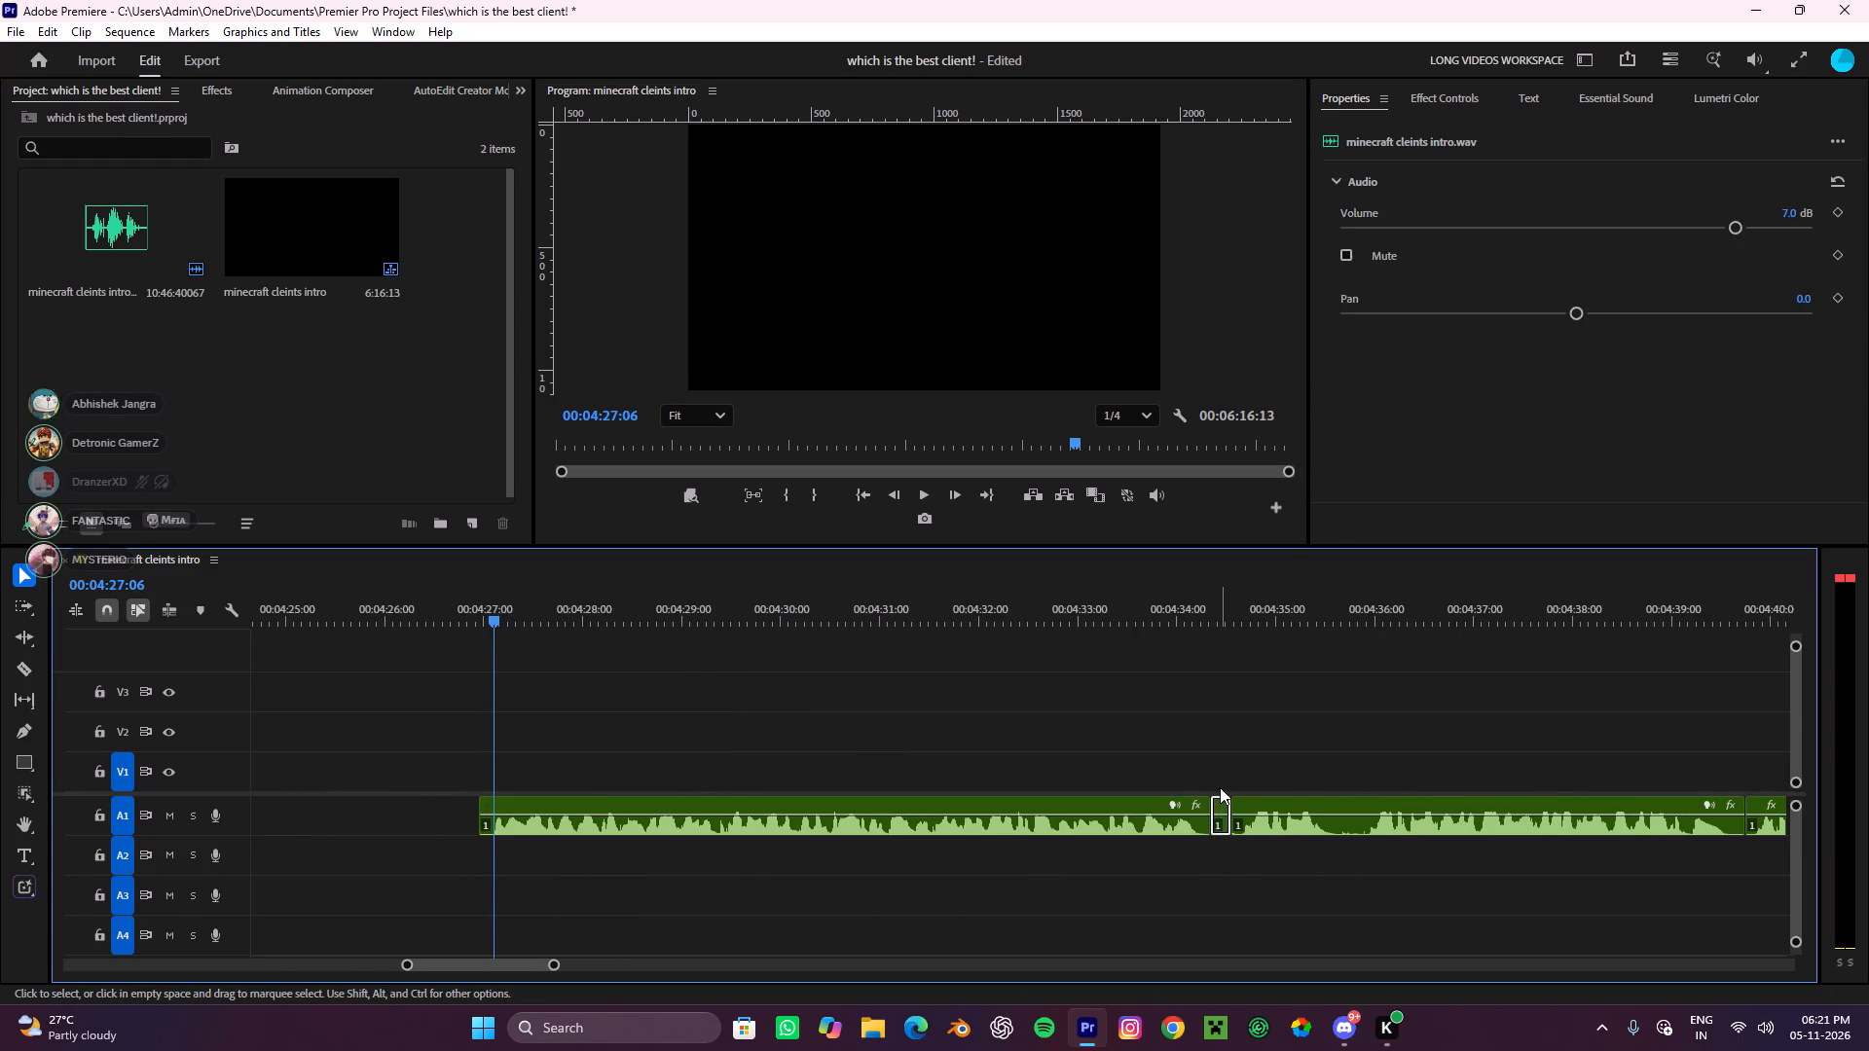
{"action": "key", "text": "ctrl+x"}
Listen to the opening of the trimmed A1 clip from 4:27:01 to about 4:28:19.
{"action": "left_click_drag", "start_coordinate": [492, 611], "coordinate": [488, 634]}
{"action": "left_click", "coordinate": [566, 665]}
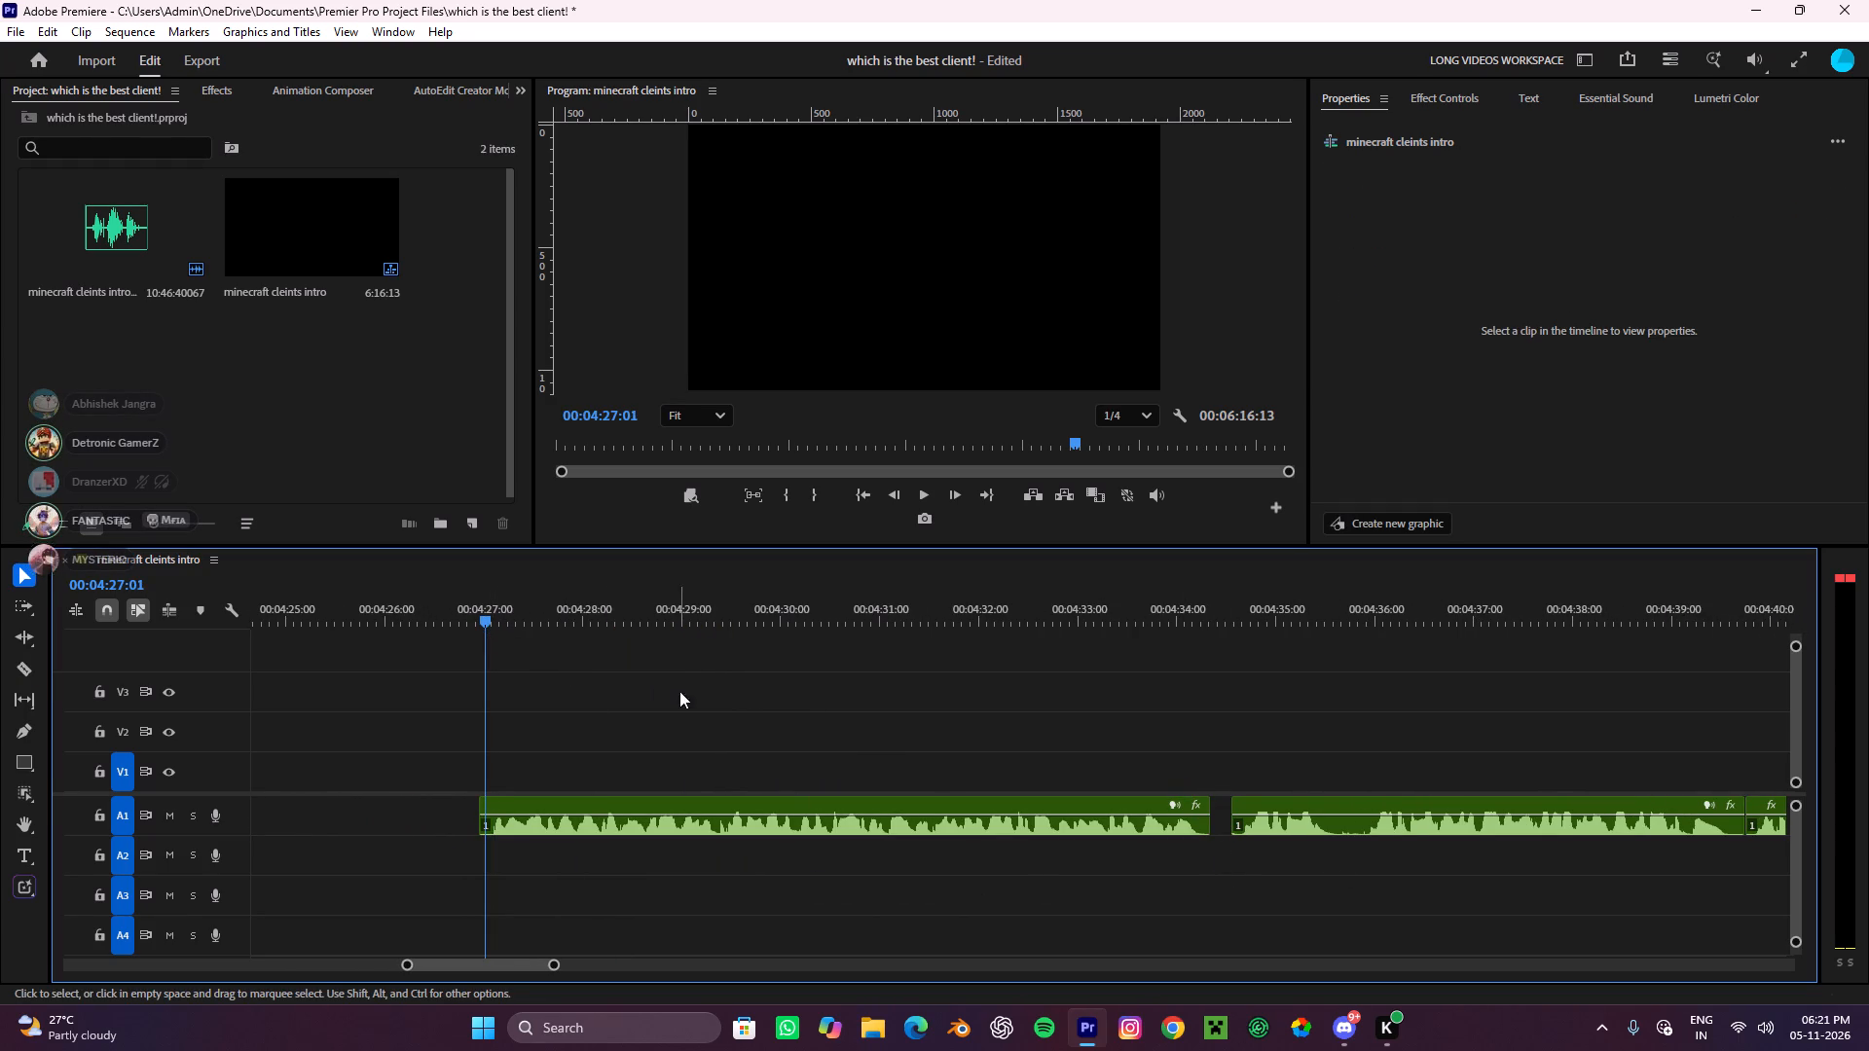
{"action": "key", "text": "space"}
{"action": "scroll", "coordinate": [767, 664], "scroll_direction": "down", "scroll_amount": 9, "text": "alt"}
{"action": "key", "text": "space"}
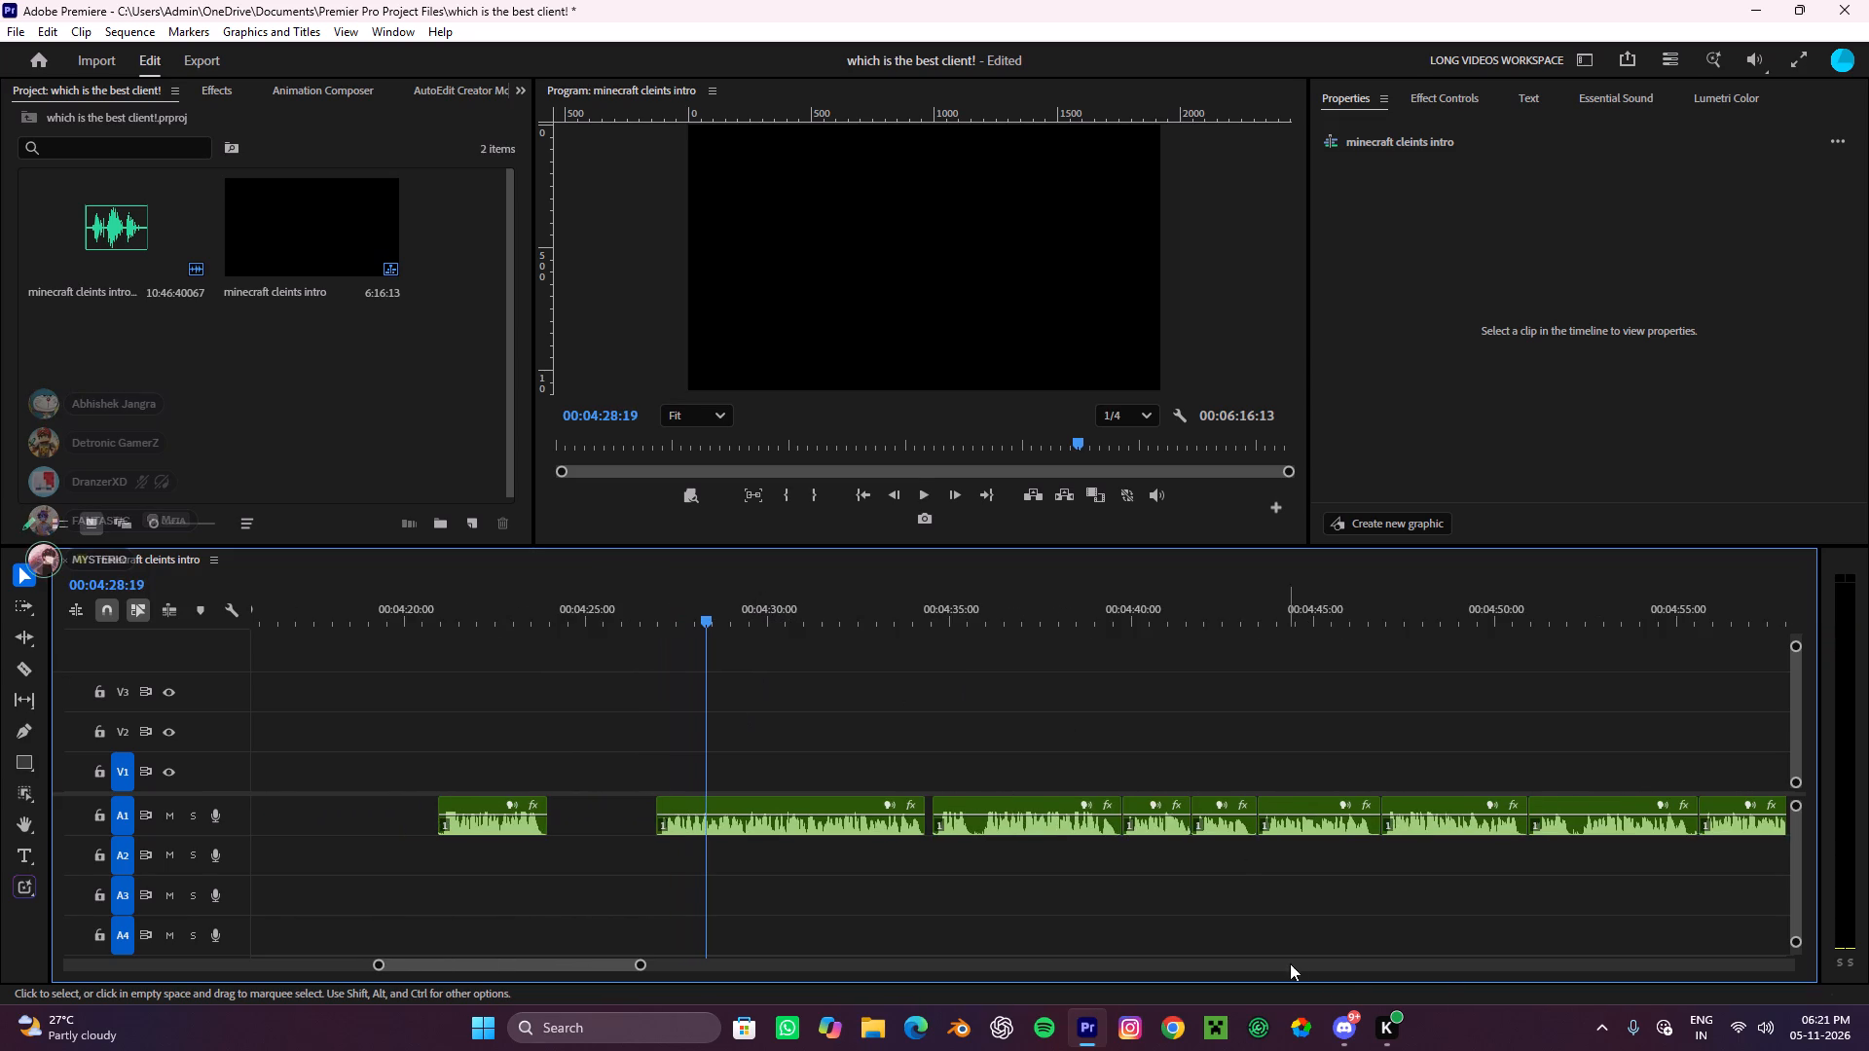
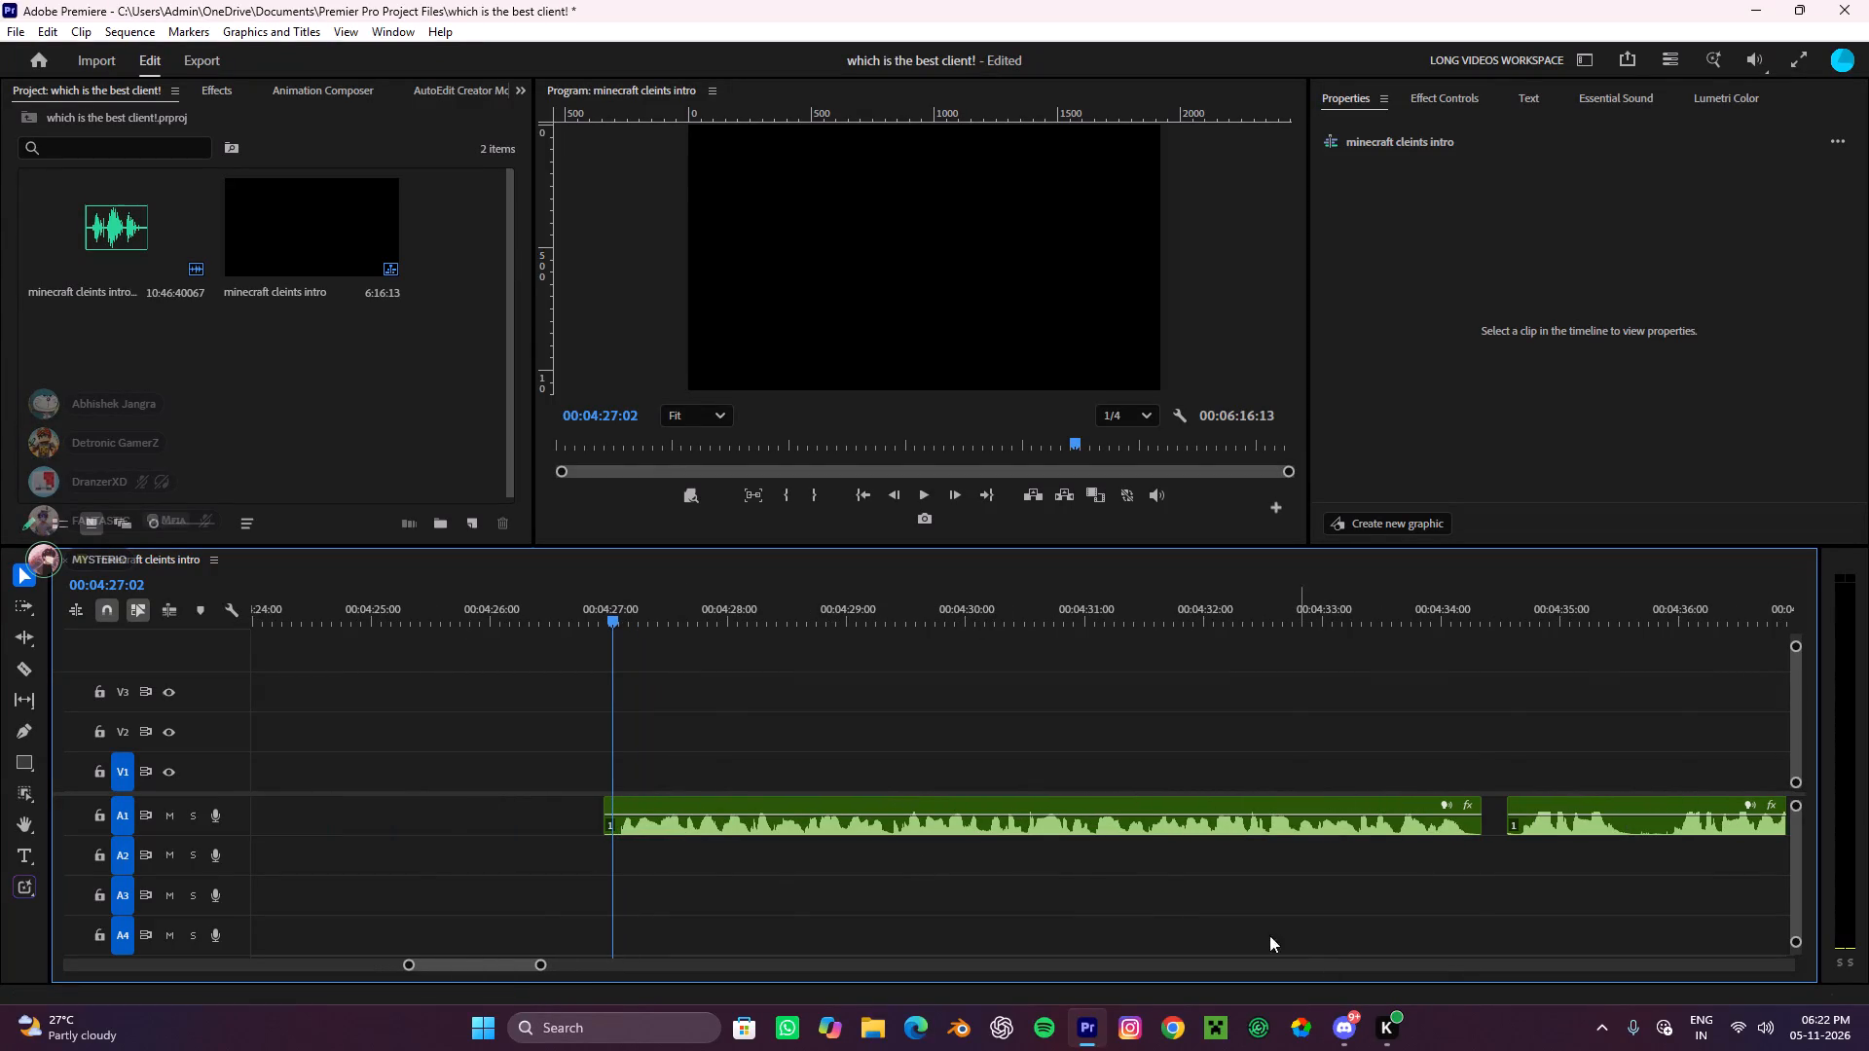
Replay the A1 clip from 4:27:02 and listen through its end at about 4:34:20.
{"action": "scroll", "coordinate": [1108, 843], "scroll_direction": "down", "scroll_amount": 8, "text": "alt"}
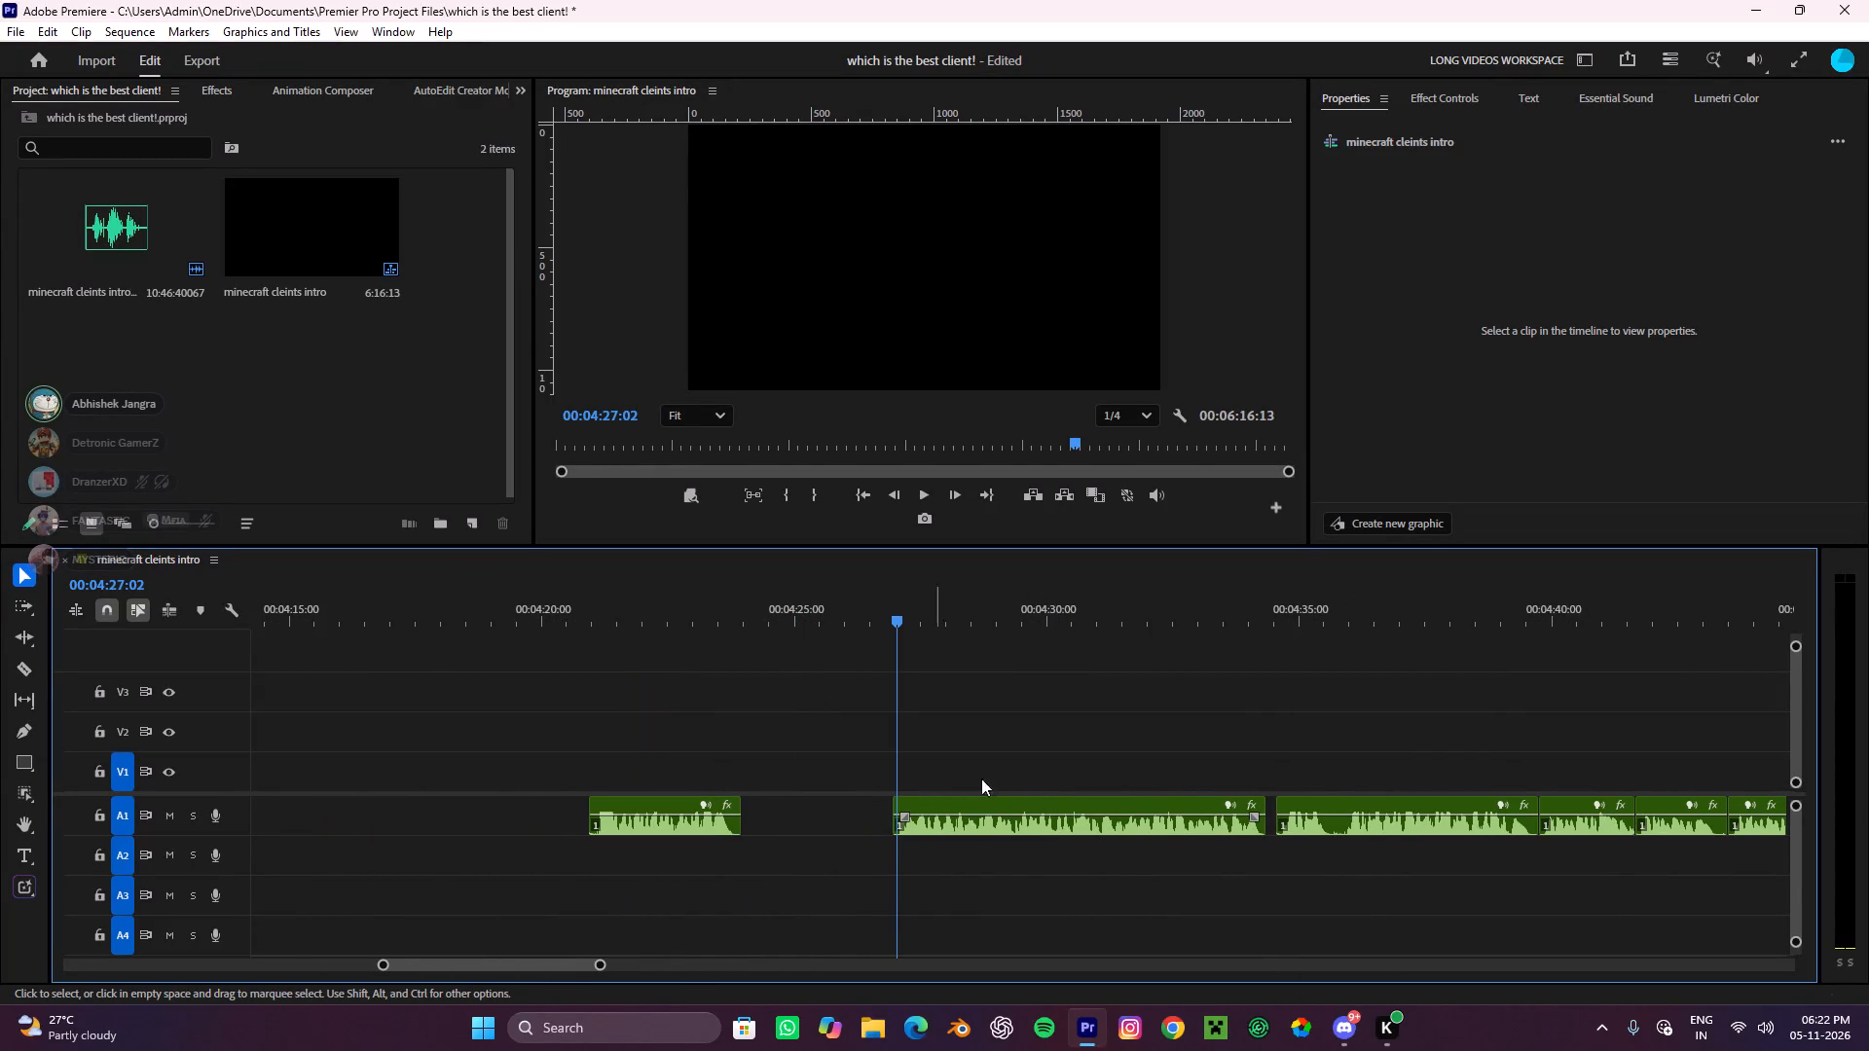
{"action": "scroll", "coordinate": [1050, 789], "scroll_direction": "up", "scroll_amount": 9, "text": "alt"}
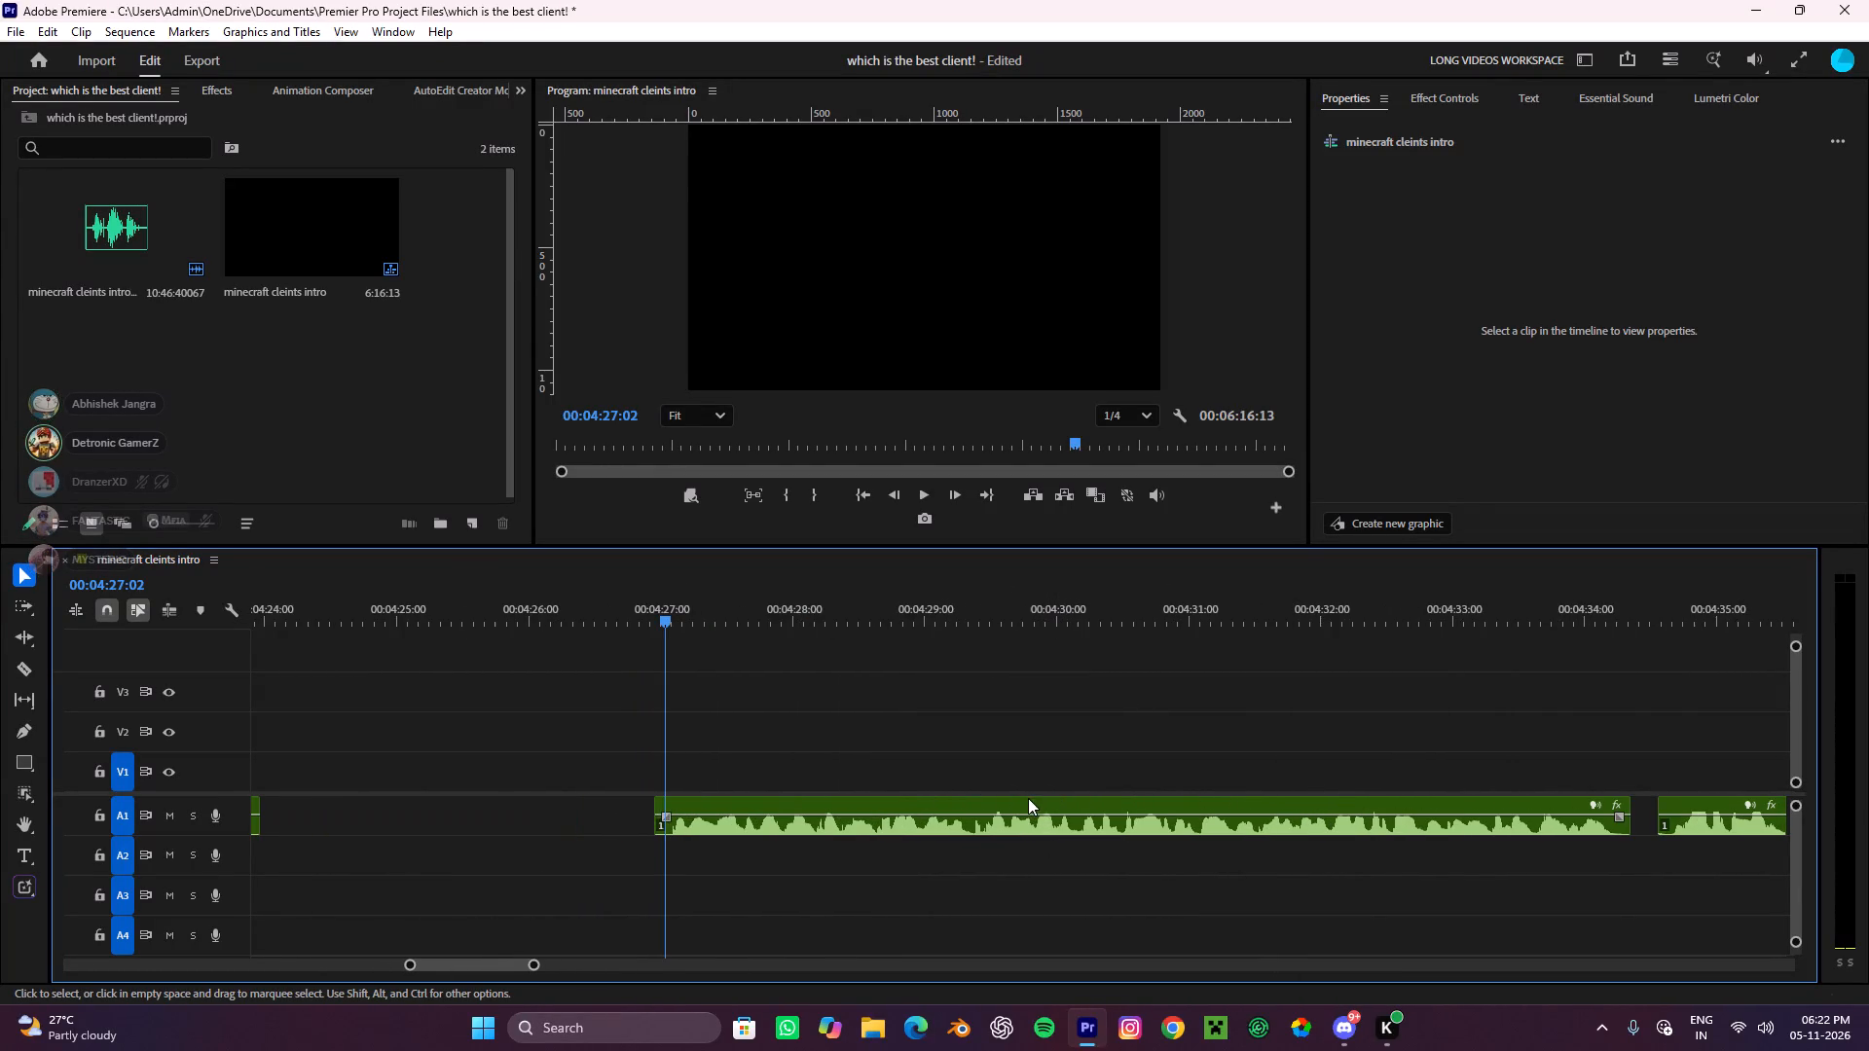
{"action": "key", "text": "space"}
{"action": "scroll", "coordinate": [1038, 750], "scroll_direction": "down", "scroll_amount": 4, "text": "alt"}
{"action": "scroll", "coordinate": [1009, 759], "scroll_direction": "up", "scroll_amount": 1, "text": "alt"}
{"action": "scroll", "coordinate": [1009, 760], "scroll_direction": "down", "scroll_amount": 5, "text": "alt"}
{"action": "scroll", "coordinate": [1005, 764], "scroll_direction": "up", "scroll_amount": 5, "text": "alt"}
{"action": "scroll", "coordinate": [1005, 764], "scroll_direction": "down", "scroll_amount": 5}
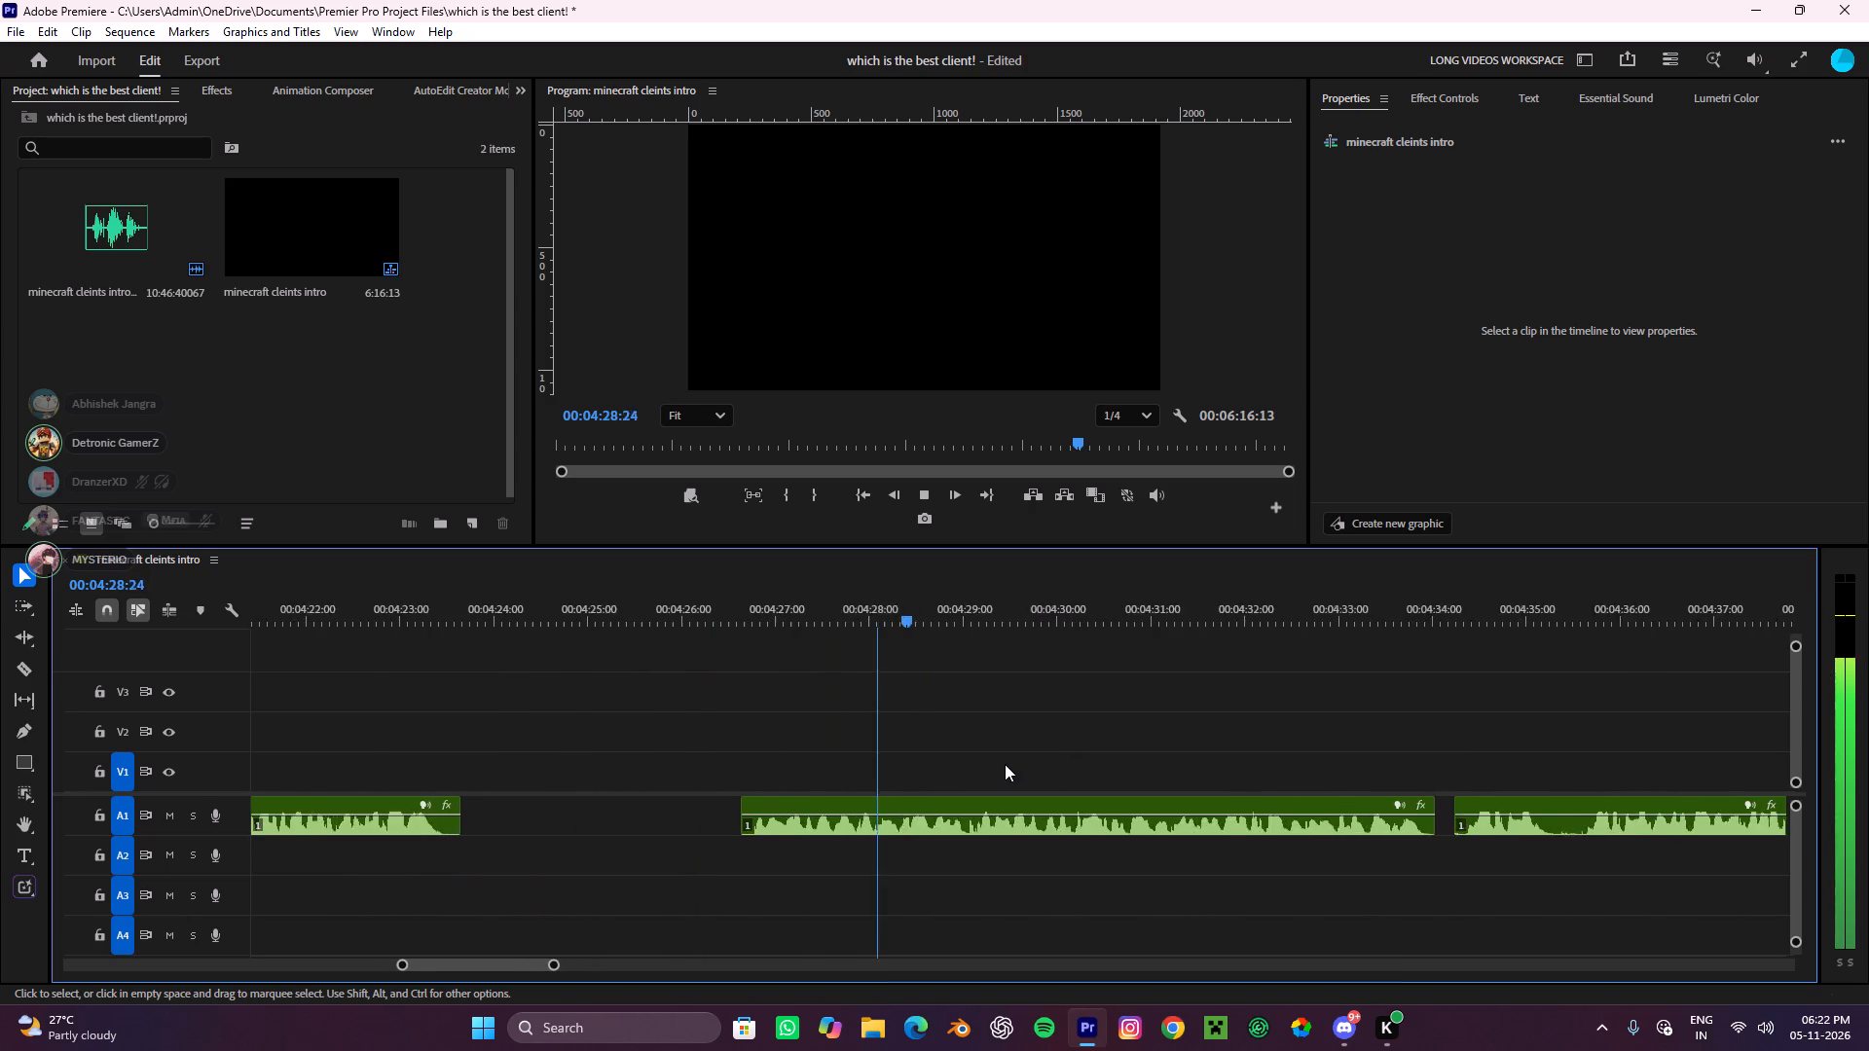
{"action": "scroll", "coordinate": [985, 824], "scroll_direction": "down", "scroll_amount": 4, "text": "alt"}
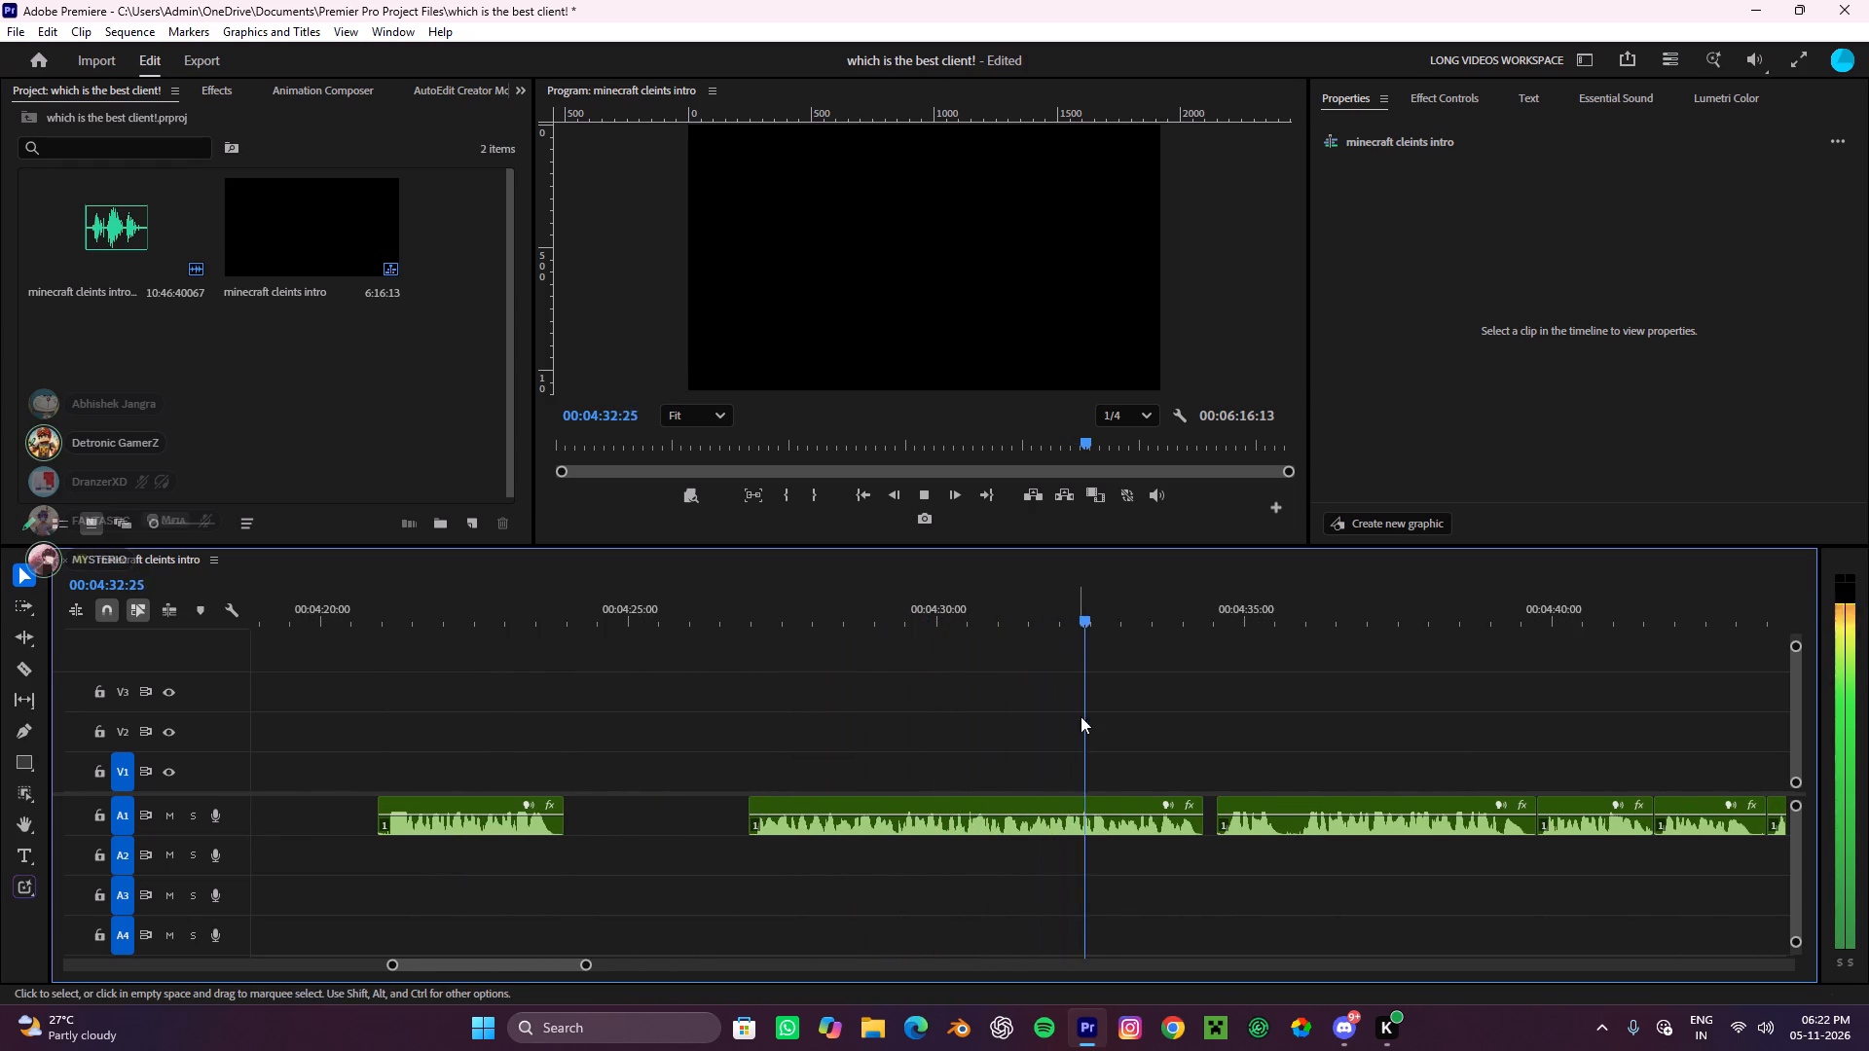
{"action": "scroll", "coordinate": [1208, 856], "scroll_direction": "down", "scroll_amount": 4}
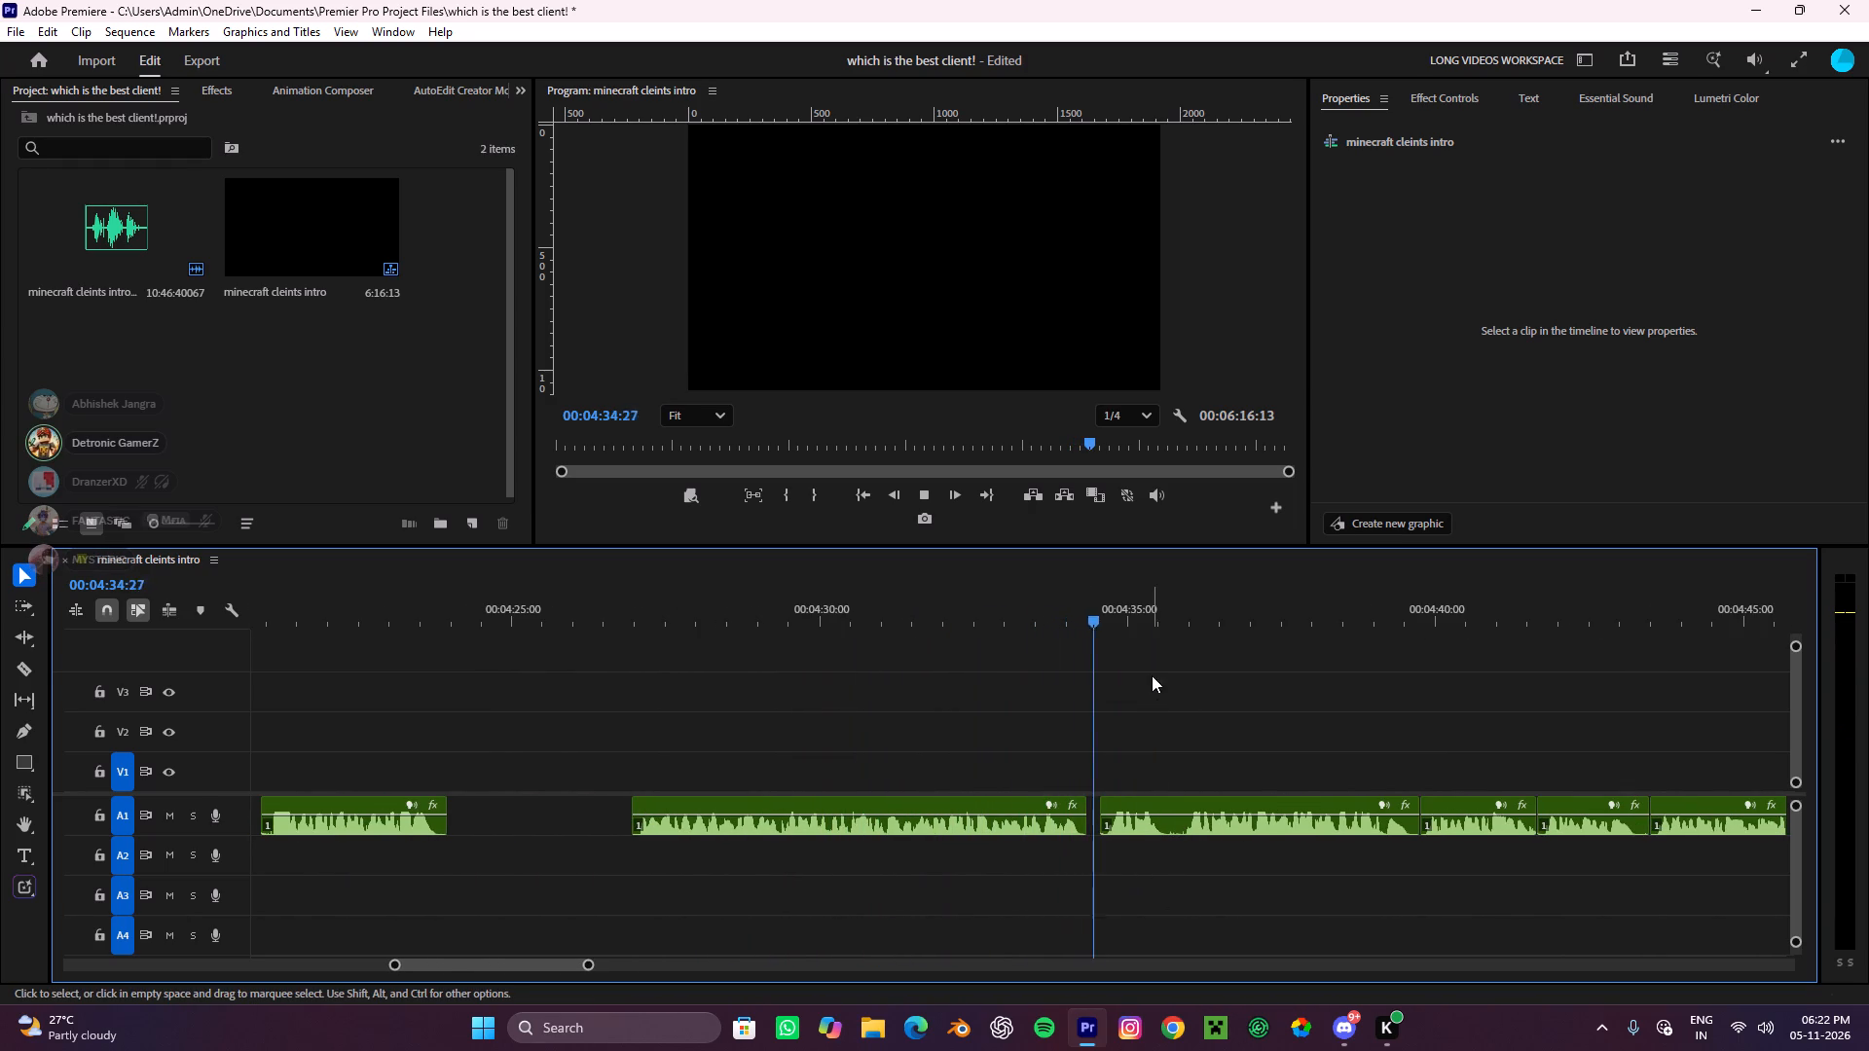
Split the next A1 clip in its pause at about 4:35:50 and cut the opening piece from about 4:34:32 up to the split.
{"action": "scroll", "coordinate": [1218, 815], "scroll_direction": "up", "scroll_amount": 4, "text": "alt"}
{"action": "key", "text": "c"}
{"action": "left_click", "coordinate": [1161, 824]}
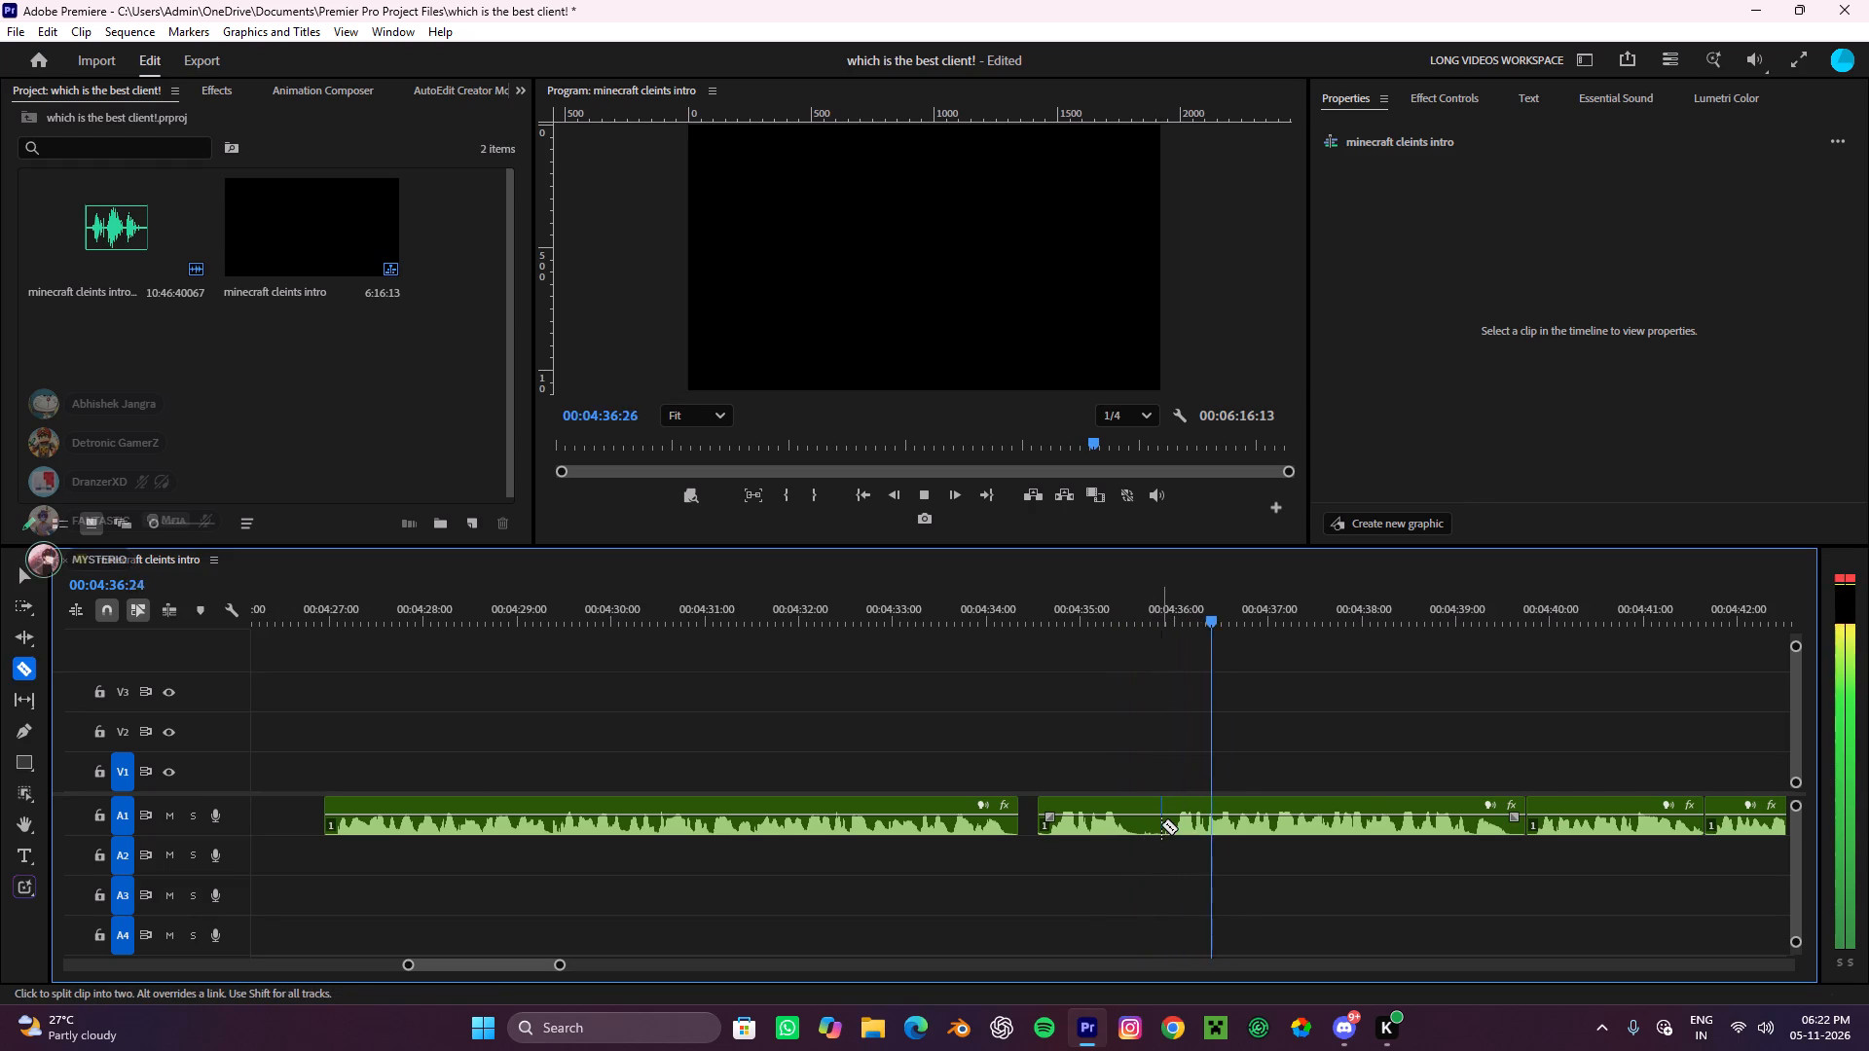
{"action": "key", "text": "v"}
{"action": "left_click_drag", "start_coordinate": [1136, 869], "coordinate": [1095, 783]}
{"action": "key", "text": "ctrl+x"}
Listen on through the remaining part of the split A1 clip and pause playback at 4:39:01.
{"action": "scroll", "coordinate": [1093, 779], "scroll_direction": "down", "scroll_amount": 12}
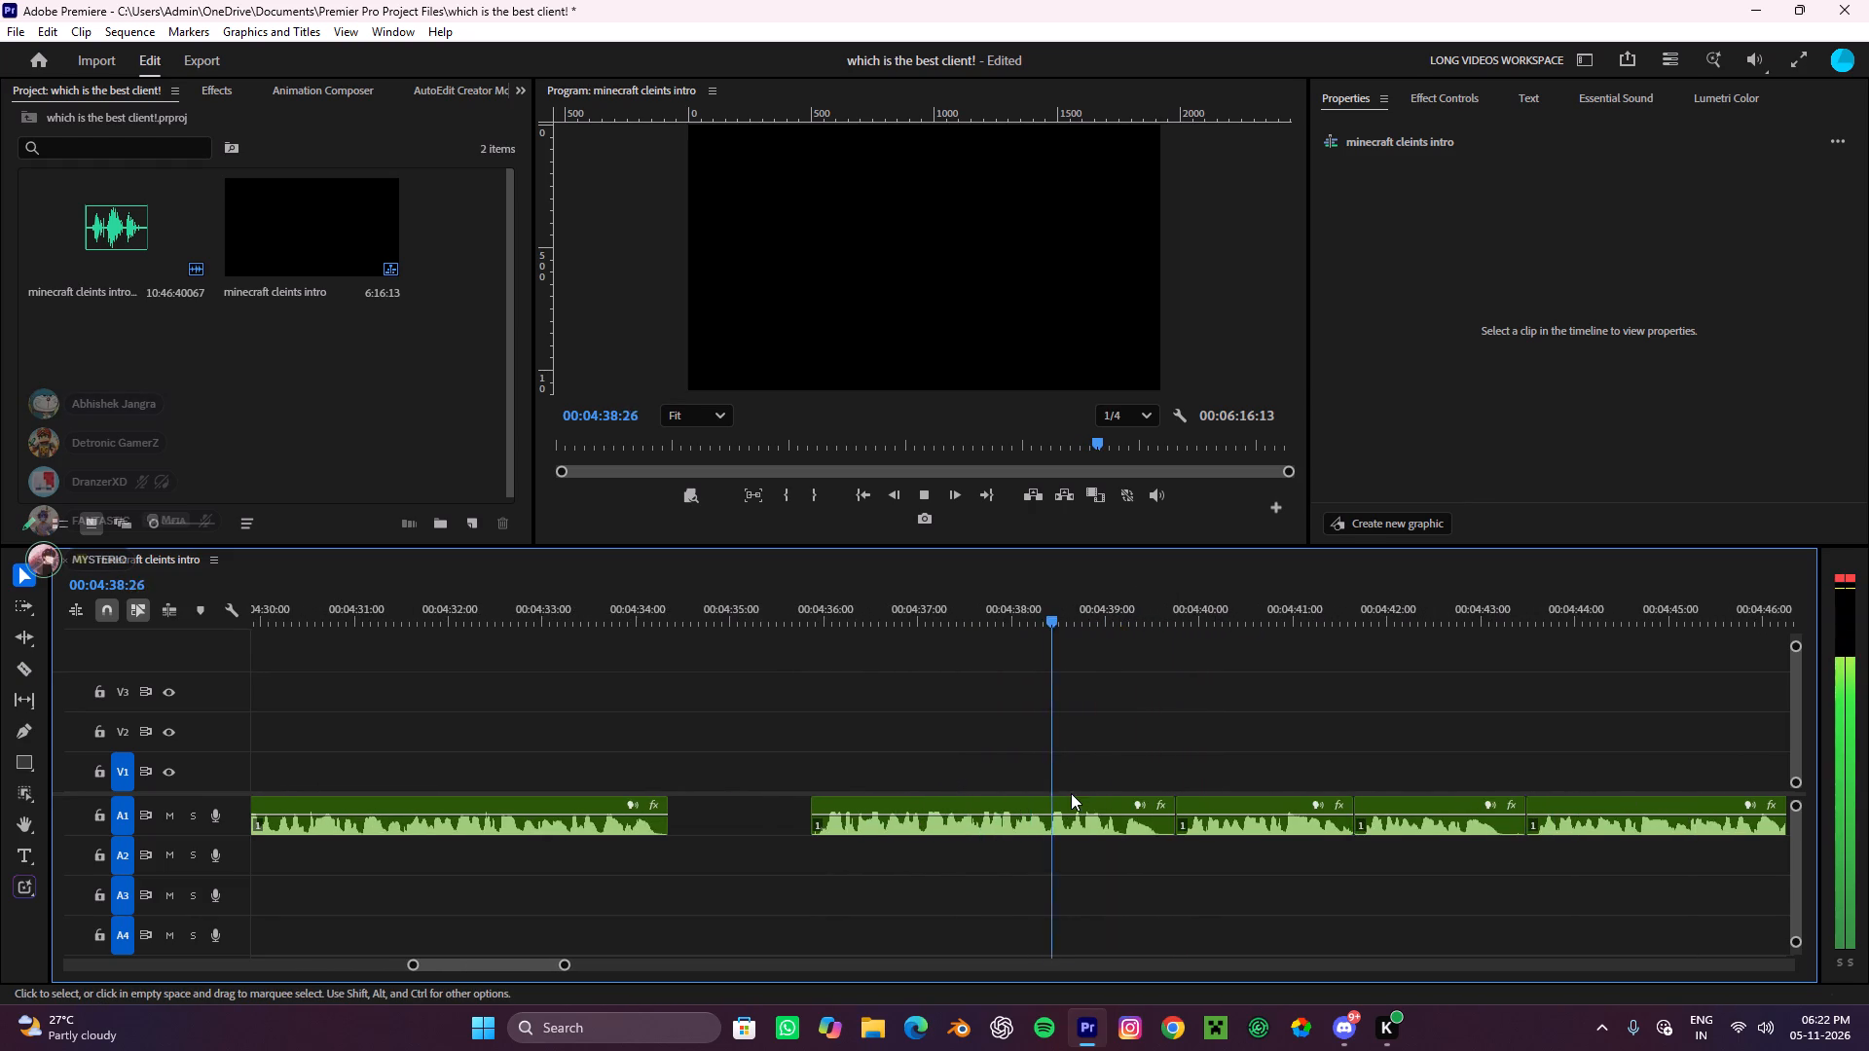
{"action": "scroll", "coordinate": [1071, 793], "scroll_direction": "down", "scroll_amount": 4}
{"action": "key", "text": "space"}
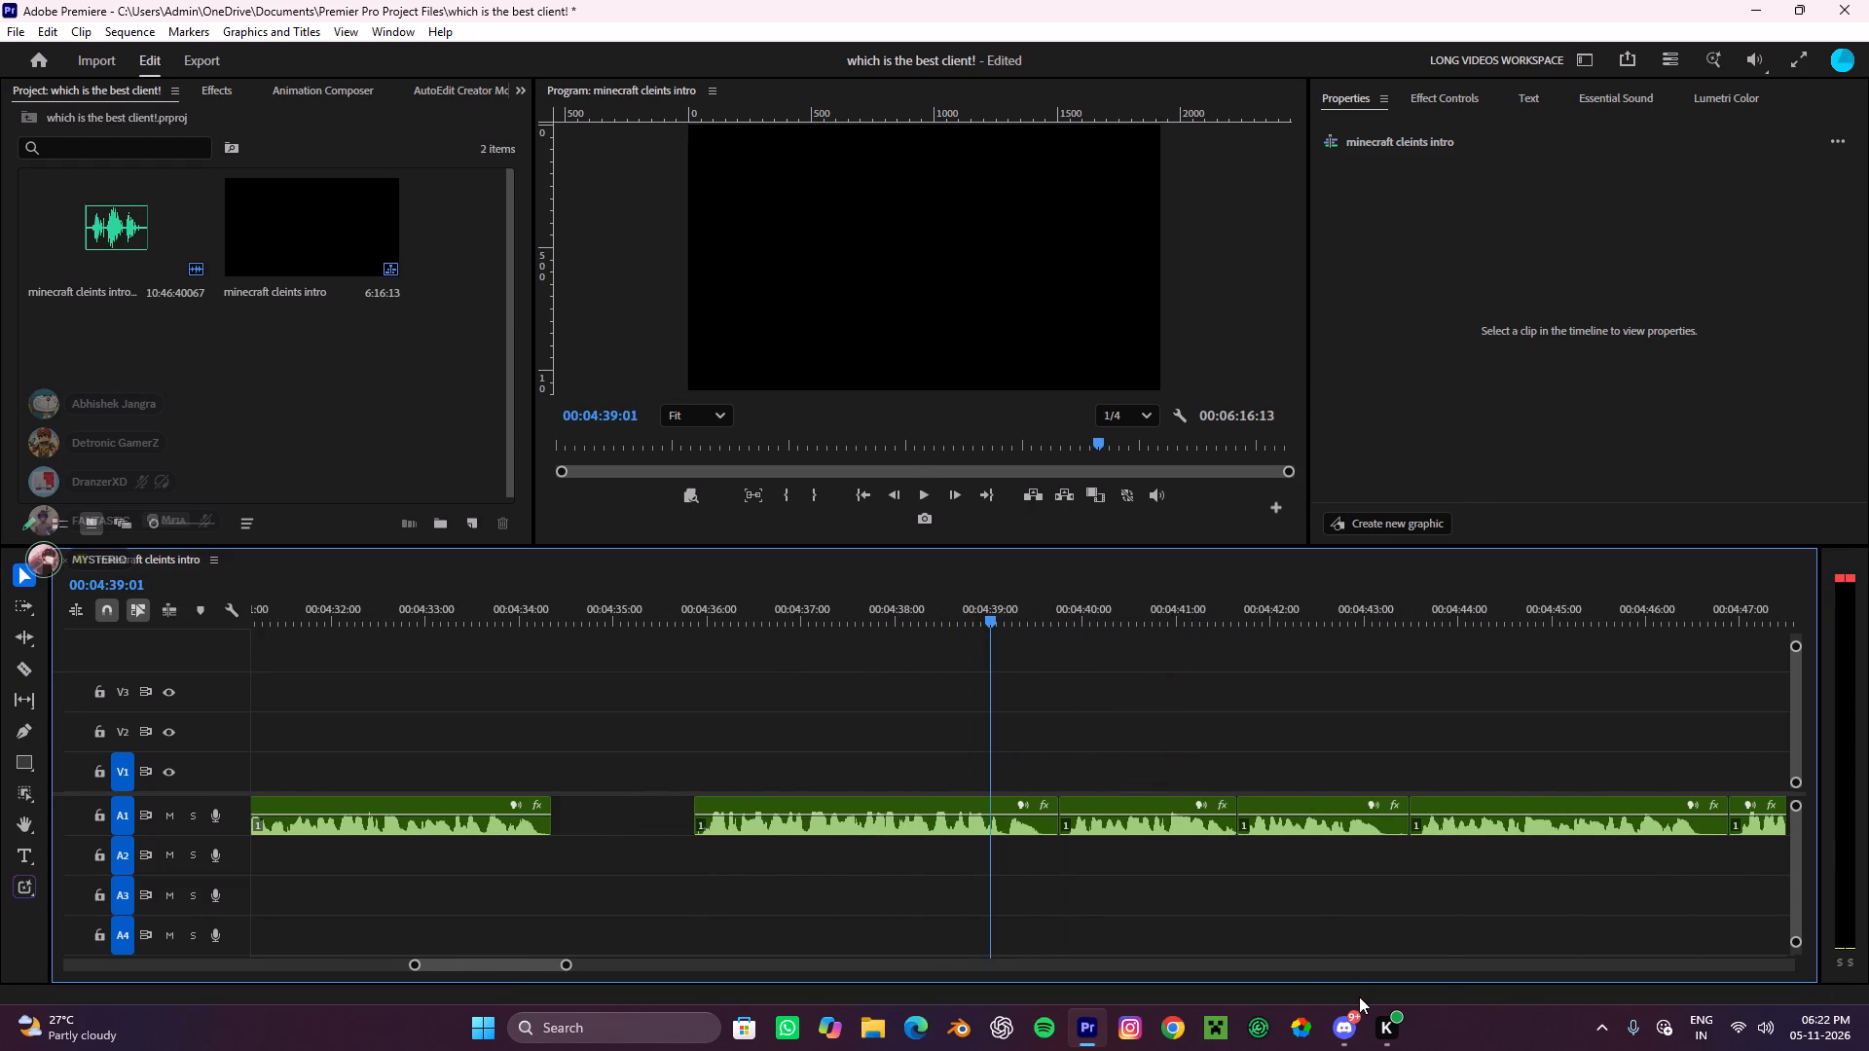
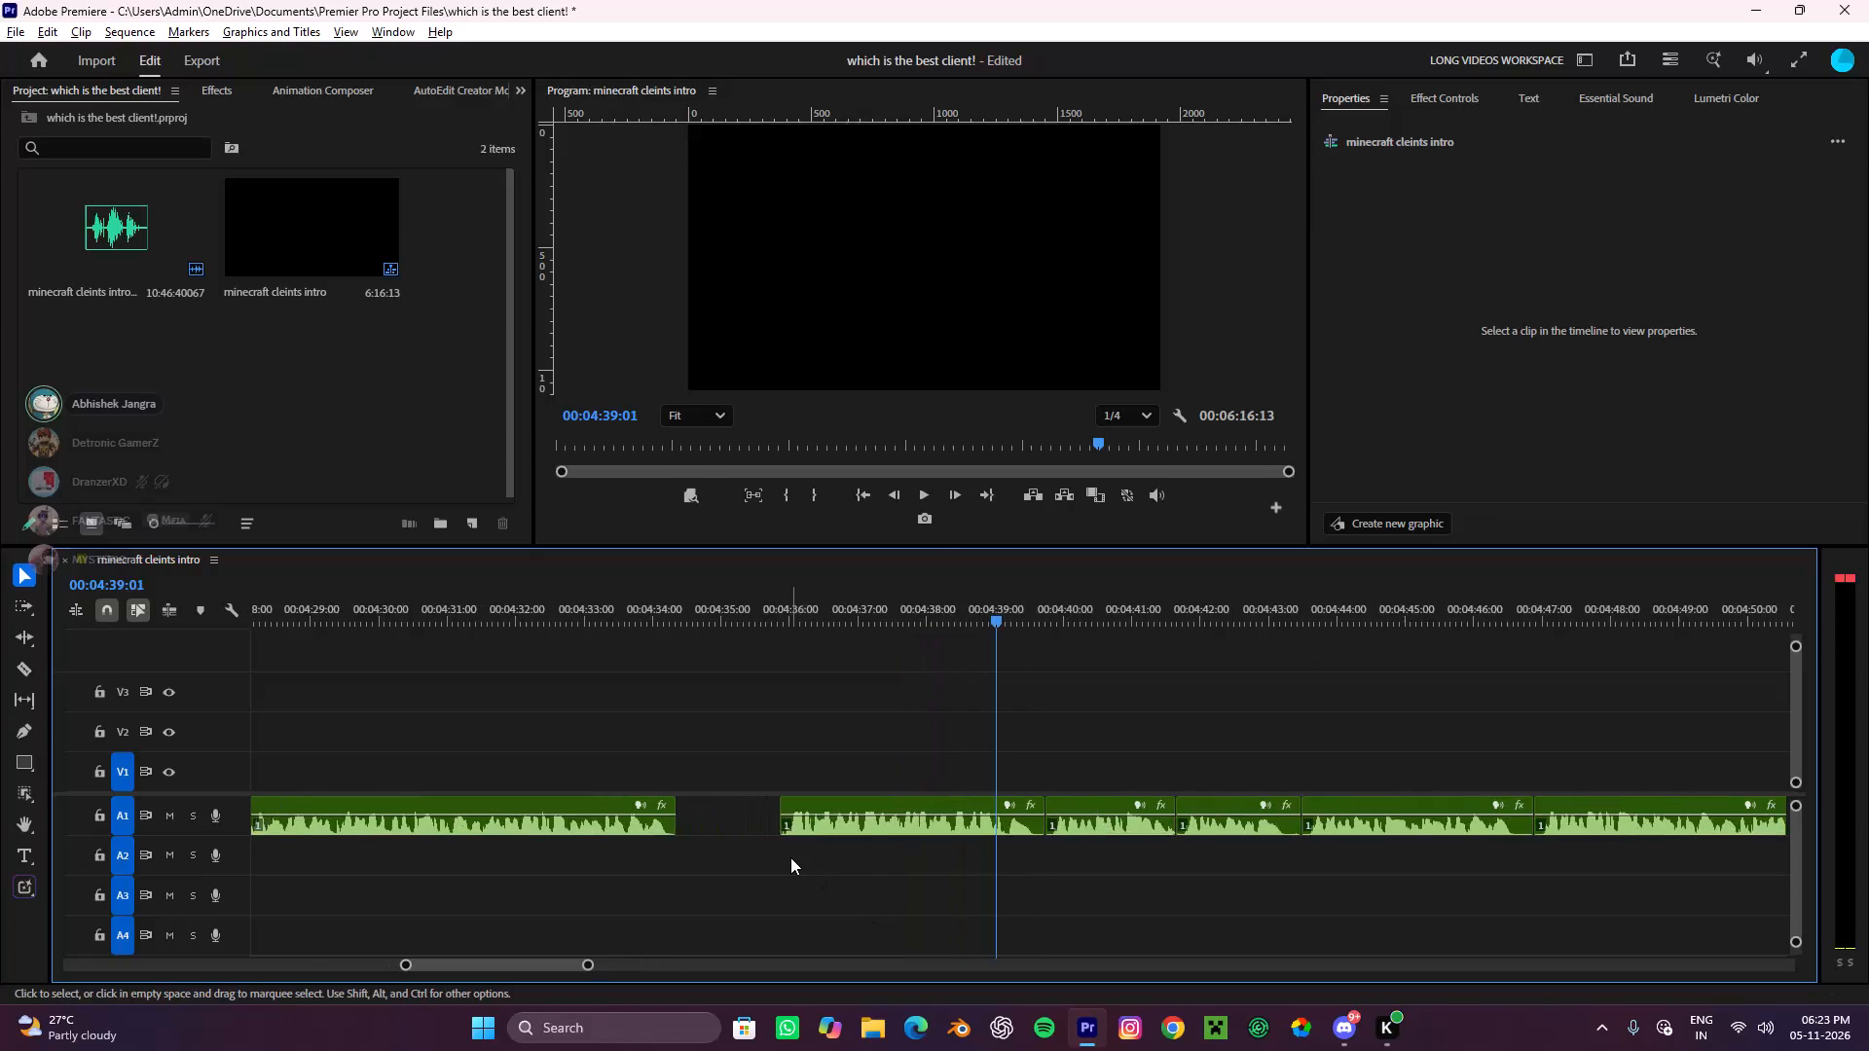
Return the playhead to the start of the remaining split A1 clip, at about 4:35:52.
{"action": "left_click", "coordinate": [871, 598]}
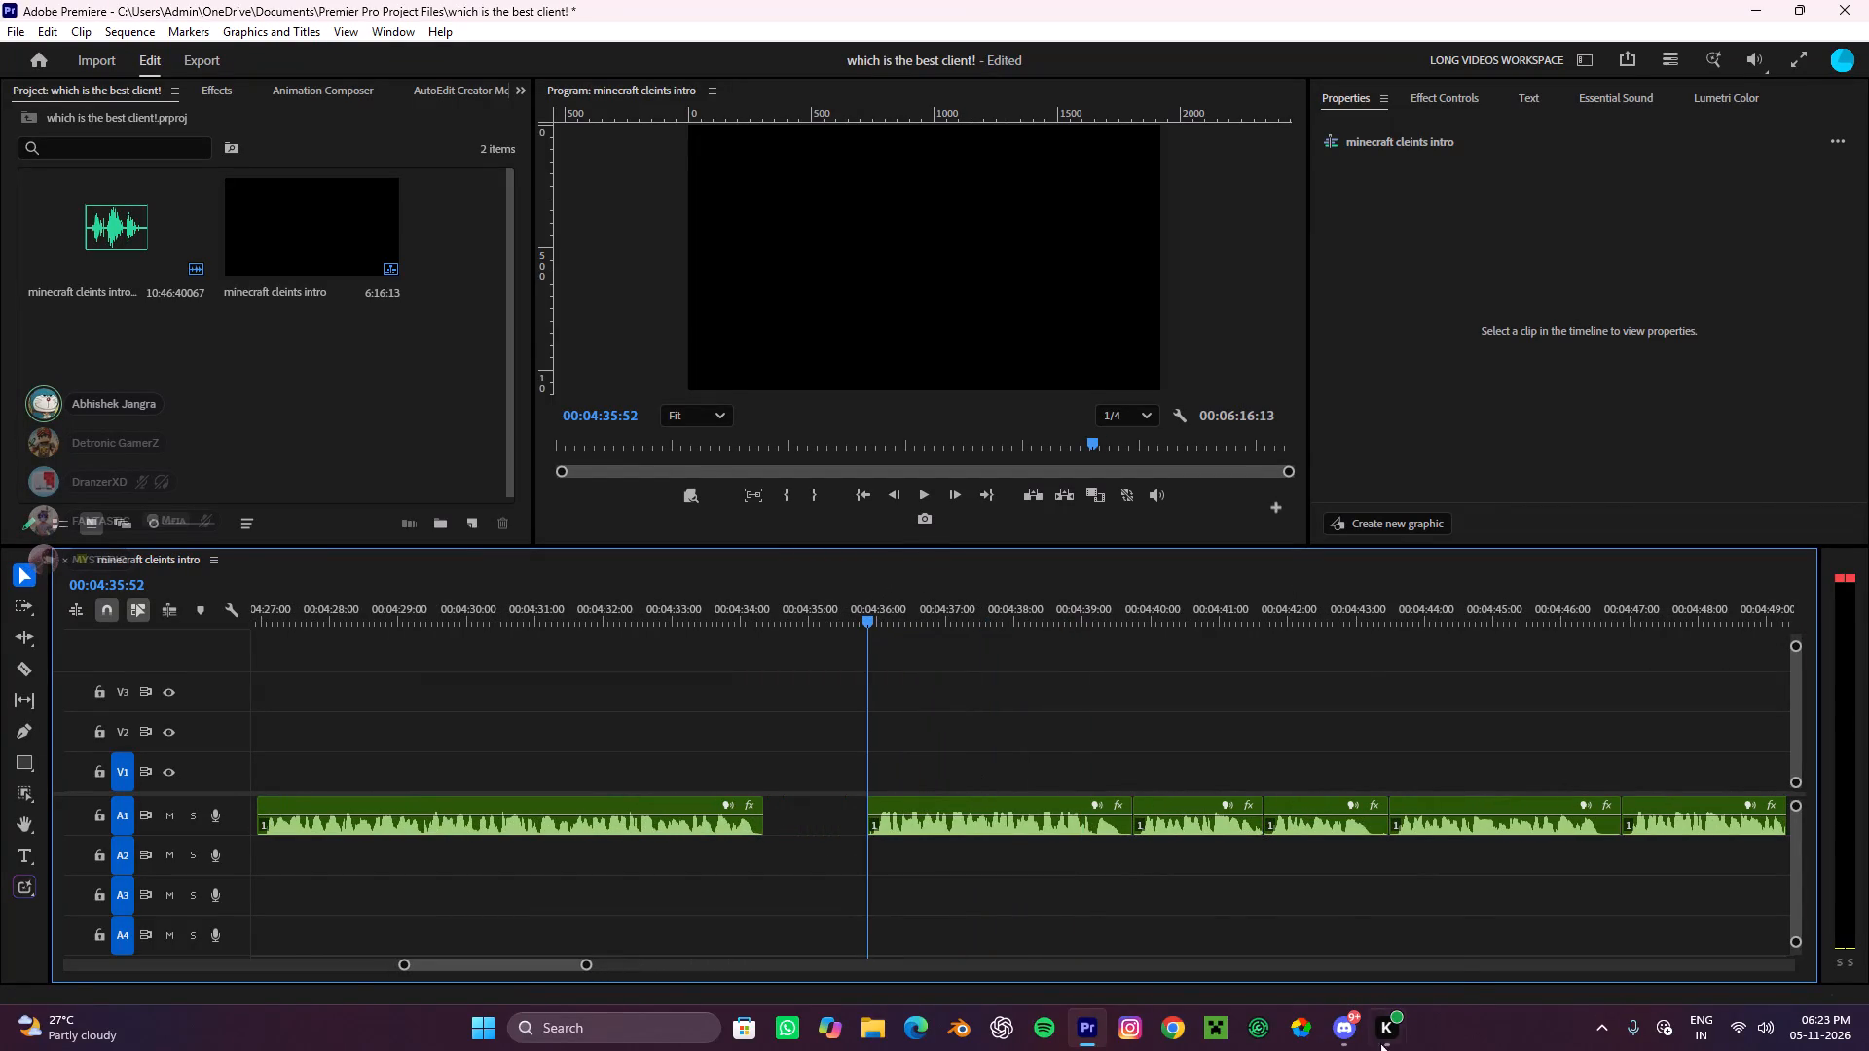
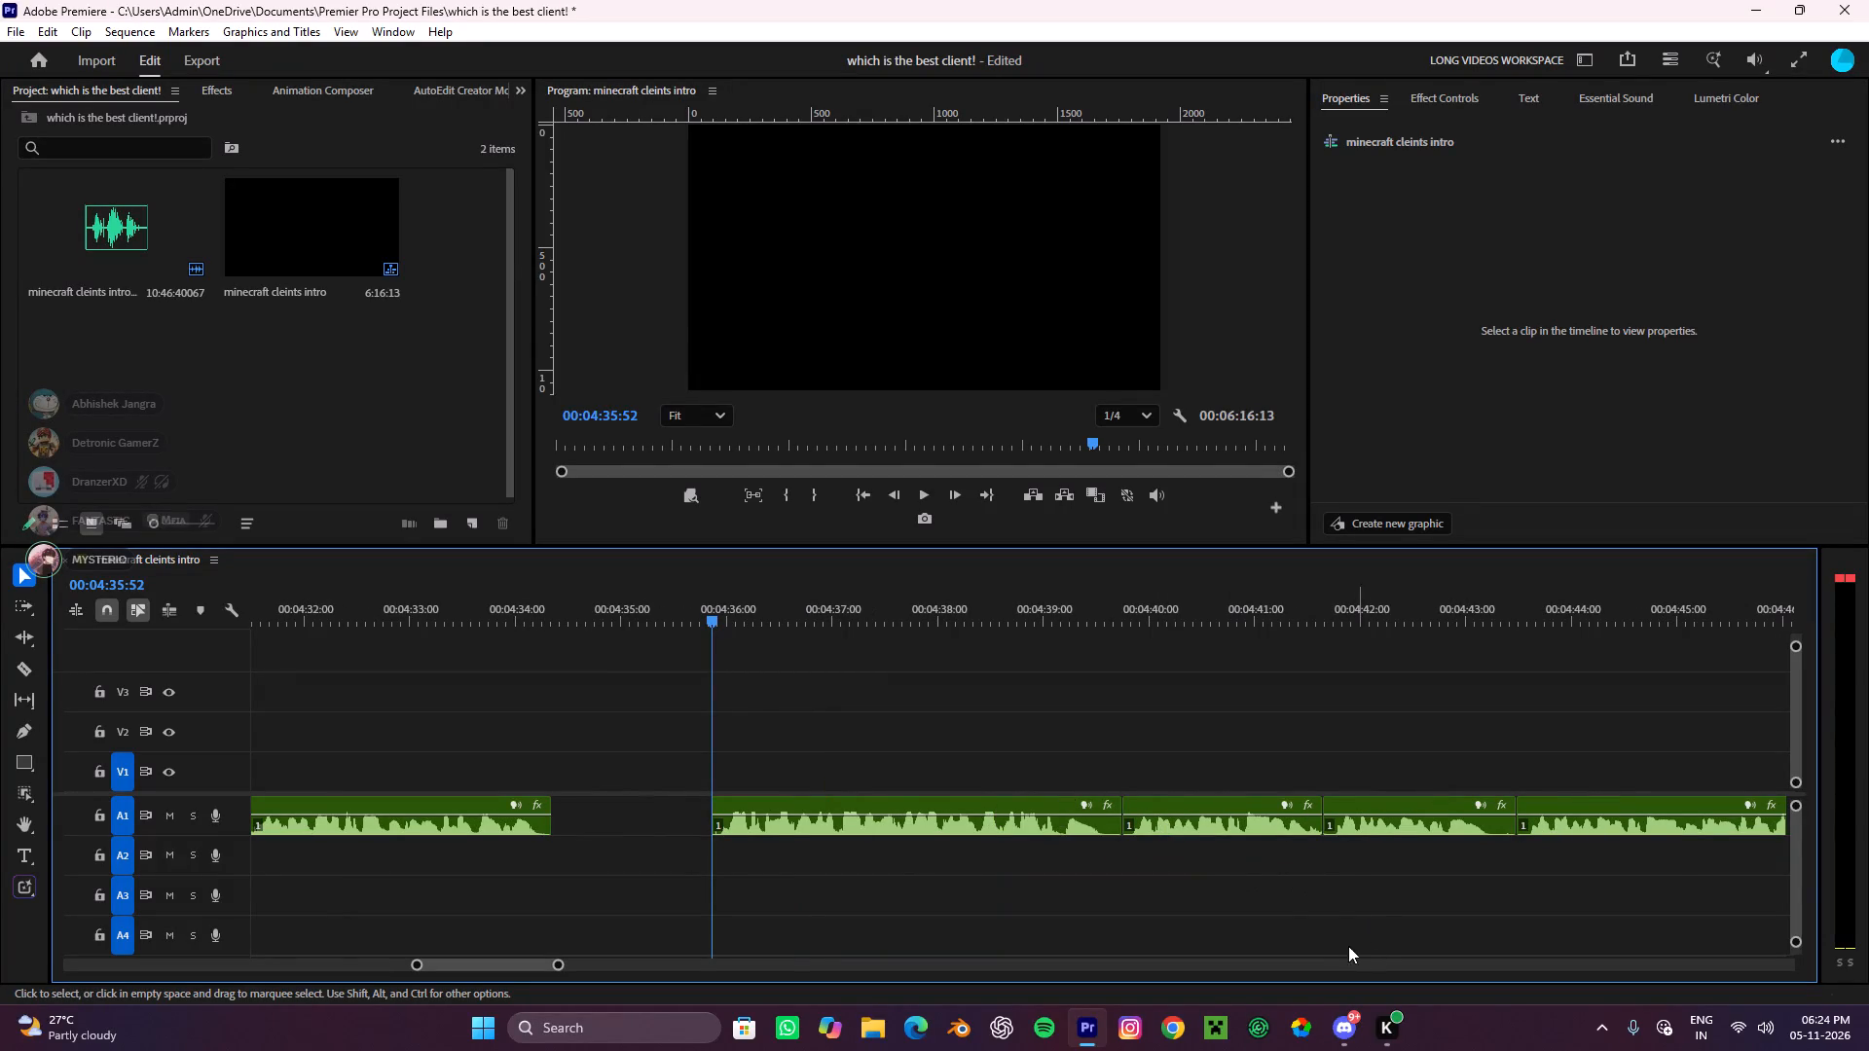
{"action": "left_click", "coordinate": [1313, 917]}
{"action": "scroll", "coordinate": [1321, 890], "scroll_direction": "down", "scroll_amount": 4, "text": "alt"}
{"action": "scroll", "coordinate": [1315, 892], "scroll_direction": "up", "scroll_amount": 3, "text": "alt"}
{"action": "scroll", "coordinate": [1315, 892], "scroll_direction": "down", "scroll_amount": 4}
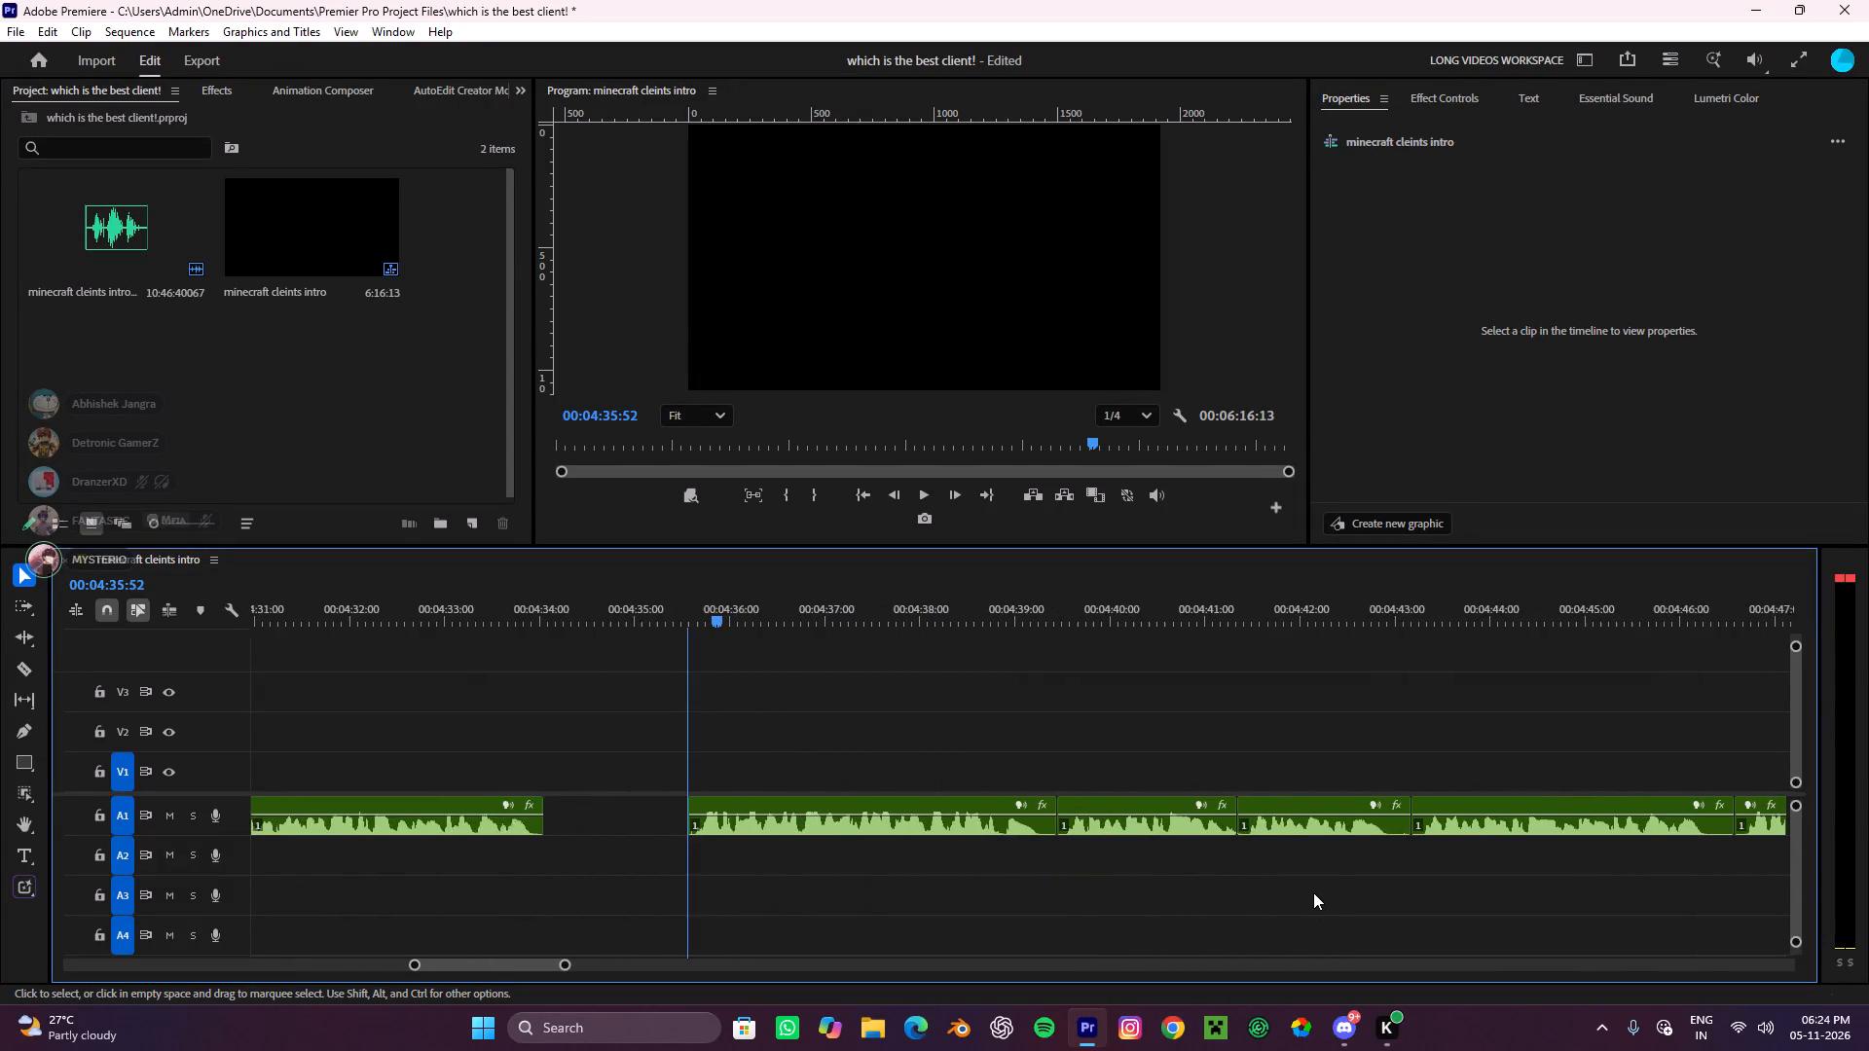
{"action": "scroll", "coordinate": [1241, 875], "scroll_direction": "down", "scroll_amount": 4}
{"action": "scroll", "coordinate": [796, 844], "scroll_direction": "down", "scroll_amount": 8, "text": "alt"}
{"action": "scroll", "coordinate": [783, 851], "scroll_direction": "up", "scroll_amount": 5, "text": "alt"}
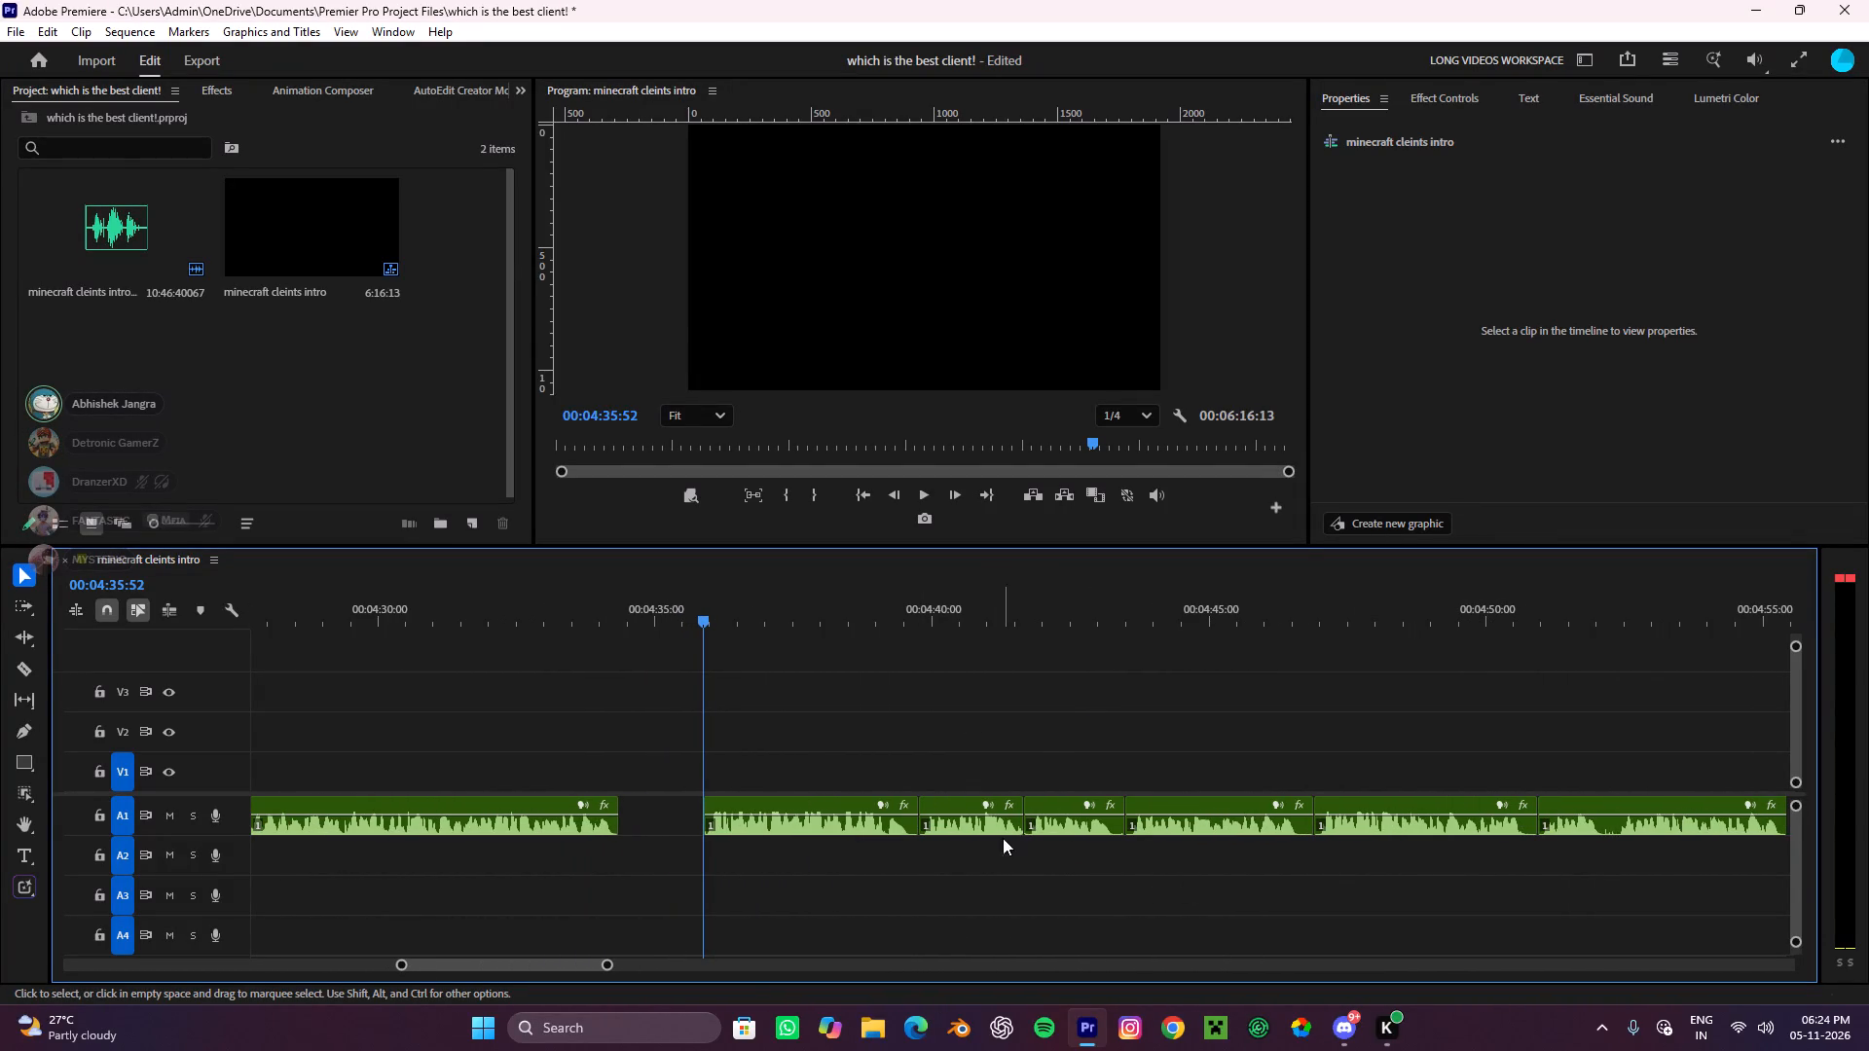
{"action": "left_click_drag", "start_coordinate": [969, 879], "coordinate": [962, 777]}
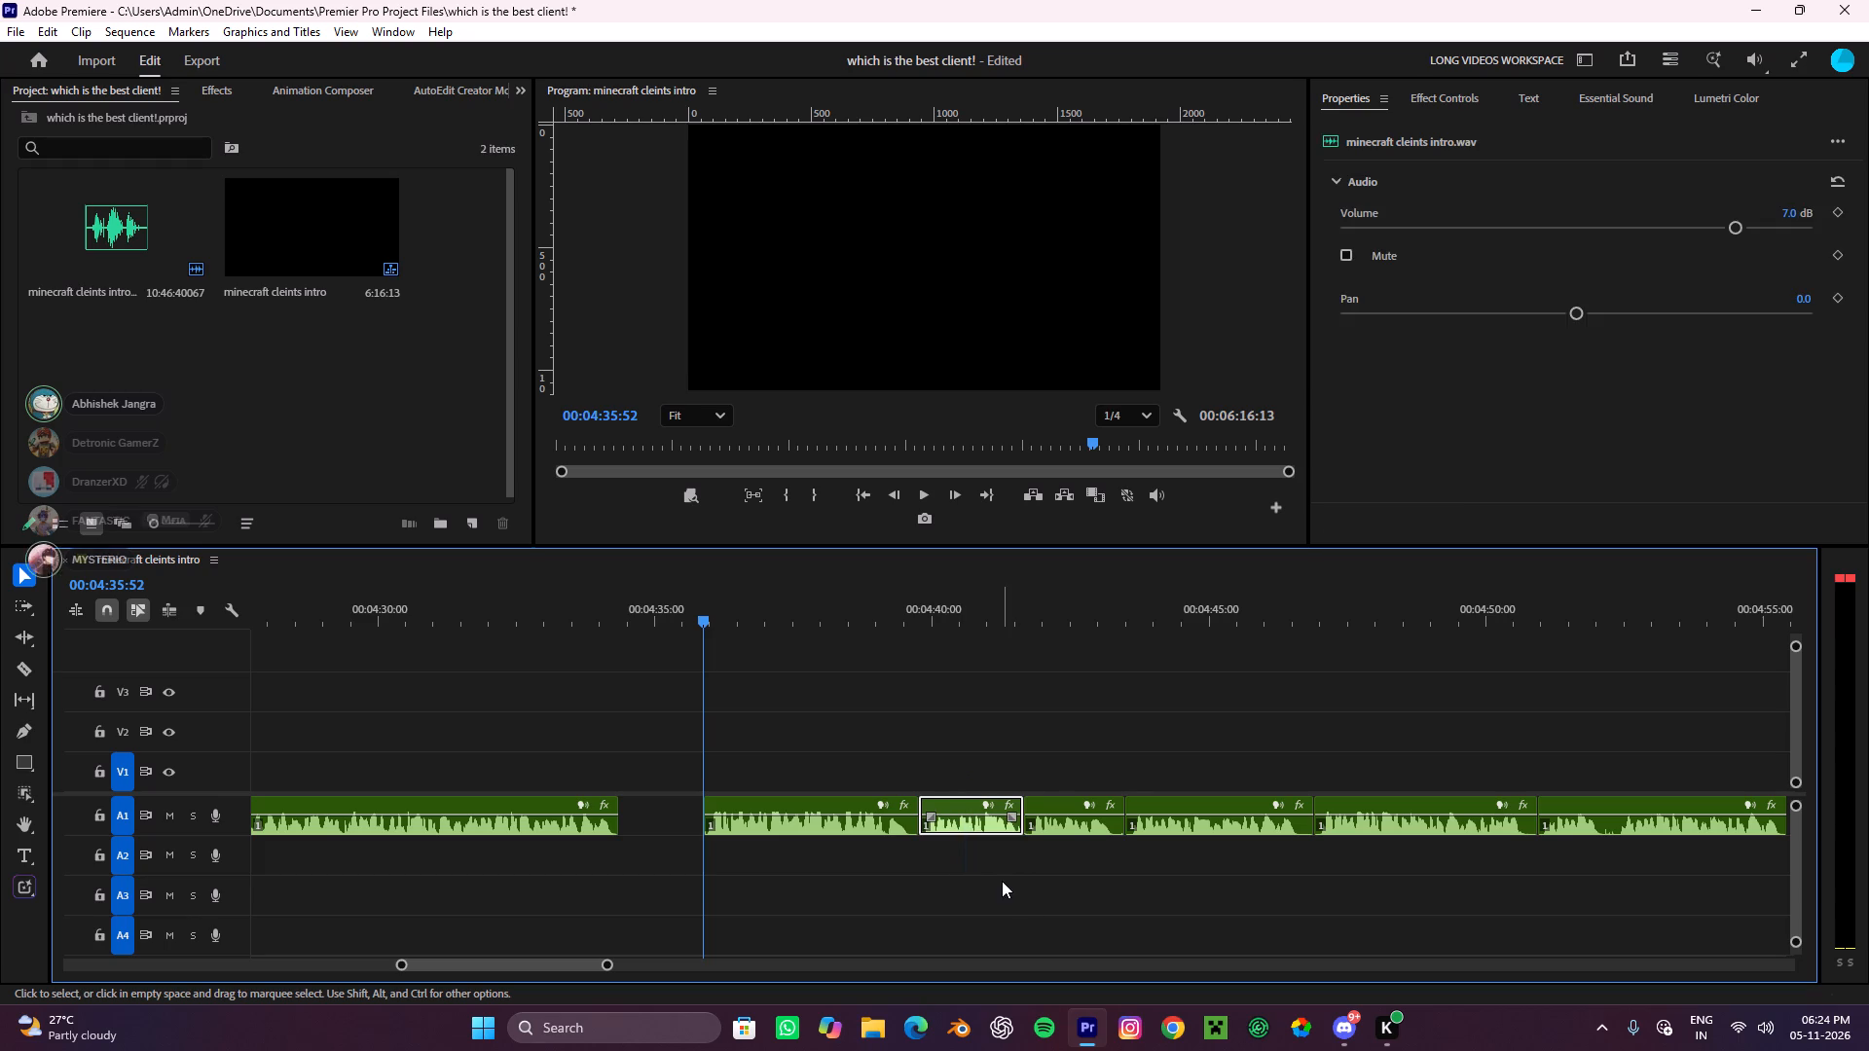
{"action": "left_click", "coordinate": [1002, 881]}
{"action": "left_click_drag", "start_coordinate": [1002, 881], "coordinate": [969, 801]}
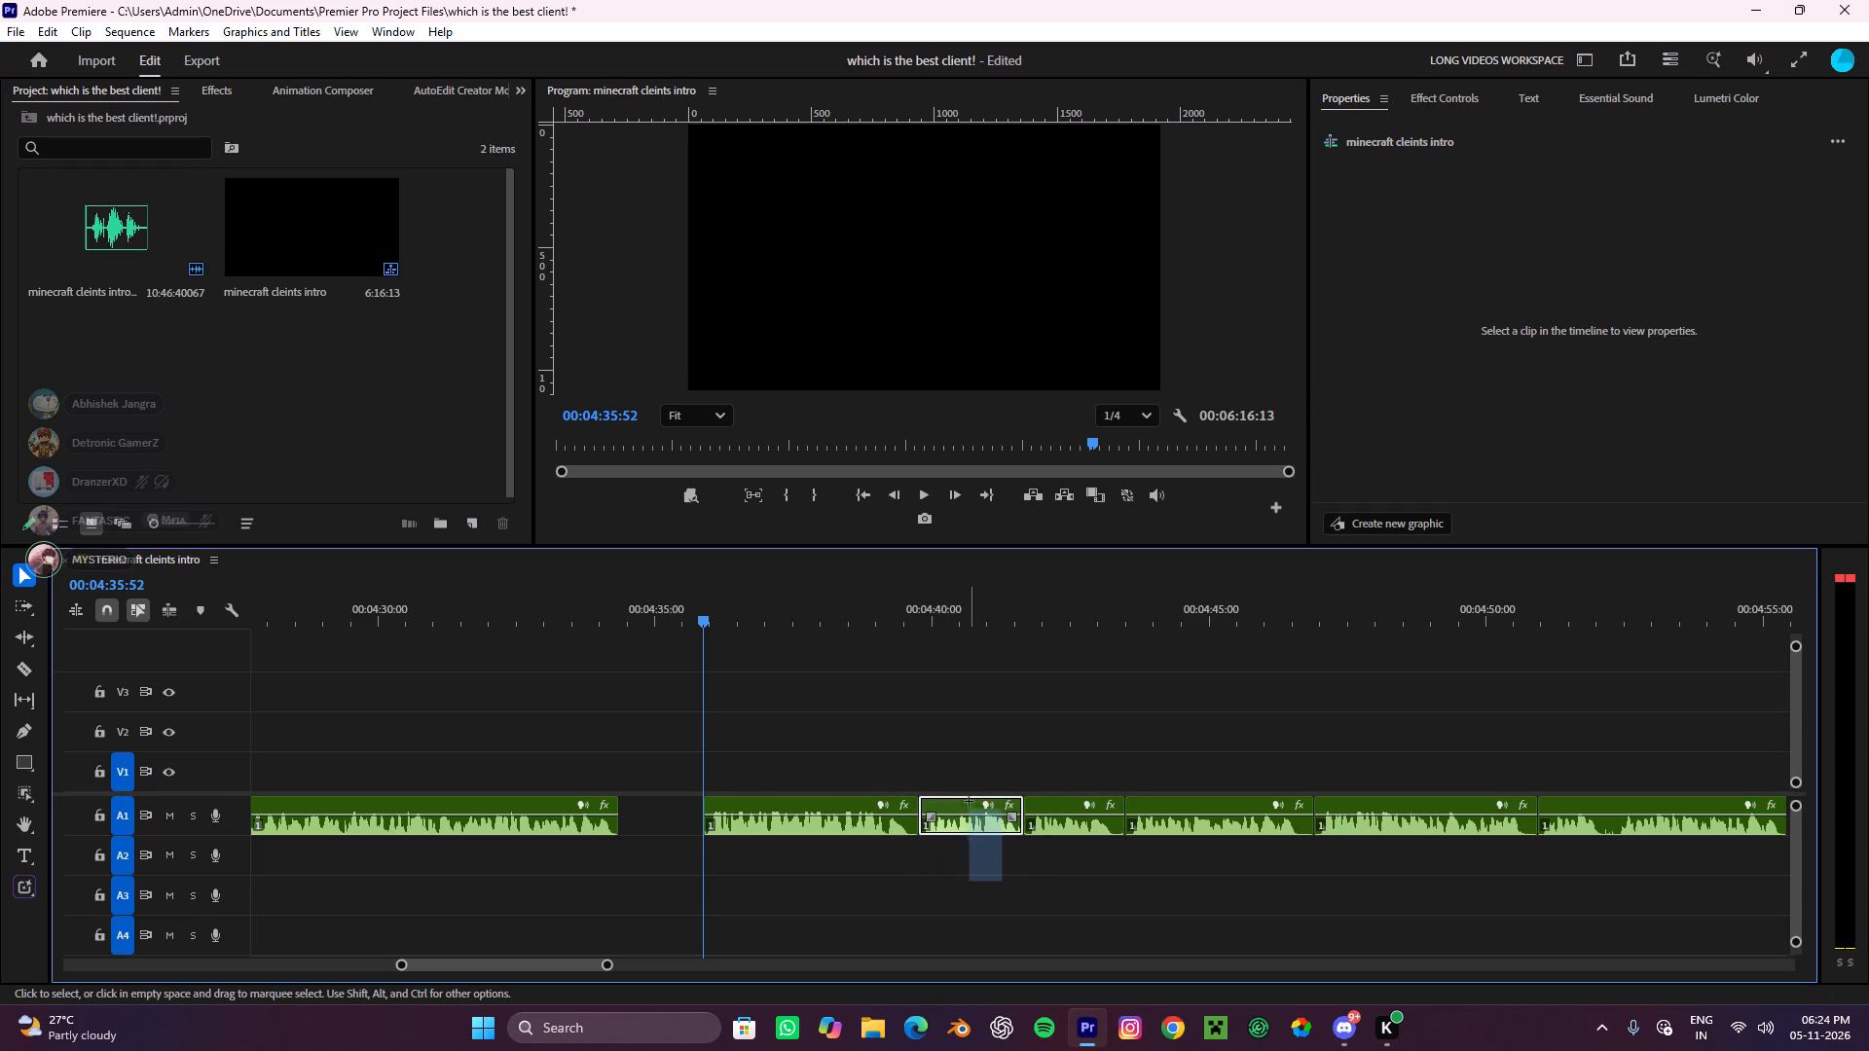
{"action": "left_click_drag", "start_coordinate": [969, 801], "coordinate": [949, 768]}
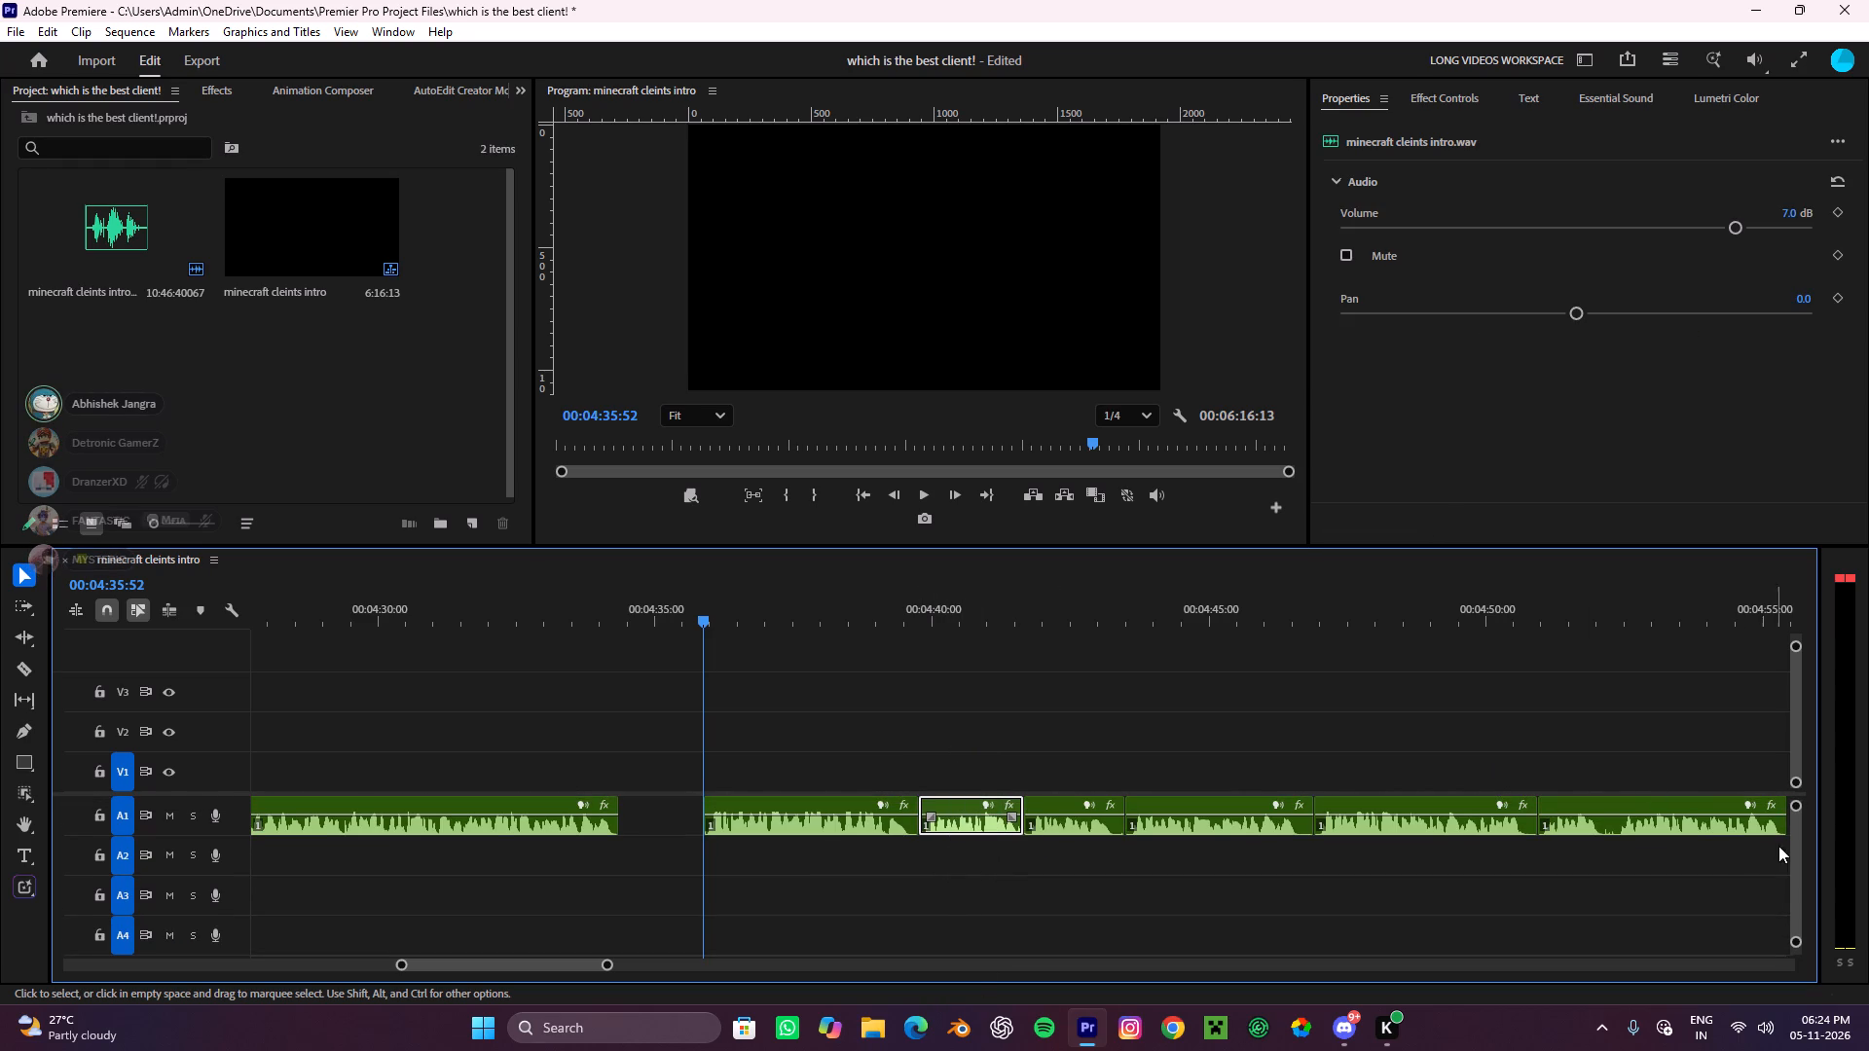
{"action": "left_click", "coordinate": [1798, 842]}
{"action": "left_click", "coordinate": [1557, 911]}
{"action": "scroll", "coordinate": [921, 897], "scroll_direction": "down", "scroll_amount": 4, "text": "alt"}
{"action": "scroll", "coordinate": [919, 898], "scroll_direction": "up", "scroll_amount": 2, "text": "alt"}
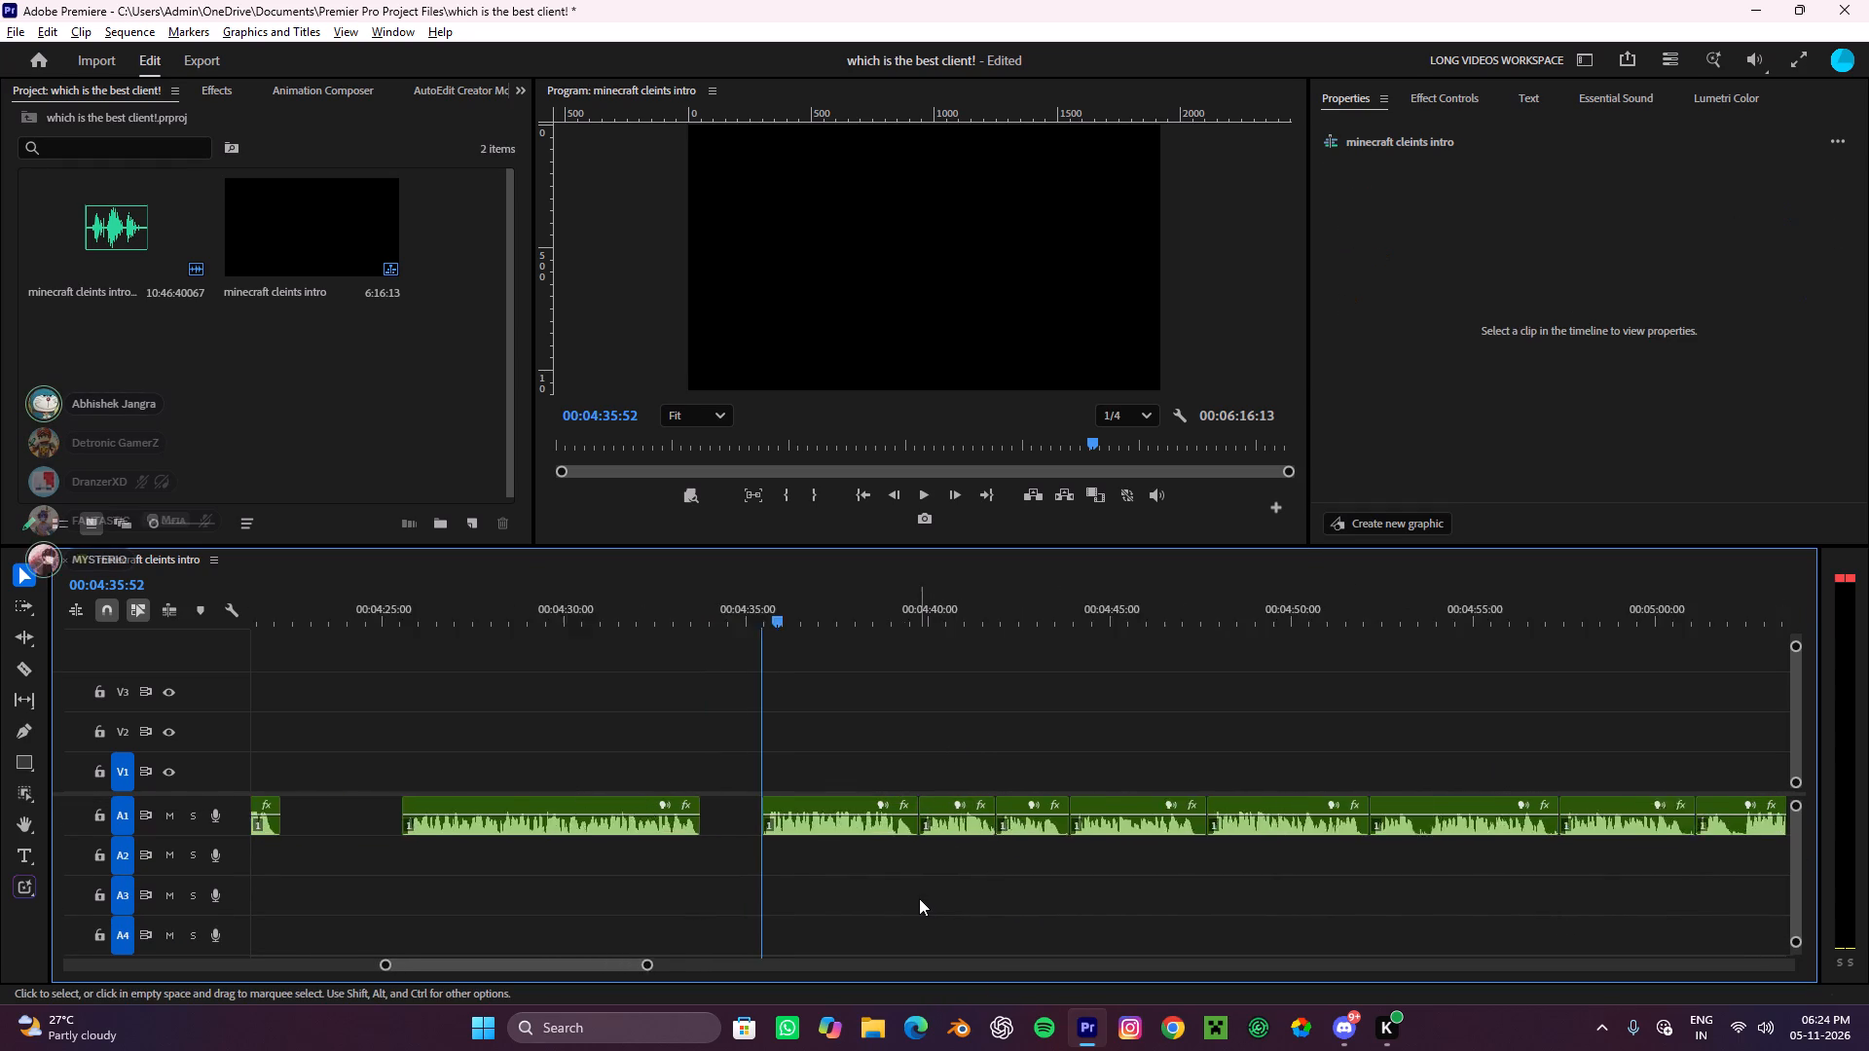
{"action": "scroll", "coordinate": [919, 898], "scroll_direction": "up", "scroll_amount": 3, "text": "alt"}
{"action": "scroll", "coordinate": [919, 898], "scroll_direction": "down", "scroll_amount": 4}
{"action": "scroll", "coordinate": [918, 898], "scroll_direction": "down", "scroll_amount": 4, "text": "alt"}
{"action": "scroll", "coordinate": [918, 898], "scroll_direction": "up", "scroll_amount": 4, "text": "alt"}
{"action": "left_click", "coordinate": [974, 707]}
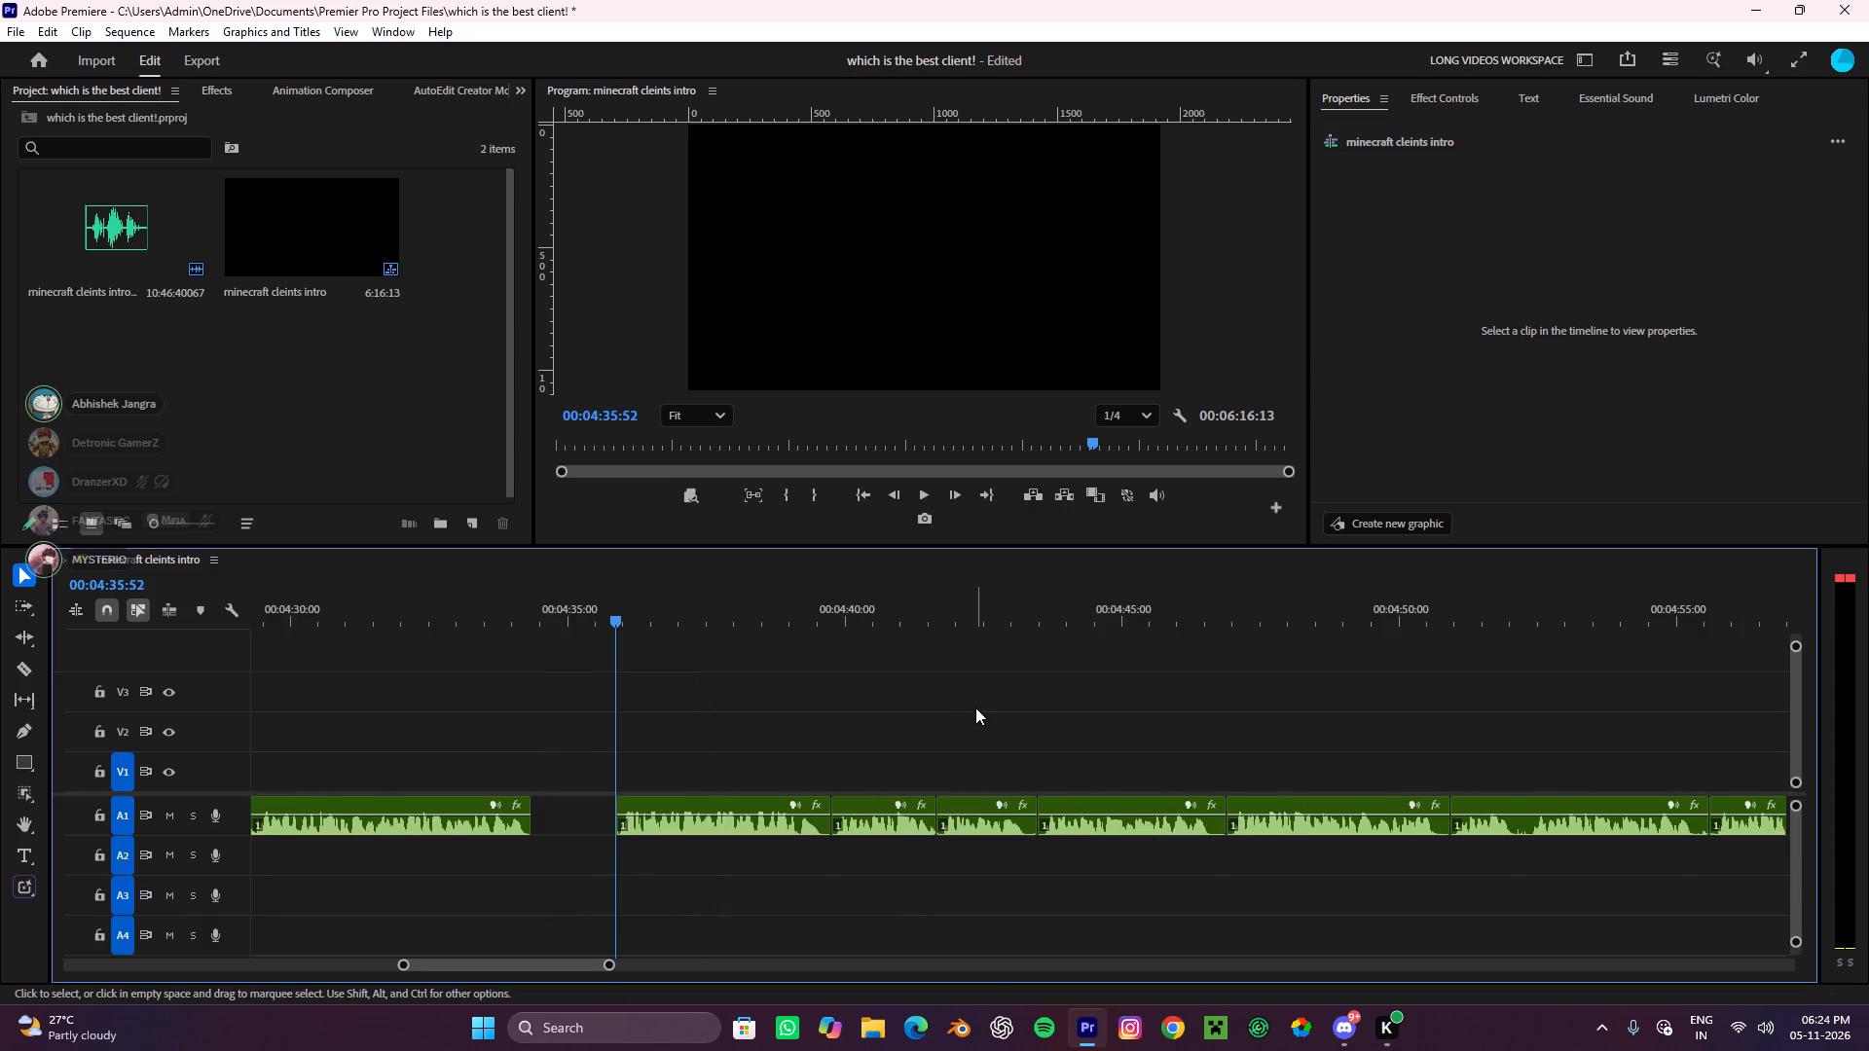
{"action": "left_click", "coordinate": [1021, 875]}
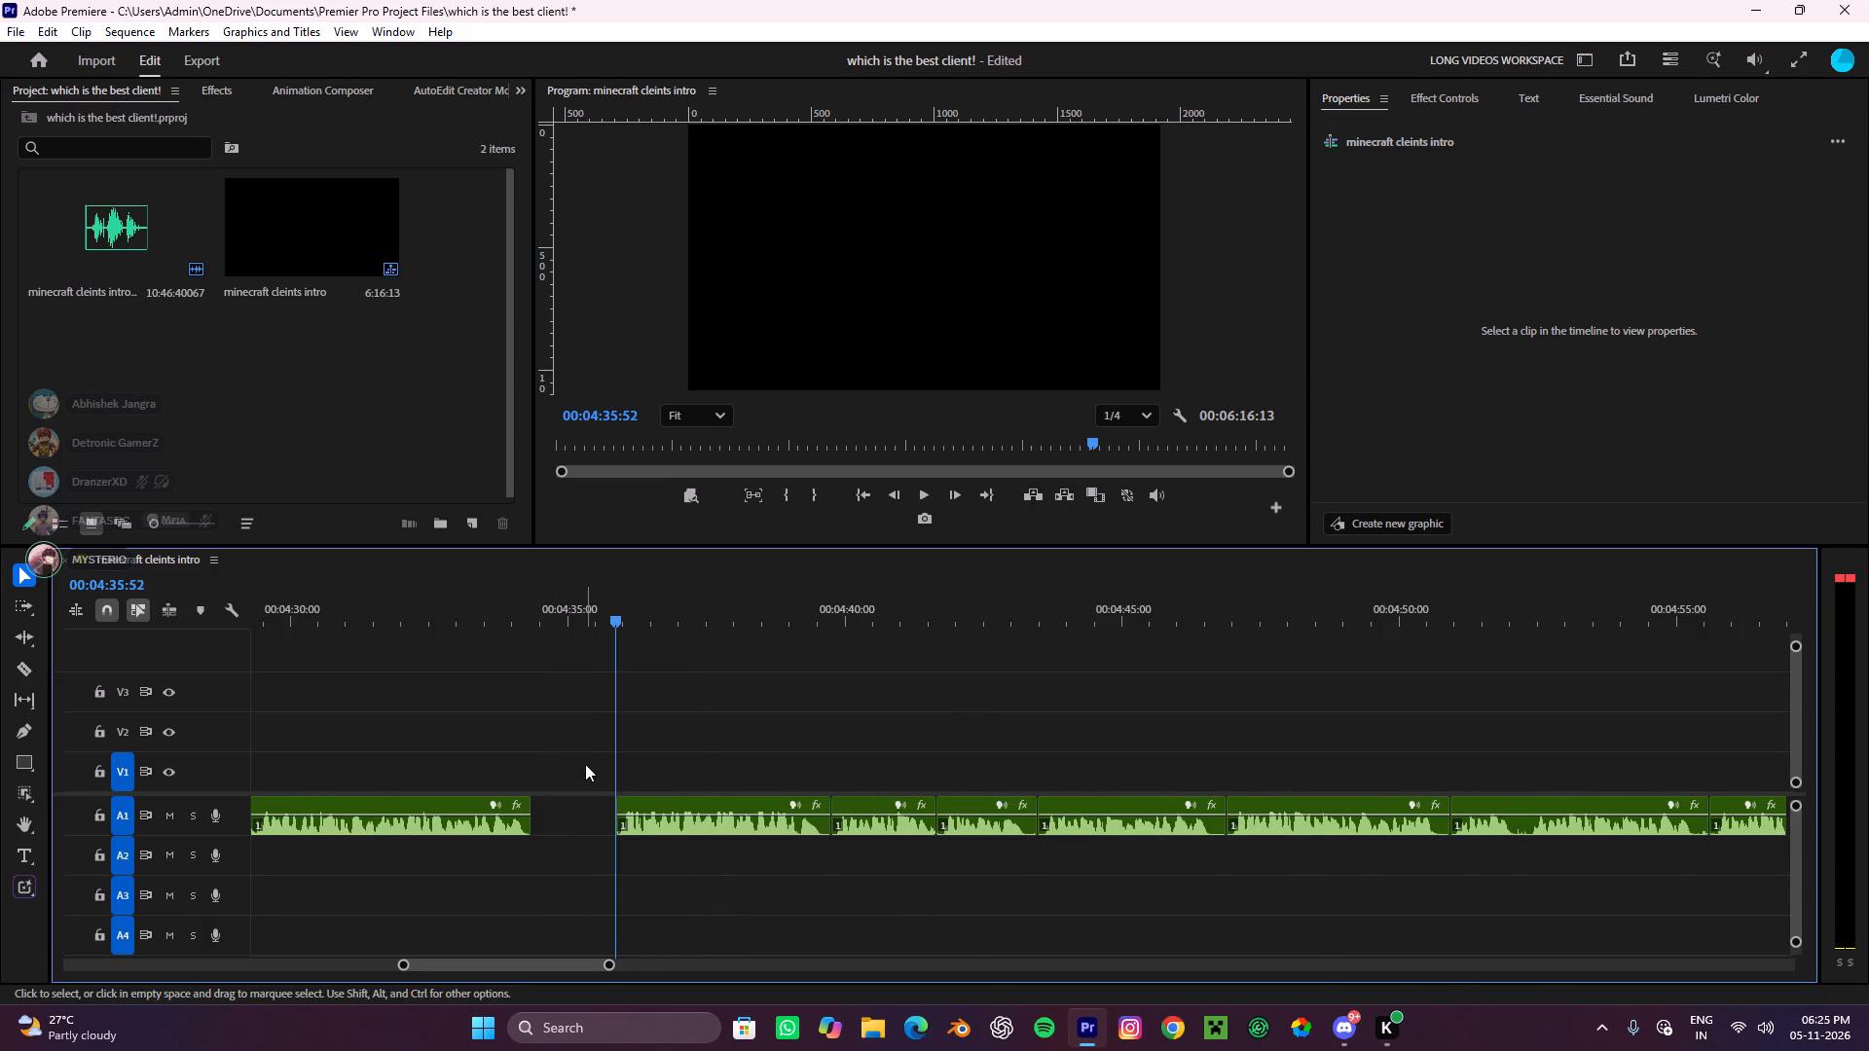
Listen to the A1 voiceover clip starting at 4:35:52, stopping playback at its end, about 4:39:43.
{"action": "scroll", "coordinate": [665, 804], "scroll_direction": "down", "scroll_amount": 5, "text": "alt"}
{"action": "scroll", "coordinate": [665, 804], "scroll_direction": "up", "scroll_amount": 5, "text": "alt"}
{"action": "scroll", "coordinate": [665, 804], "scroll_direction": "down", "scroll_amount": 11}
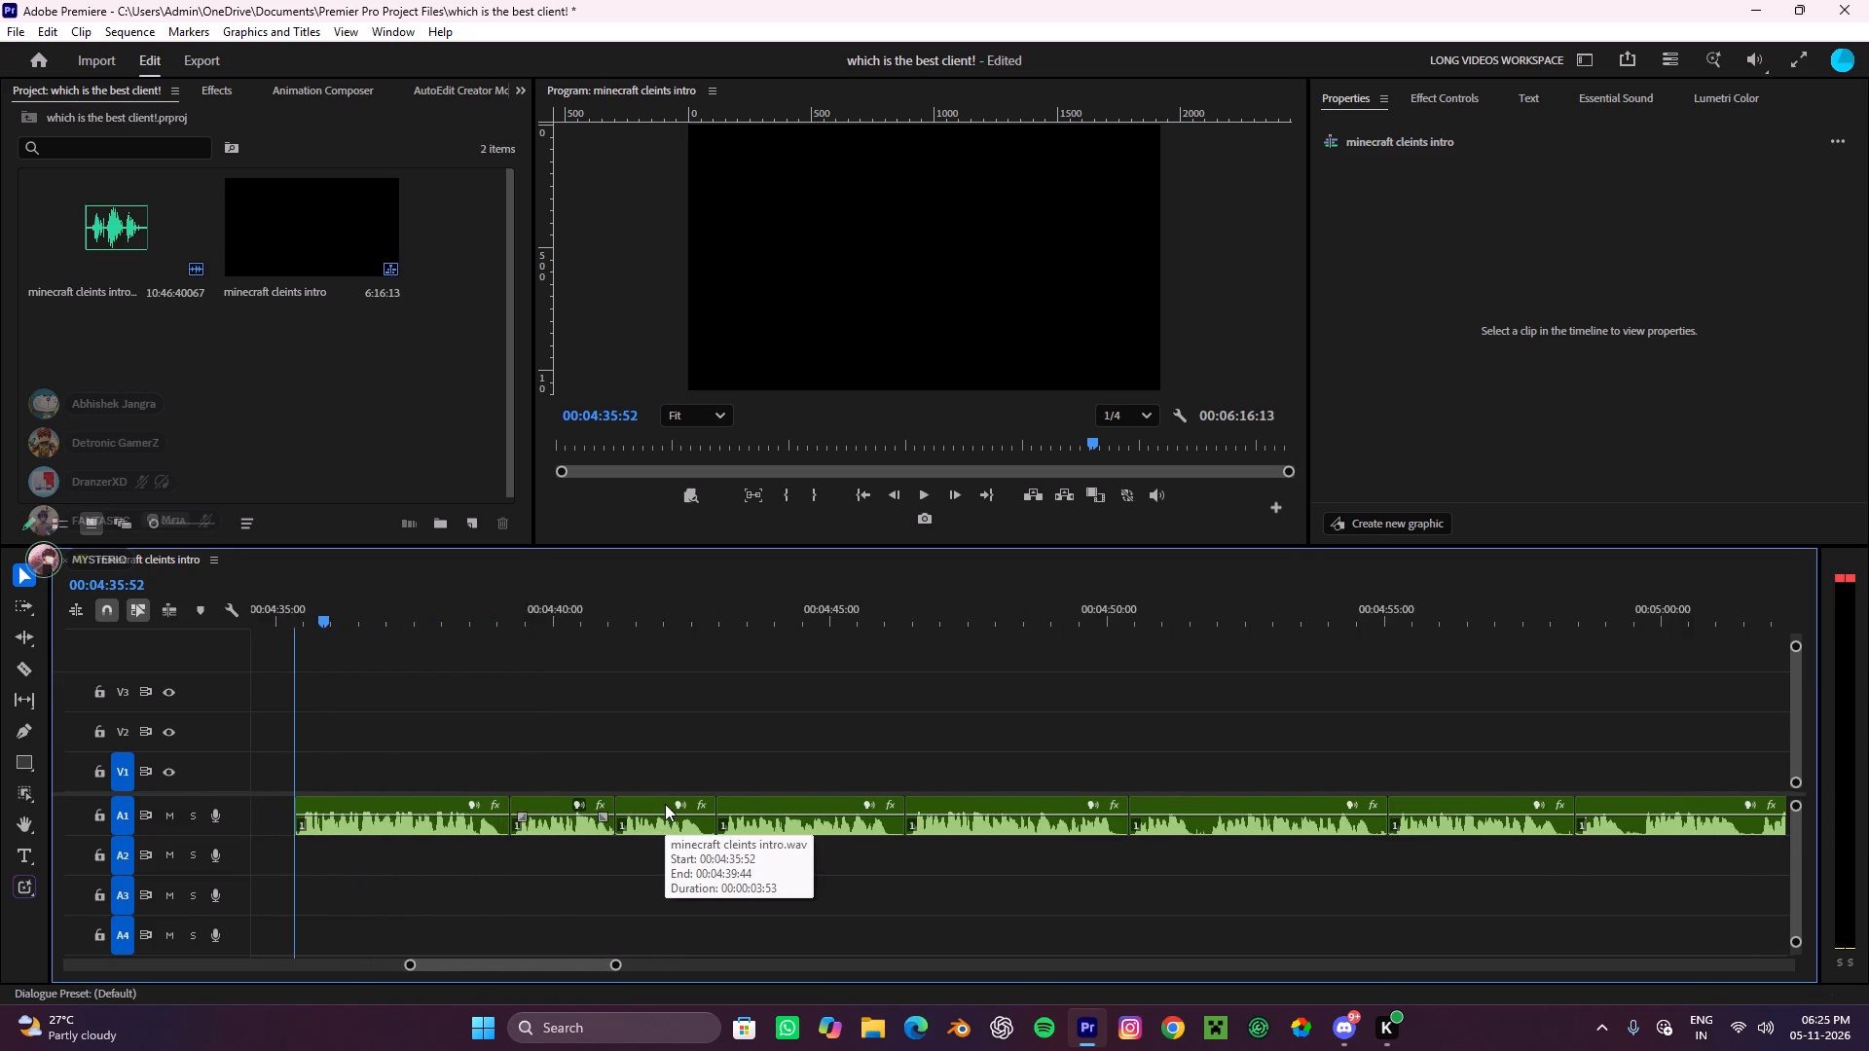
{"action": "scroll", "coordinate": [665, 804], "scroll_direction": "down", "scroll_amount": 5, "text": "alt"}
{"action": "scroll", "coordinate": [601, 834], "scroll_direction": "up", "scroll_amount": 14, "text": "alt"}
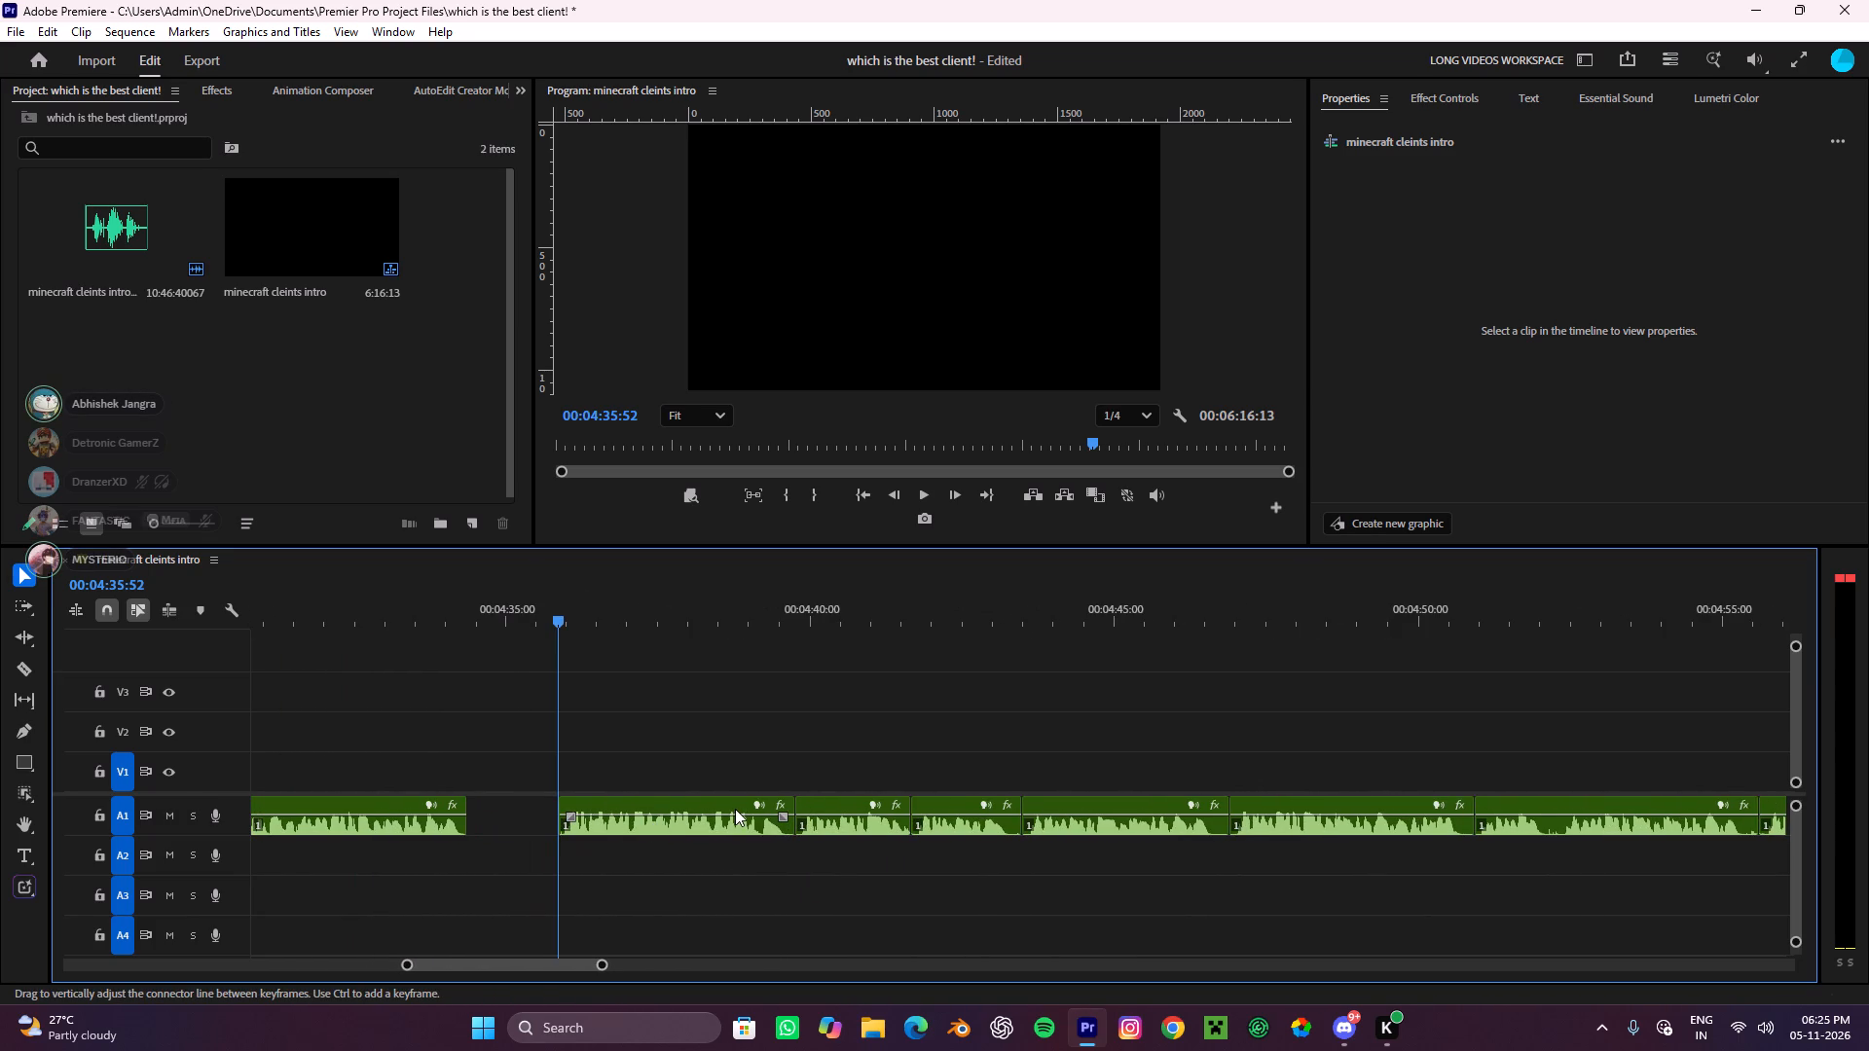
{"action": "key", "text": "space"}
{"action": "scroll", "coordinate": [735, 809], "scroll_direction": "down", "scroll_amount": 8, "text": "alt"}
{"action": "scroll", "coordinate": [735, 809], "scroll_direction": "up", "scroll_amount": 5, "text": "alt"}
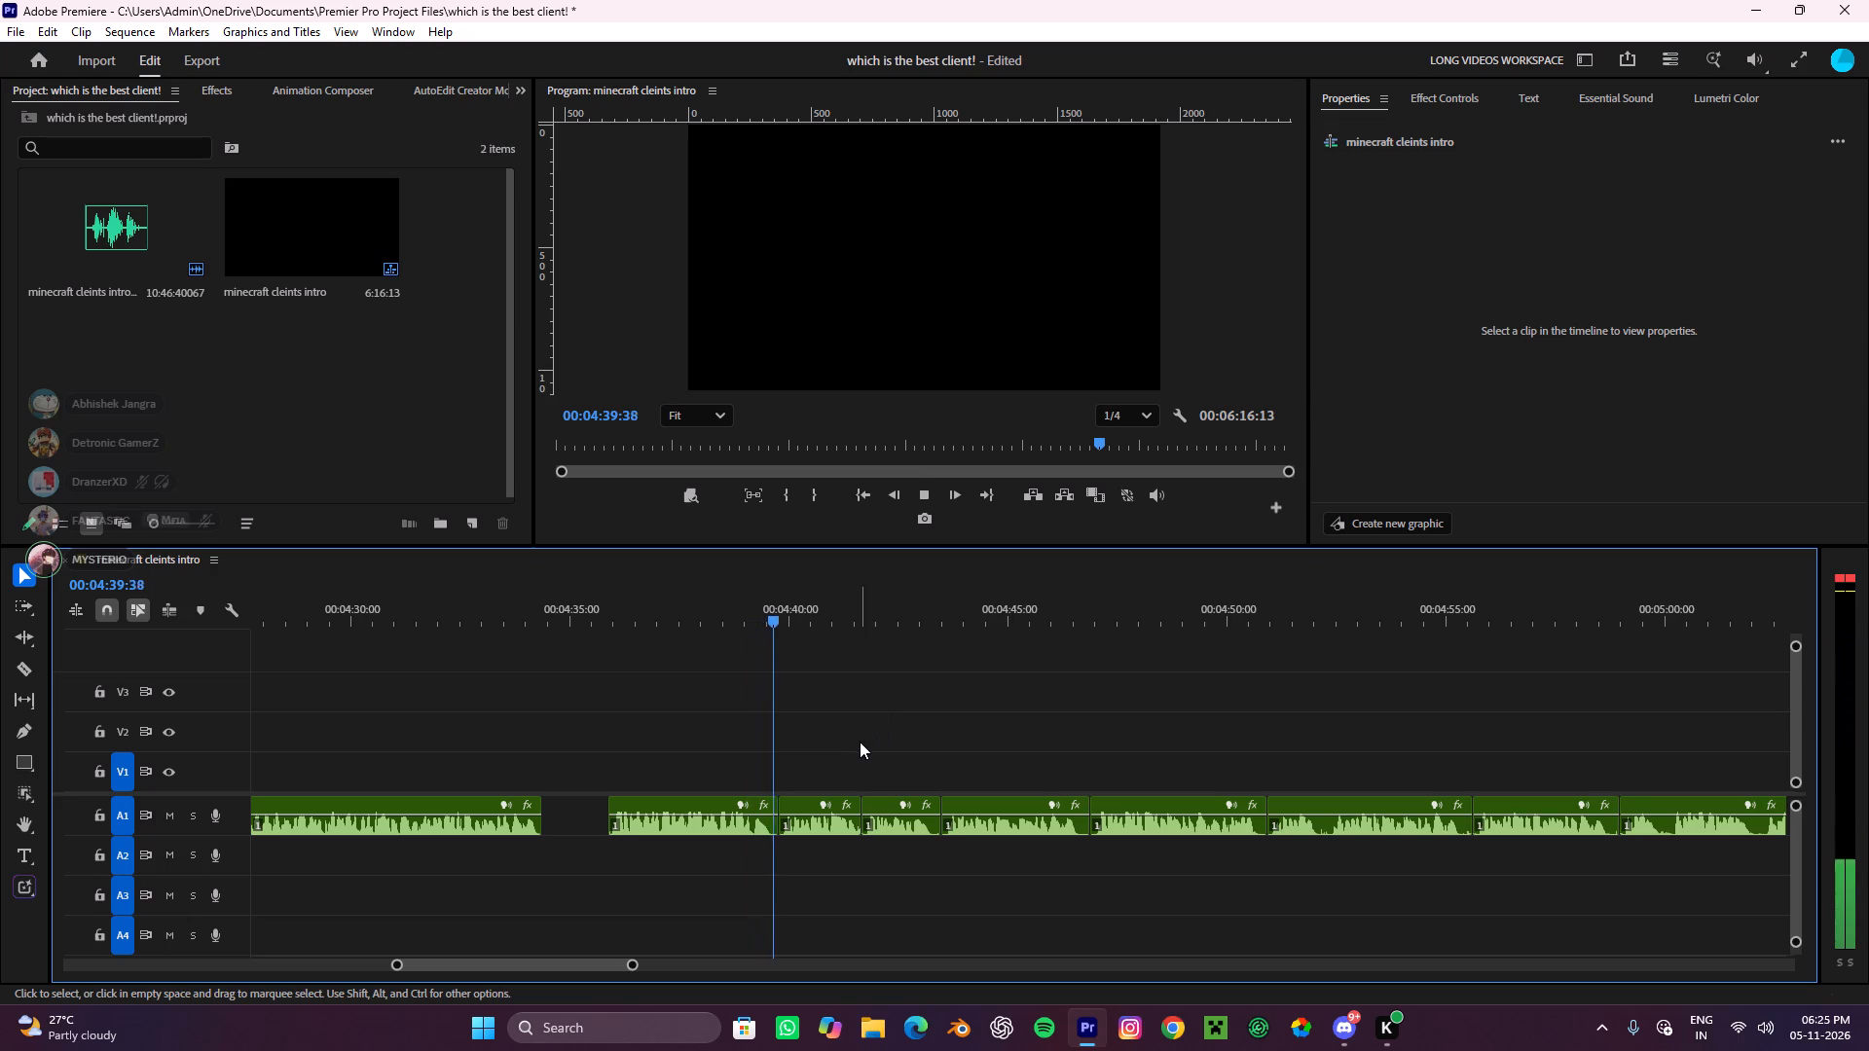
{"action": "key", "text": "space"}
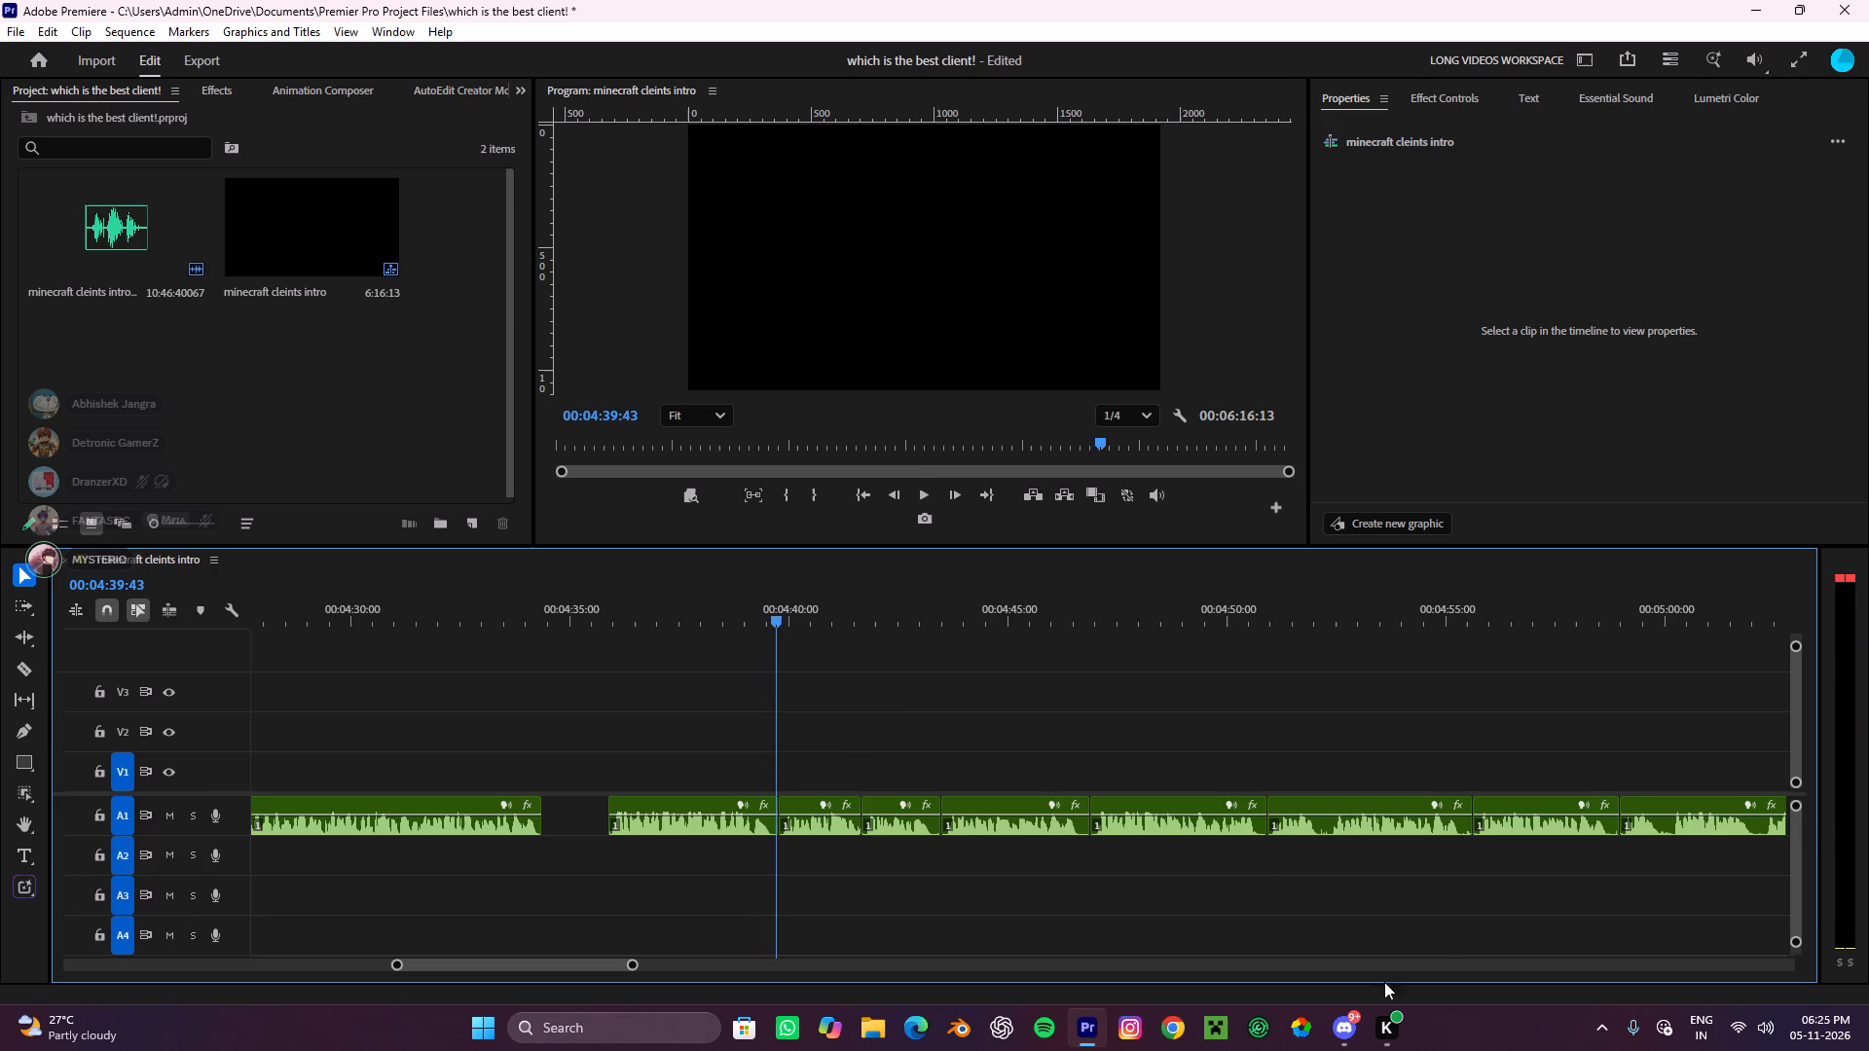
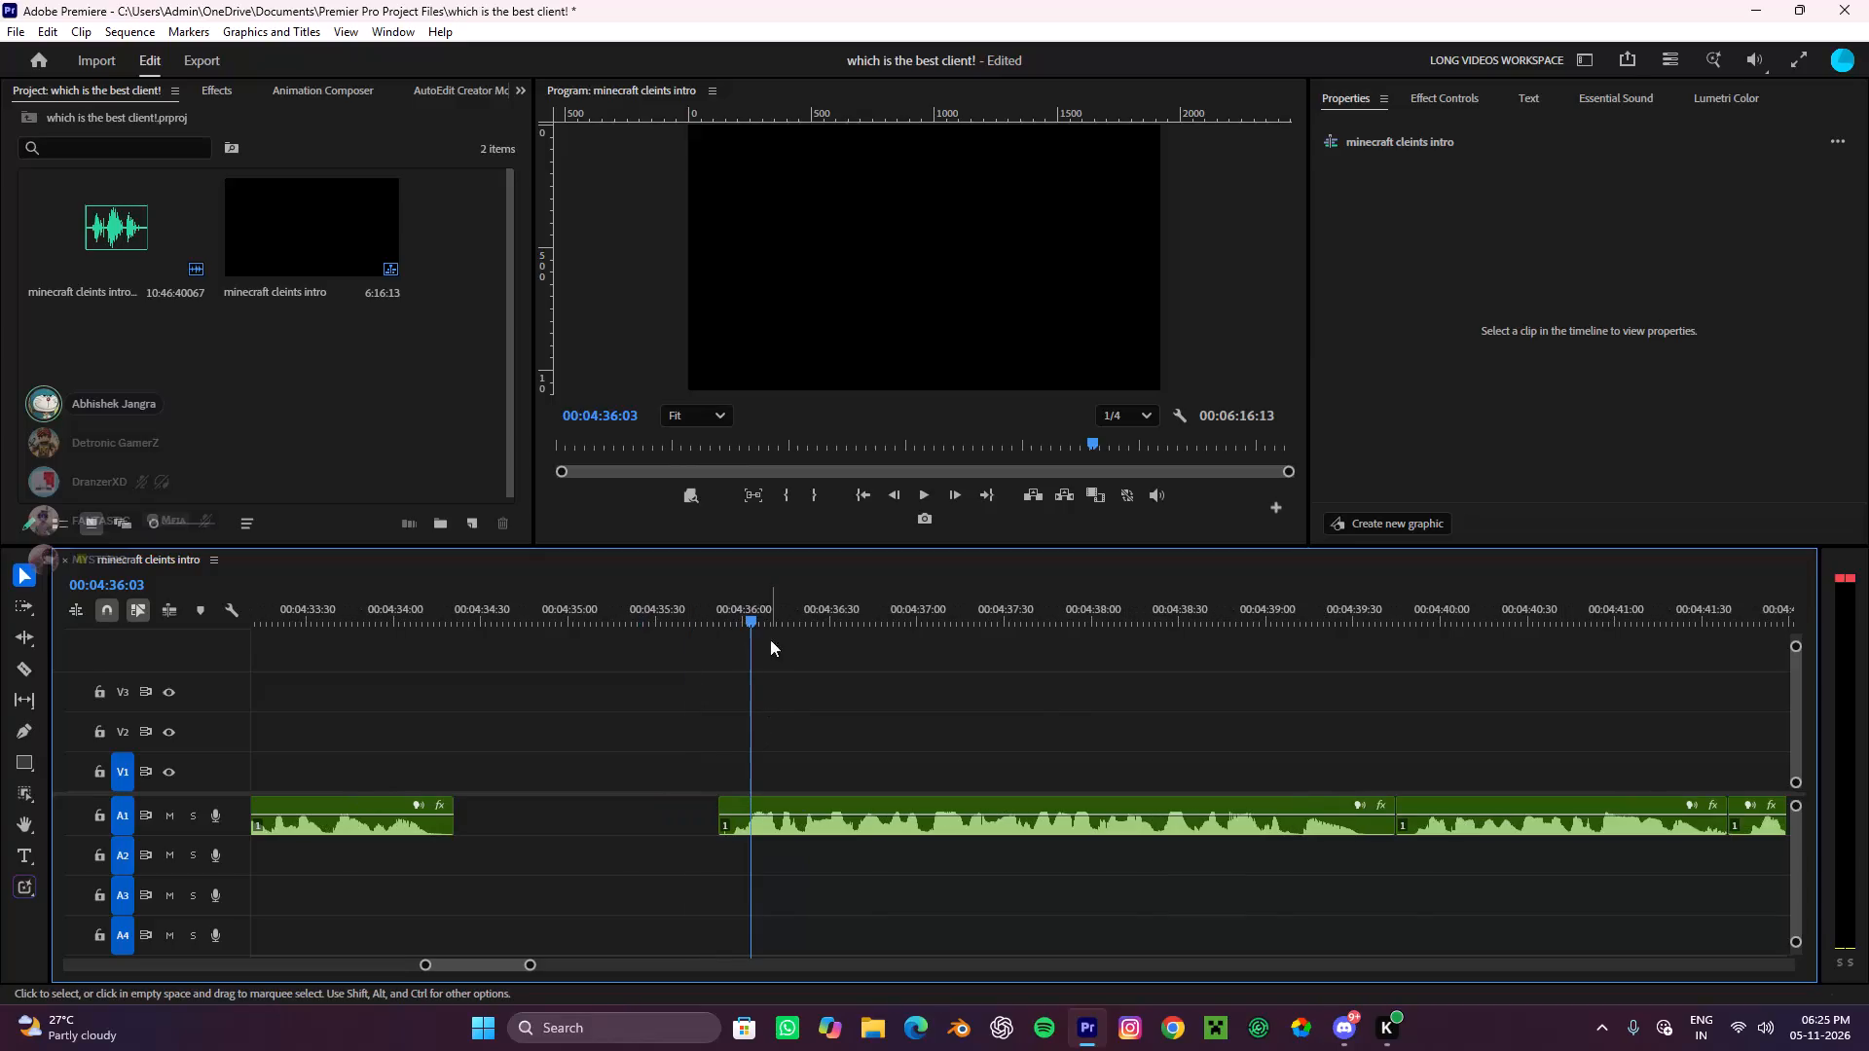
Move the playhead back to the start of the A1 voiceover clip at 4:35:52.
{"action": "left_click_drag", "start_coordinate": [757, 595], "coordinate": [731, 622]}
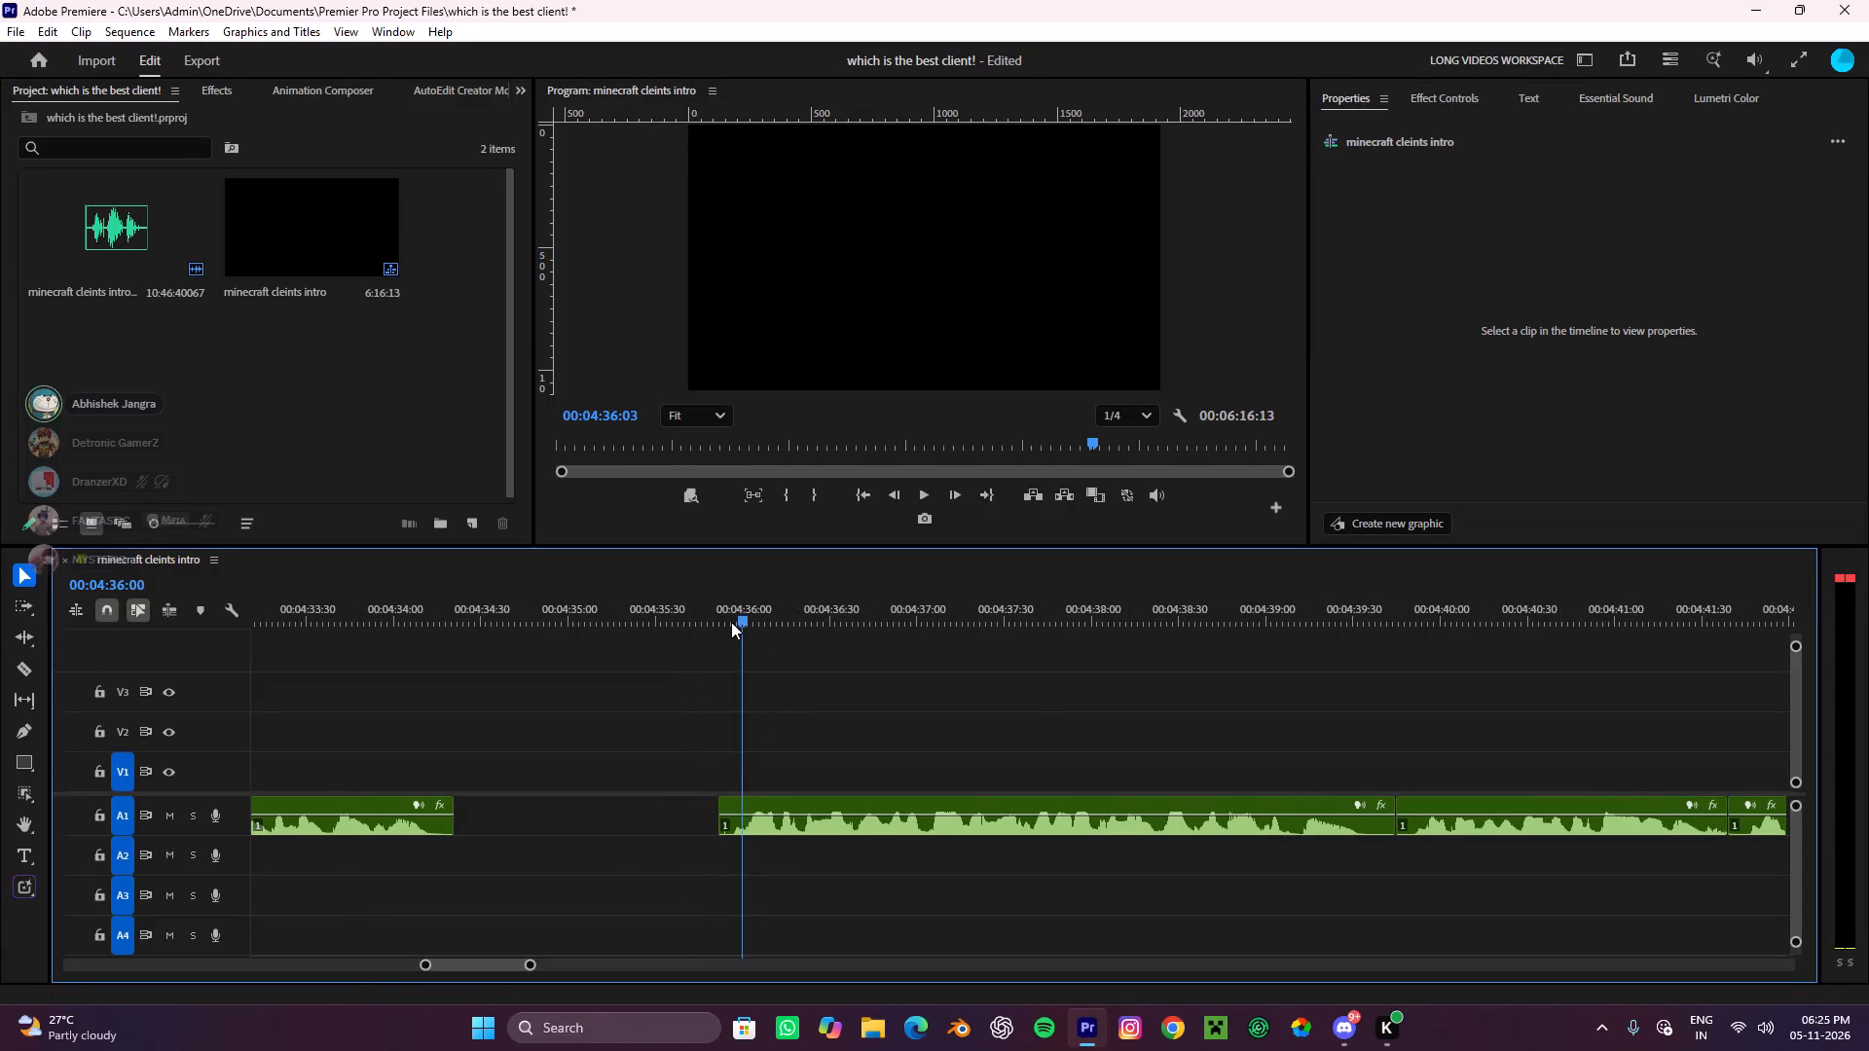
{"action": "left_click_drag", "start_coordinate": [731, 622], "coordinate": [723, 641]}
{"action": "left_click", "coordinate": [924, 745]}
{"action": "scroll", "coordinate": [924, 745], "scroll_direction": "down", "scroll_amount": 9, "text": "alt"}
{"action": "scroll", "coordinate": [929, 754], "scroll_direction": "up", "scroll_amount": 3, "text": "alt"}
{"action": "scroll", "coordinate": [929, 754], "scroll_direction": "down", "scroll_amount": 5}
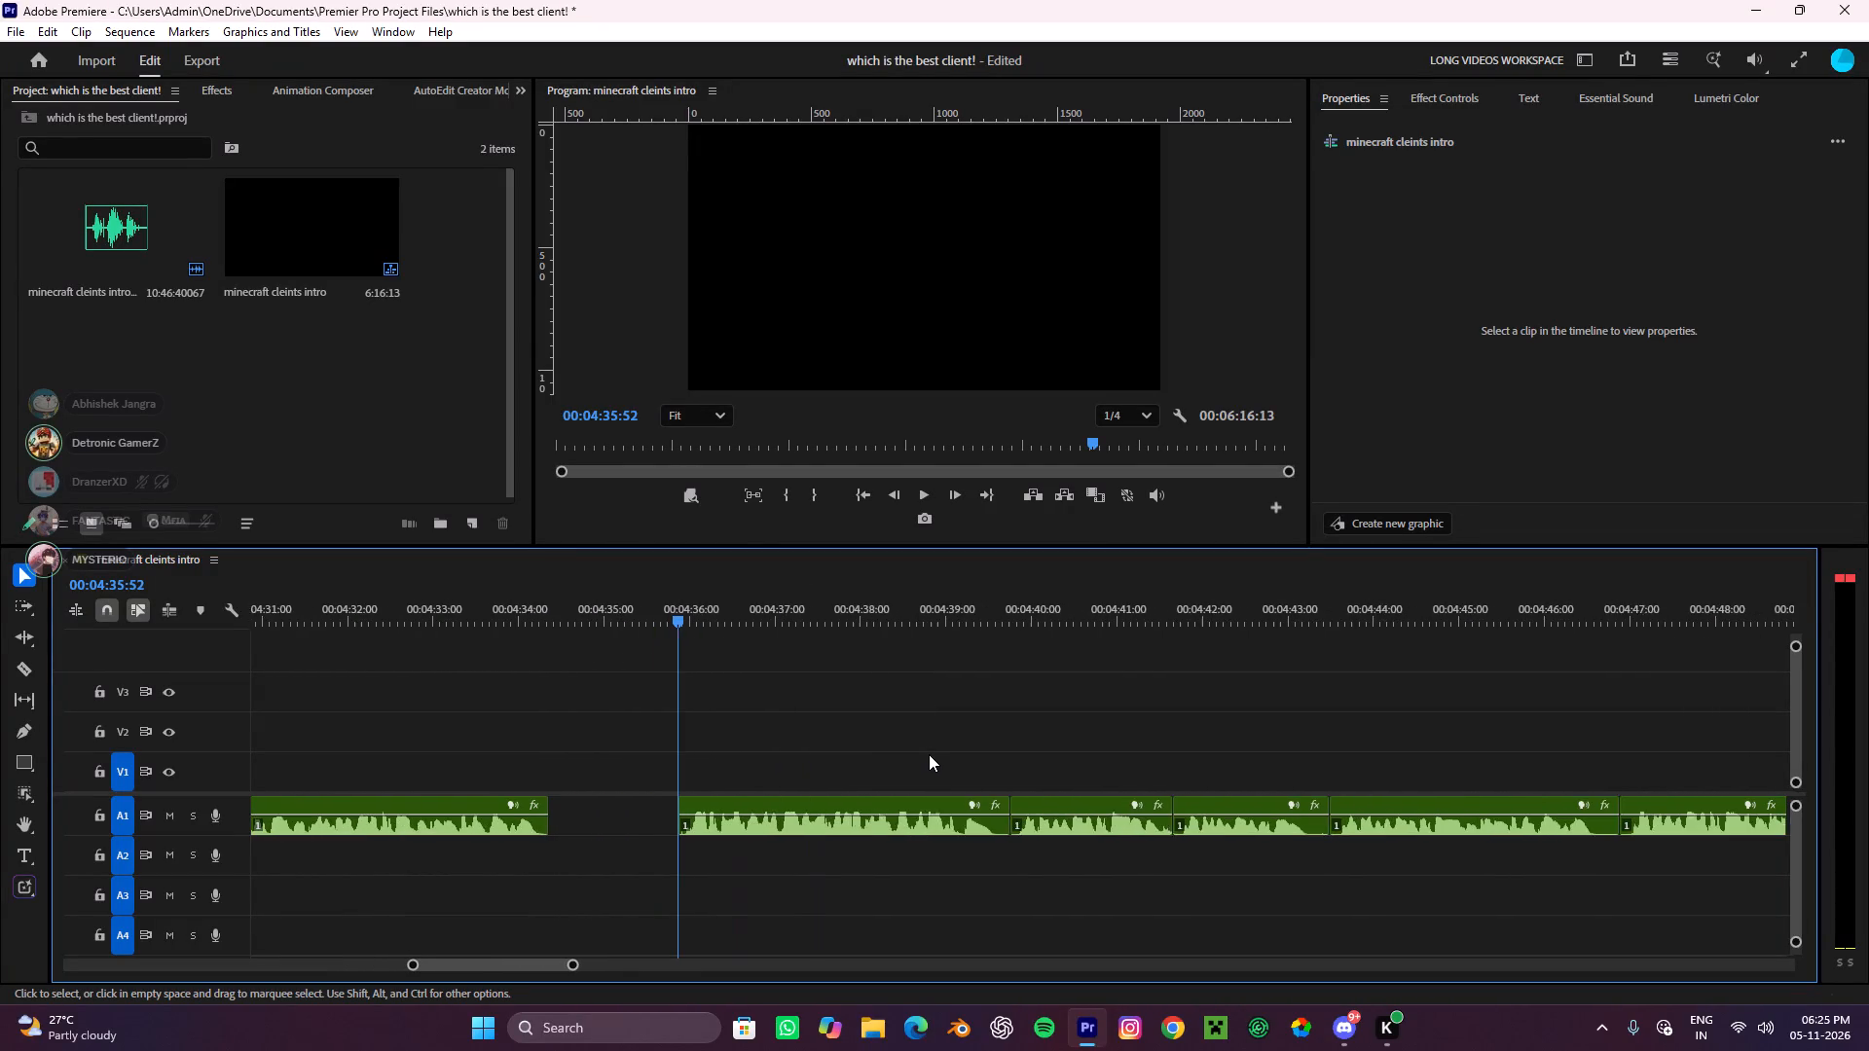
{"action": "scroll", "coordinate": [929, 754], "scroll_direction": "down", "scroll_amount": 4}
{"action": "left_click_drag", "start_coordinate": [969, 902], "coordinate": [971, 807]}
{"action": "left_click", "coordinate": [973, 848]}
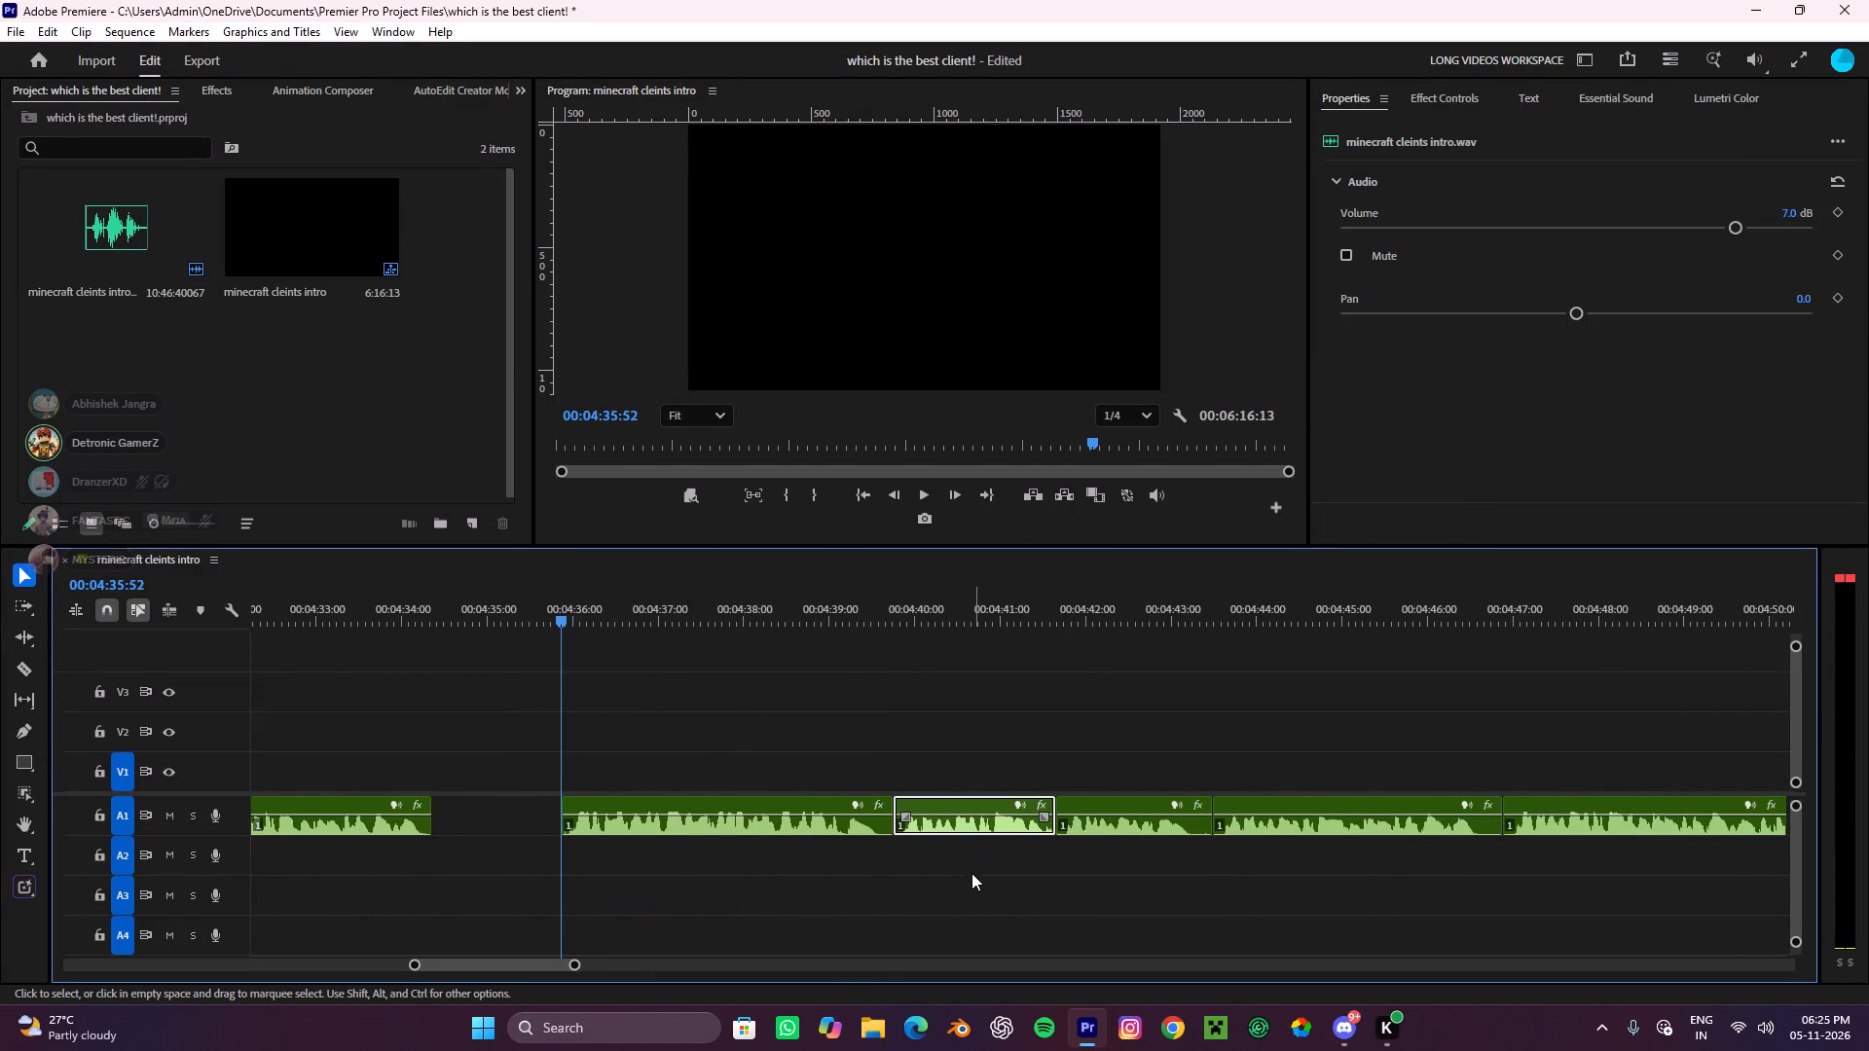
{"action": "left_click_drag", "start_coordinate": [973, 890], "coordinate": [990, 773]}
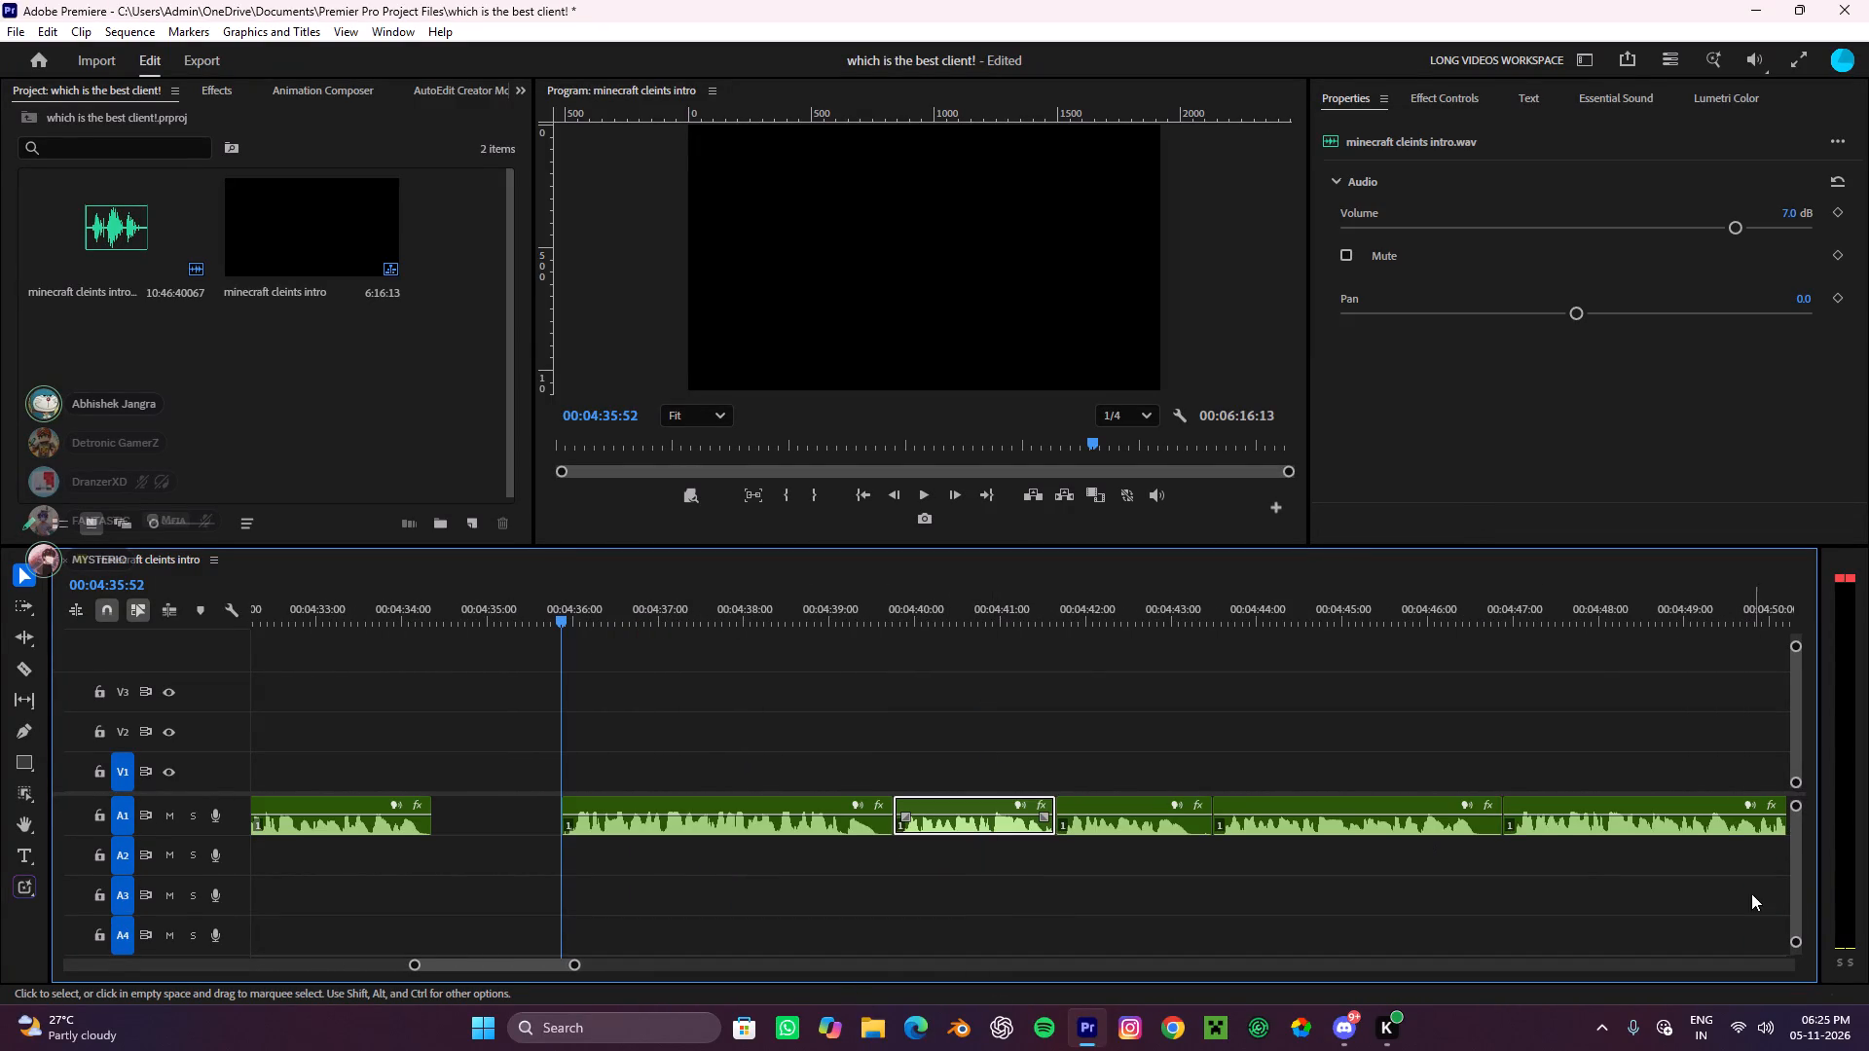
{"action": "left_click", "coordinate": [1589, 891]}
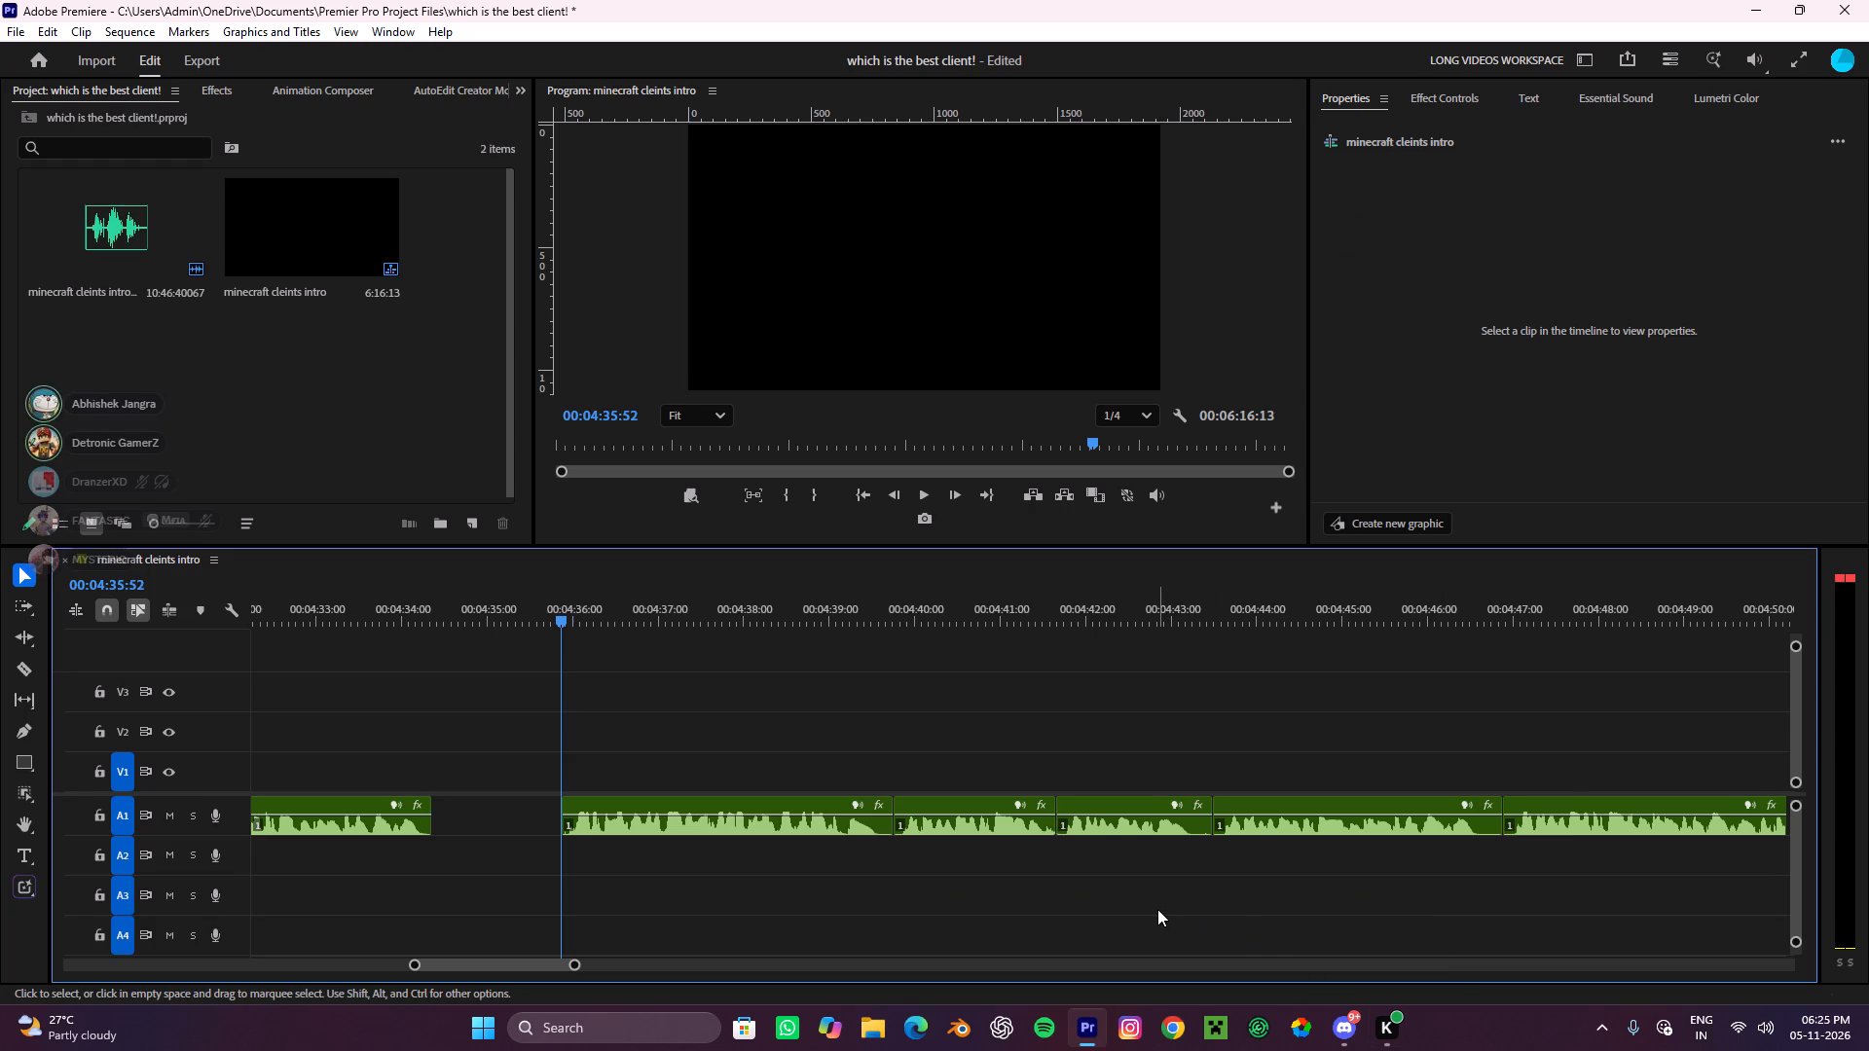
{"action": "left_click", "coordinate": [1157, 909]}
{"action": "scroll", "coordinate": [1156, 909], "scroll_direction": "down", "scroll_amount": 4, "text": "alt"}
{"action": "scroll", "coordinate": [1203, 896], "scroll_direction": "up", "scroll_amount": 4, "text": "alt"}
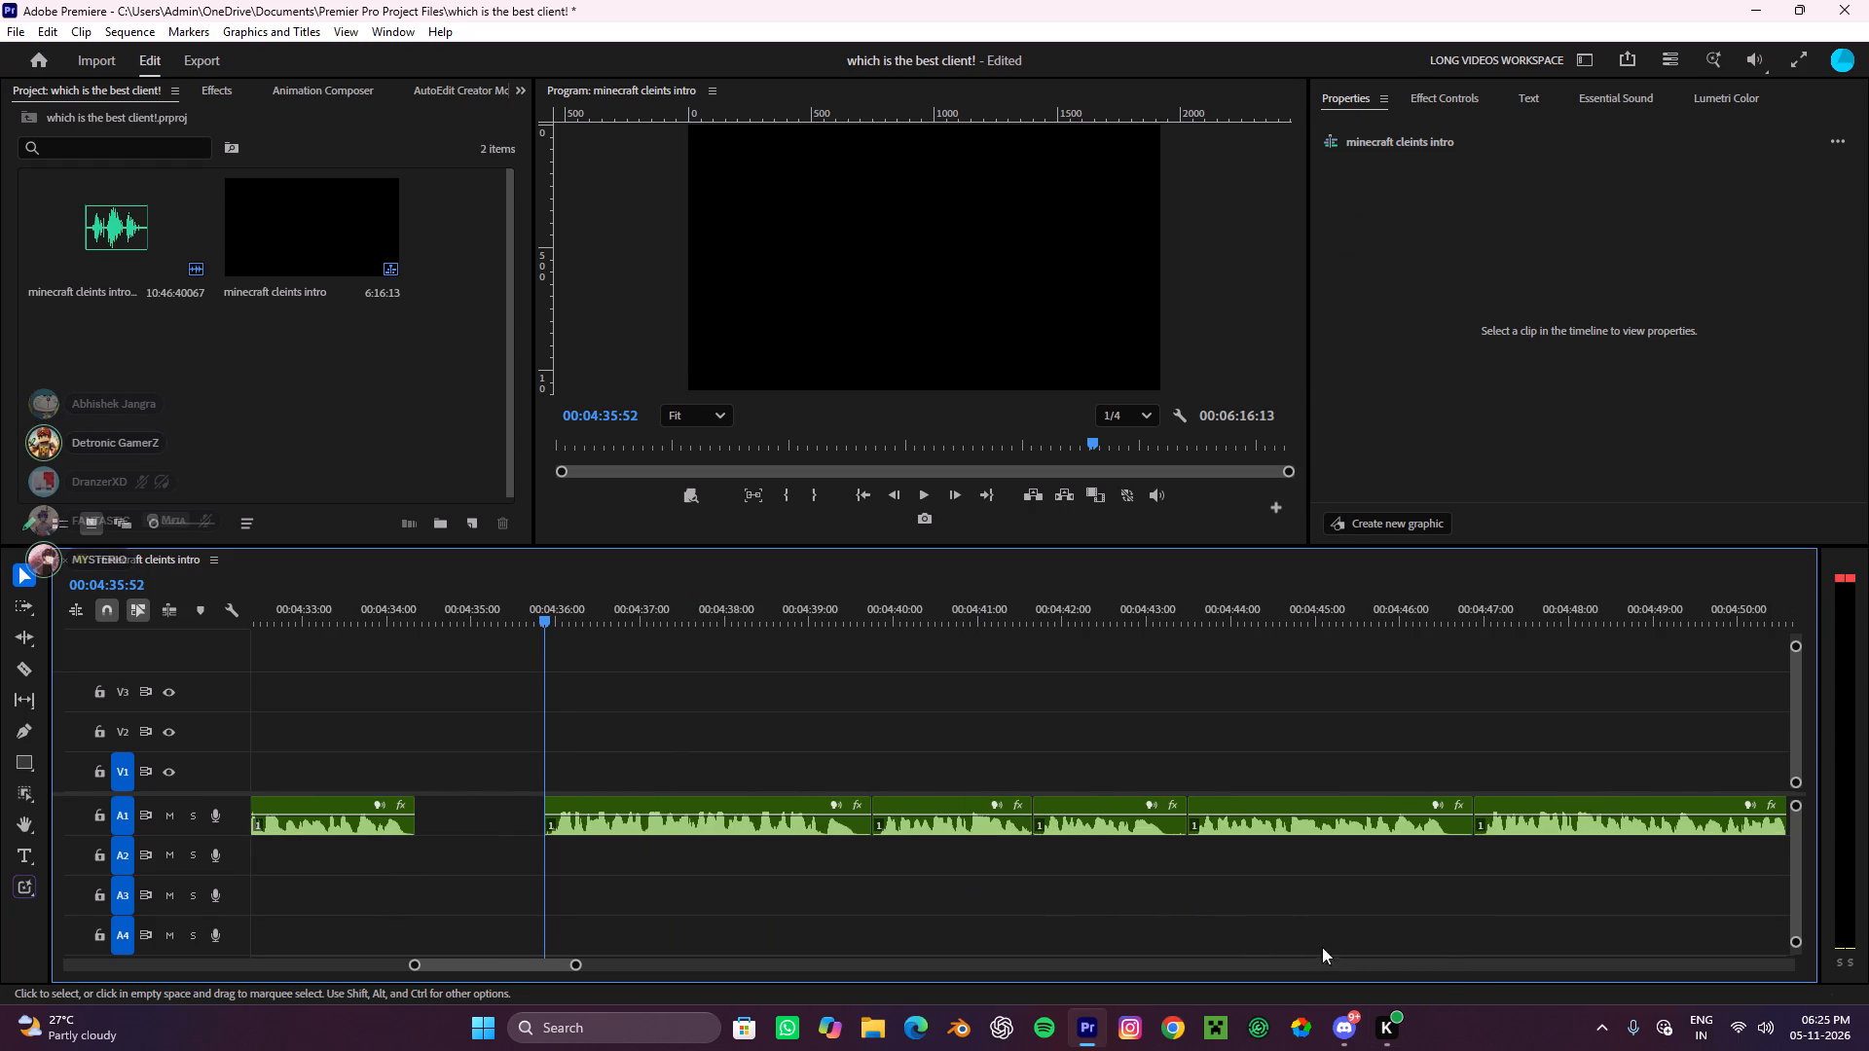
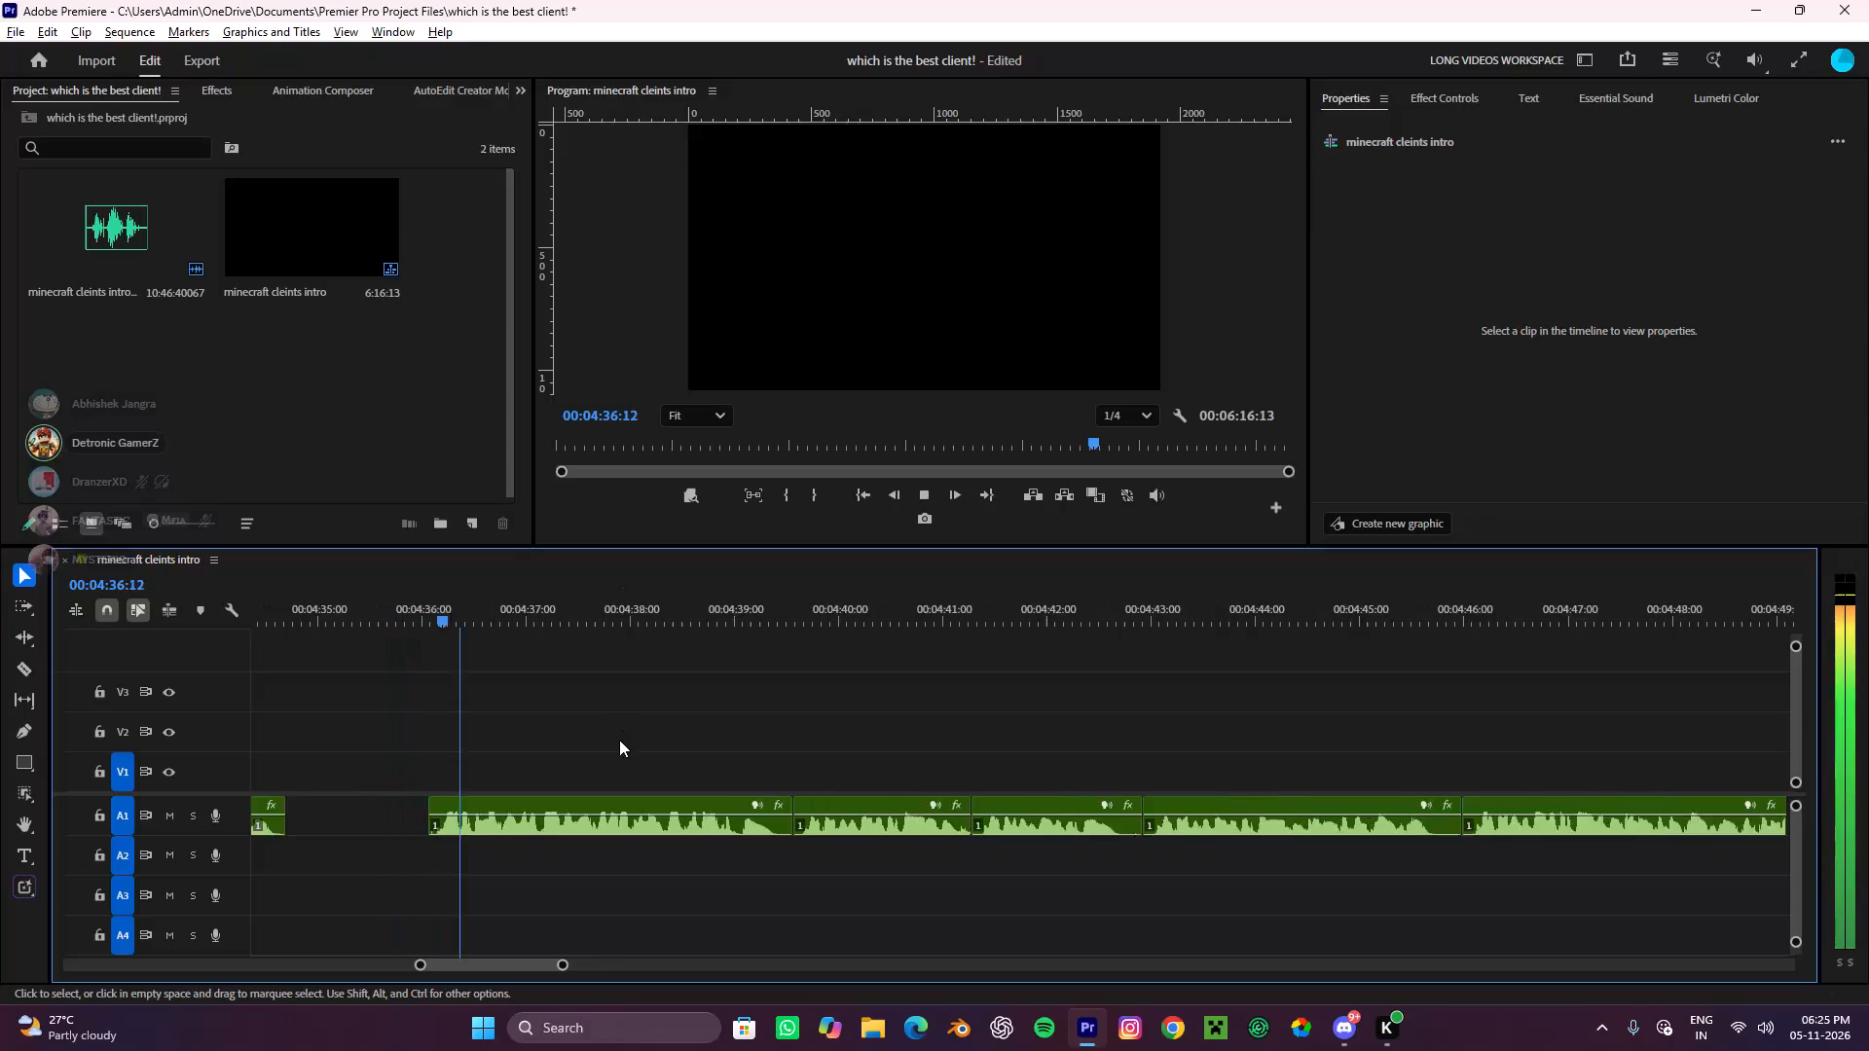
Split the A1 voiceover clip at about 4:35:56, just before the speech starts, and cut out the short quiet piece at its beginning.
{"action": "key", "text": "space"}
{"action": "left_click_drag", "start_coordinate": [508, 623], "coordinate": [473, 728]}
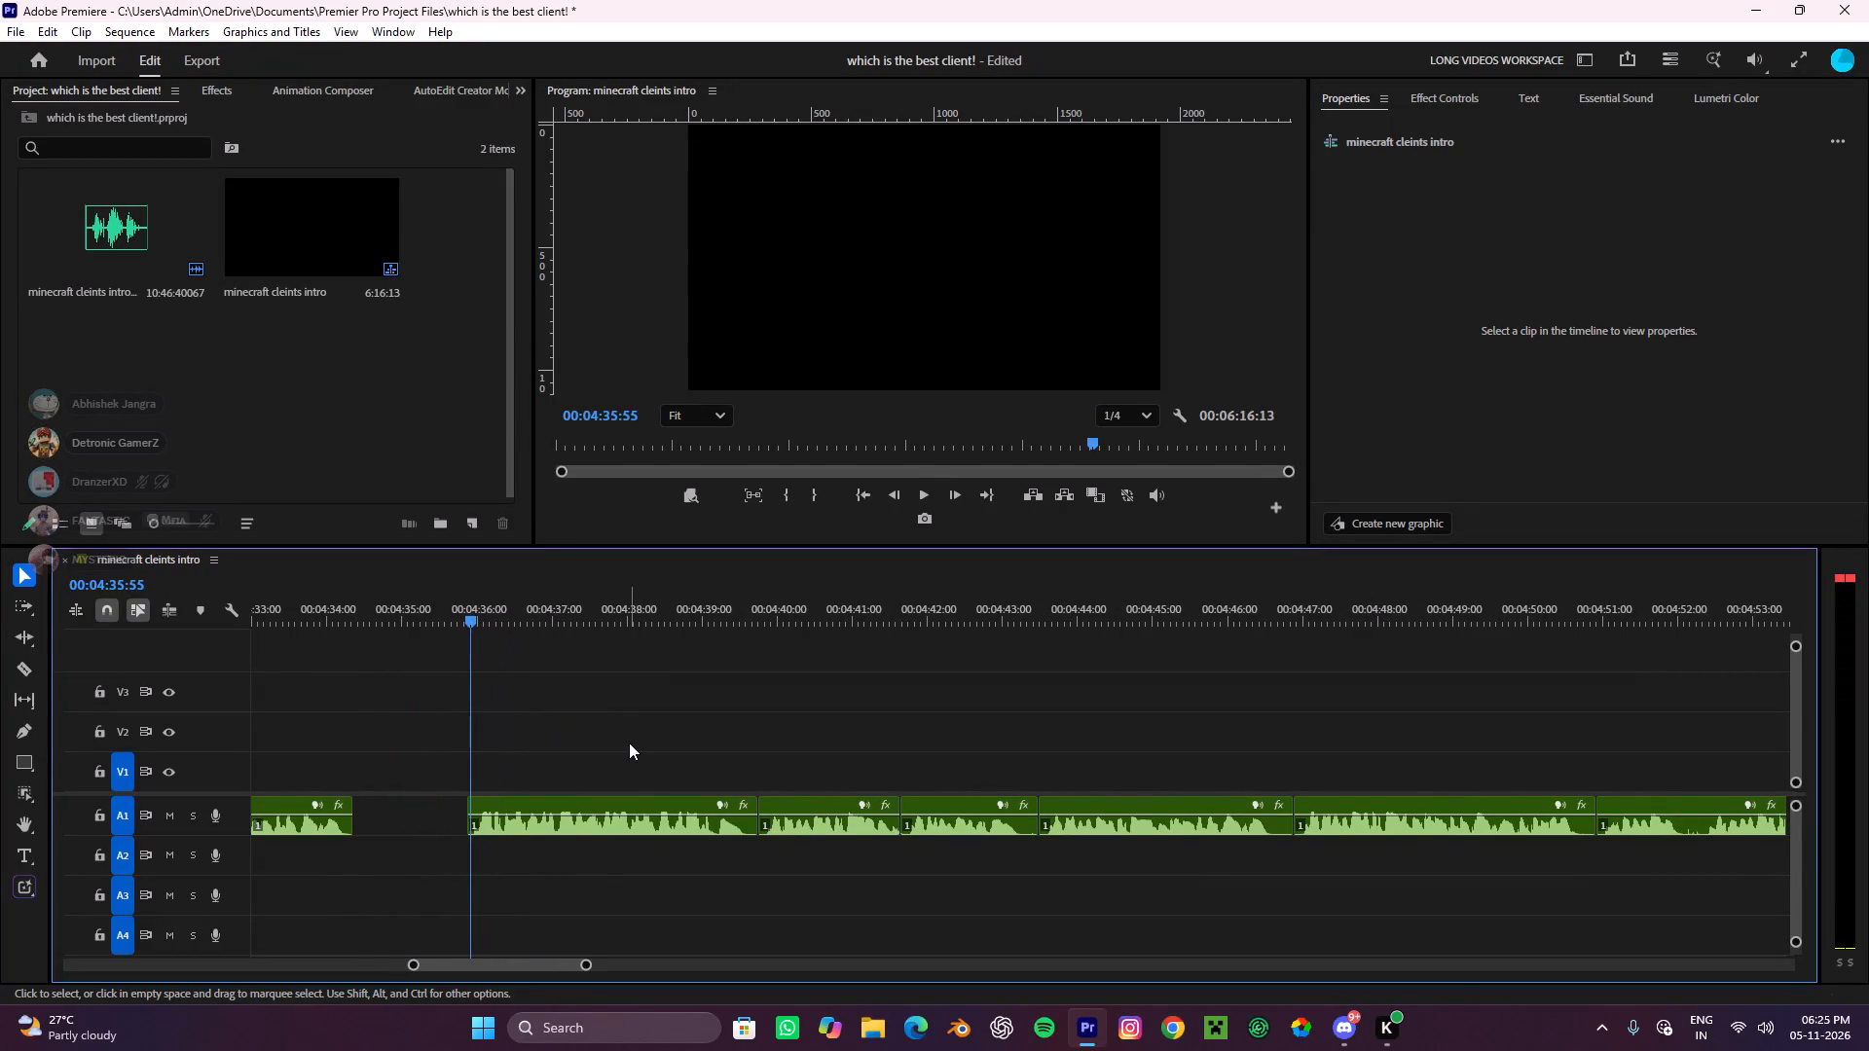
{"action": "left_click", "coordinate": [629, 743]}
{"action": "scroll", "coordinate": [629, 743], "scroll_direction": "up", "scroll_amount": 5, "text": "alt"}
{"action": "scroll", "coordinate": [413, 855], "scroll_direction": "up", "scroll_amount": 11, "text": "alt"}
{"action": "scroll", "coordinate": [397, 846], "scroll_direction": "up", "scroll_amount": 9}
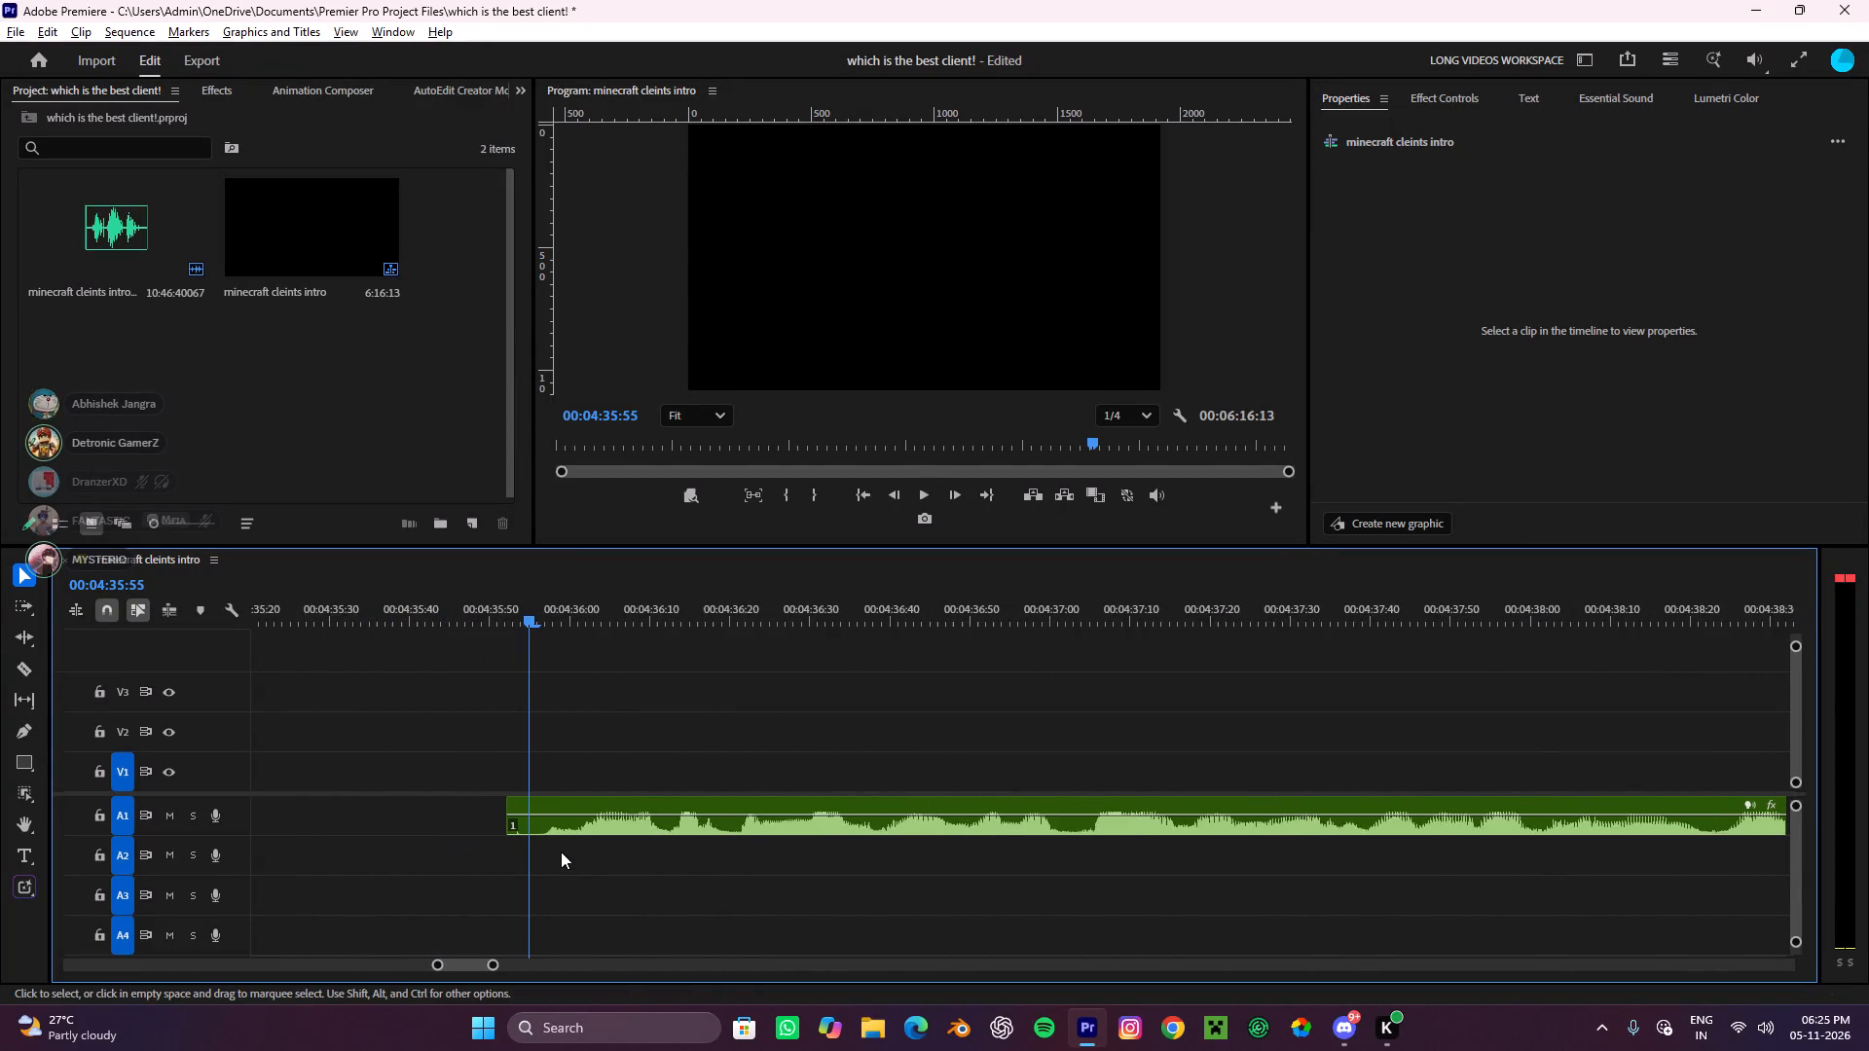
{"action": "scroll", "coordinate": [561, 852], "scroll_direction": "up", "scroll_amount": 5}
{"action": "key", "text": "c"}
{"action": "left_click", "coordinate": [525, 834]}
{"action": "key", "text": "v"}
{"action": "left_click_drag", "start_coordinate": [502, 869], "coordinate": [486, 823]}
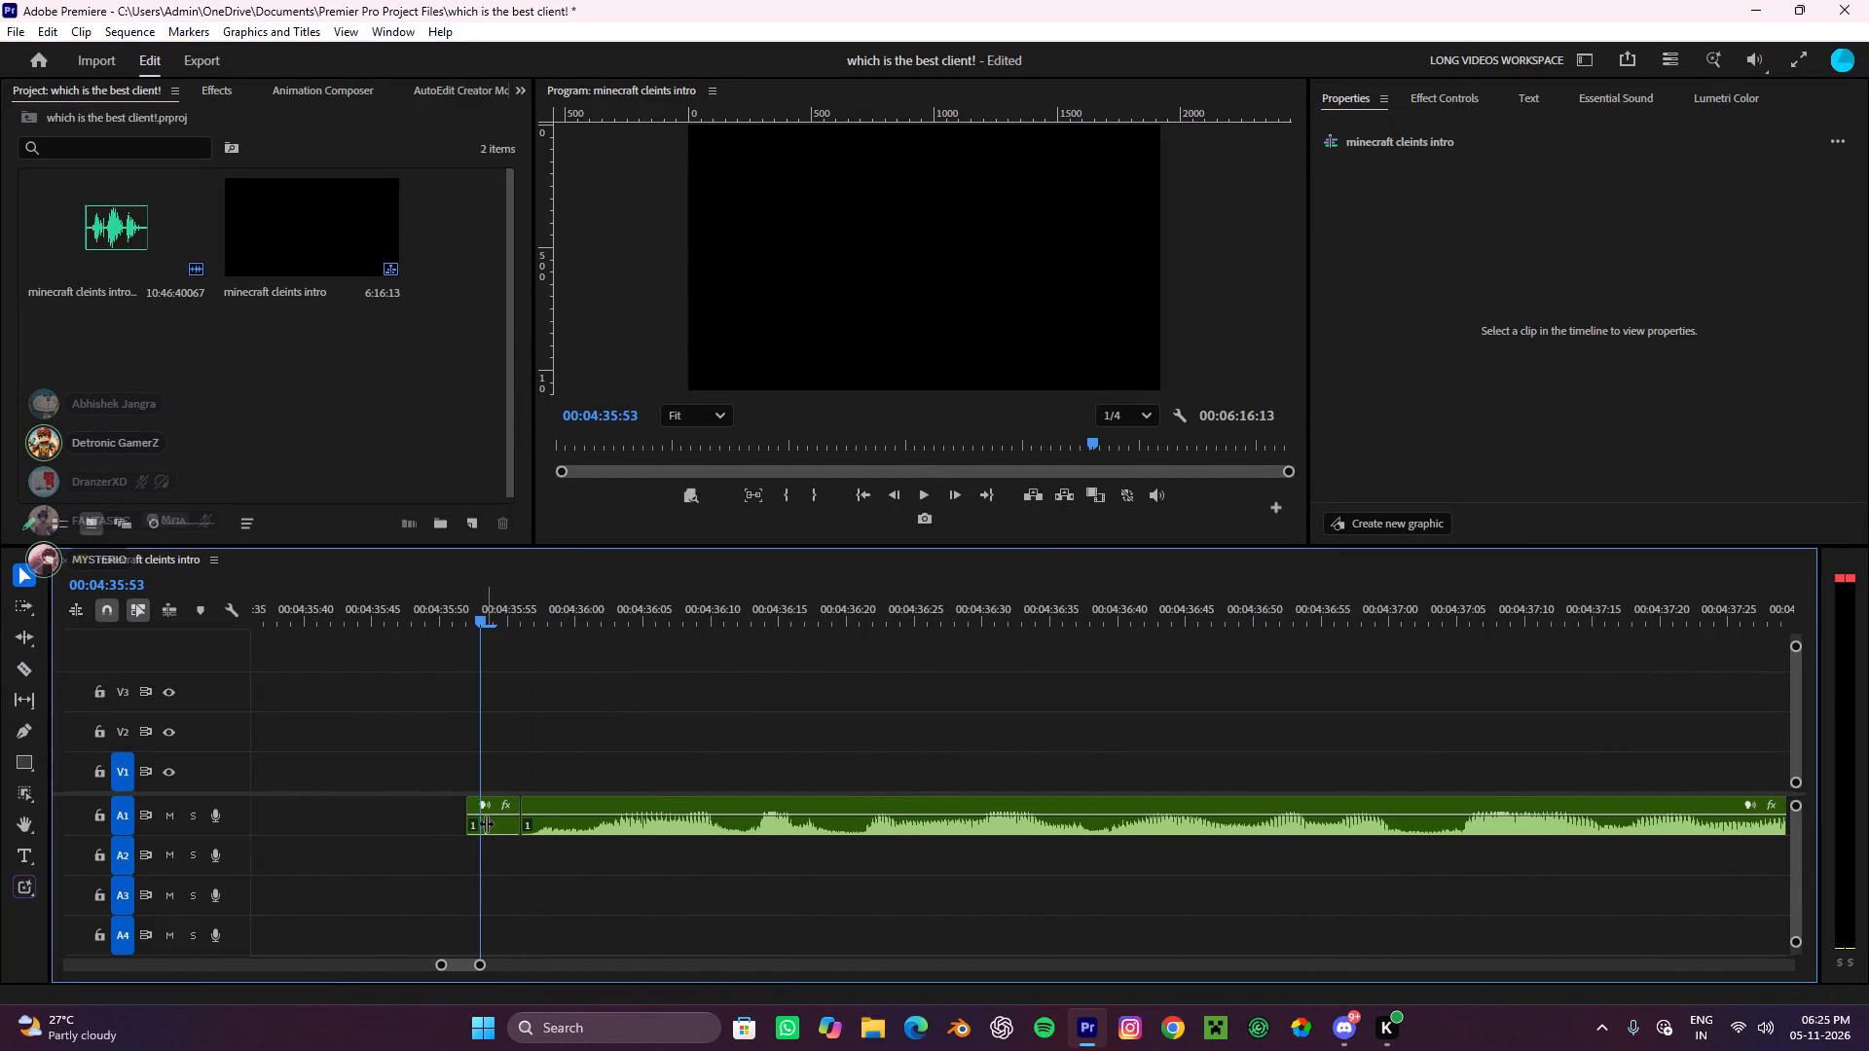
{"action": "left_click_drag", "start_coordinate": [486, 823], "coordinate": [483, 820]}
{"action": "left_click_drag", "start_coordinate": [490, 858], "coordinate": [495, 770]}
{"action": "key", "text": "ctrl+x"}
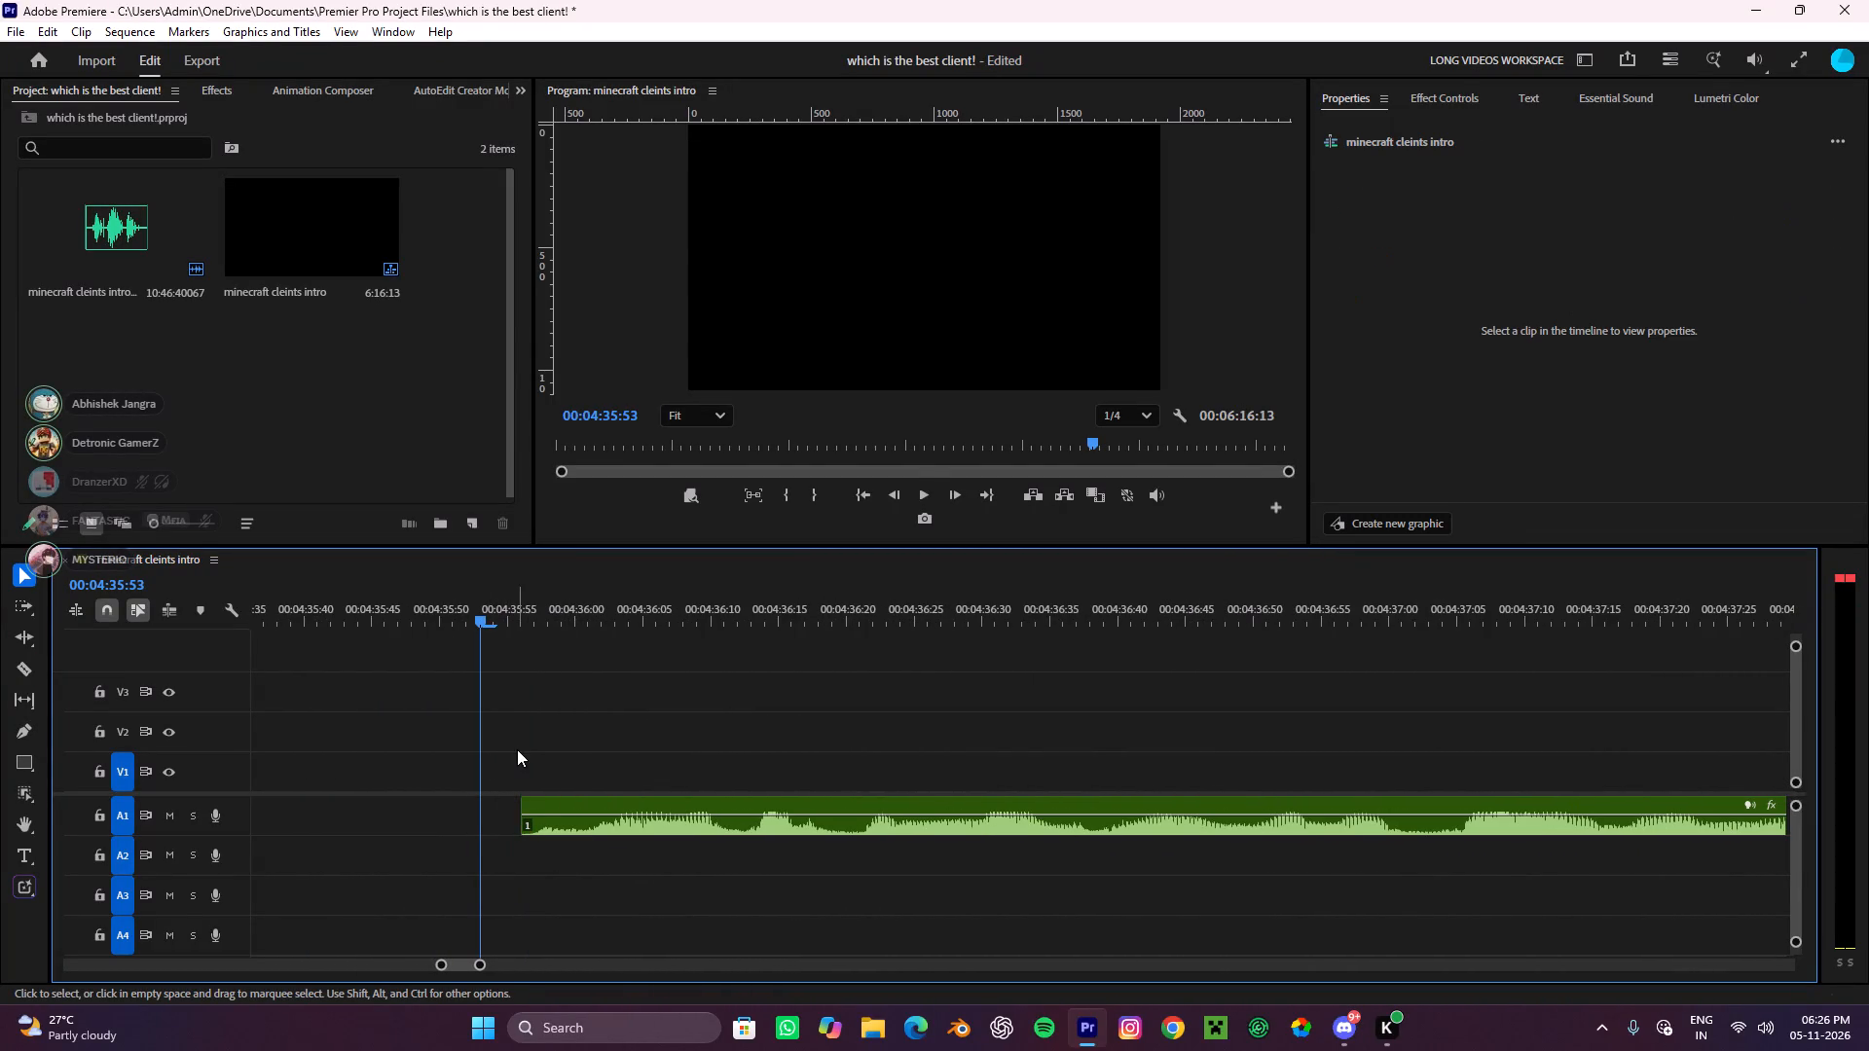
{"action": "scroll", "coordinate": [517, 749], "scroll_direction": "down", "scroll_amount": 19, "text": "alt"}
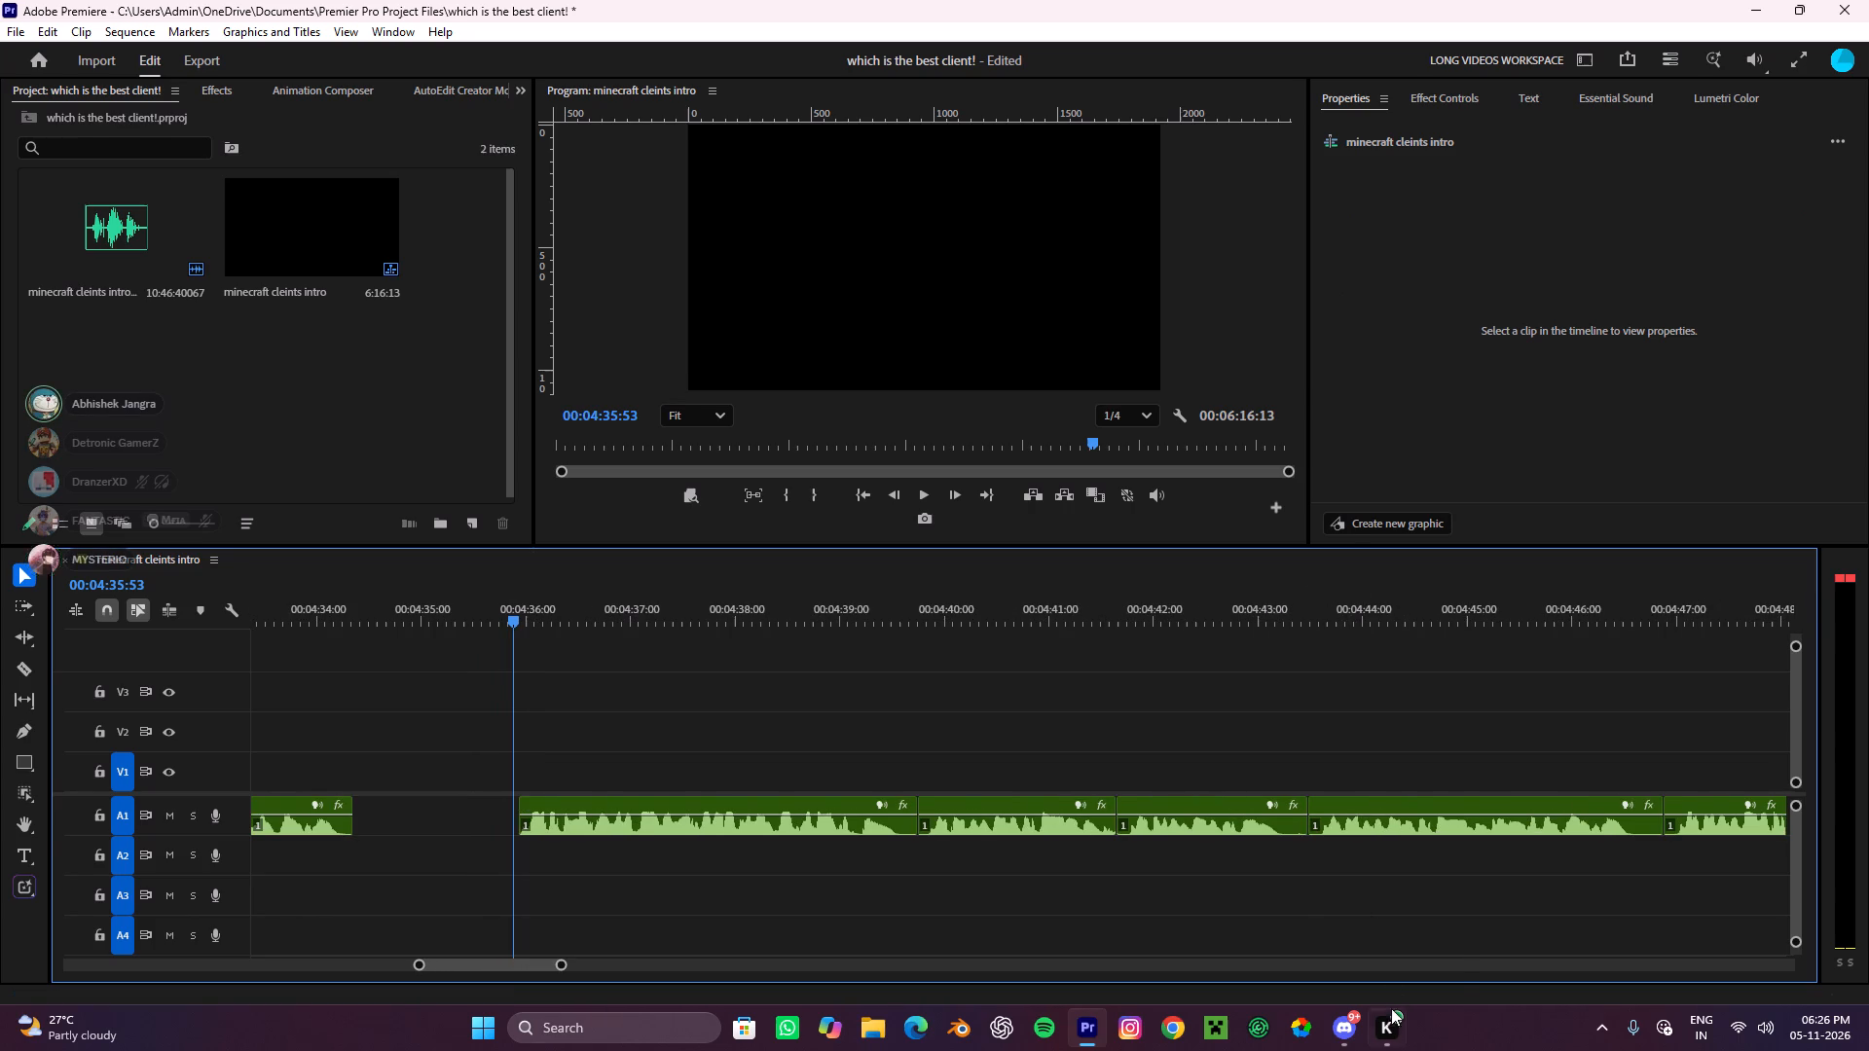
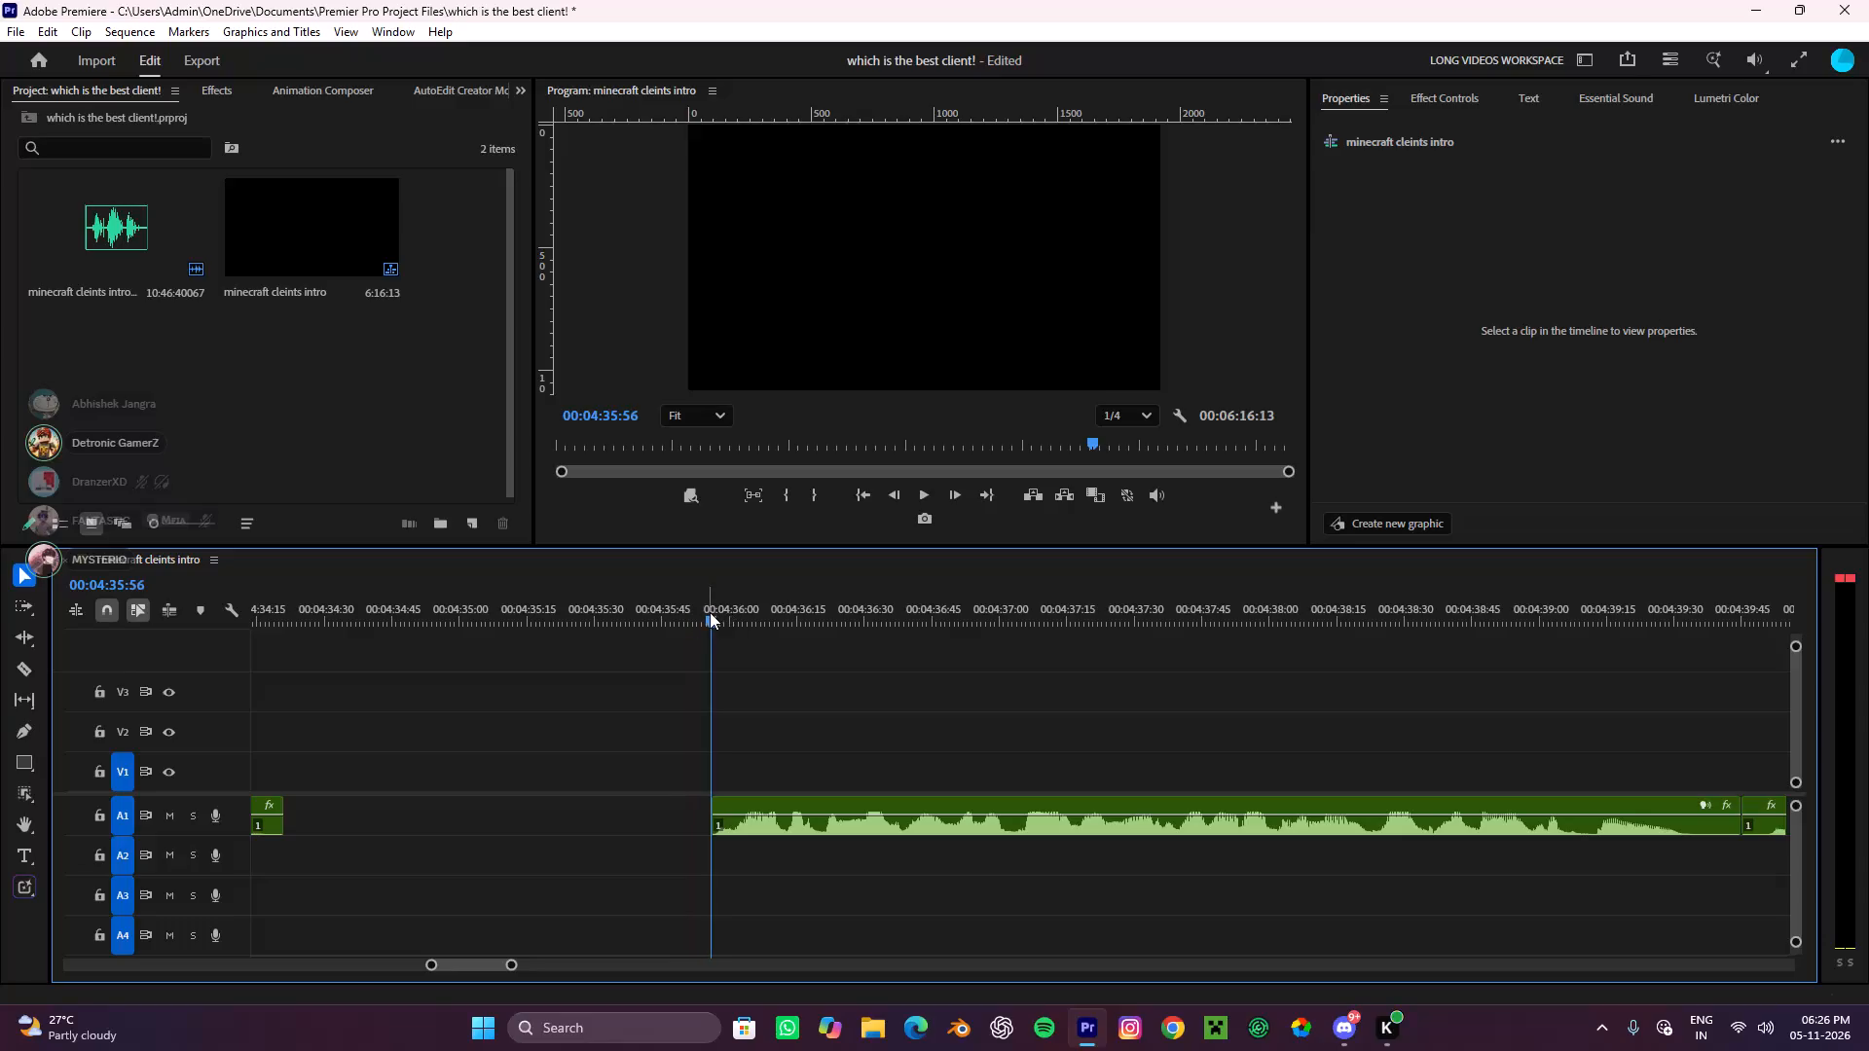
Play the A1 voiceover from 4:35:55, just before the trimmed clip, and listen through the takes that follow it.
{"action": "left_click_drag", "start_coordinate": [707, 622], "coordinate": [710, 660]}
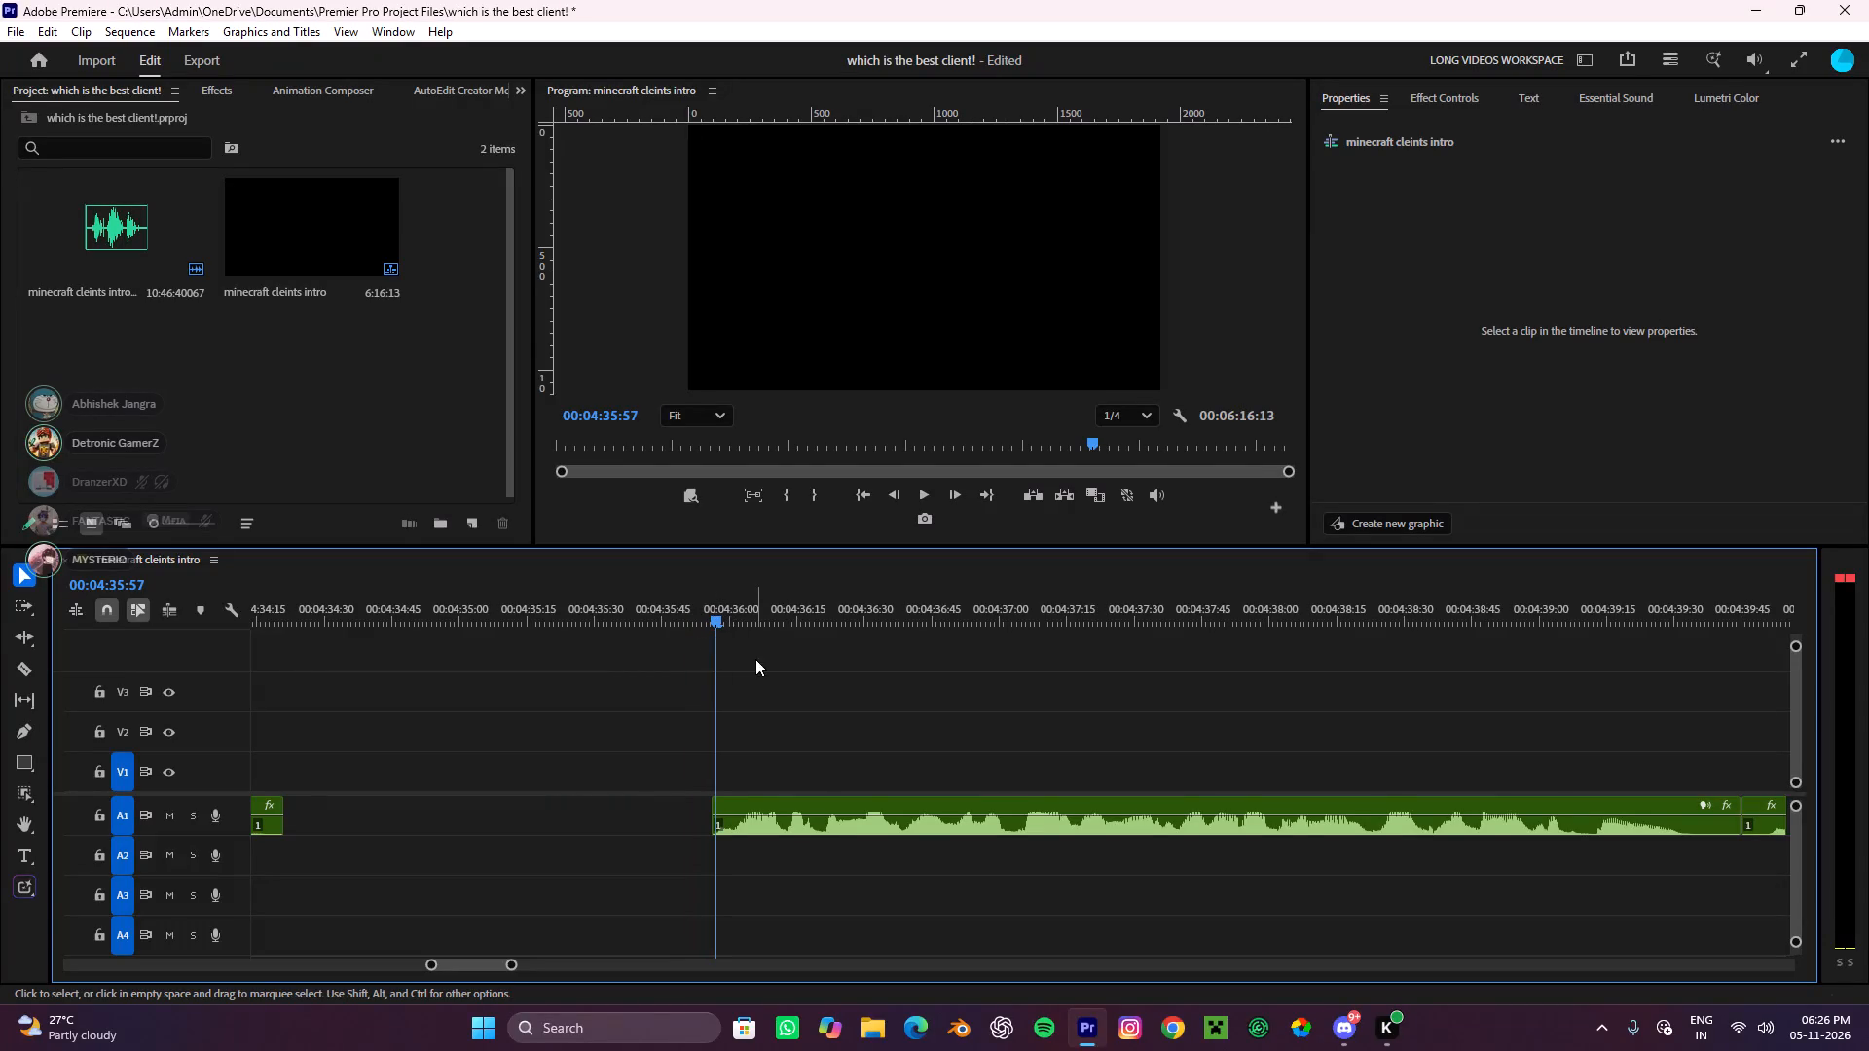
{"action": "scroll", "coordinate": [764, 730], "scroll_direction": "up", "scroll_amount": 5, "text": "alt"}
{"action": "scroll", "coordinate": [625, 676], "scroll_direction": "up", "scroll_amount": 3, "text": "alt"}
{"action": "left_click_drag", "start_coordinate": [698, 610], "coordinate": [679, 637]}
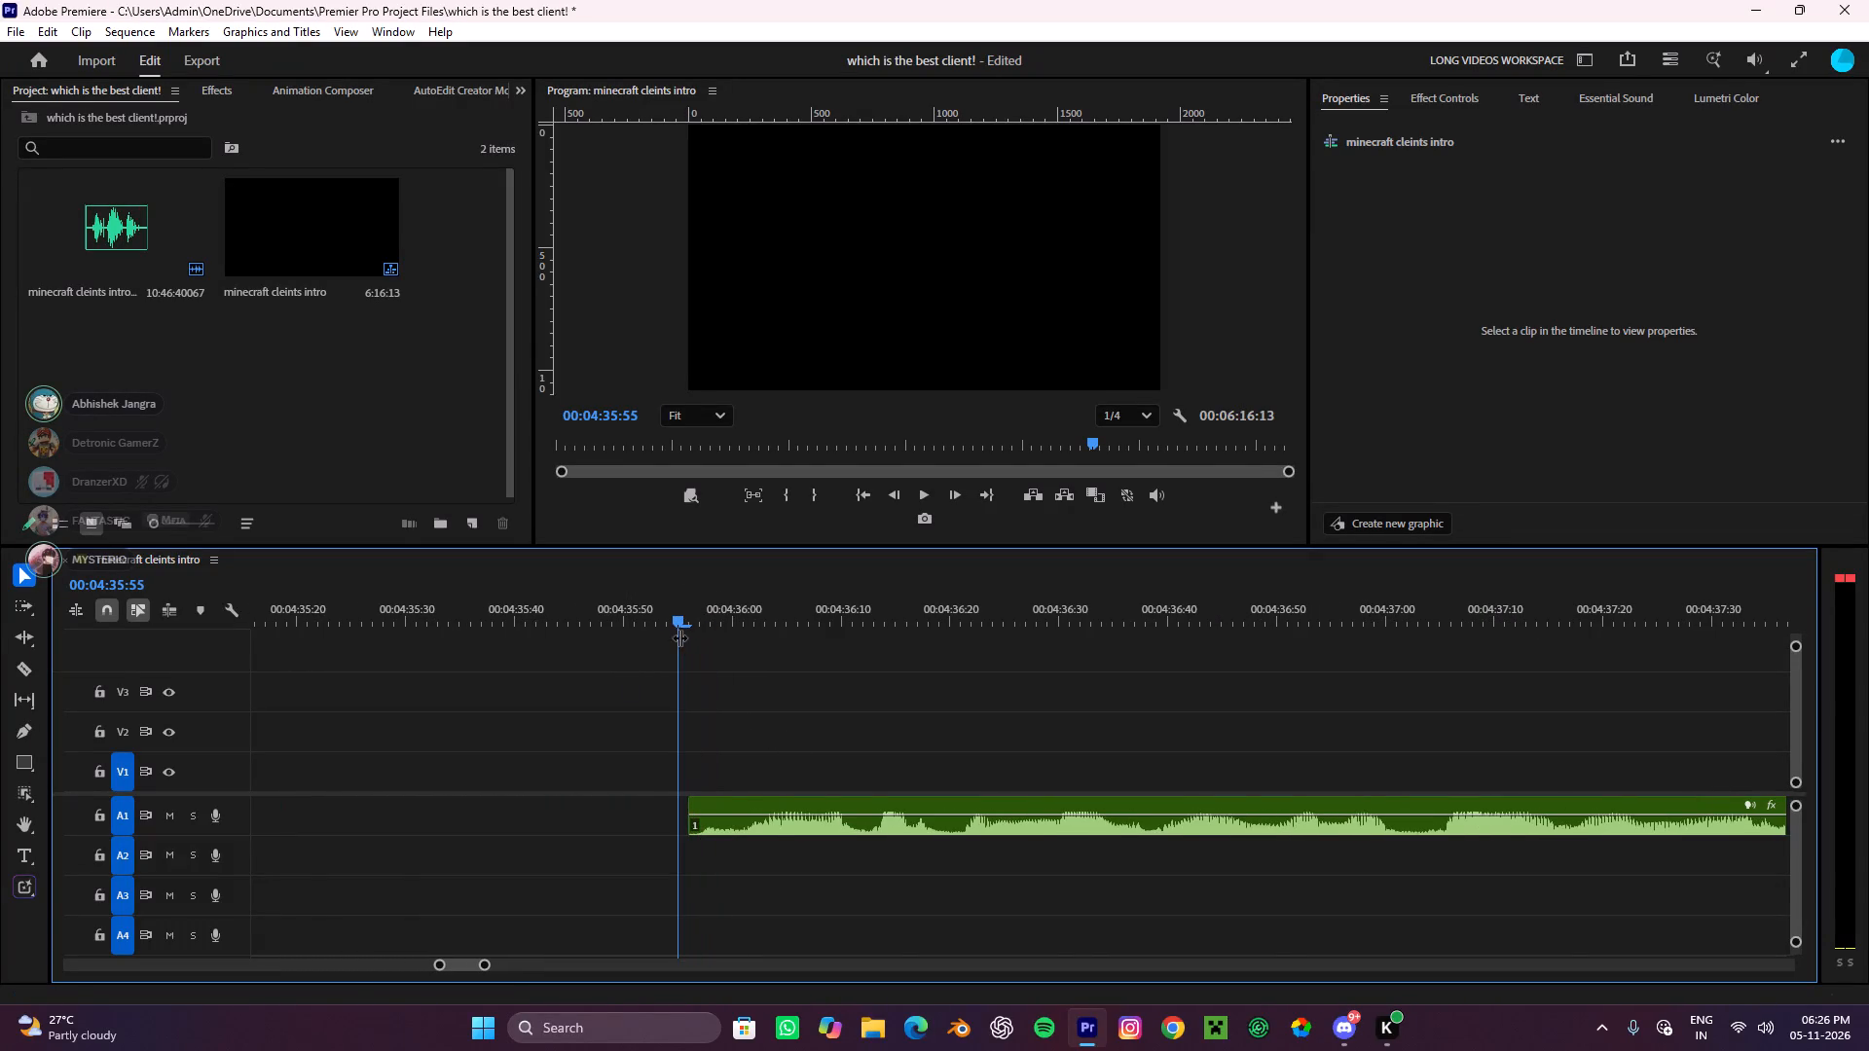
{"action": "left_click_drag", "start_coordinate": [679, 637], "coordinate": [678, 637]}
{"action": "scroll", "coordinate": [817, 671], "scroll_direction": "down", "scroll_amount": 9, "text": "alt"}
{"action": "key", "text": "space"}
{"action": "scroll", "coordinate": [880, 728], "scroll_direction": "down", "scroll_amount": 14}
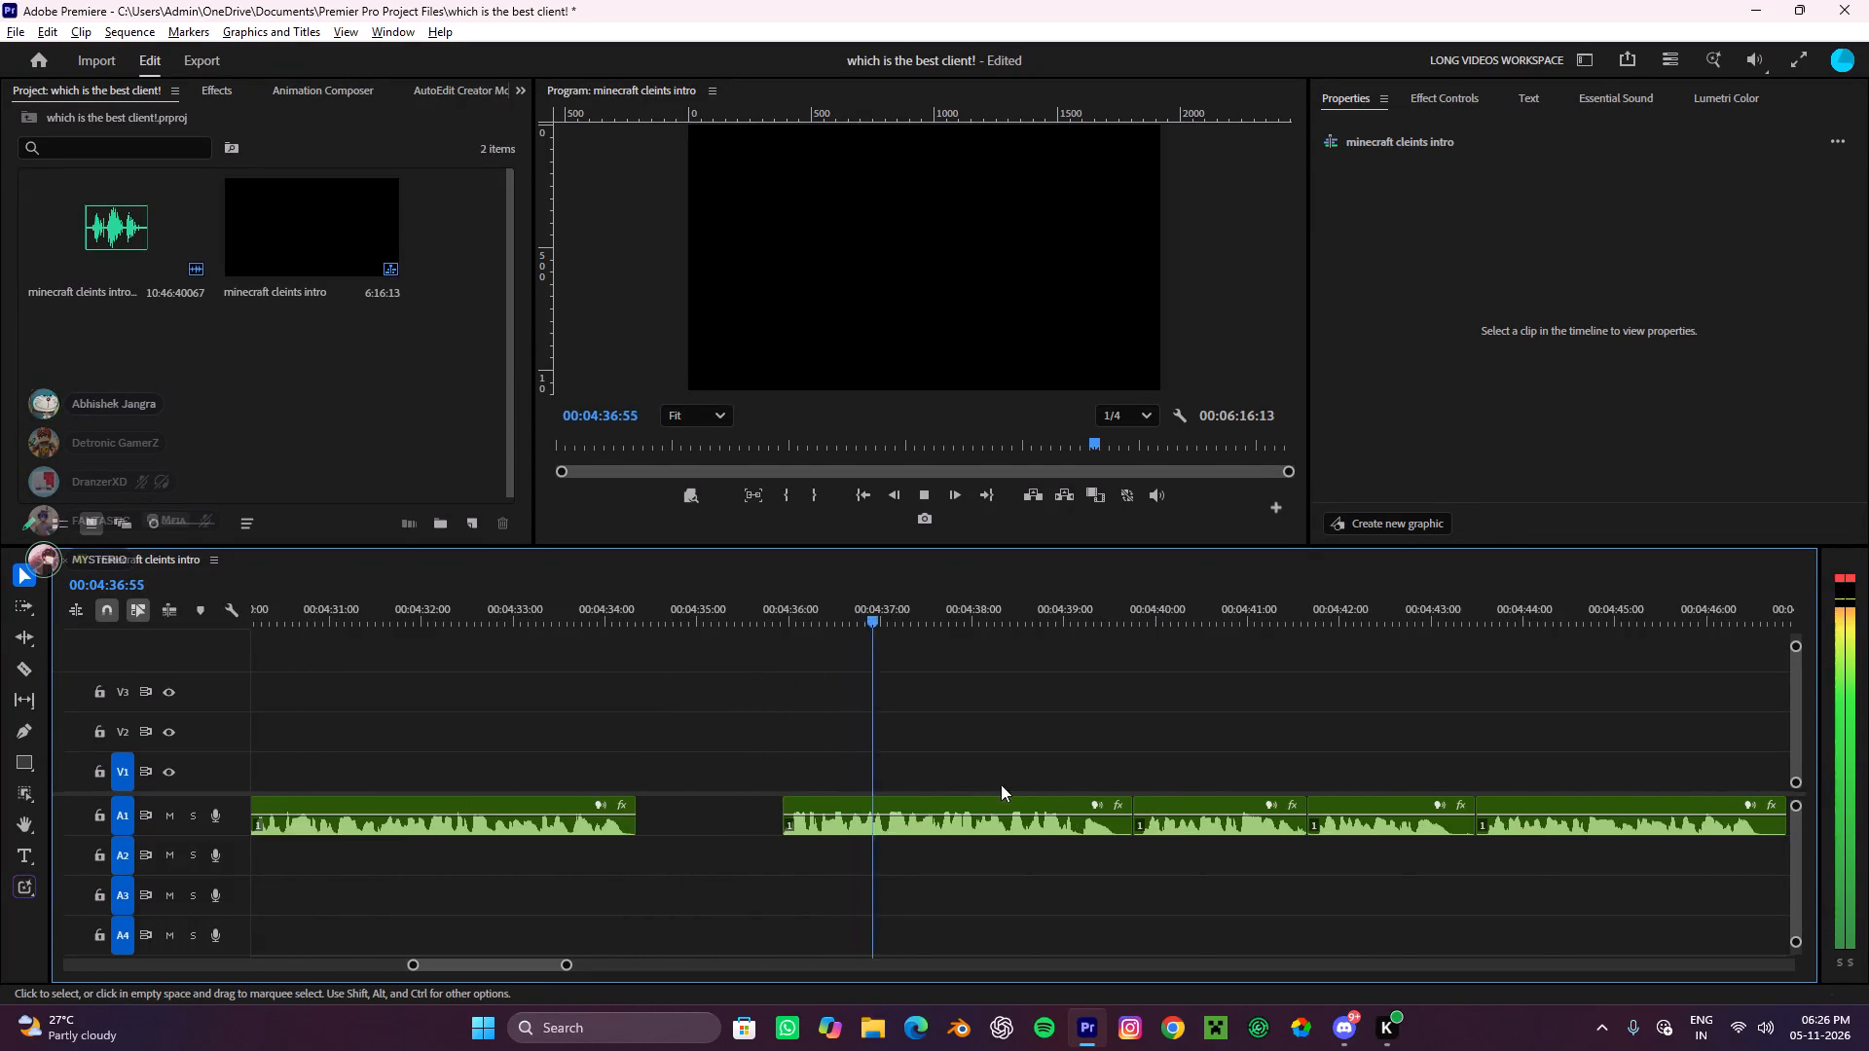
{"action": "scroll", "coordinate": [1089, 787], "scroll_direction": "down", "scroll_amount": 4, "text": "alt"}
{"action": "scroll", "coordinate": [1089, 785], "scroll_direction": "up", "scroll_amount": 4, "text": "alt"}
{"action": "scroll", "coordinate": [1082, 764], "scroll_direction": "down", "scroll_amount": 5}
{"action": "scroll", "coordinate": [1064, 774], "scroll_direction": "up", "scroll_amount": 4, "text": "alt"}
{"action": "scroll", "coordinate": [1064, 774], "scroll_direction": "down", "scroll_amount": 4}
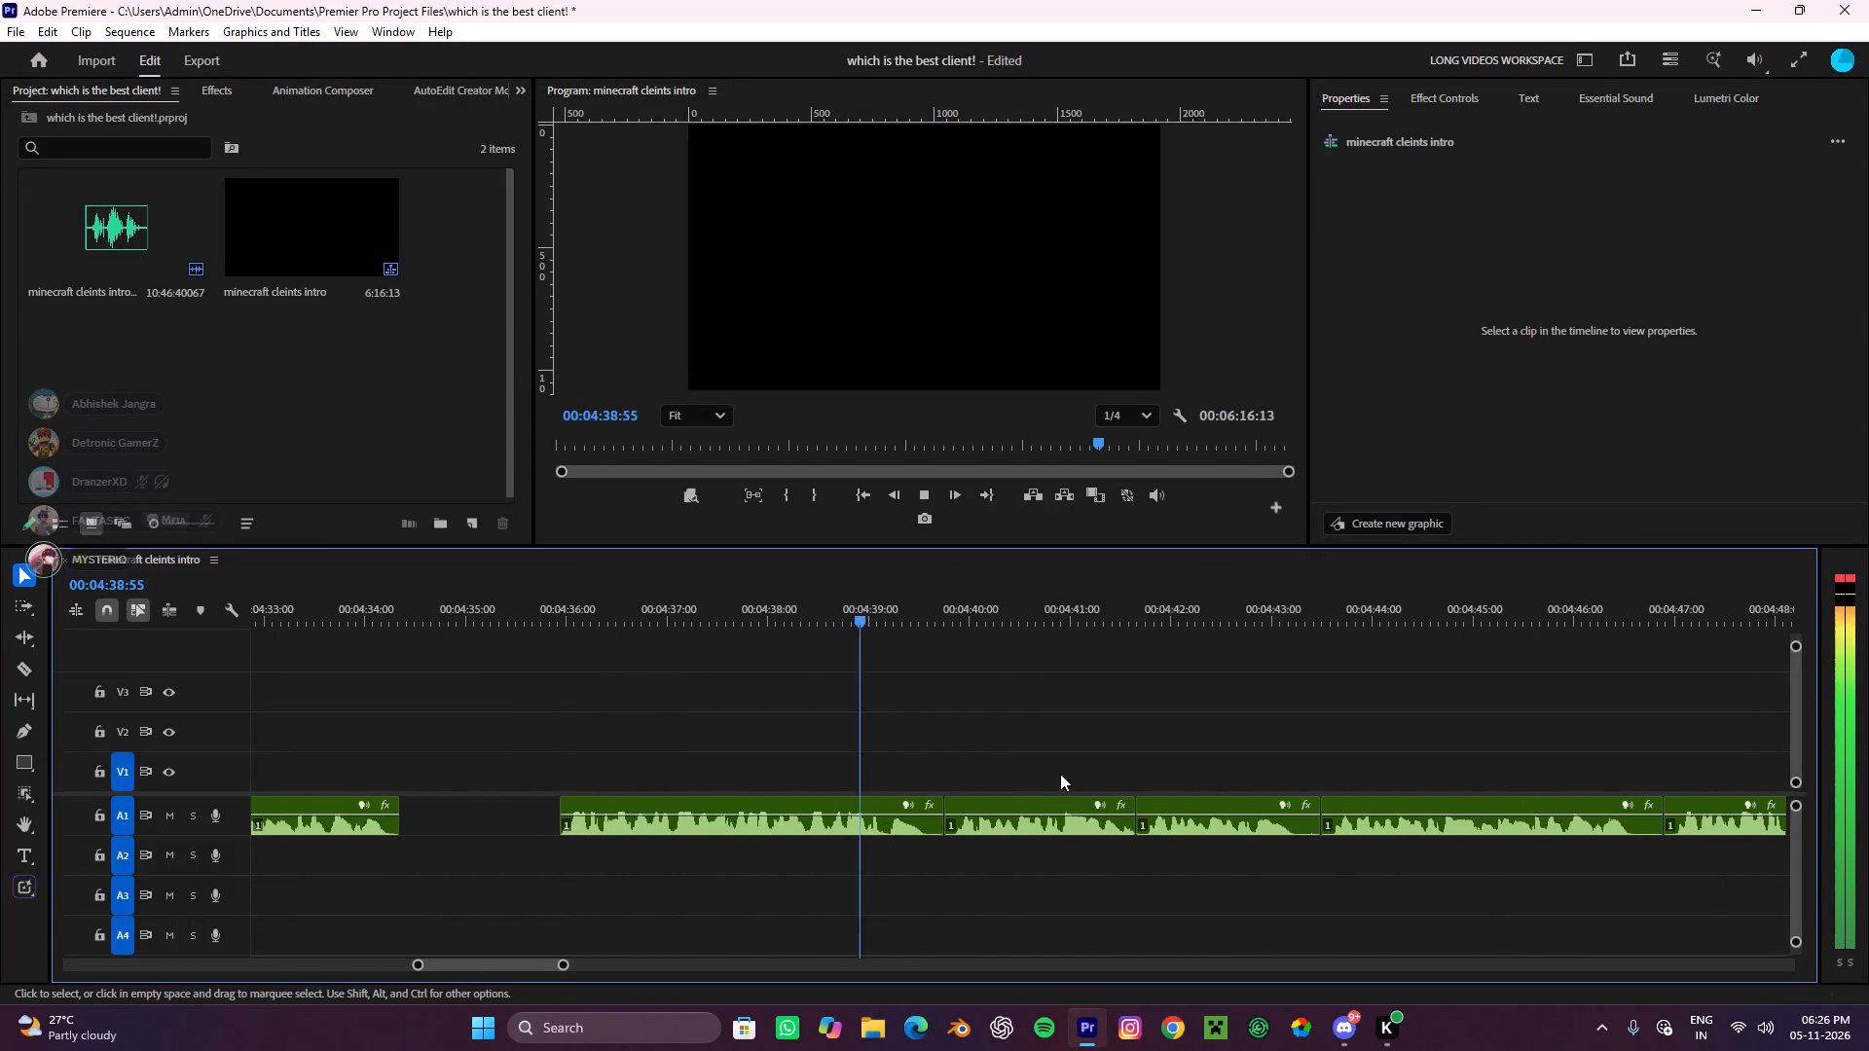
{"action": "scroll", "coordinate": [1003, 725], "scroll_direction": "down", "scroll_amount": 4}
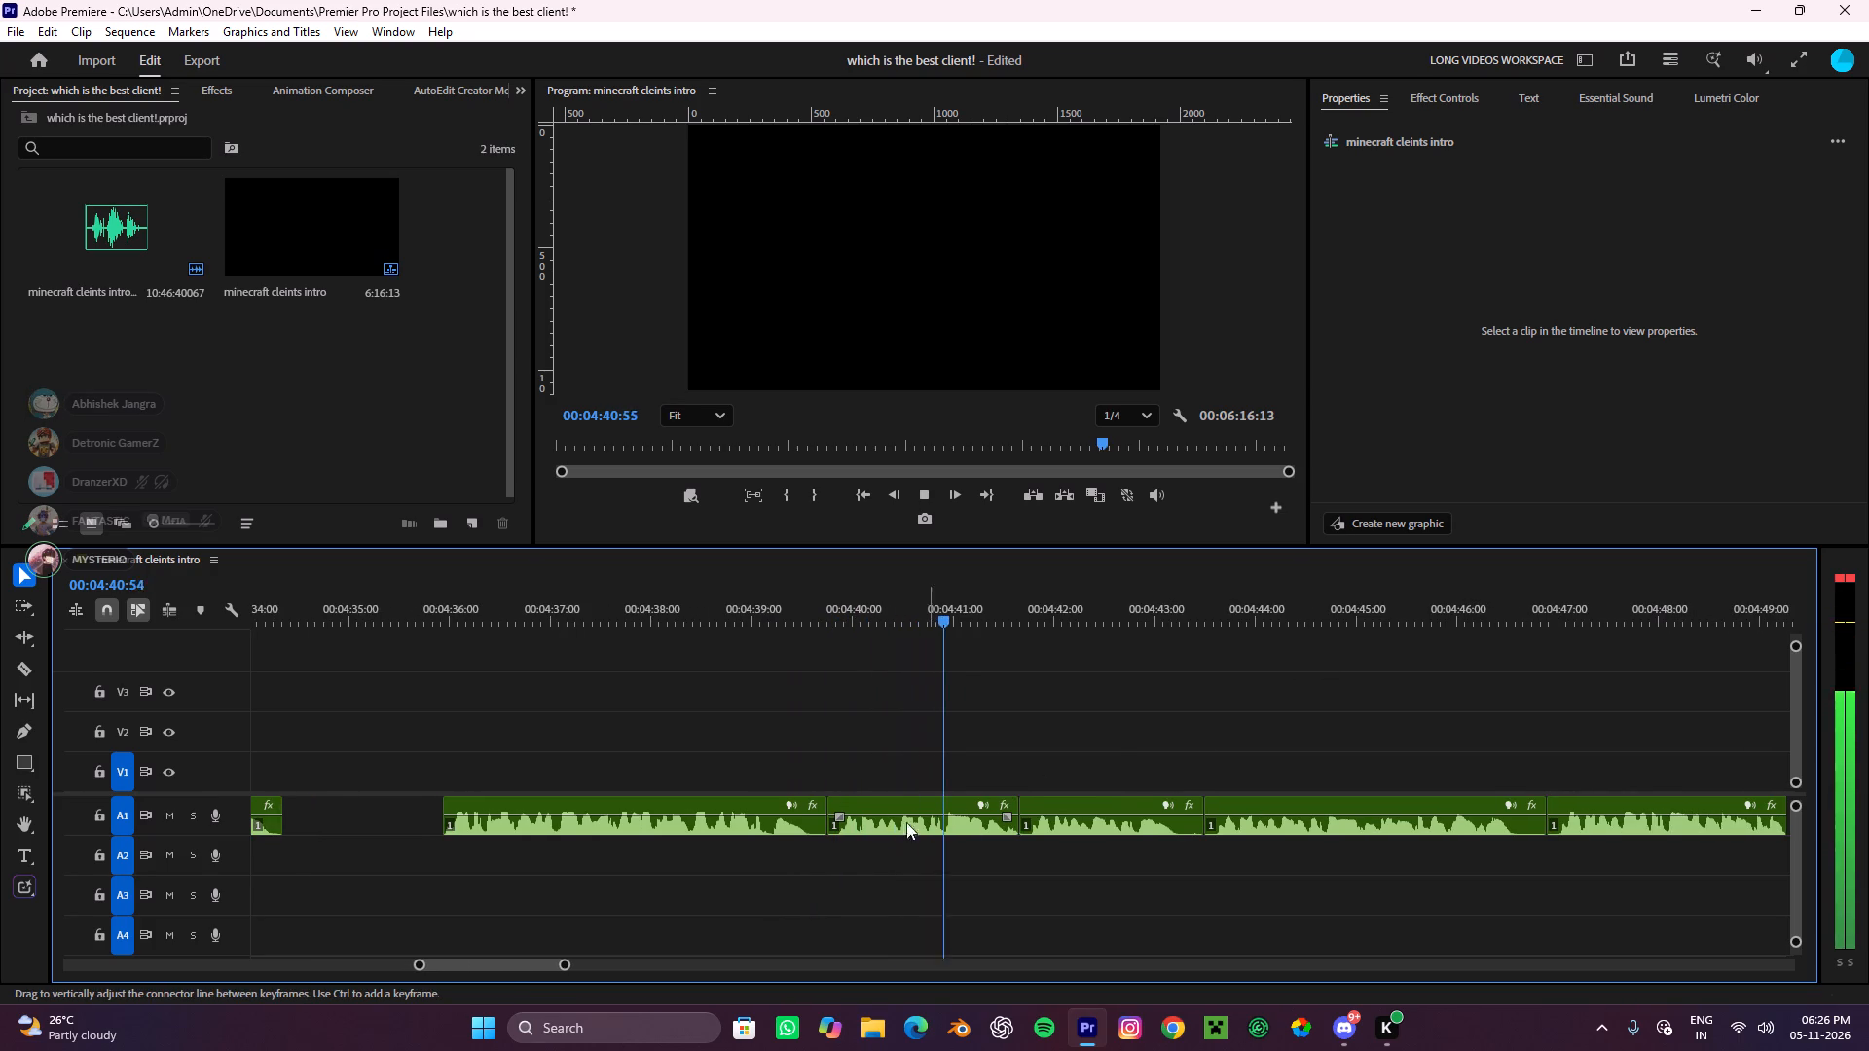
Cut the two consecutive voiceover clips between about 4:39:45 and 4:43:30 from A1, leaving the gap open.
{"action": "left_click_drag", "start_coordinate": [966, 887], "coordinate": [895, 822]}
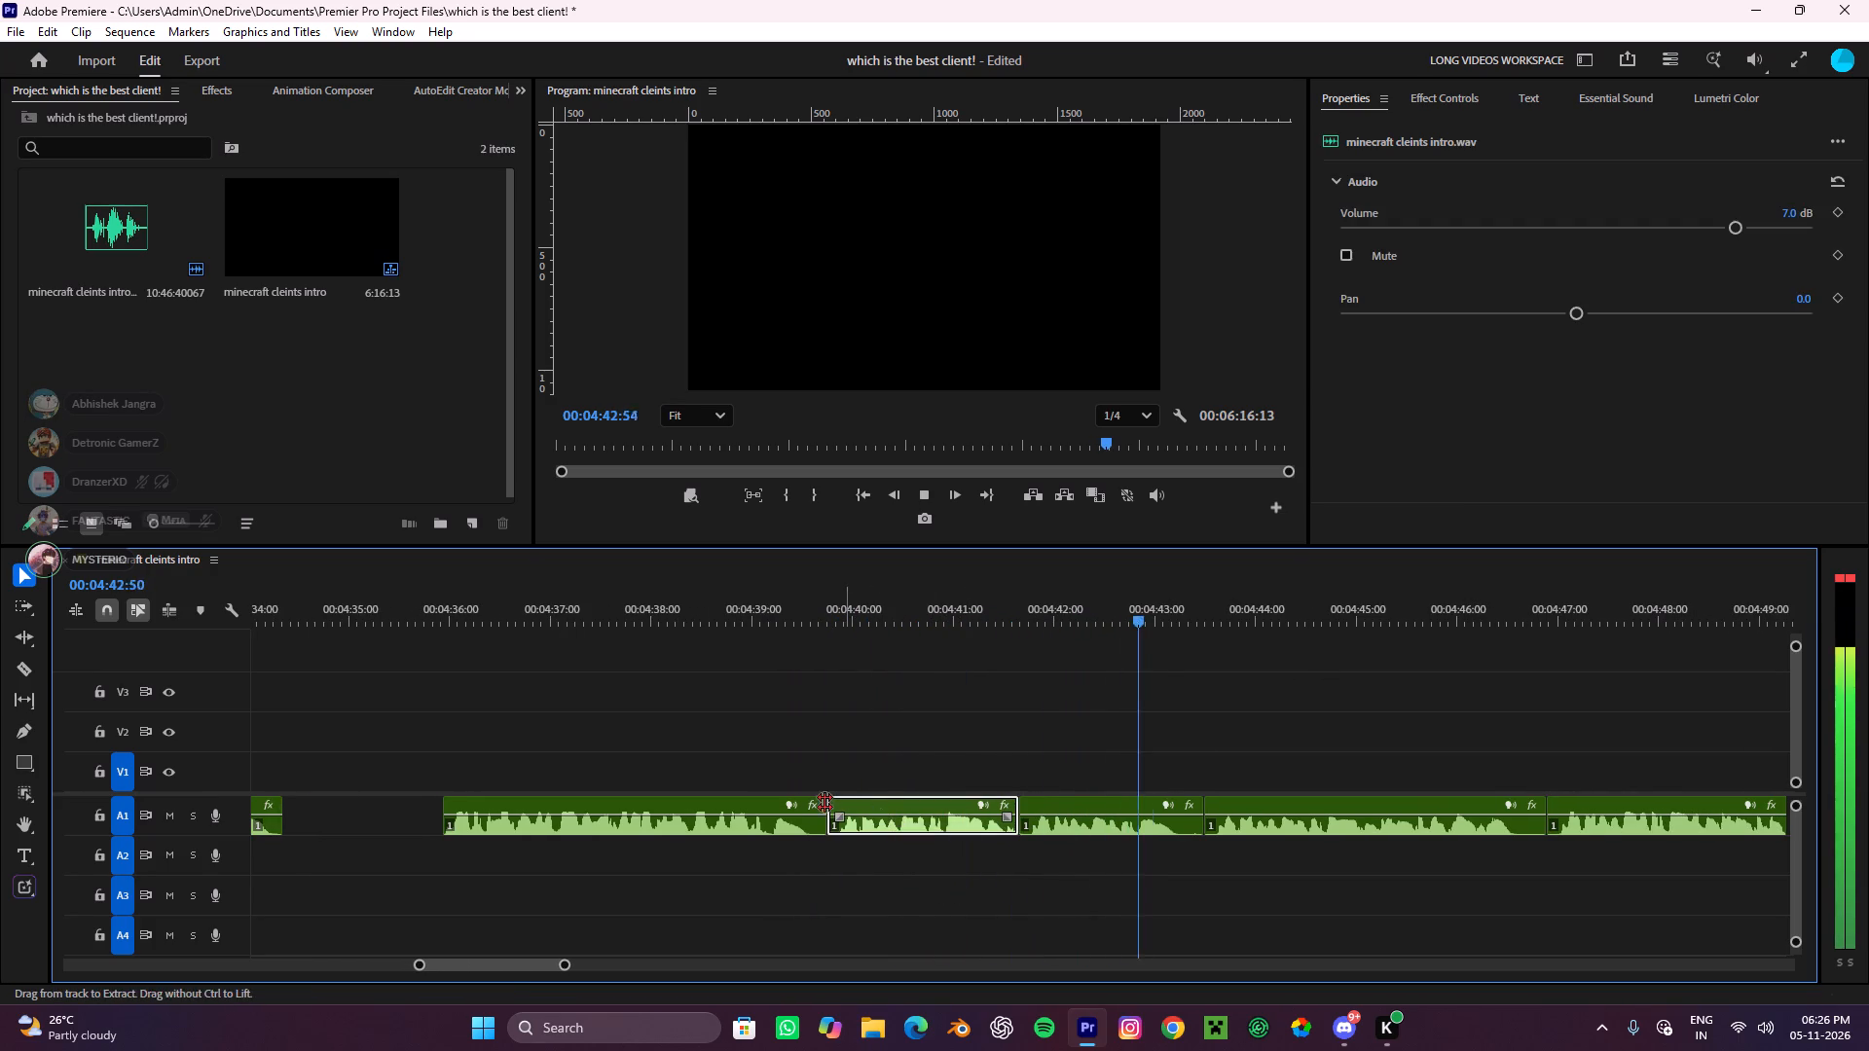
{"action": "key", "text": "ctrl+x"}
{"action": "scroll", "coordinate": [825, 802], "scroll_direction": "down", "scroll_amount": 4}
{"action": "left_click_drag", "start_coordinate": [959, 875], "coordinate": [880, 784]}
{"action": "key", "text": "ctrl+x"}
Listen on to the A1 voiceover clips after the gap, from about 4:43:30 to 4:46:43.
{"action": "scroll", "coordinate": [931, 793], "scroll_direction": "down", "scroll_amount": 4}
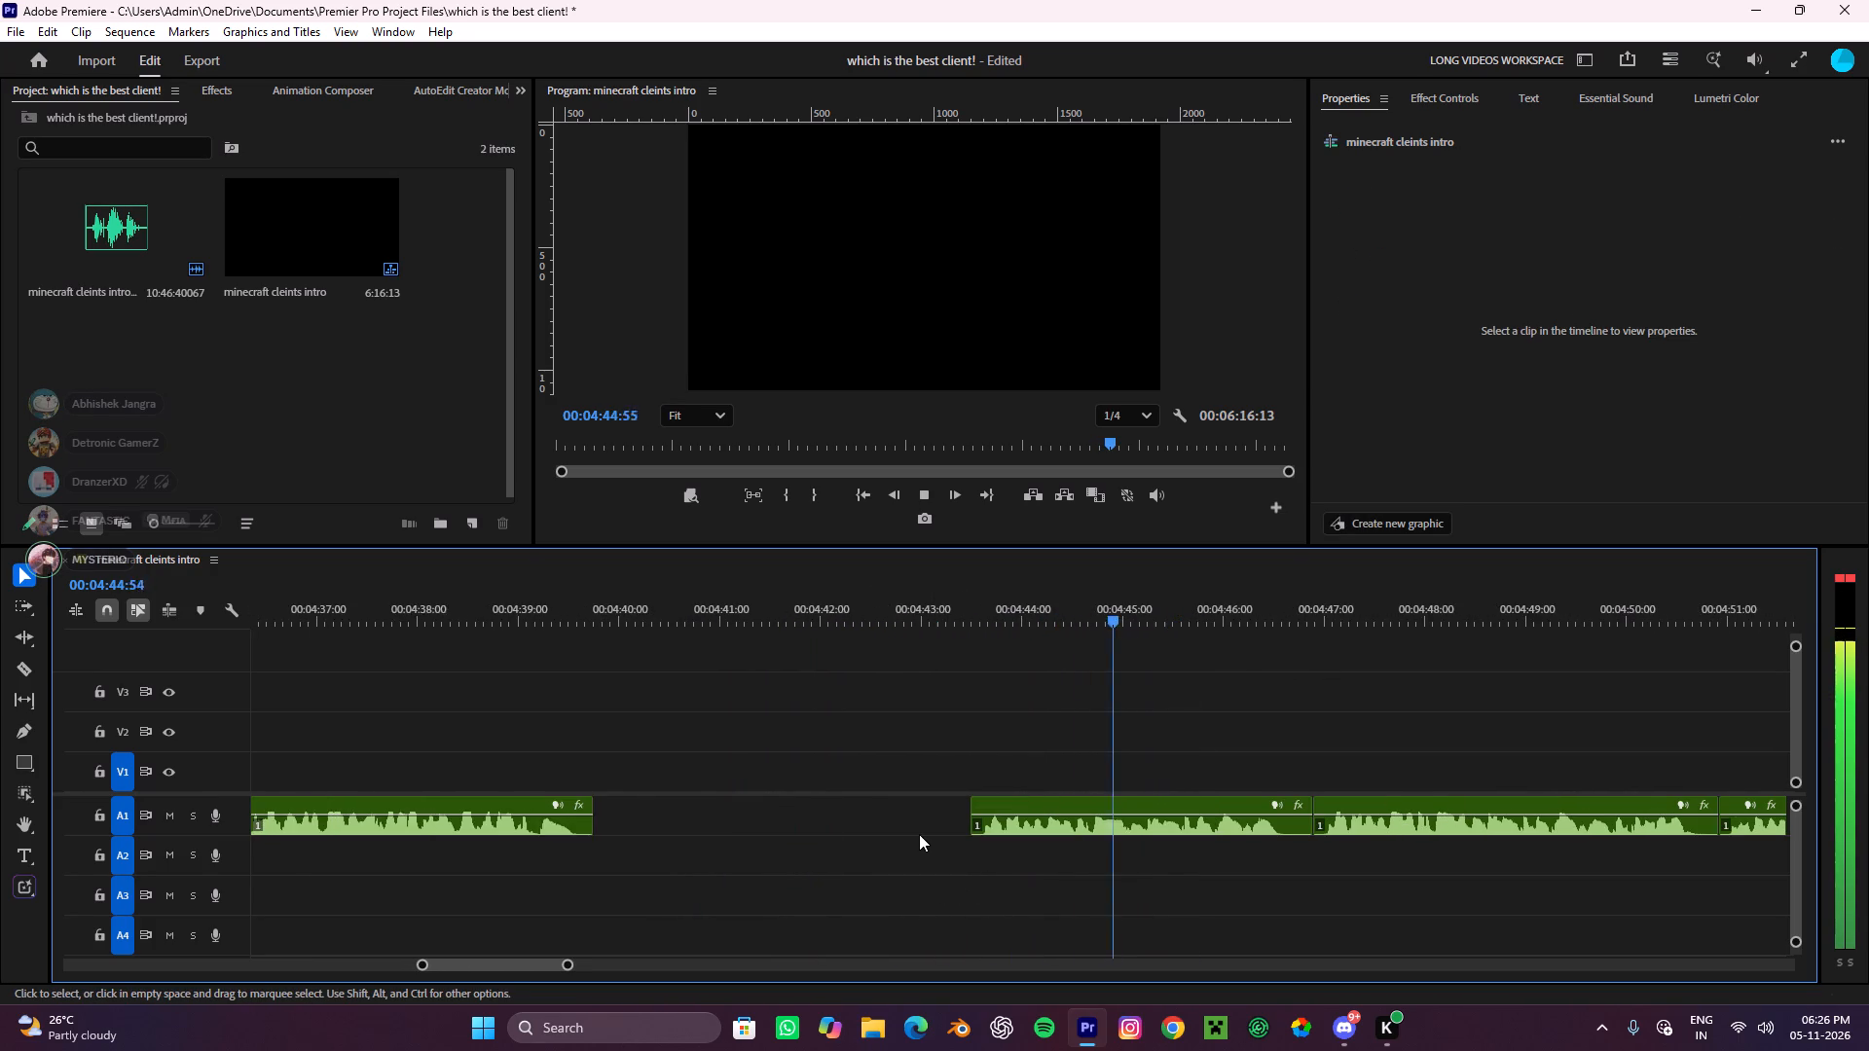
{"action": "scroll", "coordinate": [919, 834], "scroll_direction": "down", "scroll_amount": 11}
{"action": "key", "text": "space"}
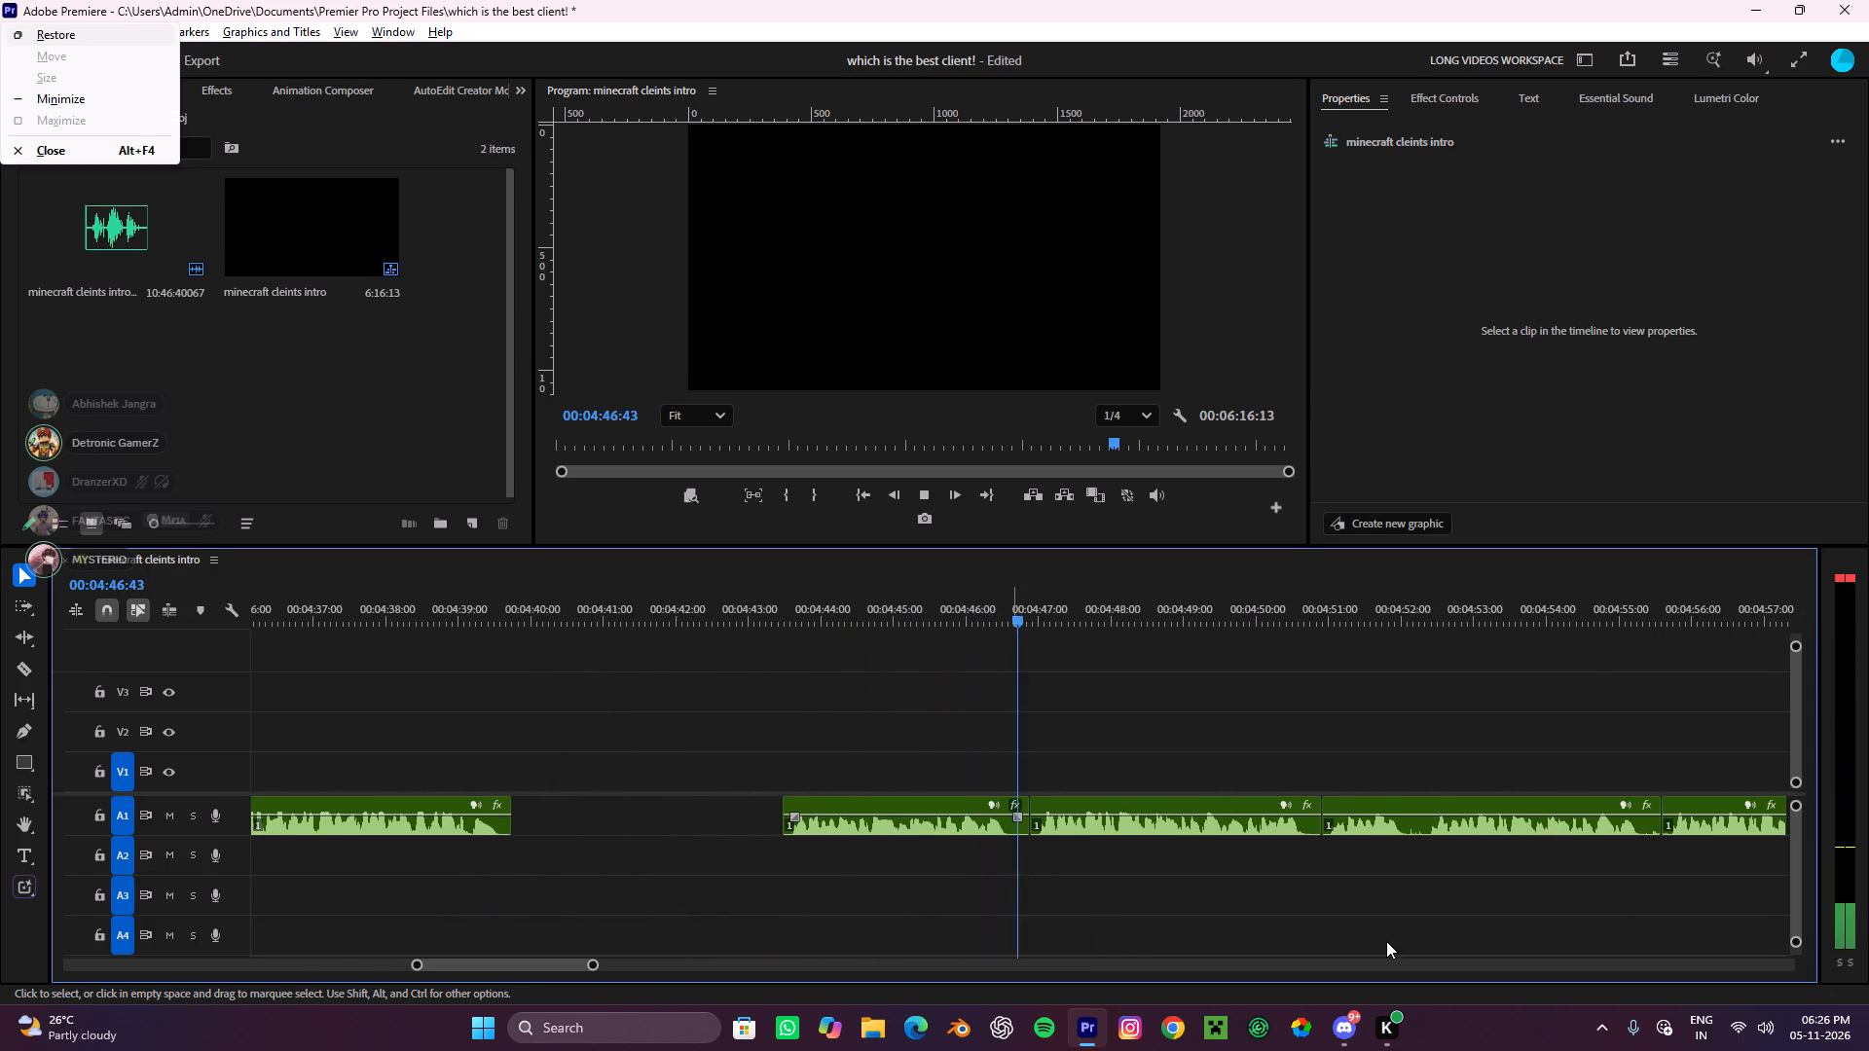
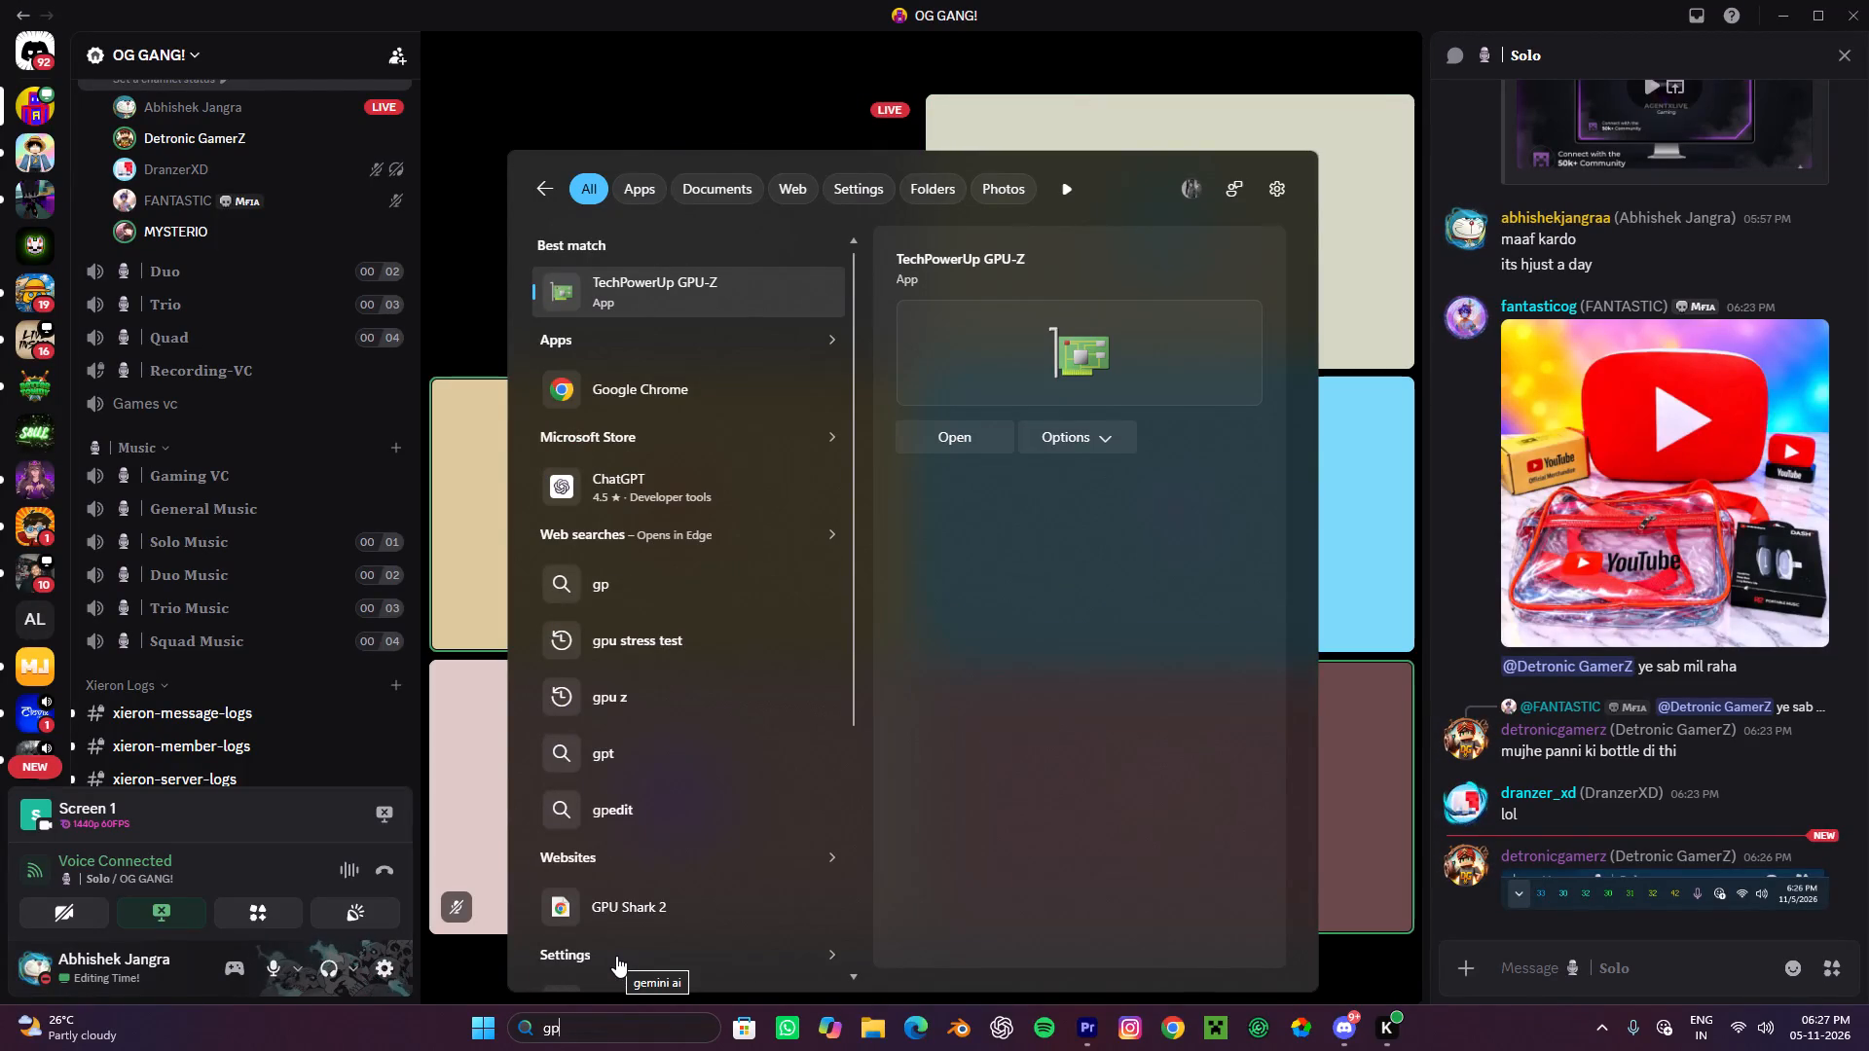
Search Windows for "gpu" and launch TechPowerUp GPU-Z.
{"action": "key", "text": "u"}
{"action": "left_click", "coordinate": [595, 305]}
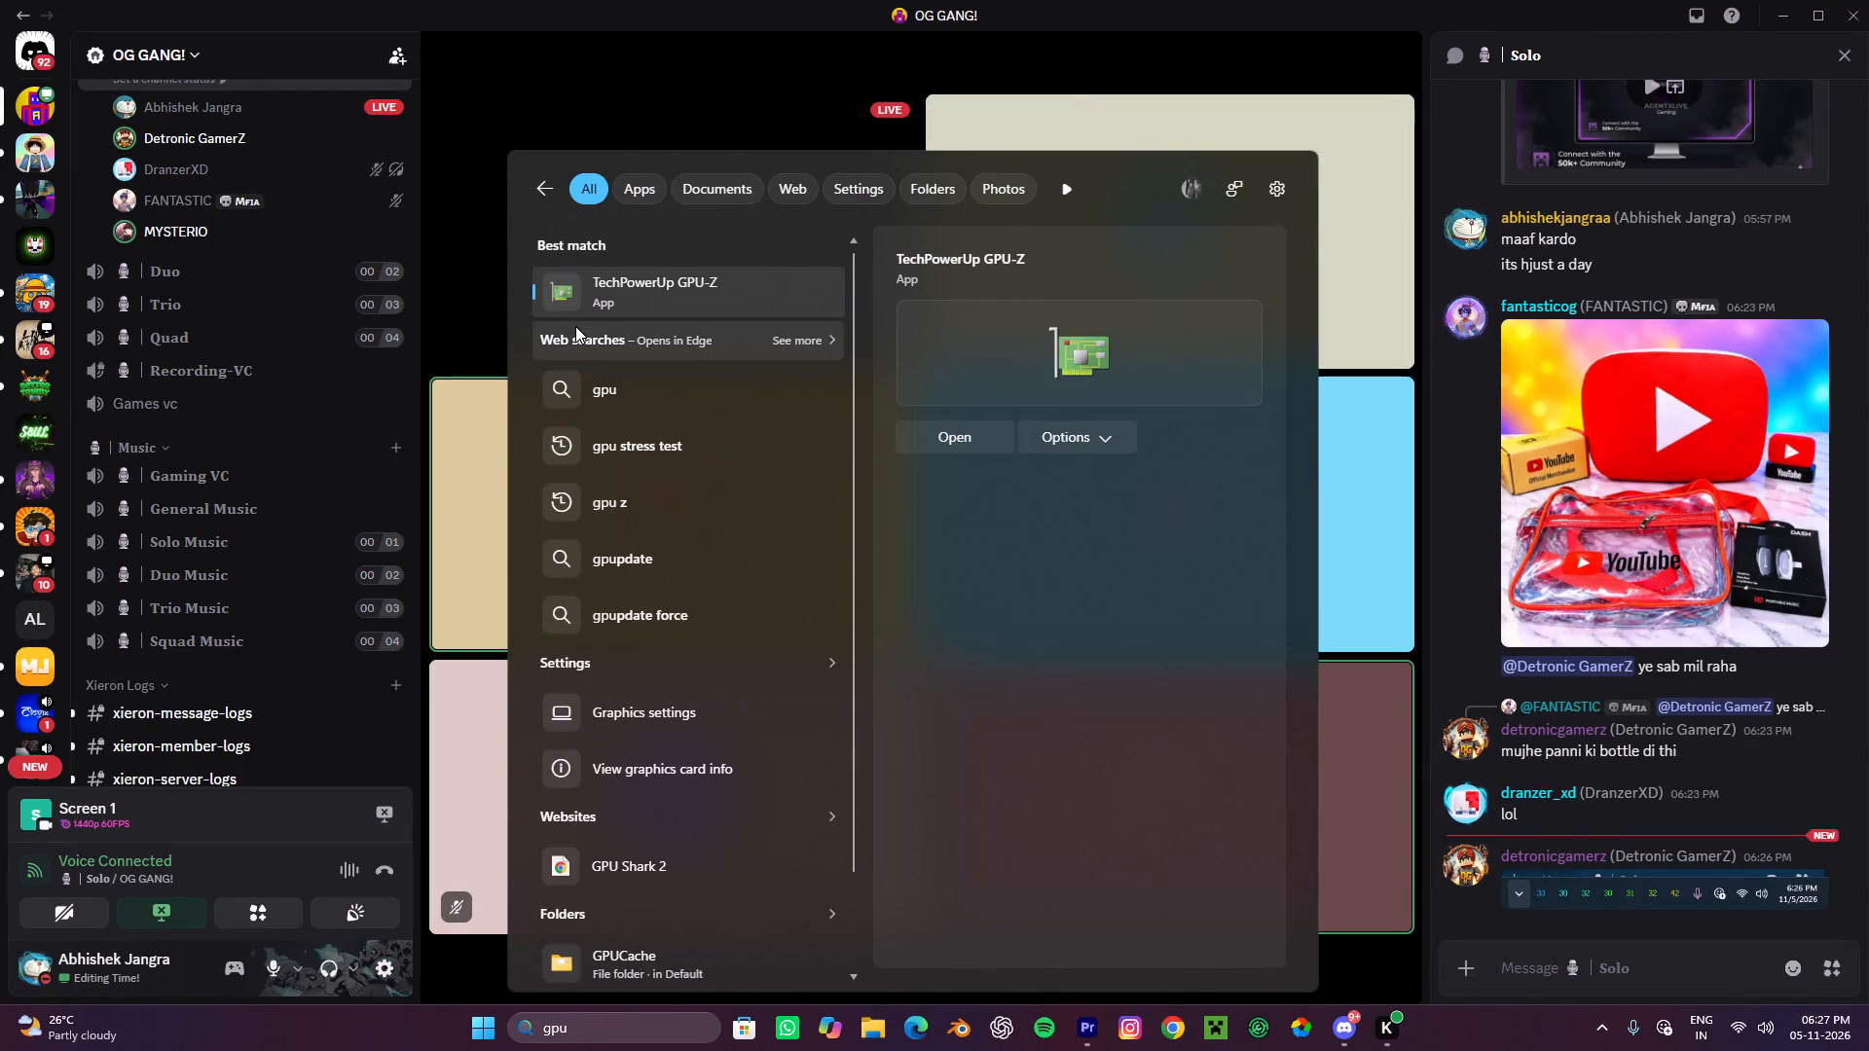
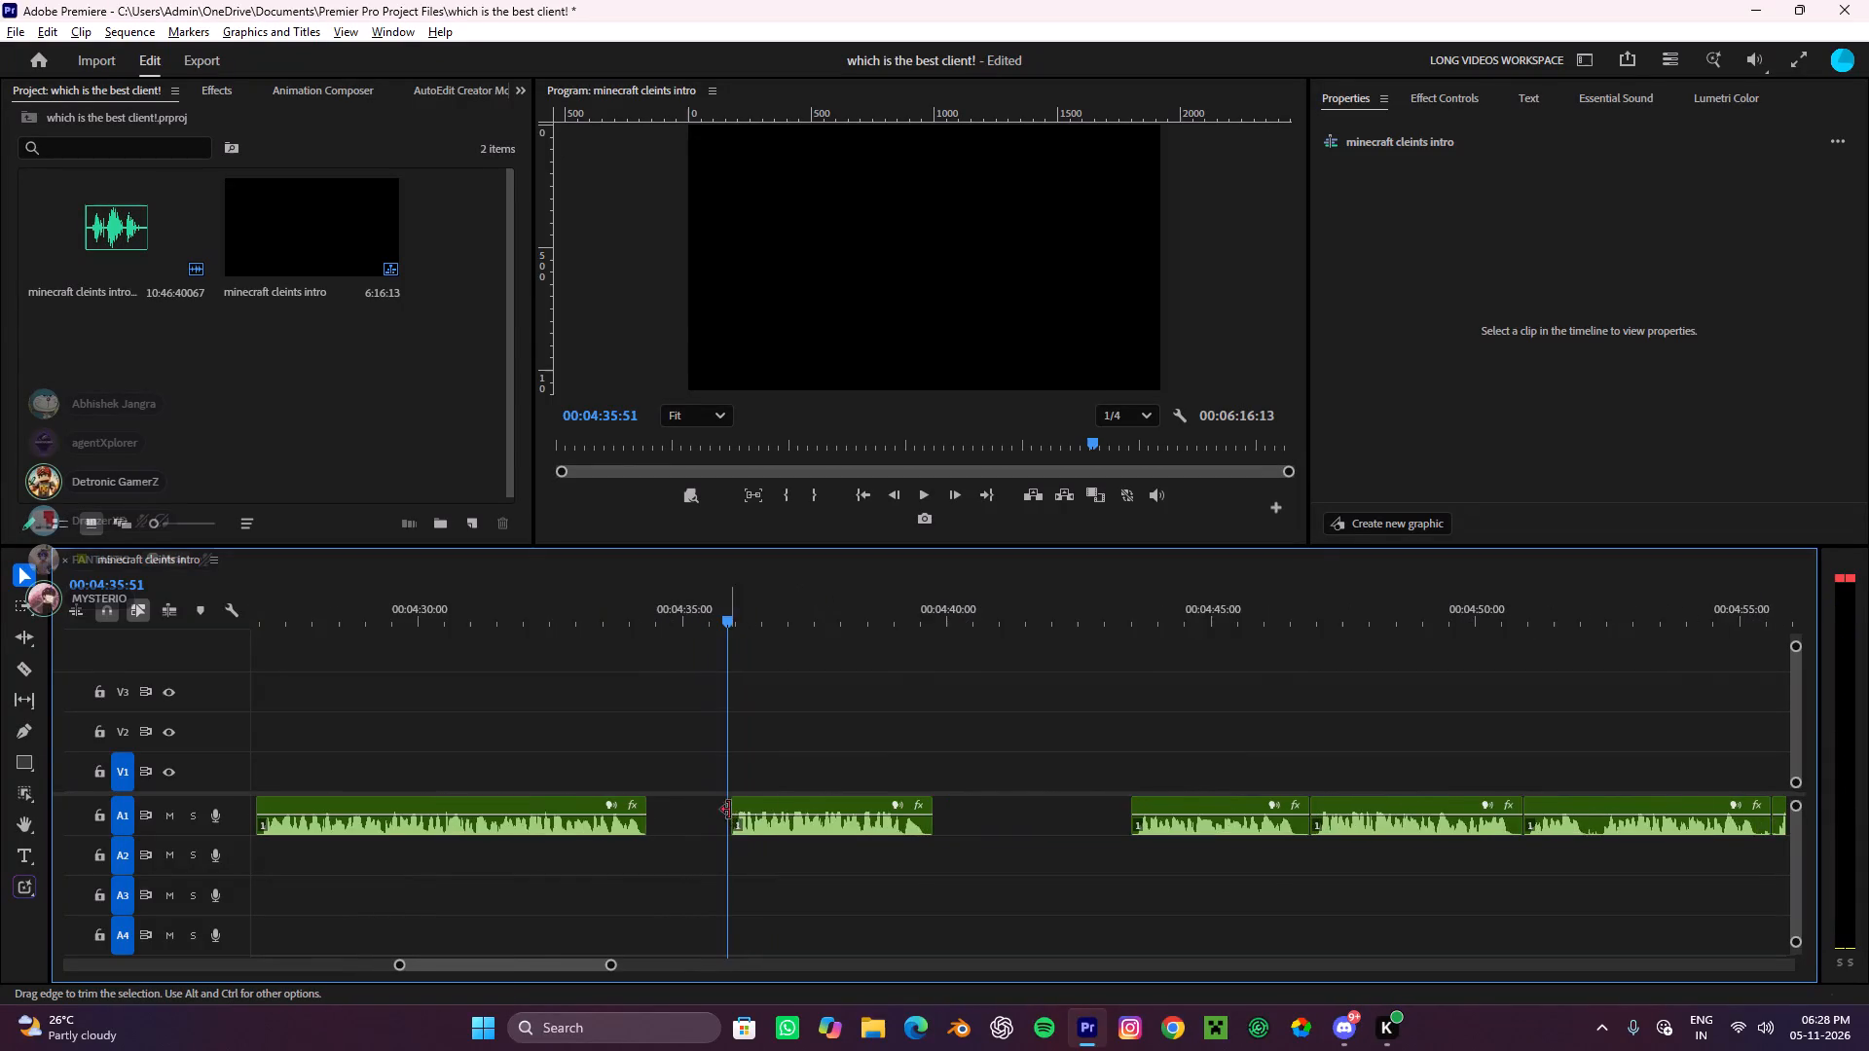
Place the playhead at 00:04:35:58, at the start of the A1 voiceover clip following the gap.
{"action": "scroll", "coordinate": [730, 809], "scroll_direction": "up", "scroll_amount": 10, "text": "alt"}
{"action": "left_click", "coordinate": [724, 593]}
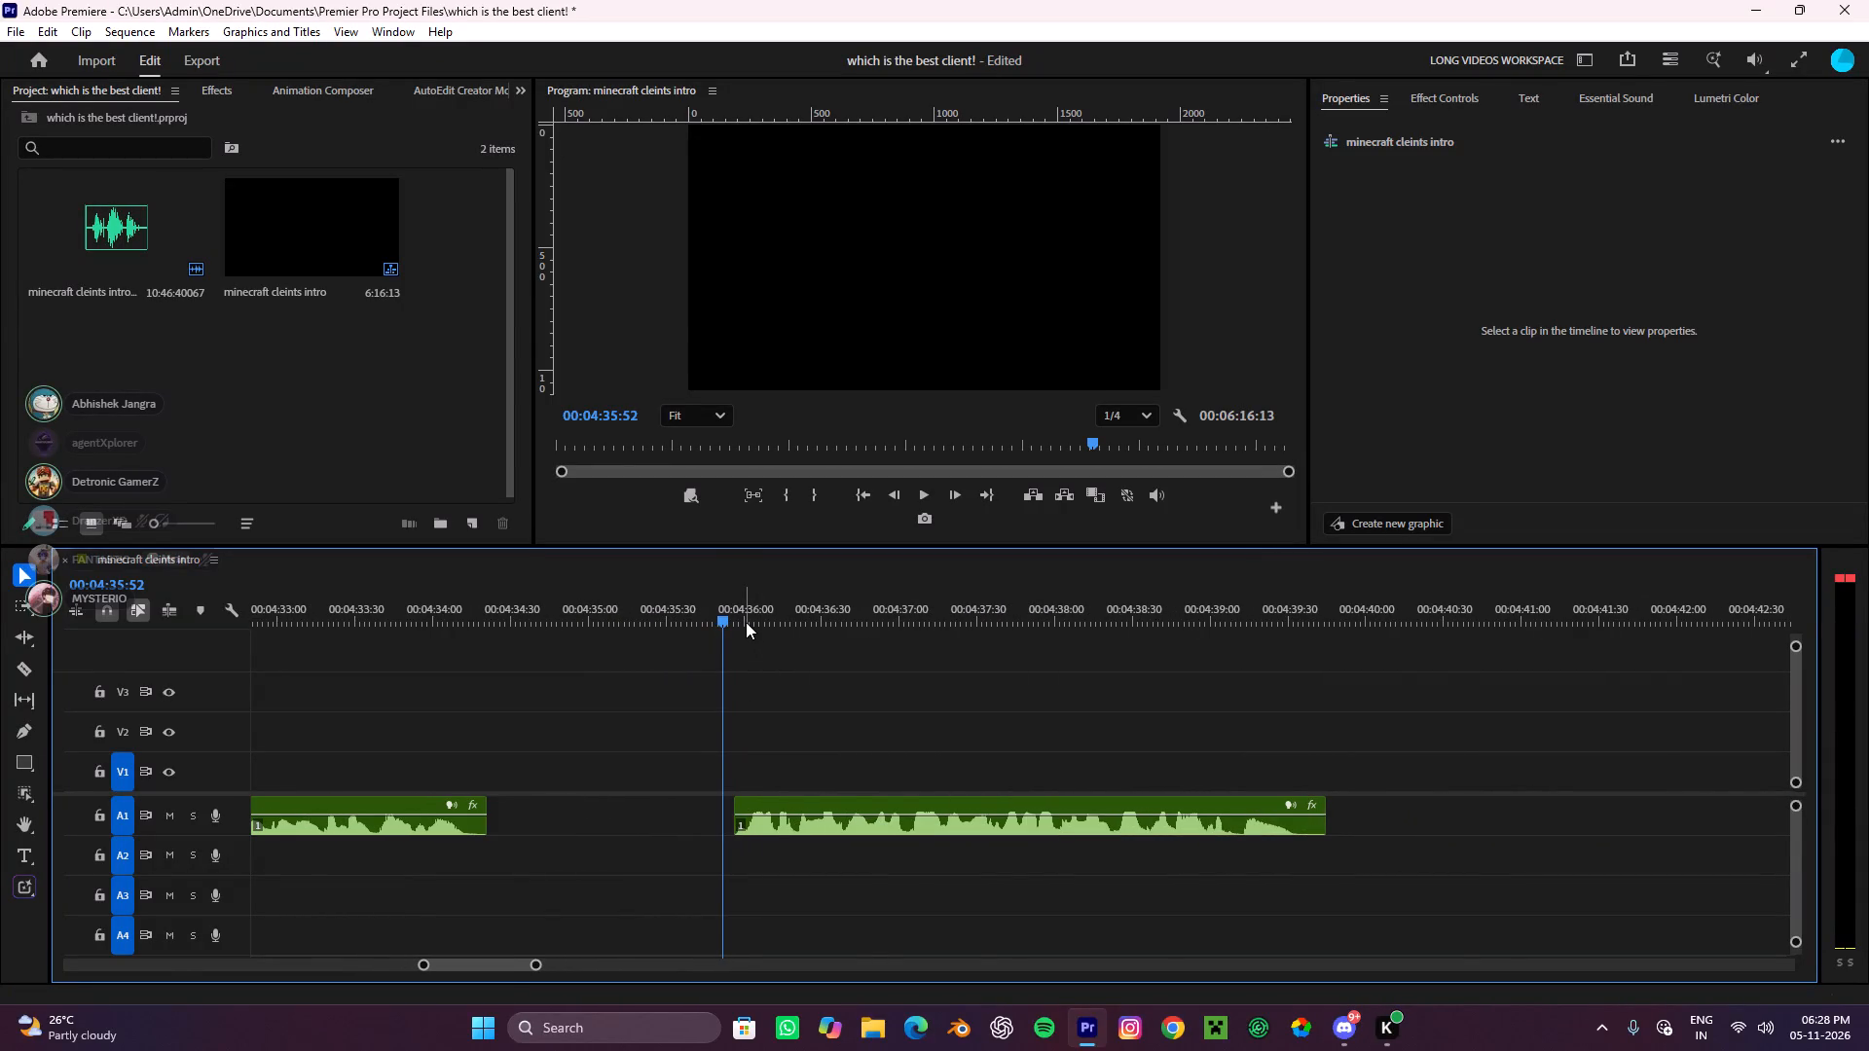
{"action": "left_click", "coordinate": [746, 622]}
{"action": "left_click_drag", "start_coordinate": [746, 622], "coordinate": [742, 637]}
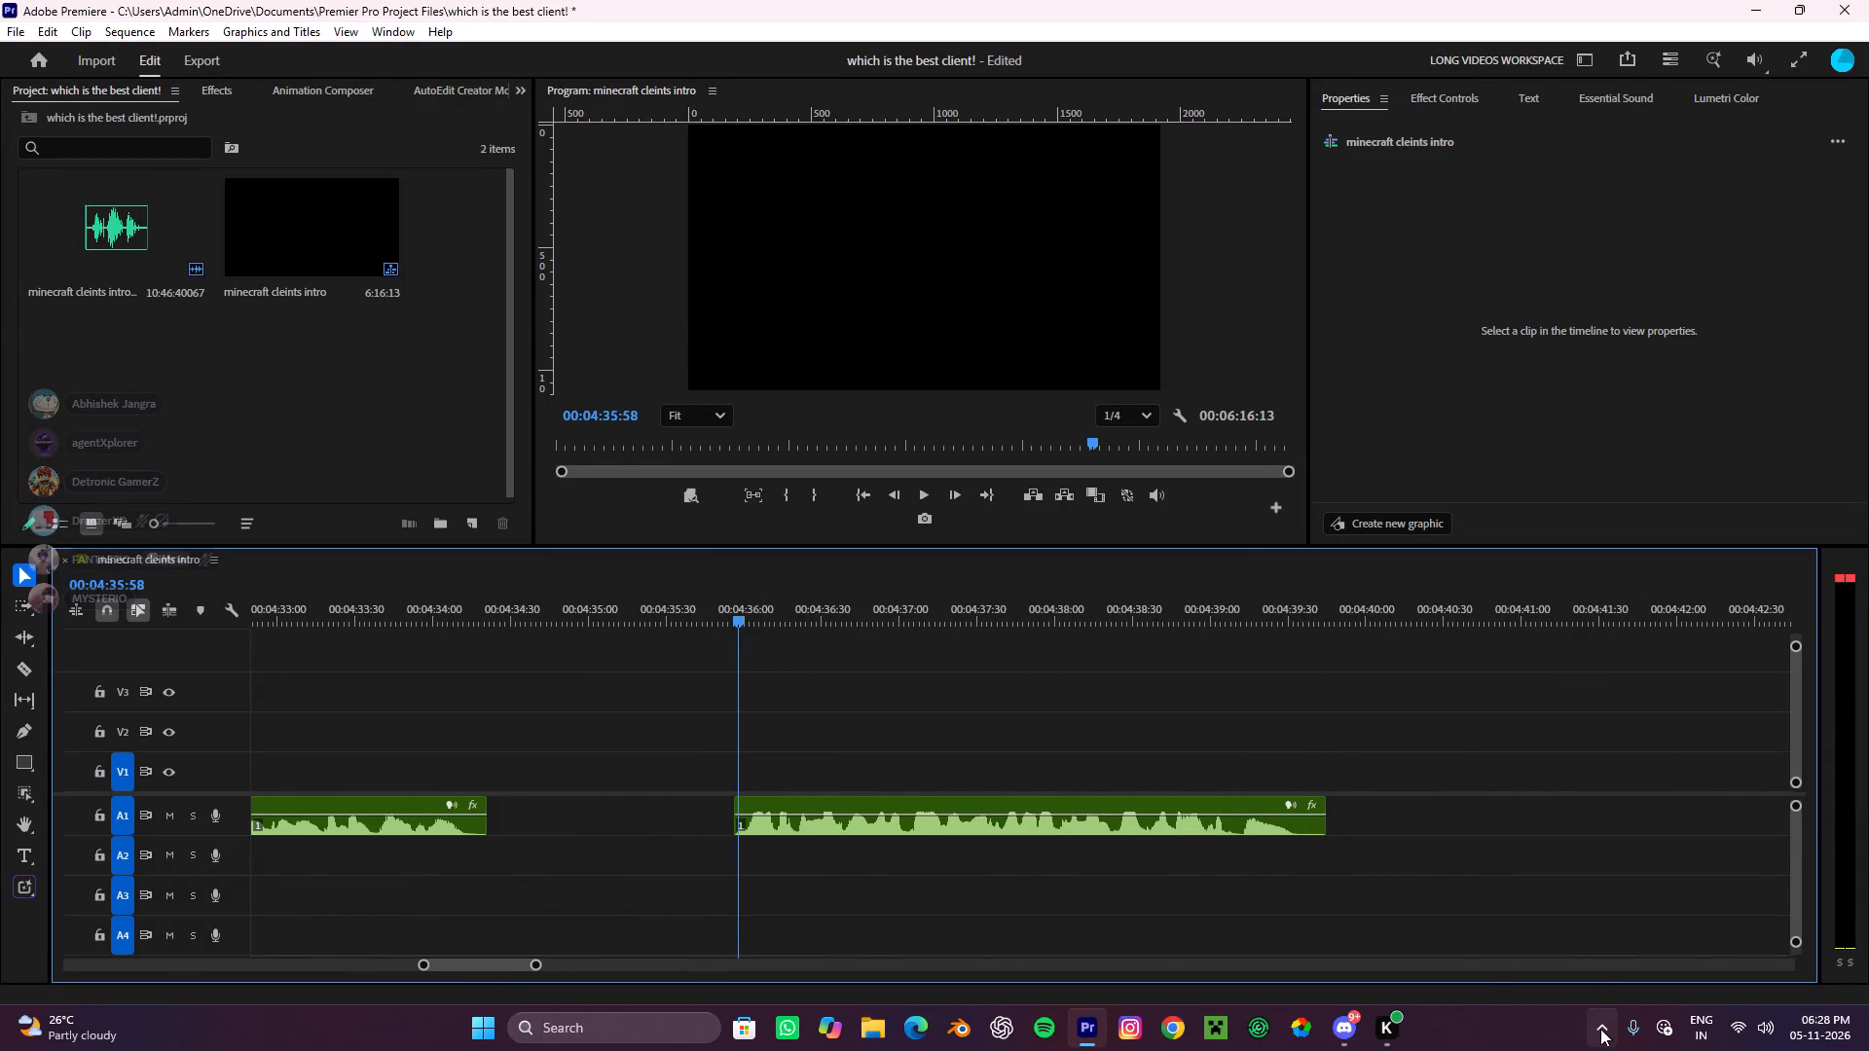
Show the hidden system tray icons in Windows.
{"action": "left_click", "coordinate": [1600, 1029]}
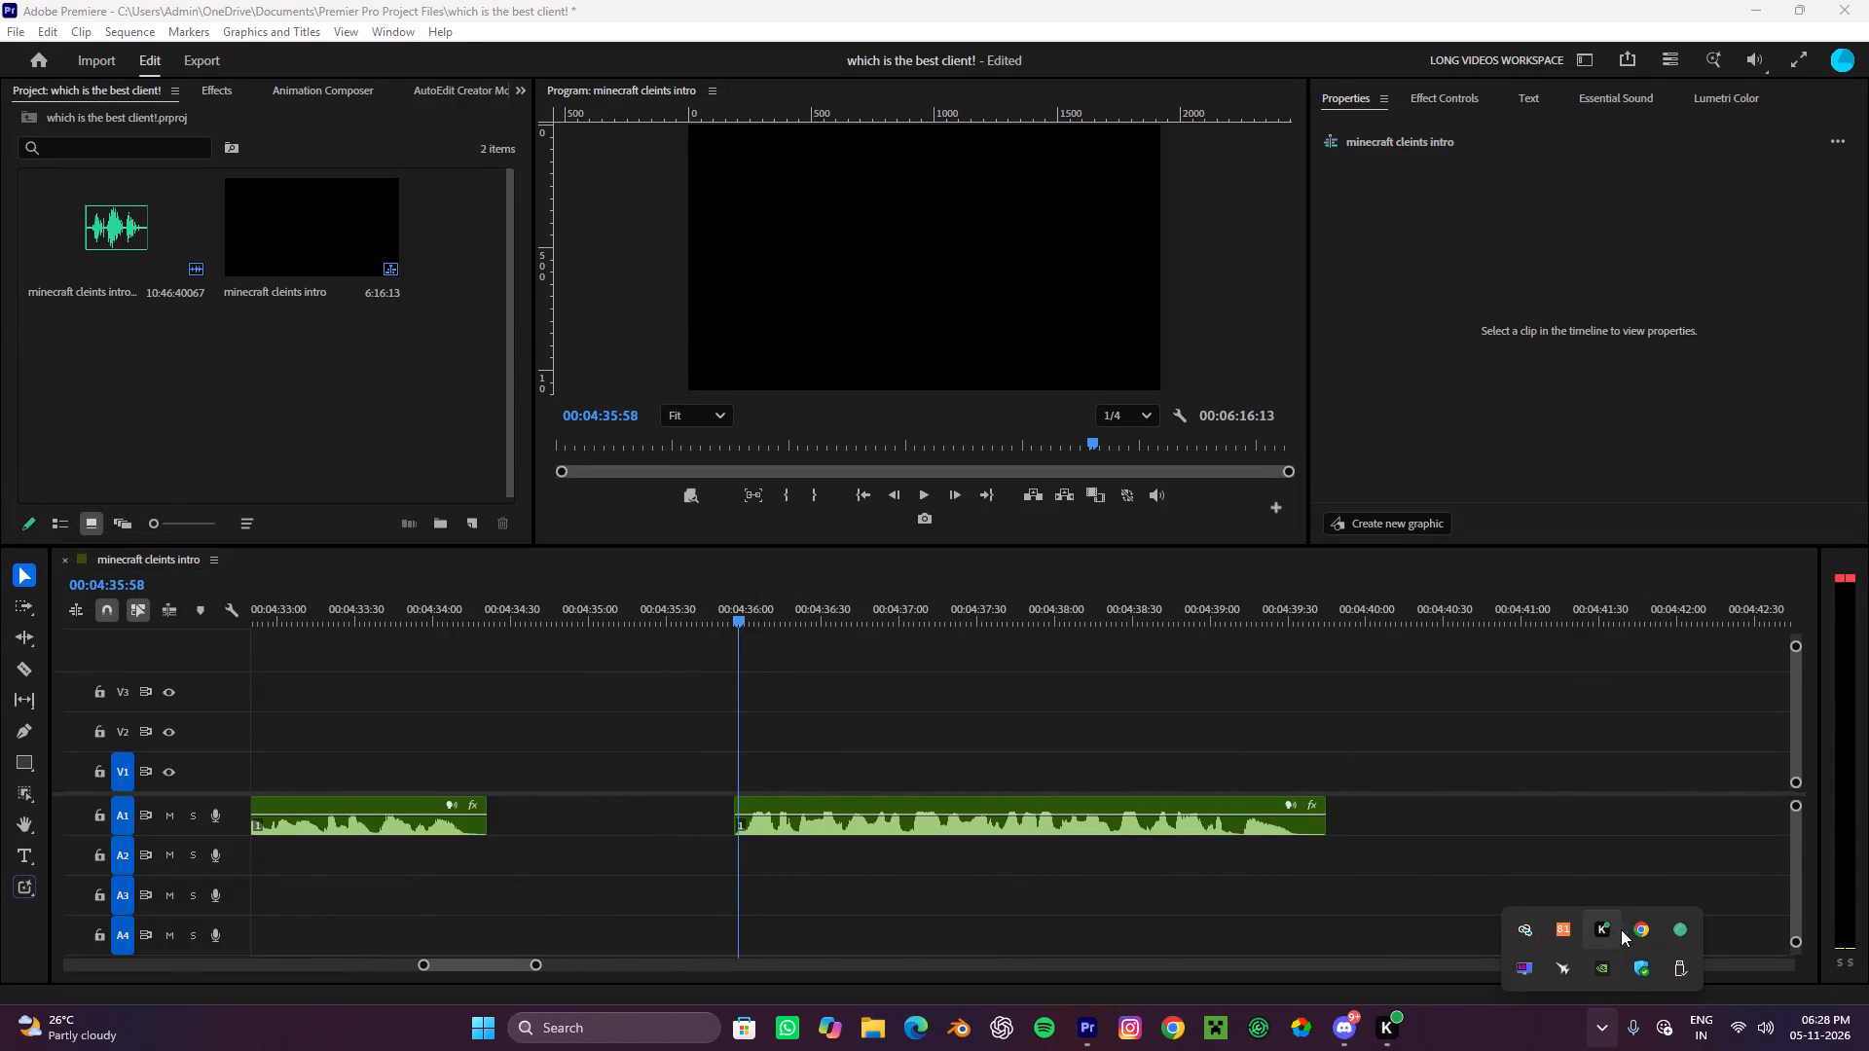
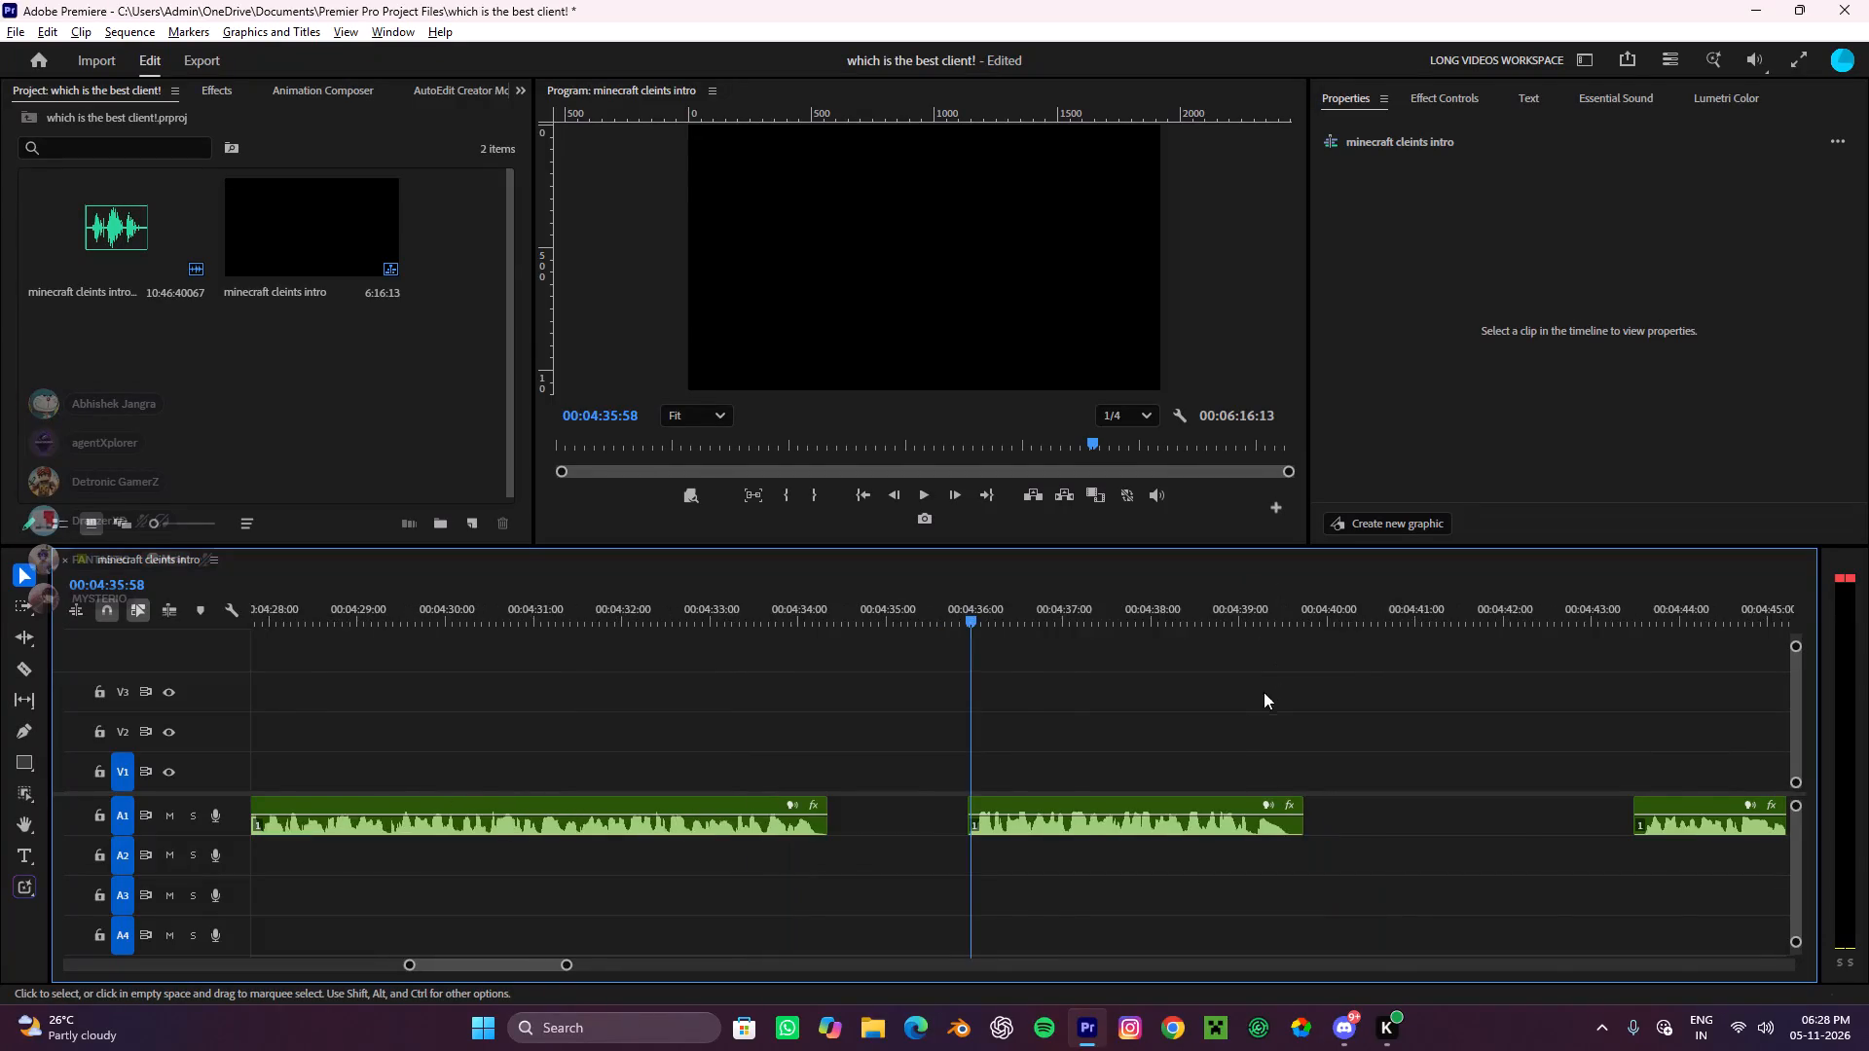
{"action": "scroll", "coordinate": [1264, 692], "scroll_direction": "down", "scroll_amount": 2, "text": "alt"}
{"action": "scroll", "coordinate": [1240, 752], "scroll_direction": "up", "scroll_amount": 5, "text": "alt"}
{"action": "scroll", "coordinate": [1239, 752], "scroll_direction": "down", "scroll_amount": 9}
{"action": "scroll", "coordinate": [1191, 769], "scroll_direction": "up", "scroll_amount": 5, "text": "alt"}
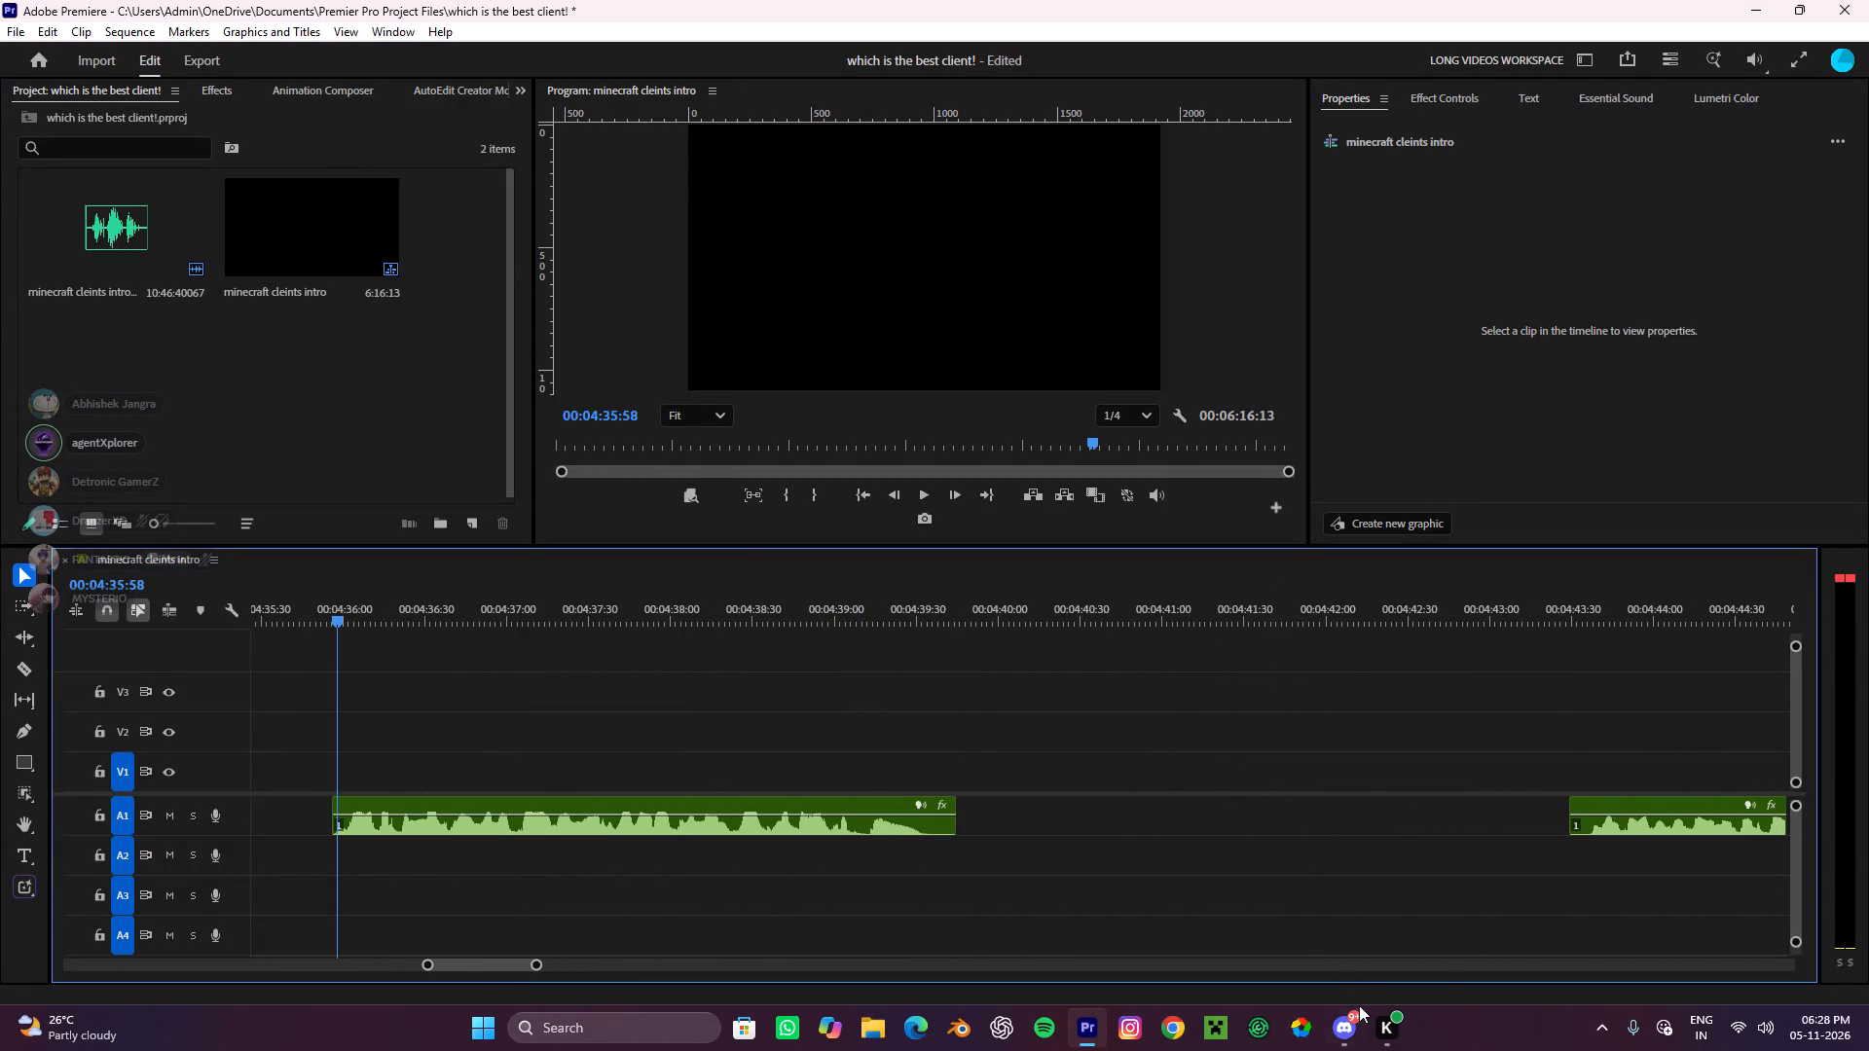
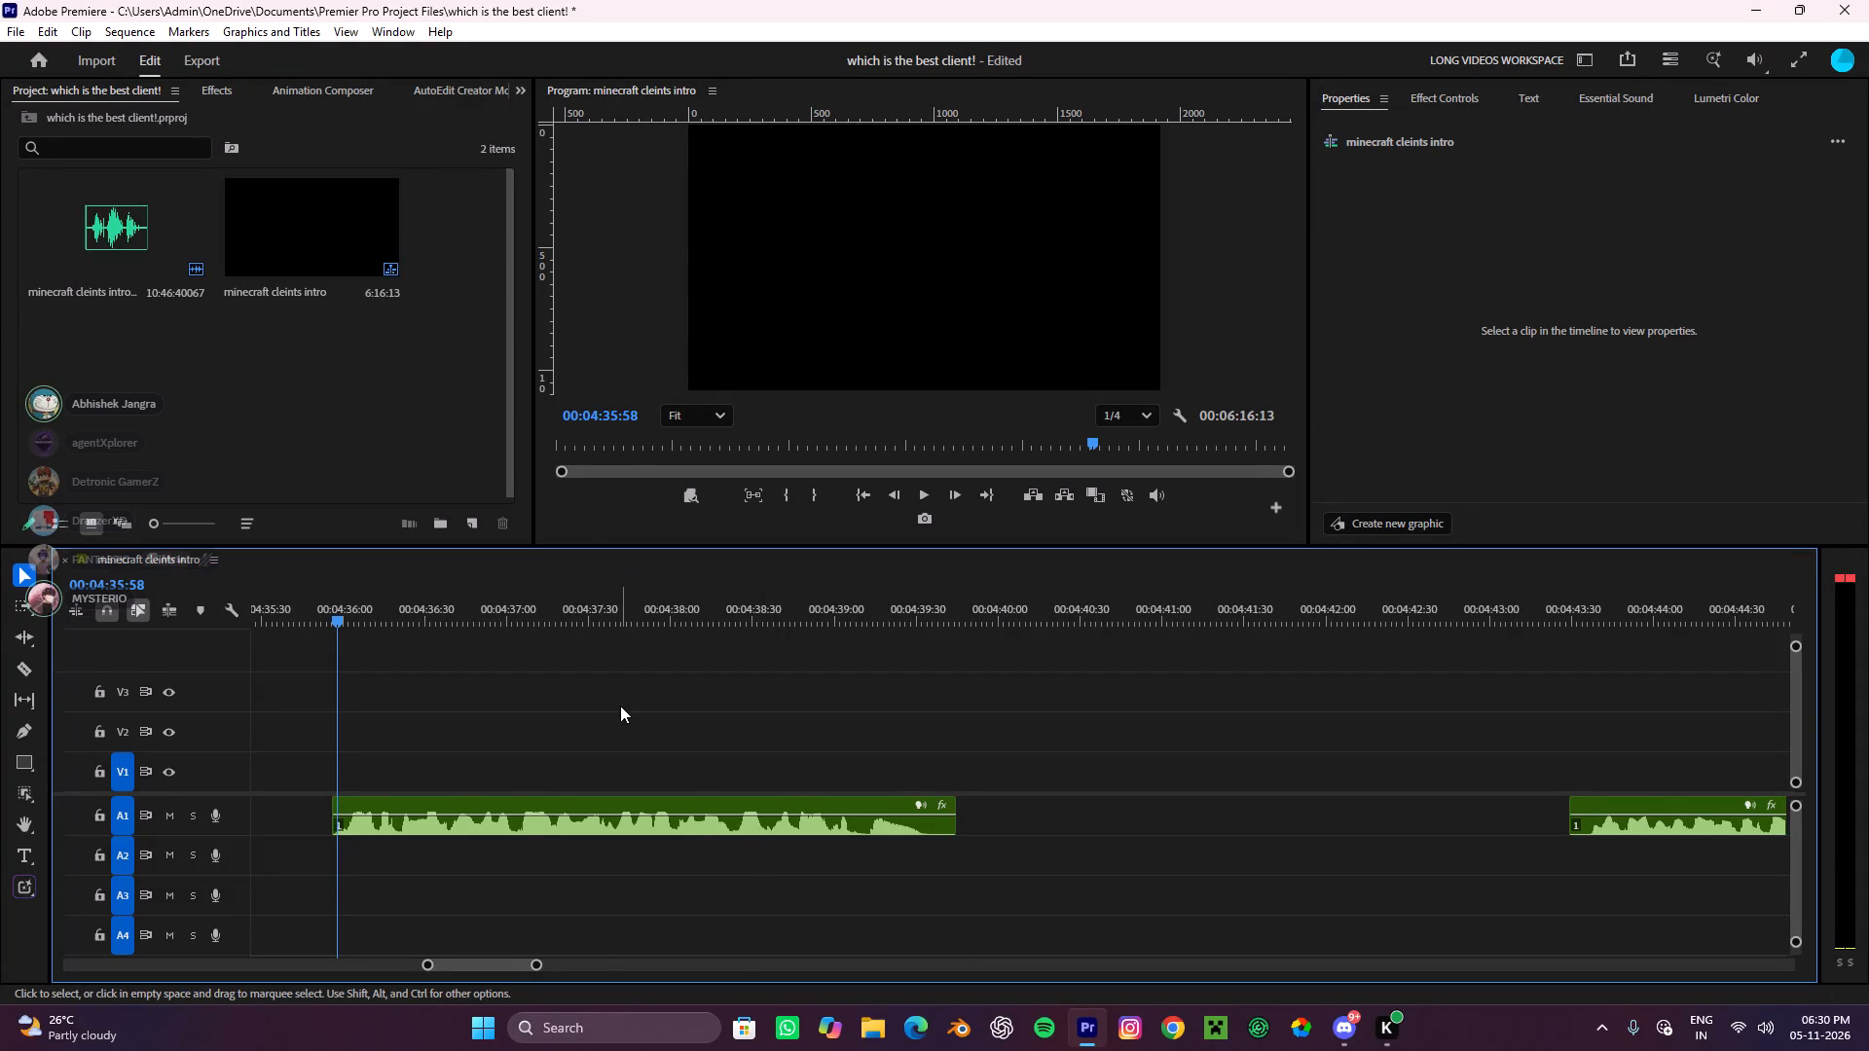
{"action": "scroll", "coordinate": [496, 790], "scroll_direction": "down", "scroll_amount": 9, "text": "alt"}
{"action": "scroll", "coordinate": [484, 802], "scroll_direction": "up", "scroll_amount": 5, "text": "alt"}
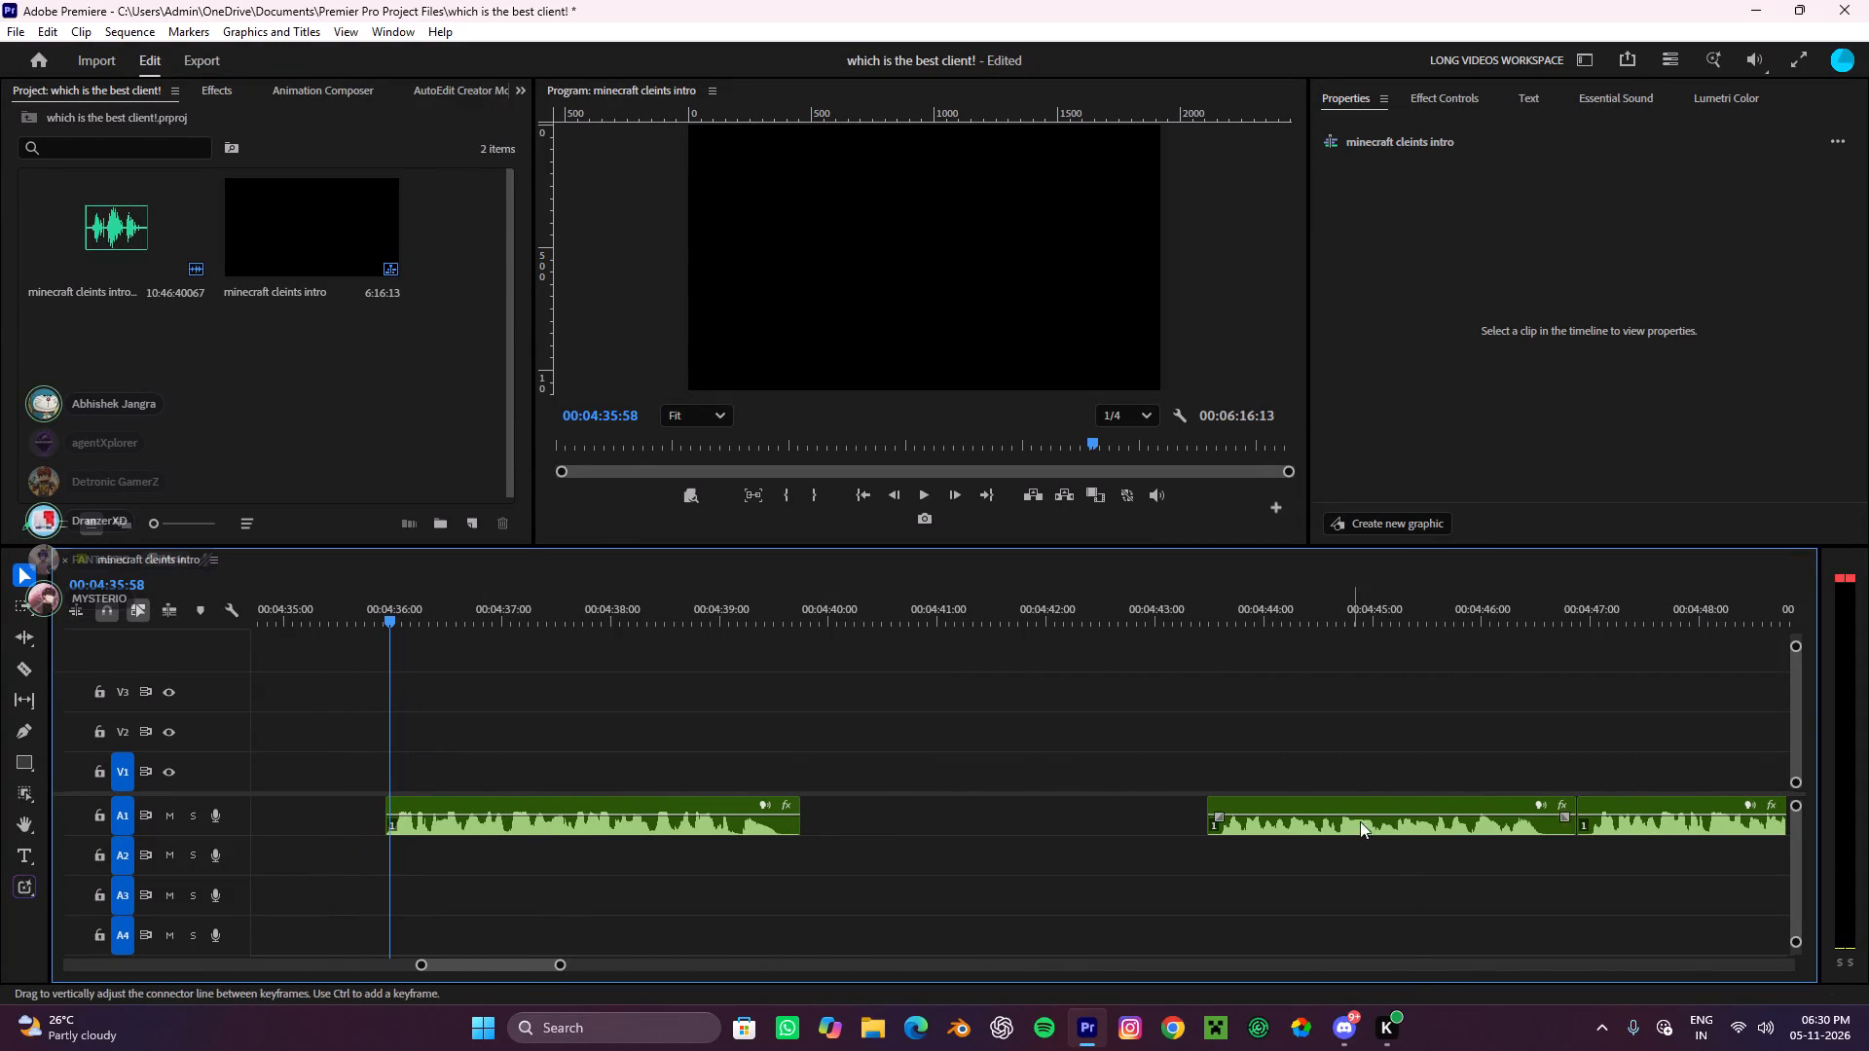
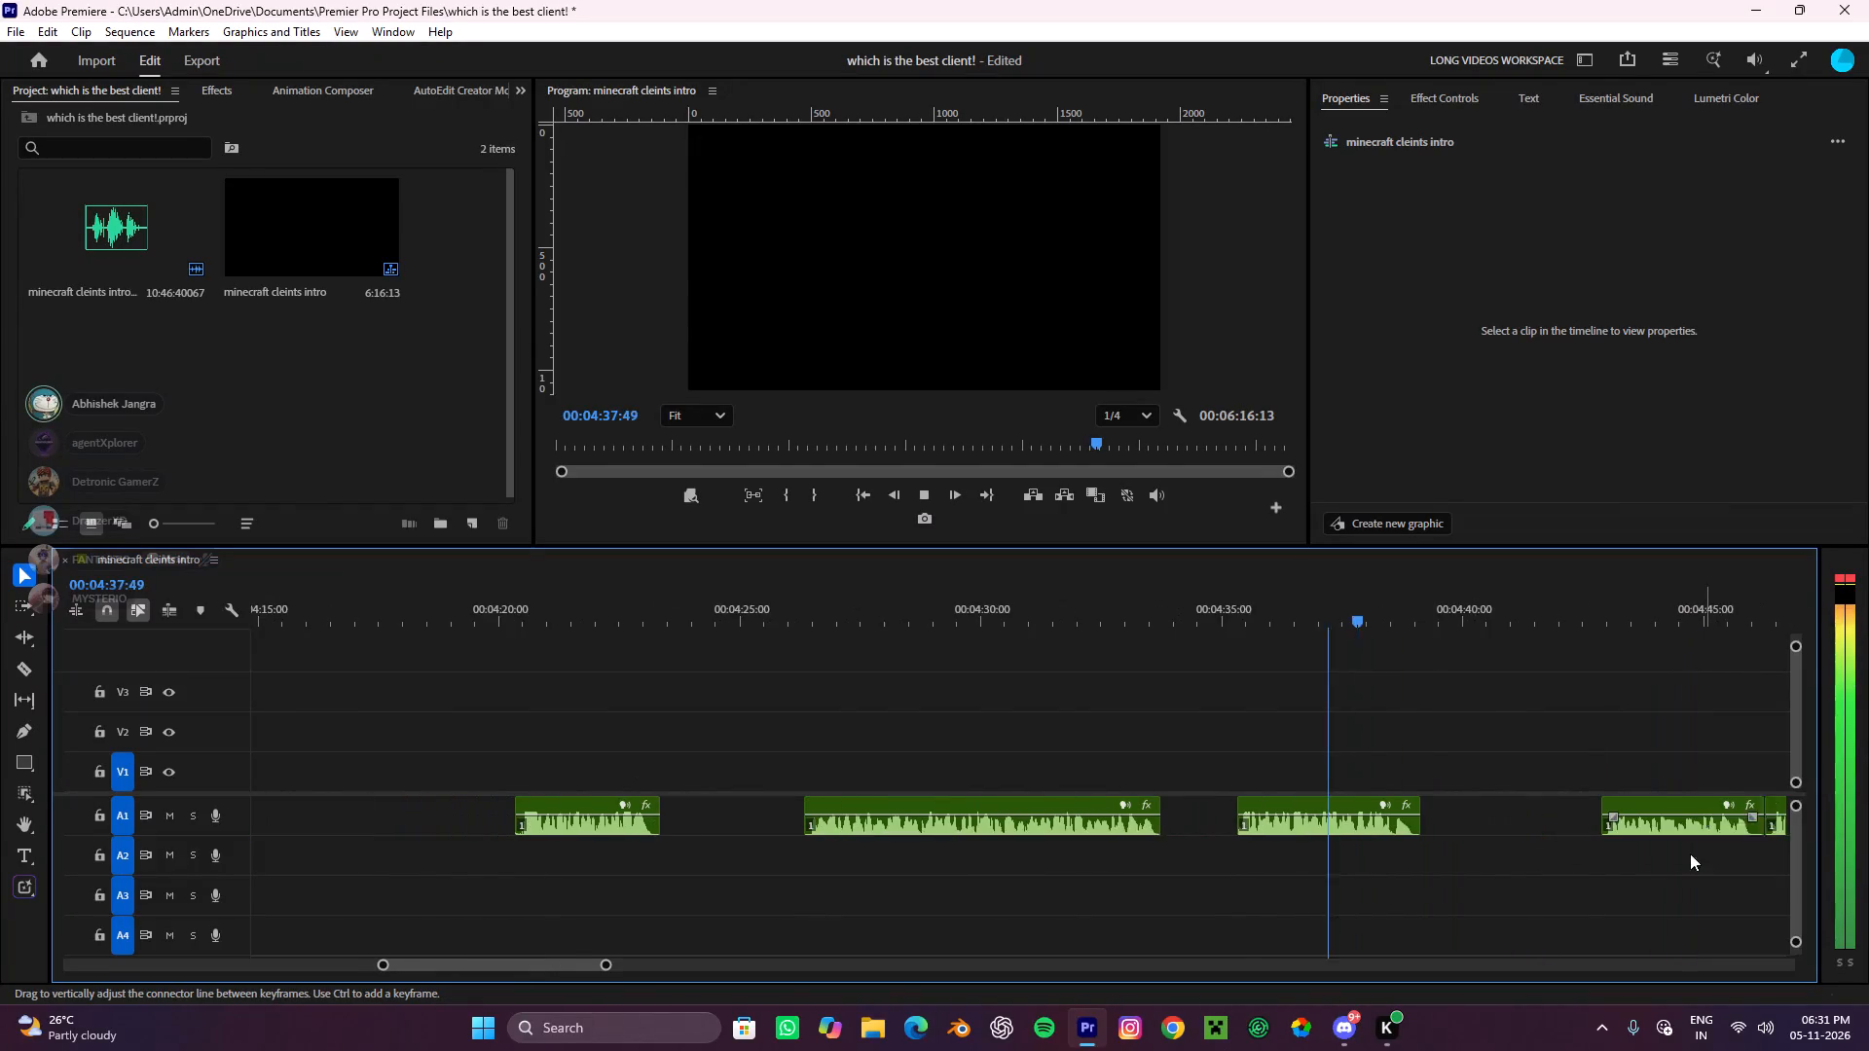
Listen to the A1 take ending around 00:04:39 and the opening of the take that starts around 00:04:43.
{"action": "scroll", "coordinate": [1254, 753], "scroll_direction": "up", "scroll_amount": 4, "text": "alt"}
{"action": "key", "text": "space"}
{"action": "scroll", "coordinate": [1121, 761], "scroll_direction": "up", "scroll_amount": 5, "text": "alt"}
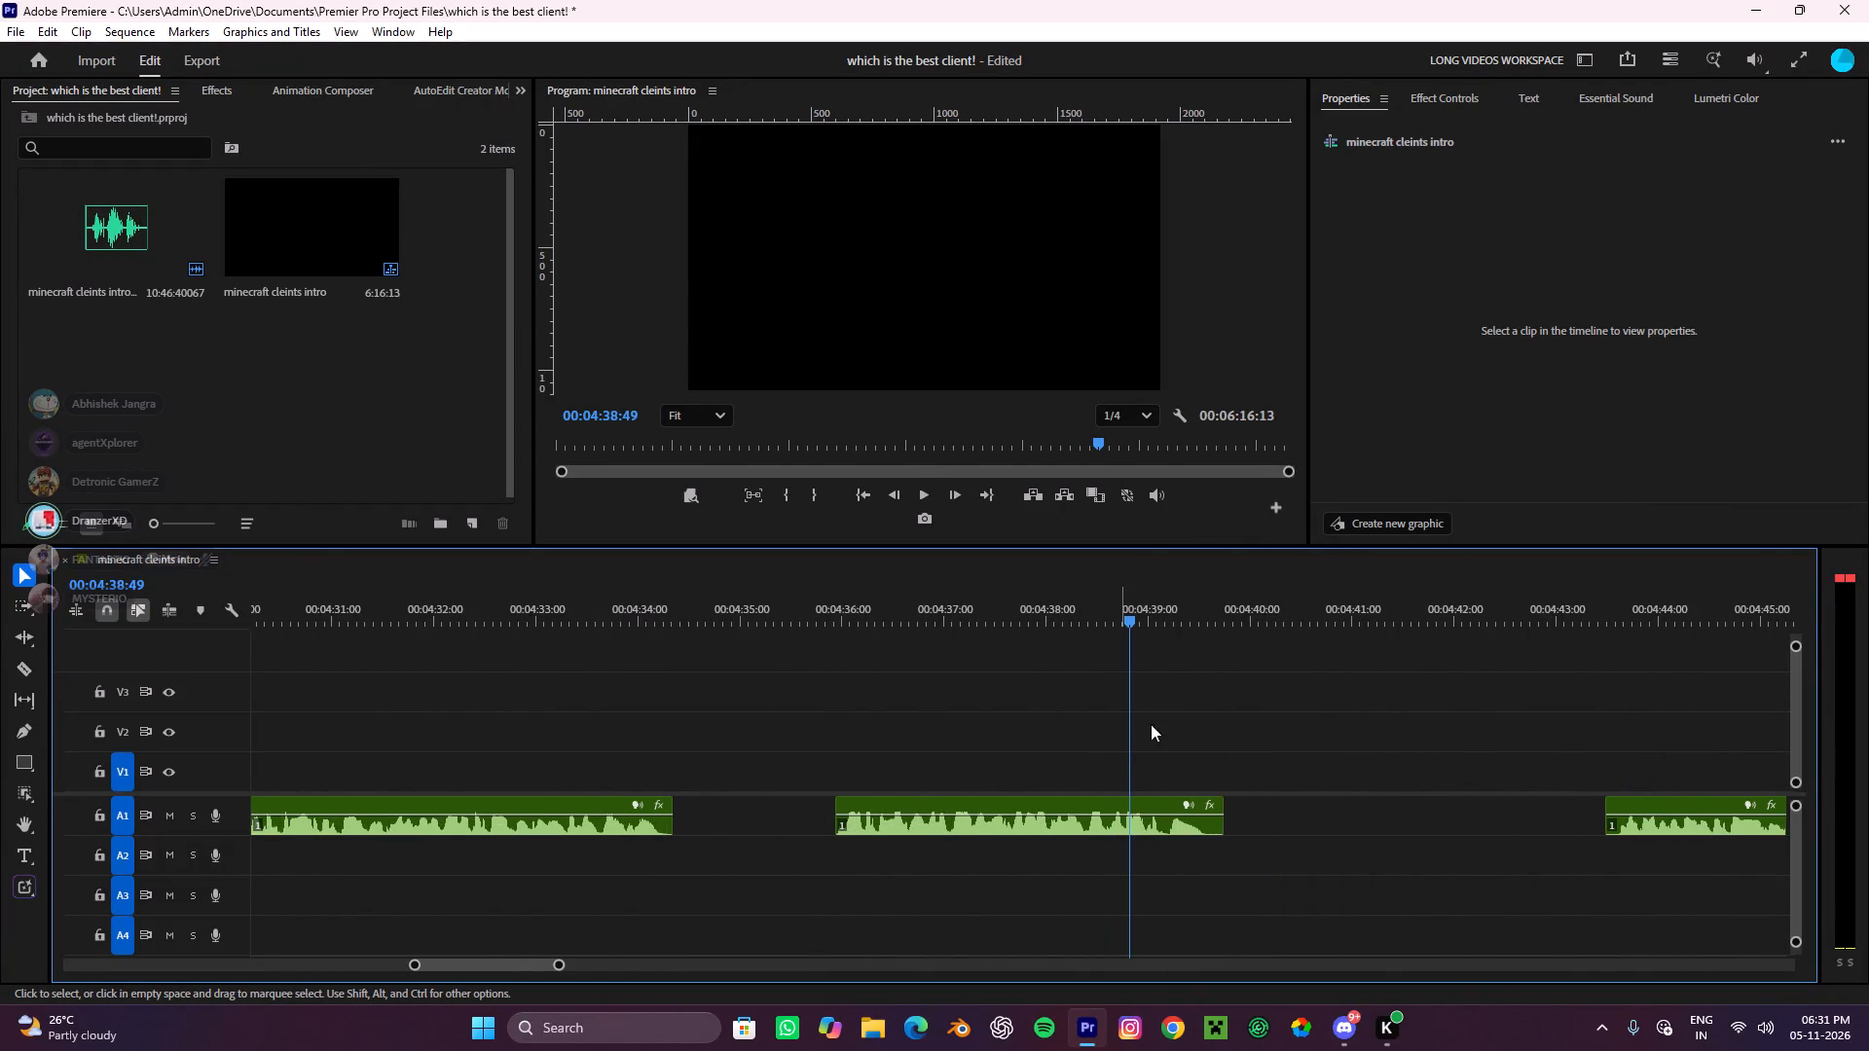
{"action": "scroll", "coordinate": [1140, 740], "scroll_direction": "down", "scroll_amount": 4}
{"action": "key", "text": "space"}
{"action": "scroll", "coordinate": [1093, 757], "scroll_direction": "up", "scroll_amount": 4, "text": "alt"}
{"action": "scroll", "coordinate": [1098, 735], "scroll_direction": "down", "scroll_amount": 4}
{"action": "key", "text": "space"}
{"action": "left_click_drag", "start_coordinate": [1094, 618], "coordinate": [1609, 735]}
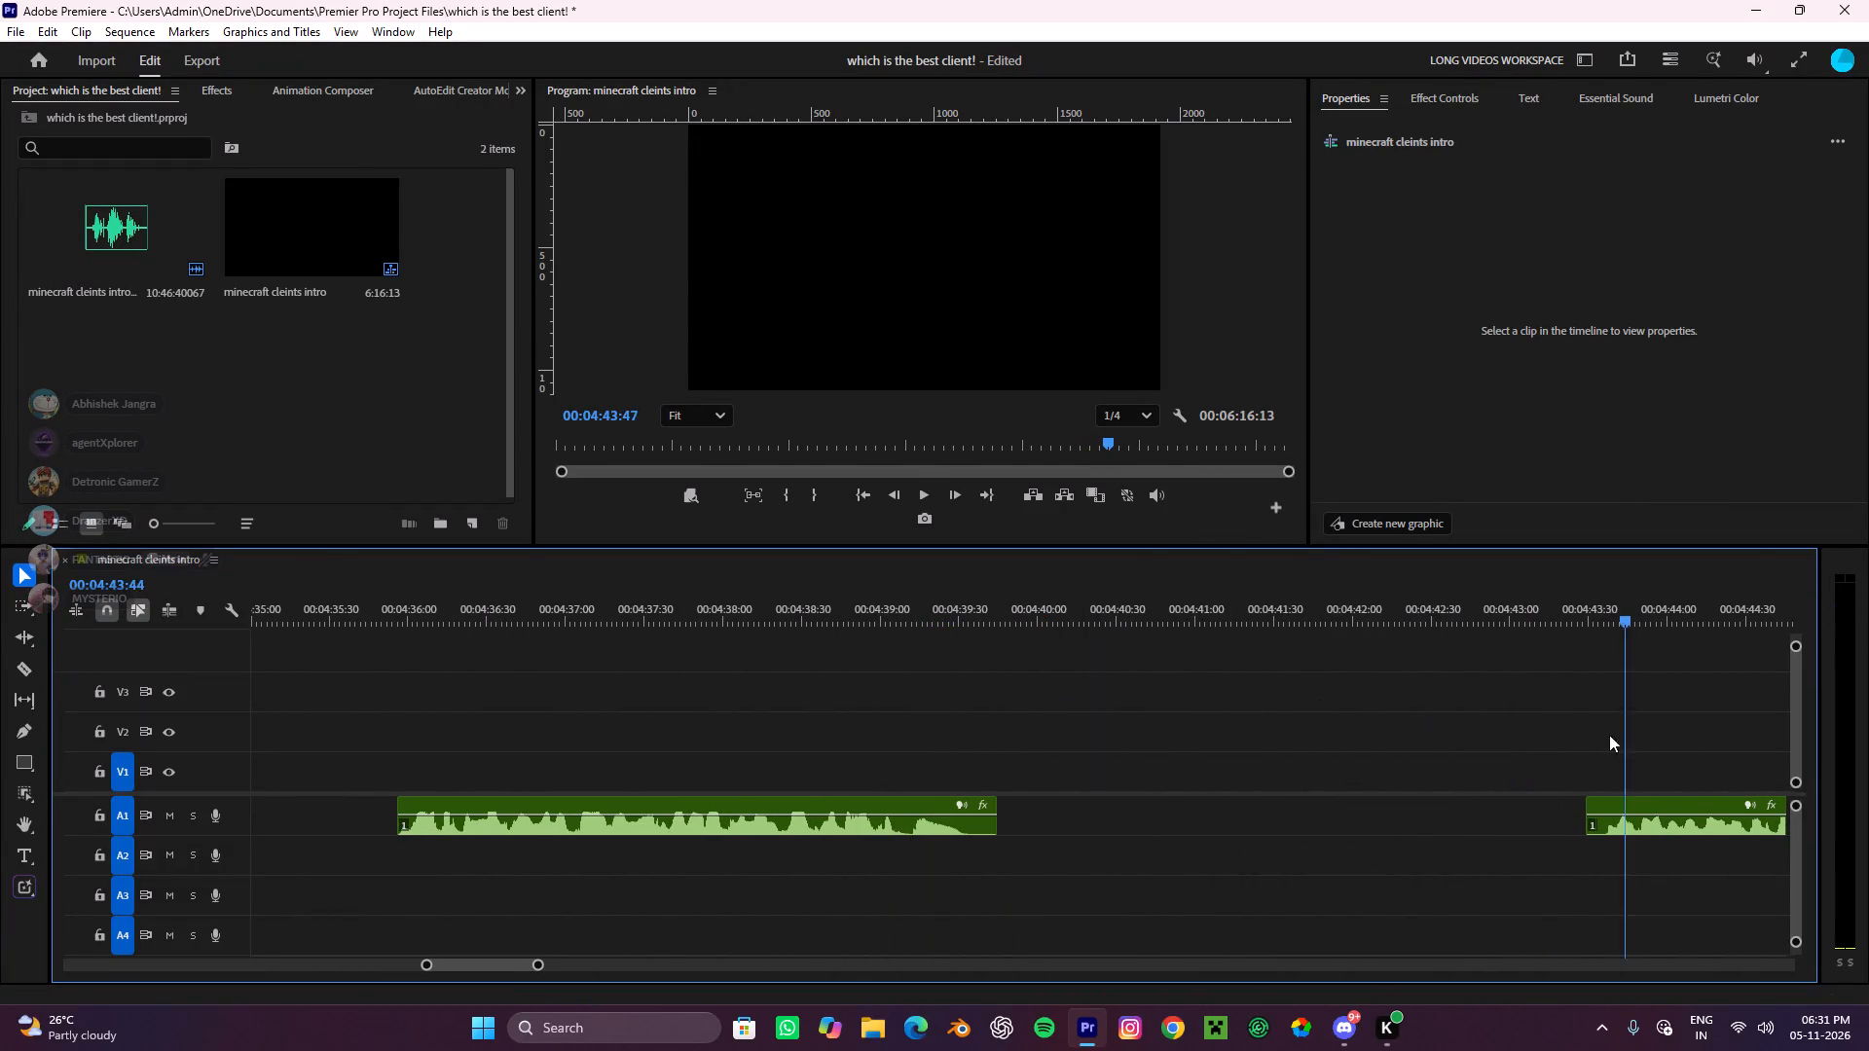
{"action": "left_click_drag", "start_coordinate": [1609, 735], "coordinate": [1585, 746]}
{"action": "key", "text": "space"}
{"action": "scroll", "coordinate": [1615, 756], "scroll_direction": "down", "scroll_amount": 19}
{"action": "key", "text": "space"}
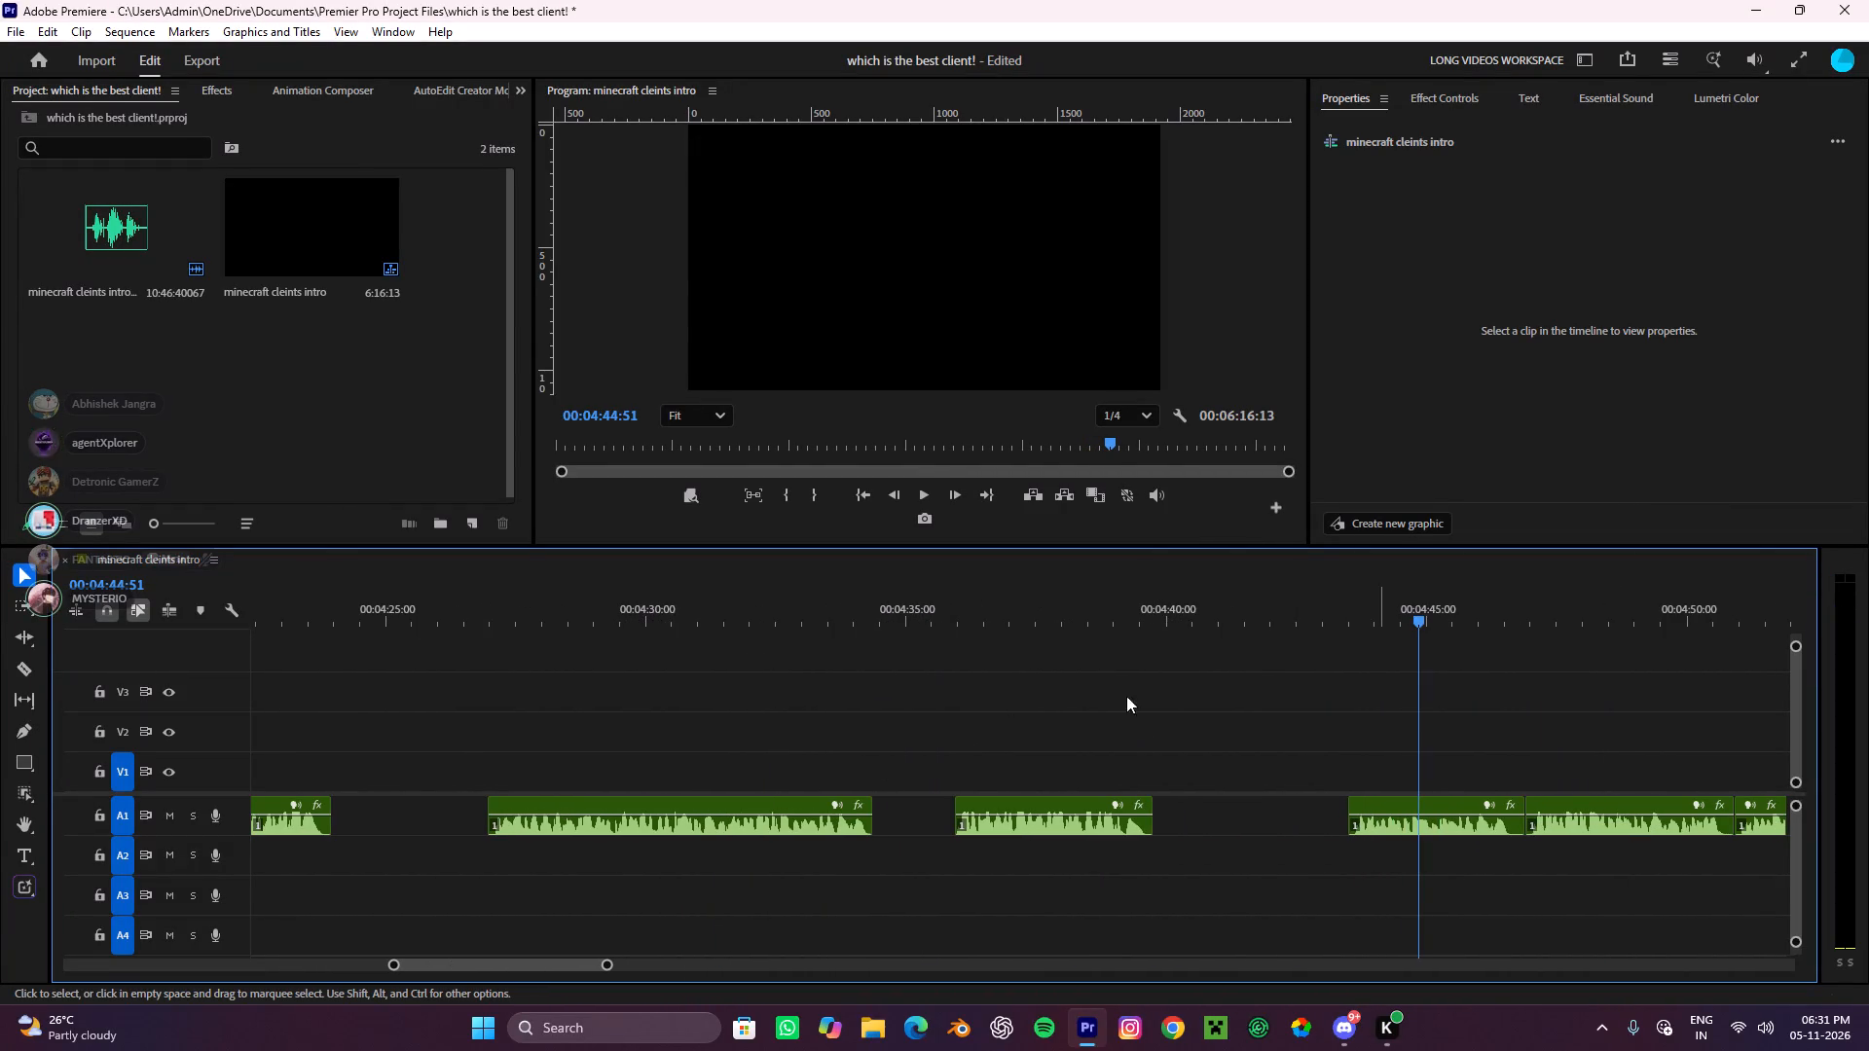
Replay the A1 takes starting around 00:04:36 and 00:04:43 to compare them.
{"action": "left_click", "coordinate": [1028, 618]}
{"action": "key", "text": "space"}
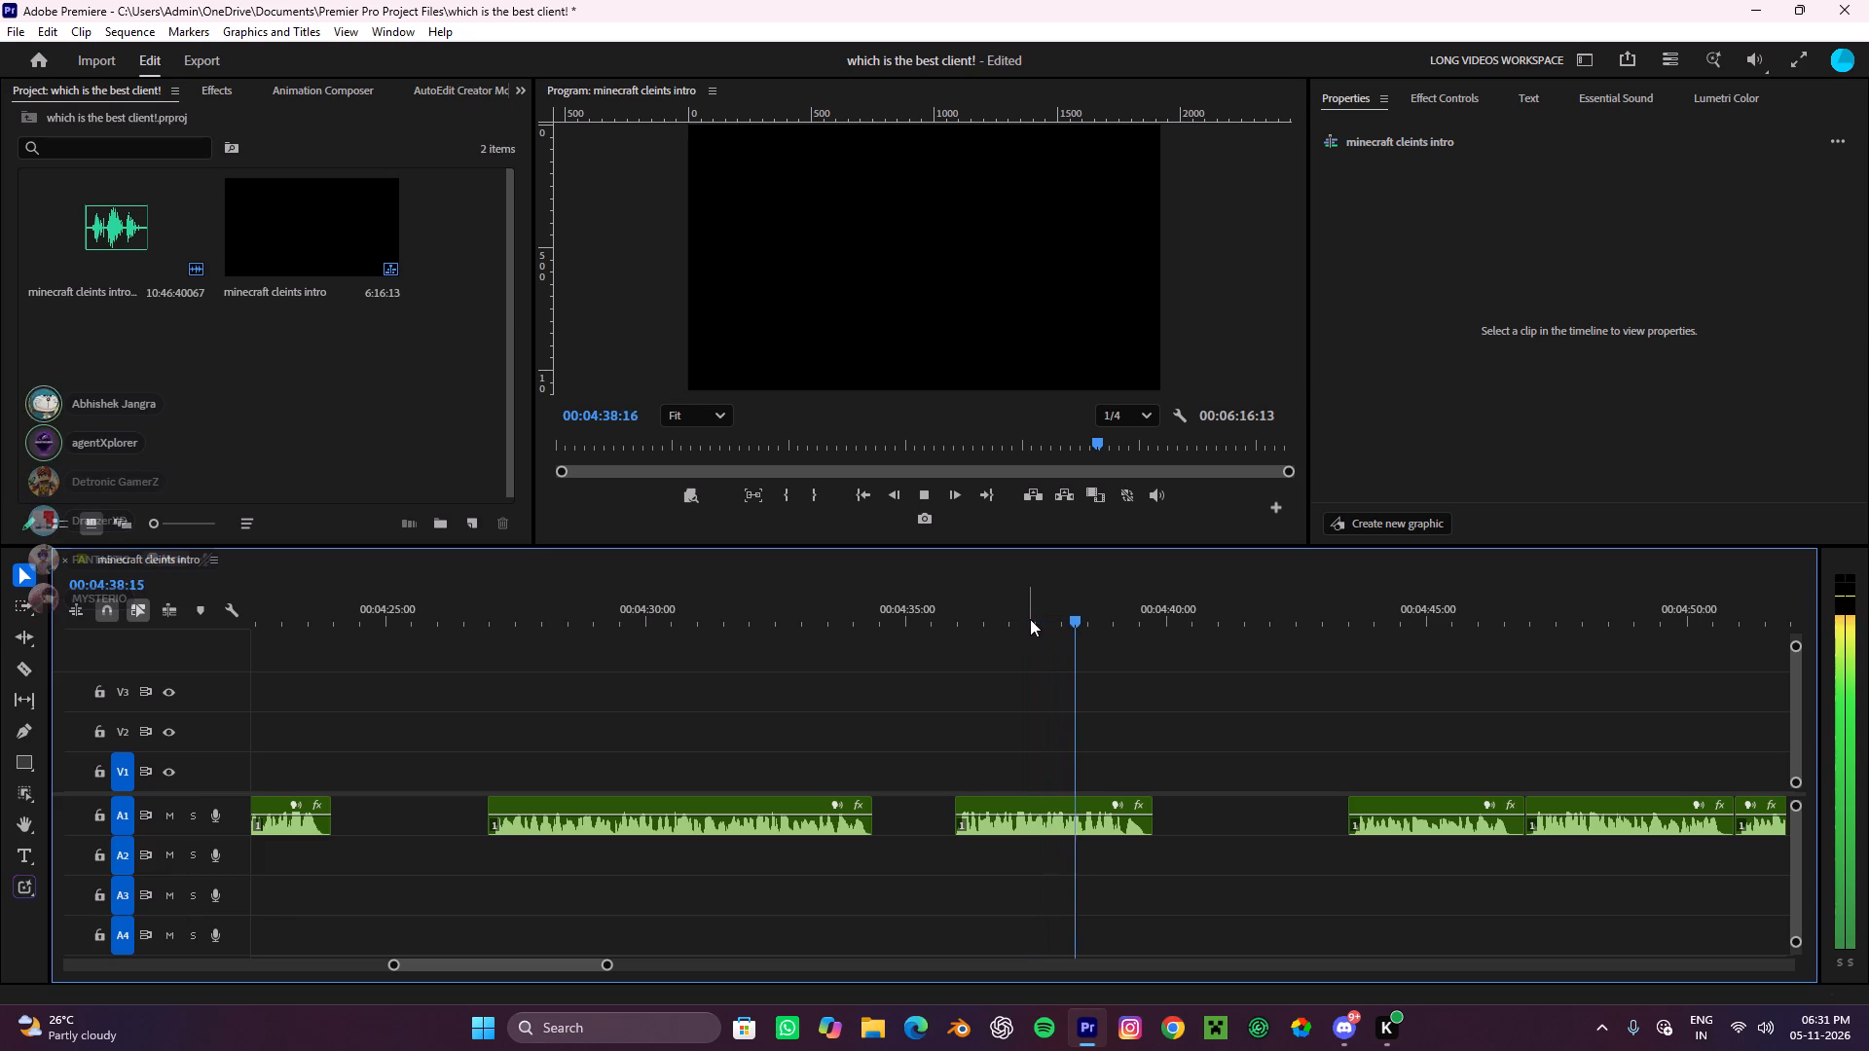
{"action": "key", "text": "space"}
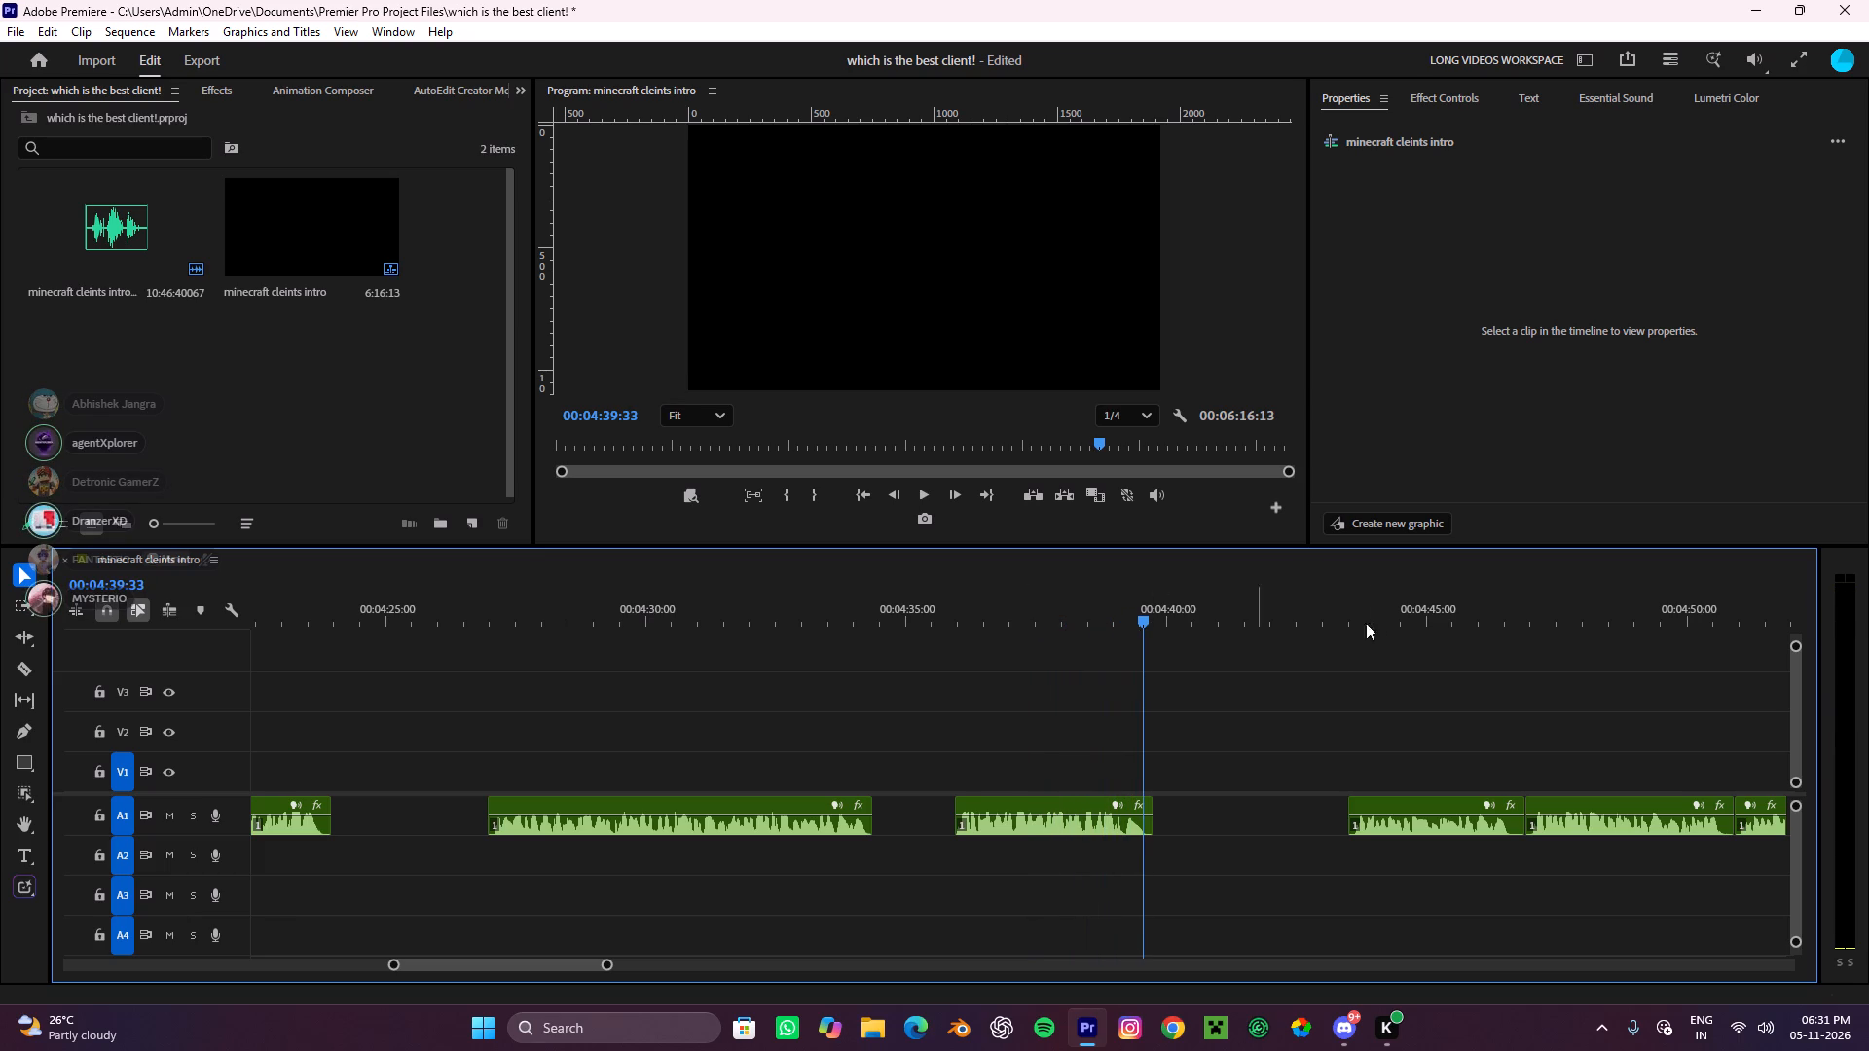
{"action": "left_click", "coordinate": [1361, 599]}
{"action": "key", "text": "space"}
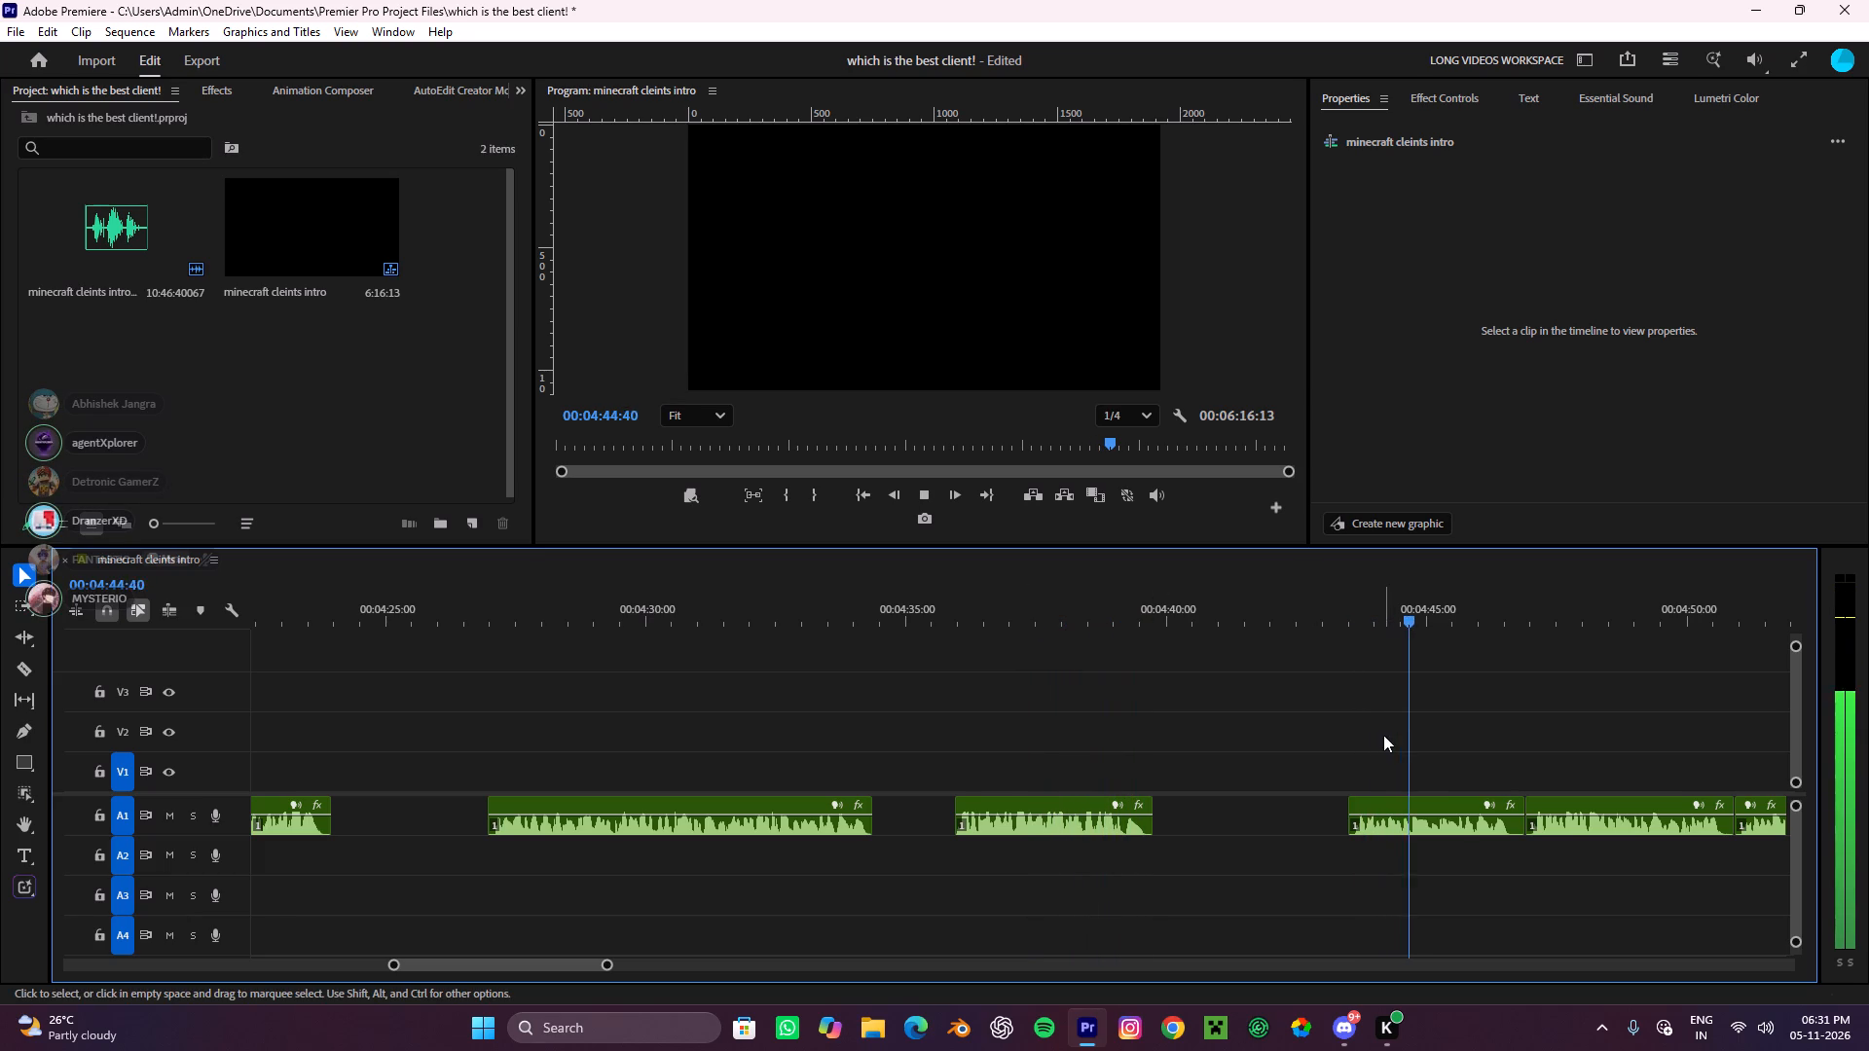
{"action": "scroll", "coordinate": [1270, 653], "scroll_direction": "down", "scroll_amount": 7}
{"action": "scroll", "coordinate": [1338, 776], "scroll_direction": "down", "scroll_amount": 4, "text": "alt"}
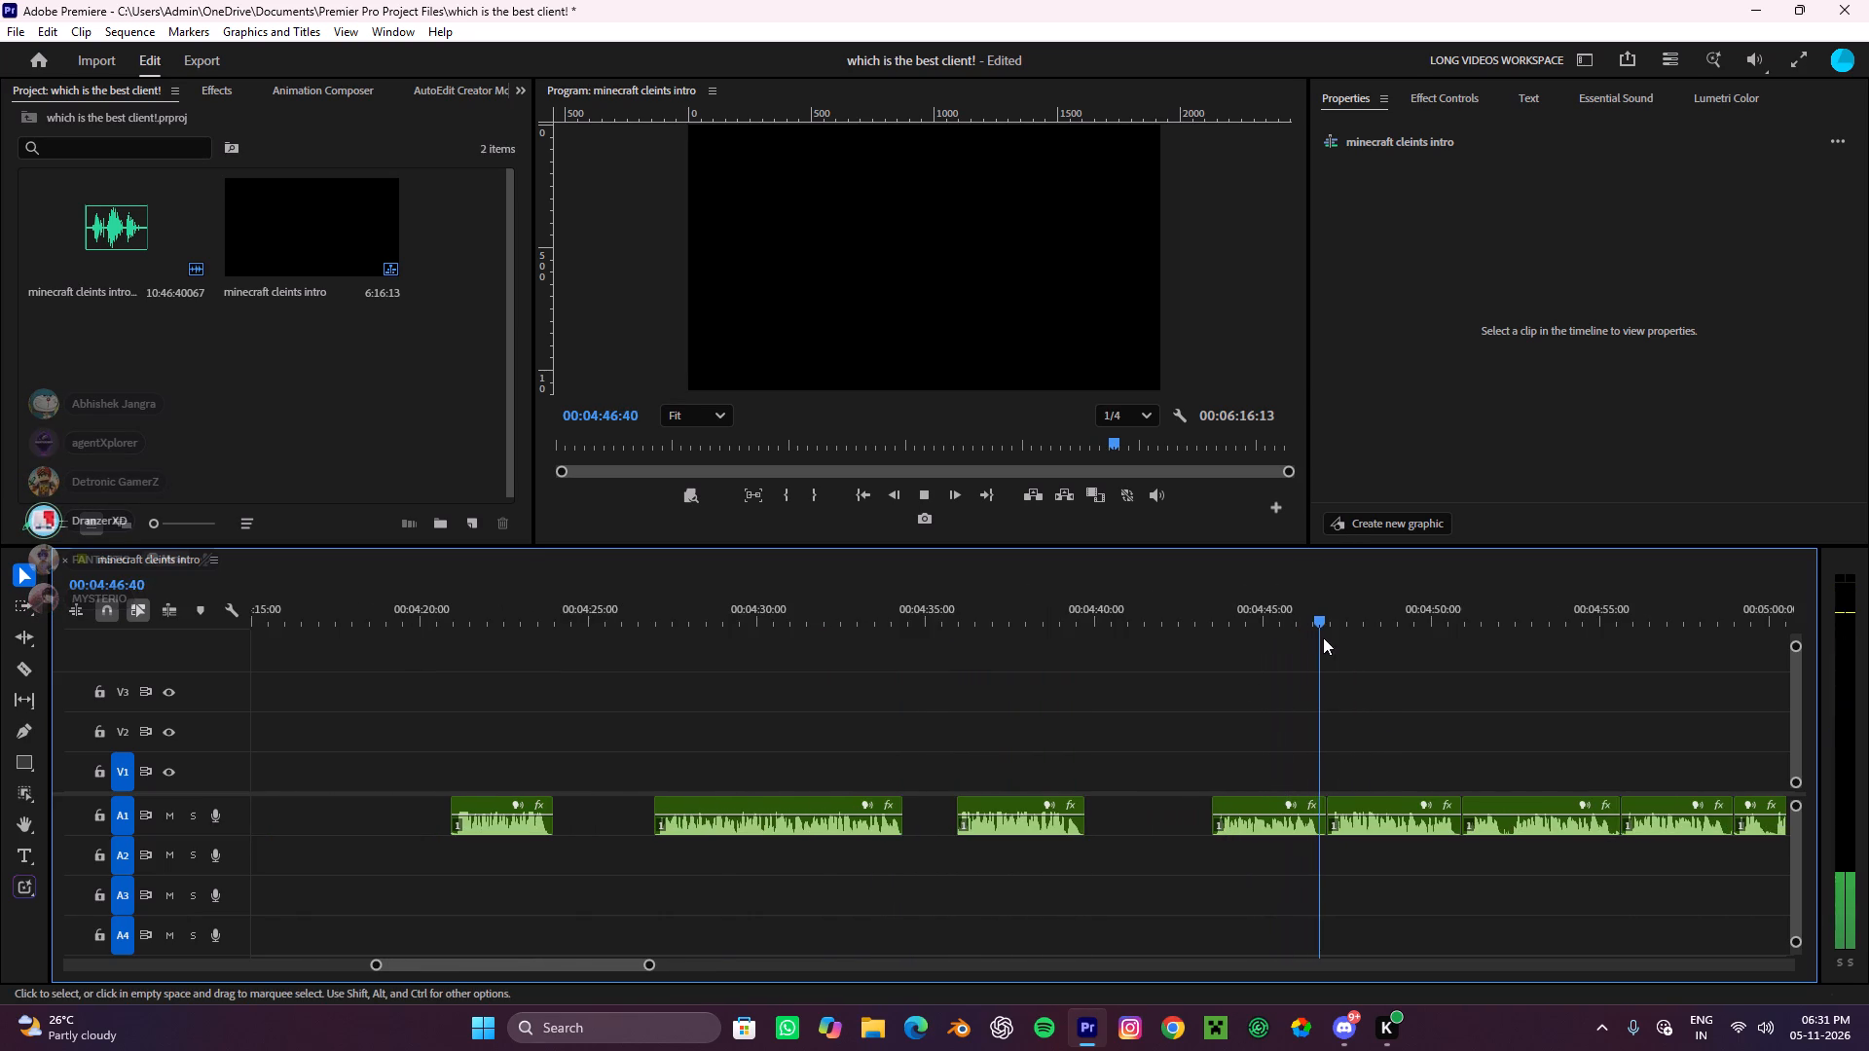
{"action": "key", "text": "space"}
{"action": "left_click_drag", "start_coordinate": [1259, 597], "coordinate": [960, 773]}
{"action": "key", "text": "space"}
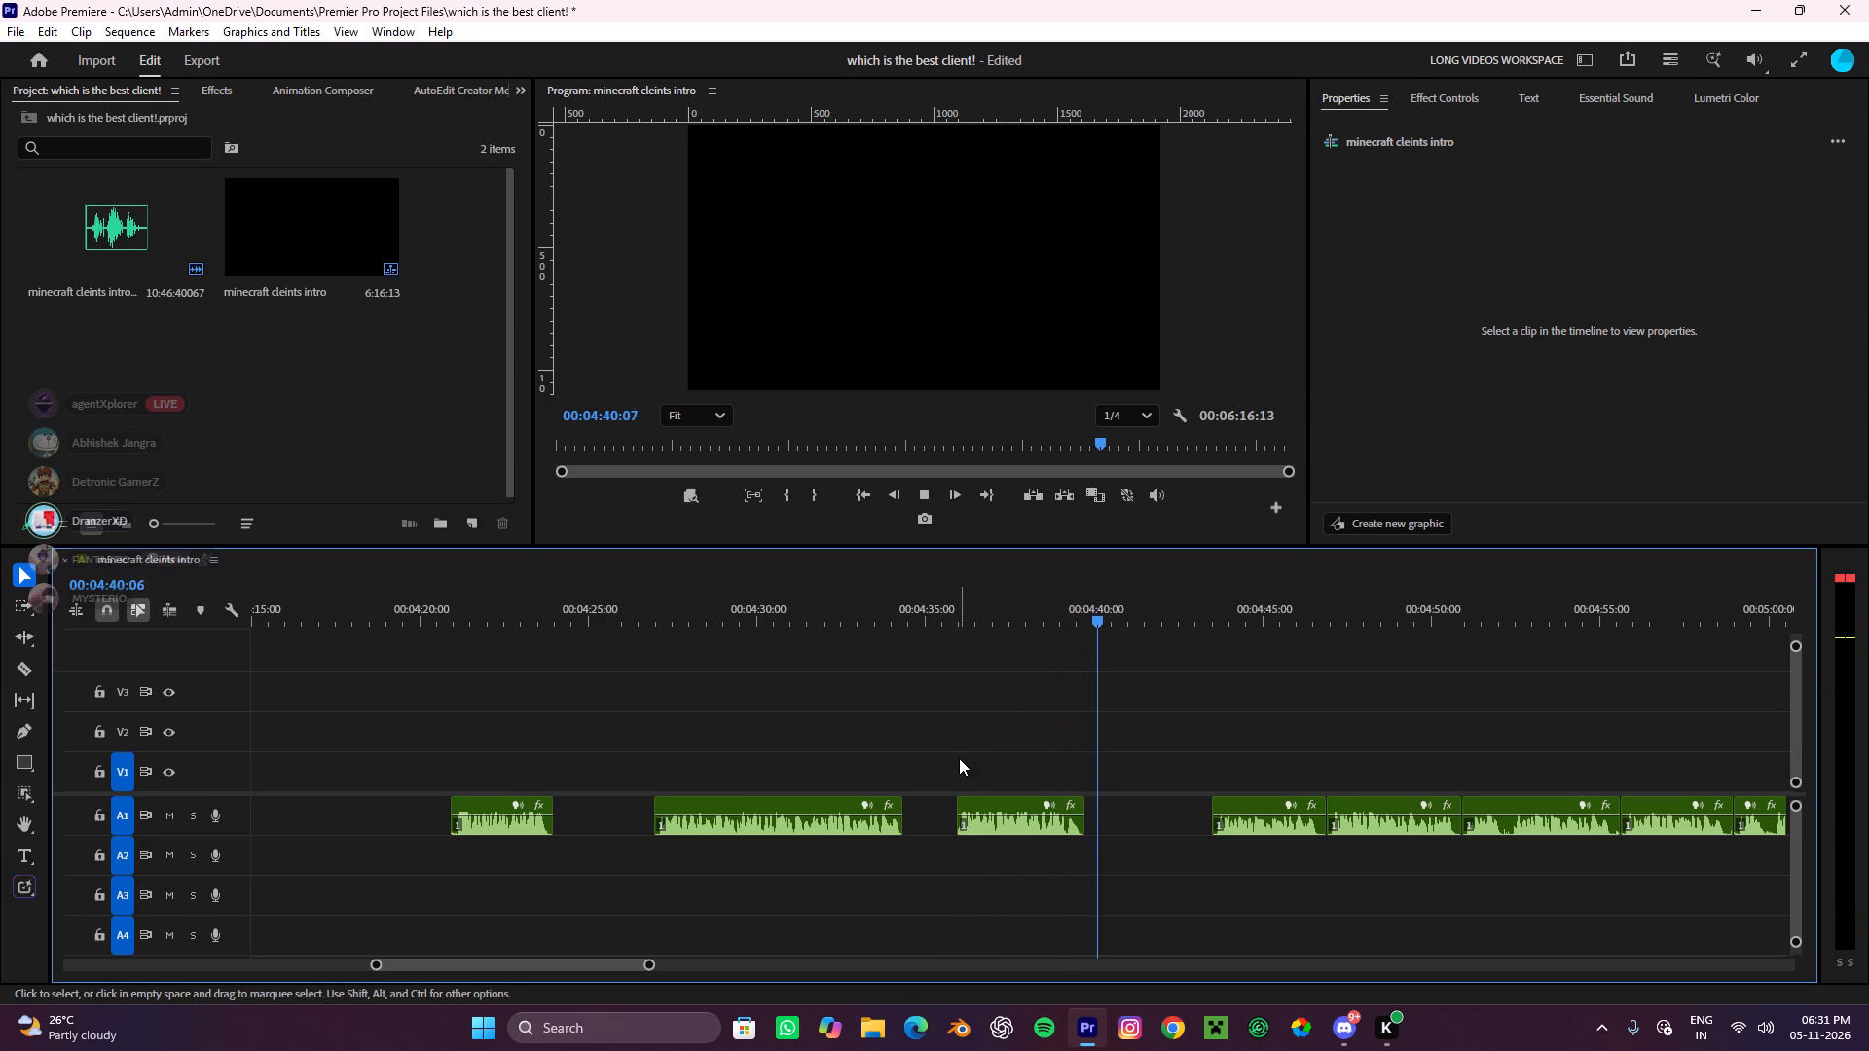
{"action": "key", "text": "space"}
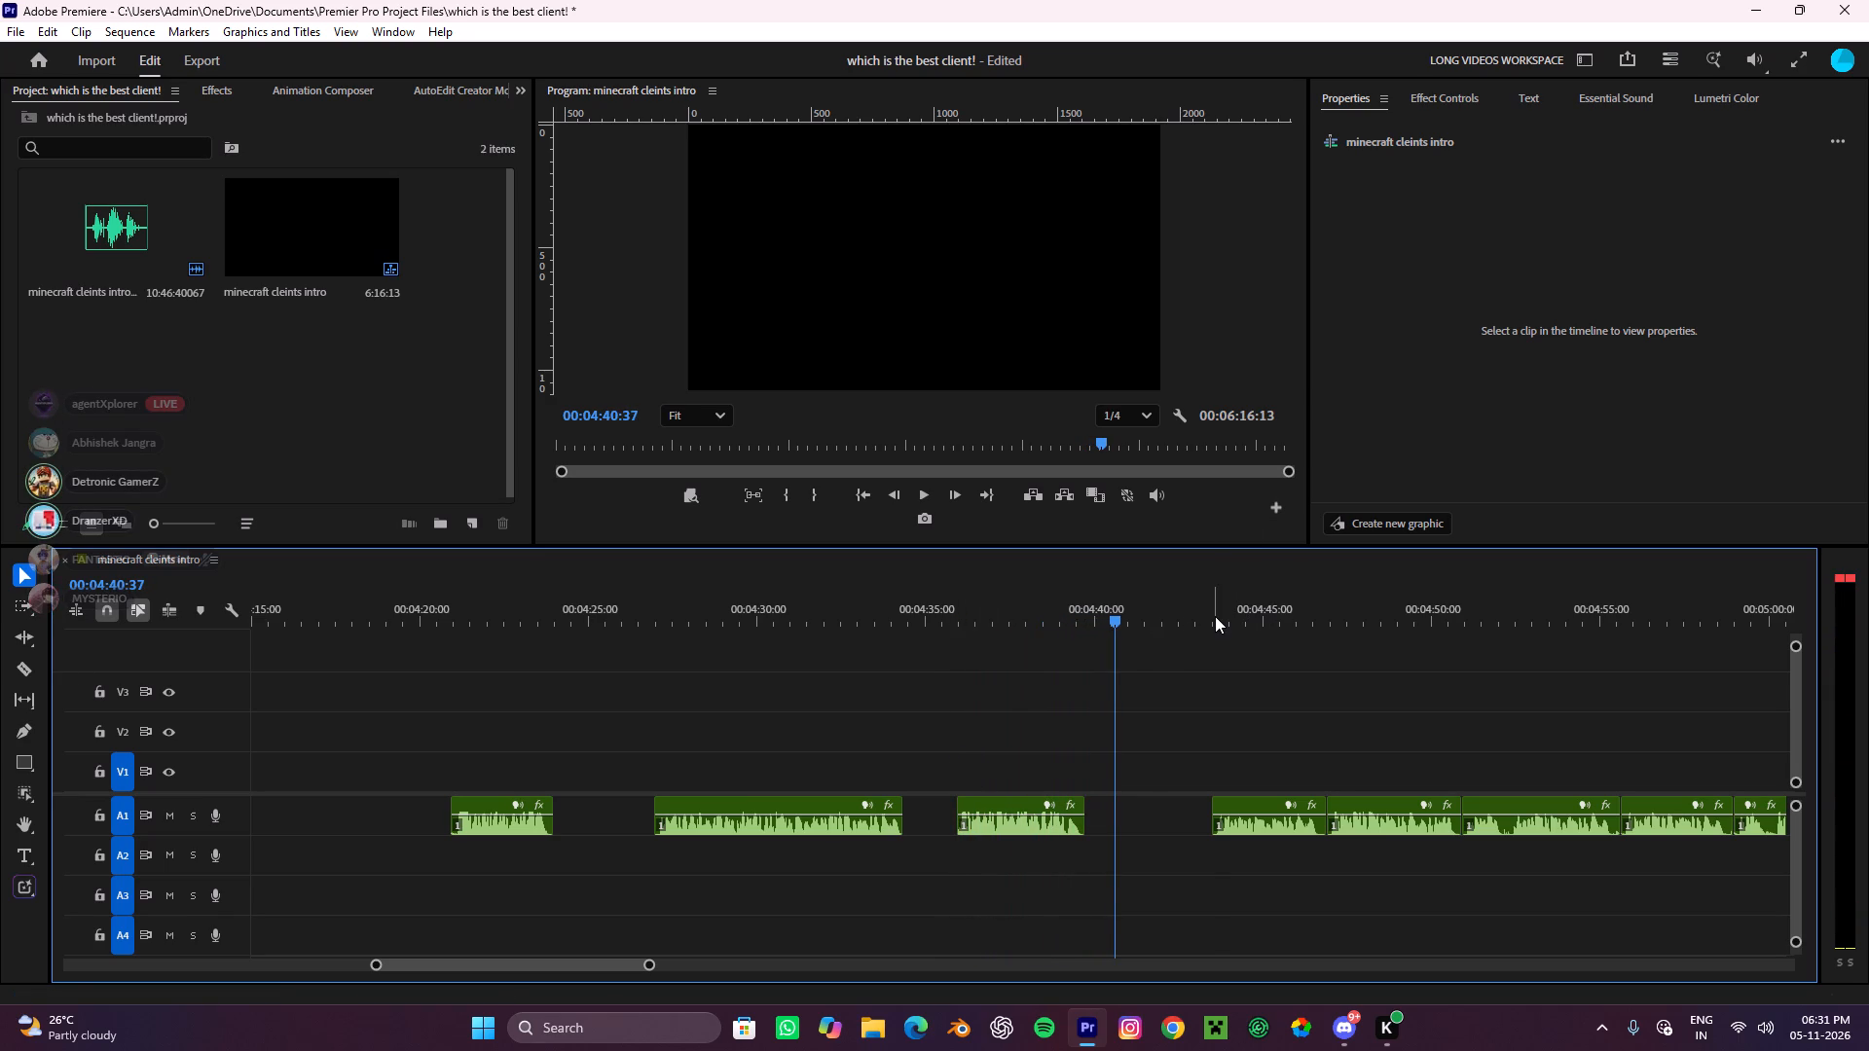
Play the A1 clip running from about 00:04:43 to 00:04:47 and cut it from the timeline.
{"action": "left_click", "coordinate": [1215, 616]}
{"action": "key", "text": "space"}
{"action": "scroll", "coordinate": [1235, 743], "scroll_direction": "down", "scroll_amount": 5, "text": "alt"}
{"action": "scroll", "coordinate": [1252, 764], "scroll_direction": "up", "scroll_amount": 5, "text": "alt"}
{"action": "scroll", "coordinate": [1261, 752], "scroll_direction": "down", "scroll_amount": 9}
{"action": "scroll", "coordinate": [1002, 819], "scroll_direction": "up", "scroll_amount": 4, "text": "alt"}
{"action": "scroll", "coordinate": [1002, 819], "scroll_direction": "down", "scroll_amount": 8}
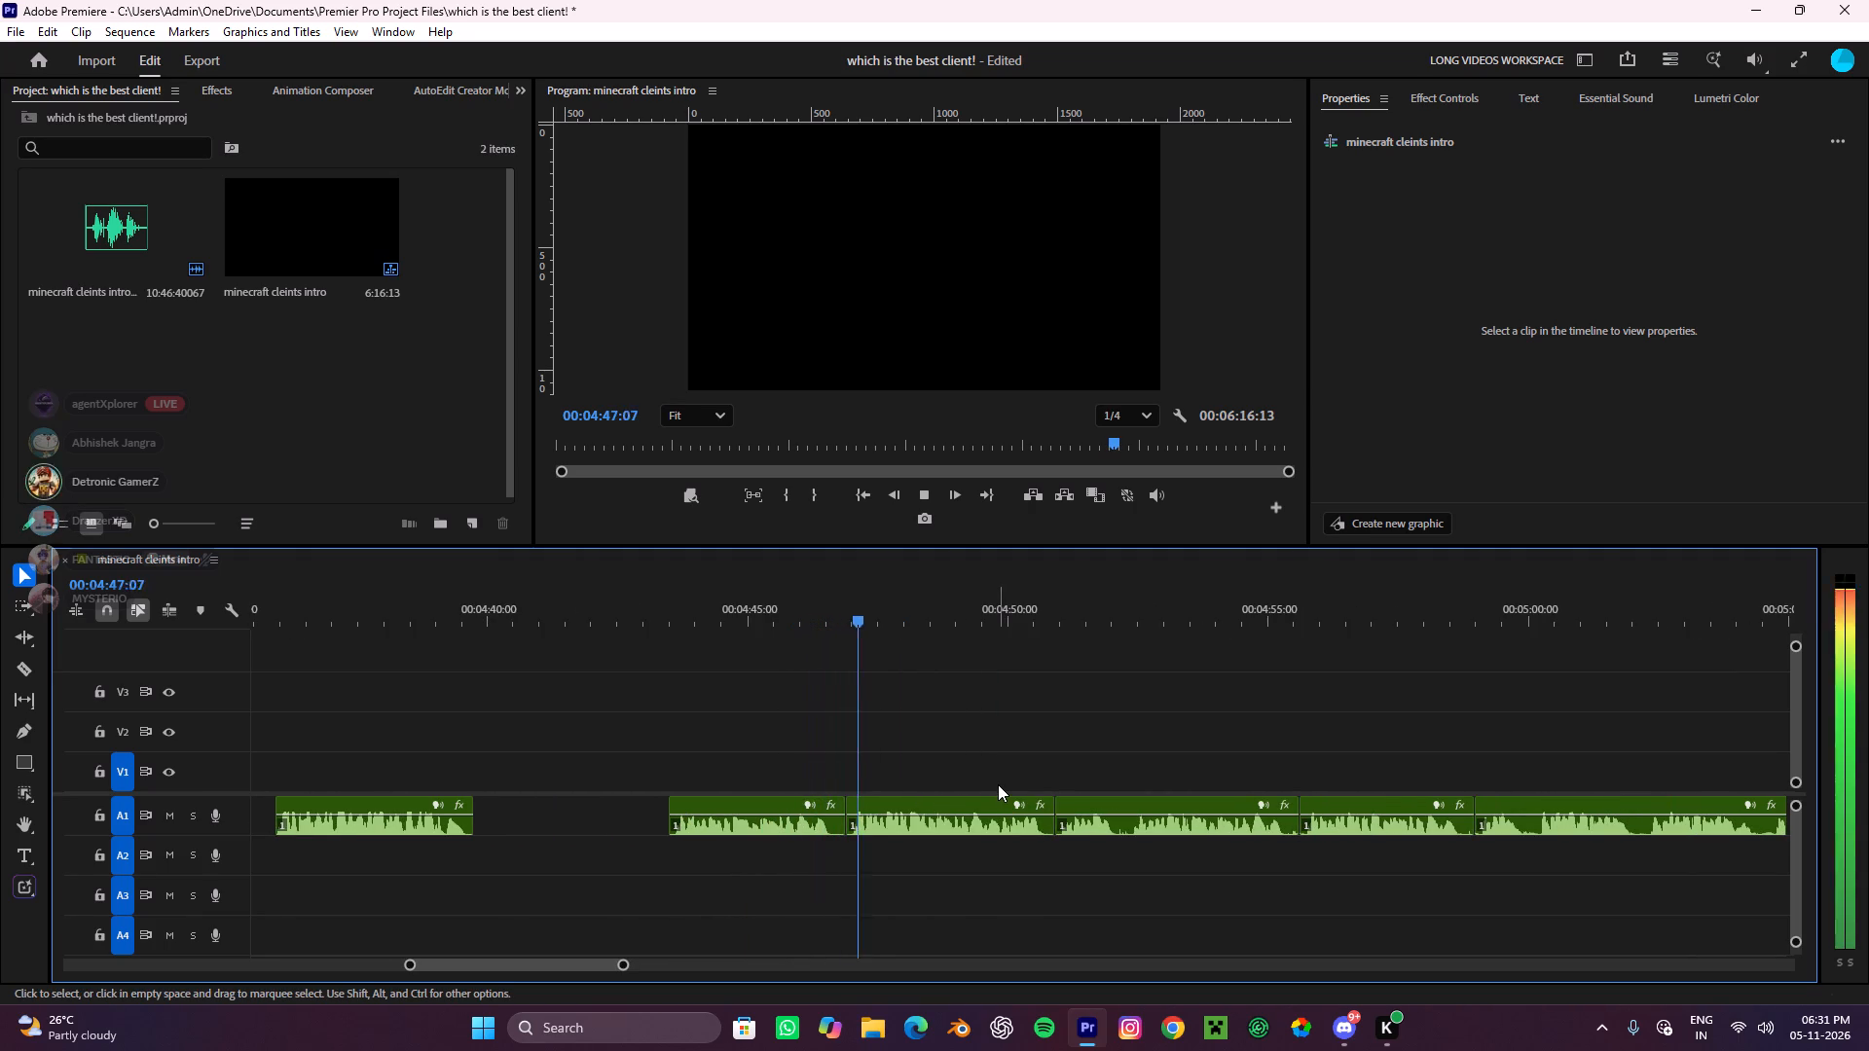
{"action": "left_click_drag", "start_coordinate": [768, 847], "coordinate": [672, 758]}
{"action": "key", "text": "ctrl+x"}
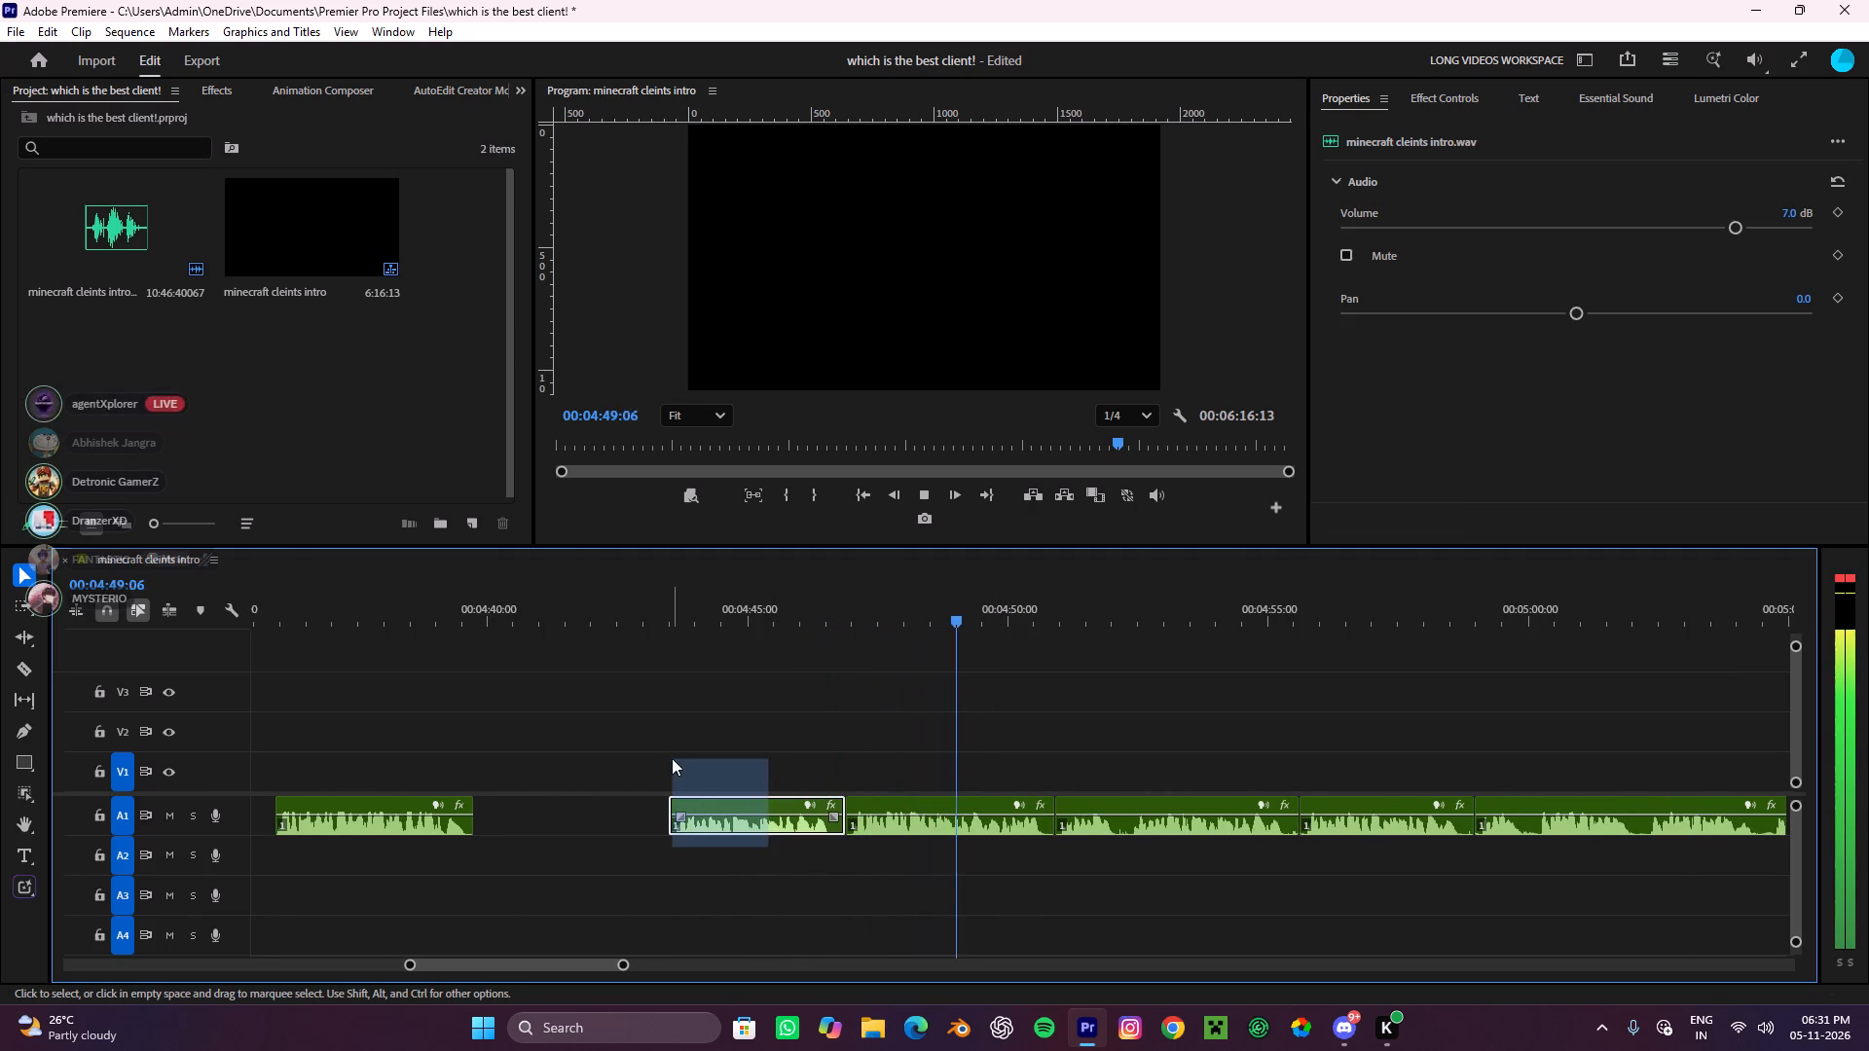
{"action": "scroll", "coordinate": [872, 738], "scroll_direction": "down", "scroll_amount": 3}
{"action": "key", "text": "ctrl+x"}
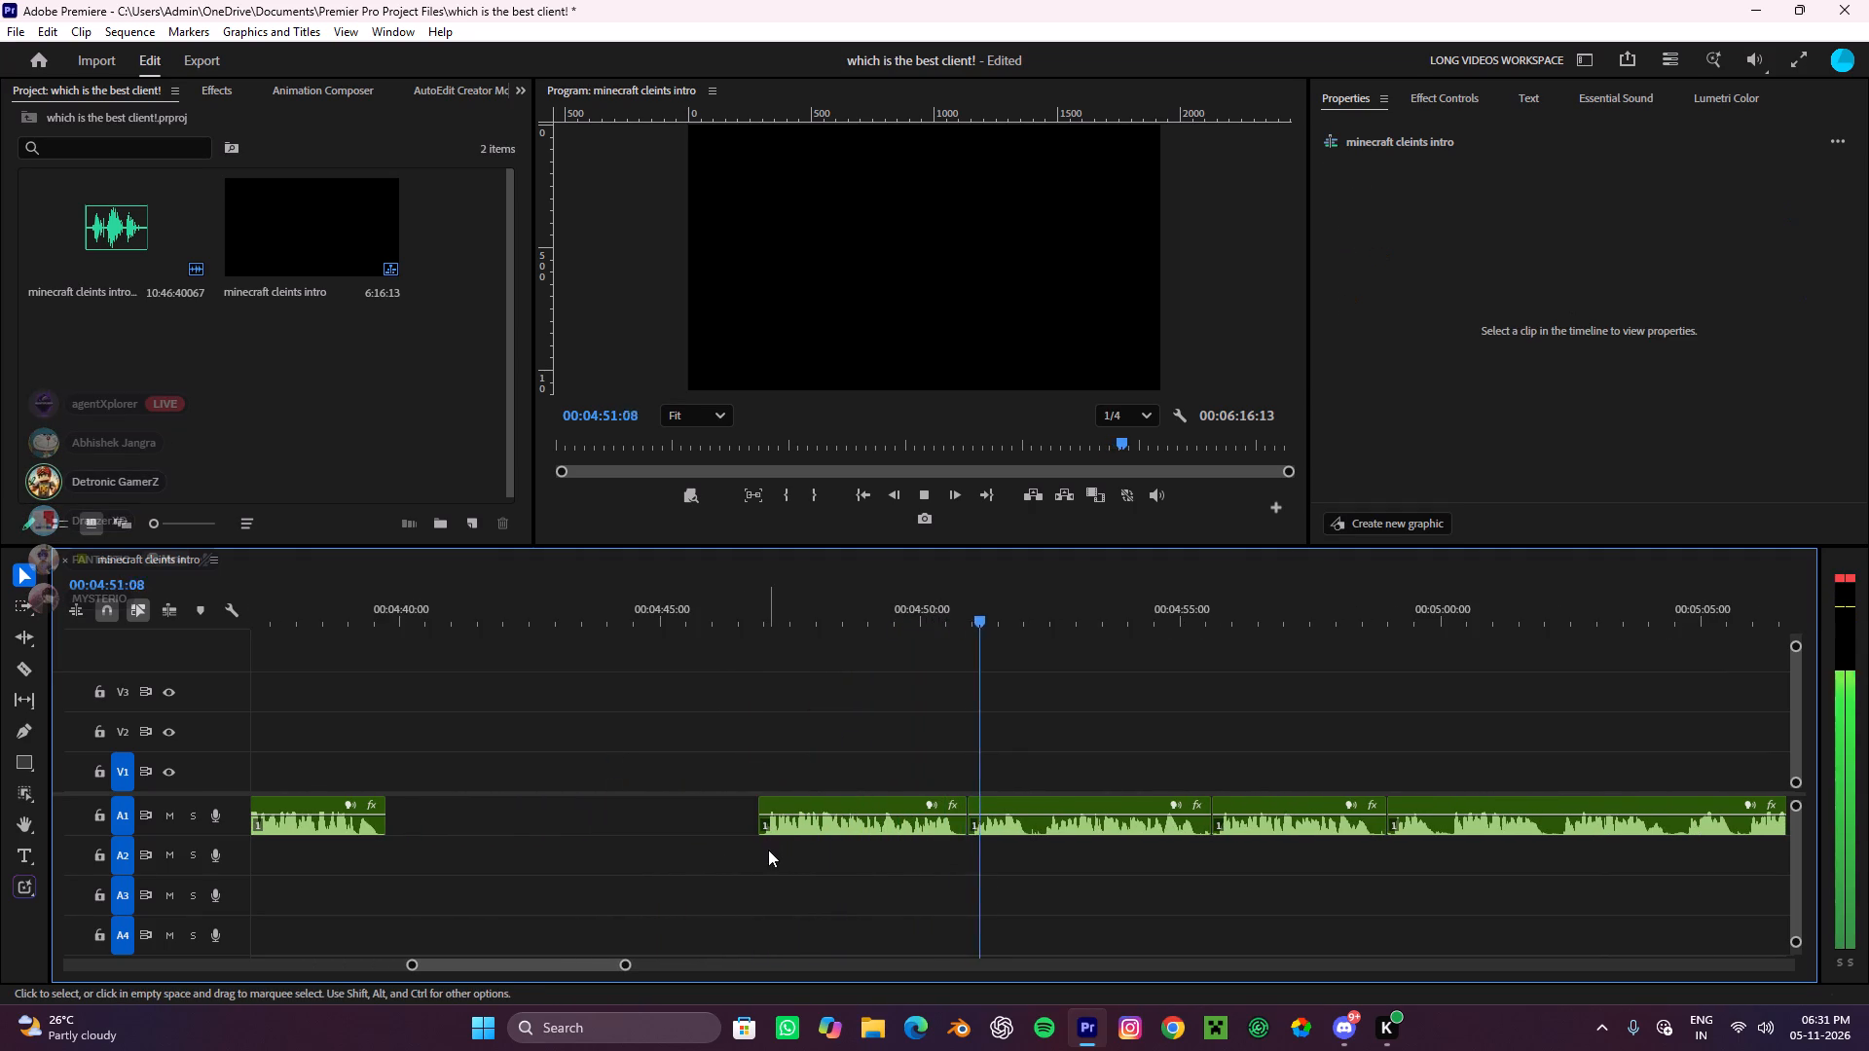
Review the A1 takes from 00:04:47 onward and cut the two clips between about 00:04:47 and 00:04:55.
{"action": "left_click", "coordinate": [768, 850]}
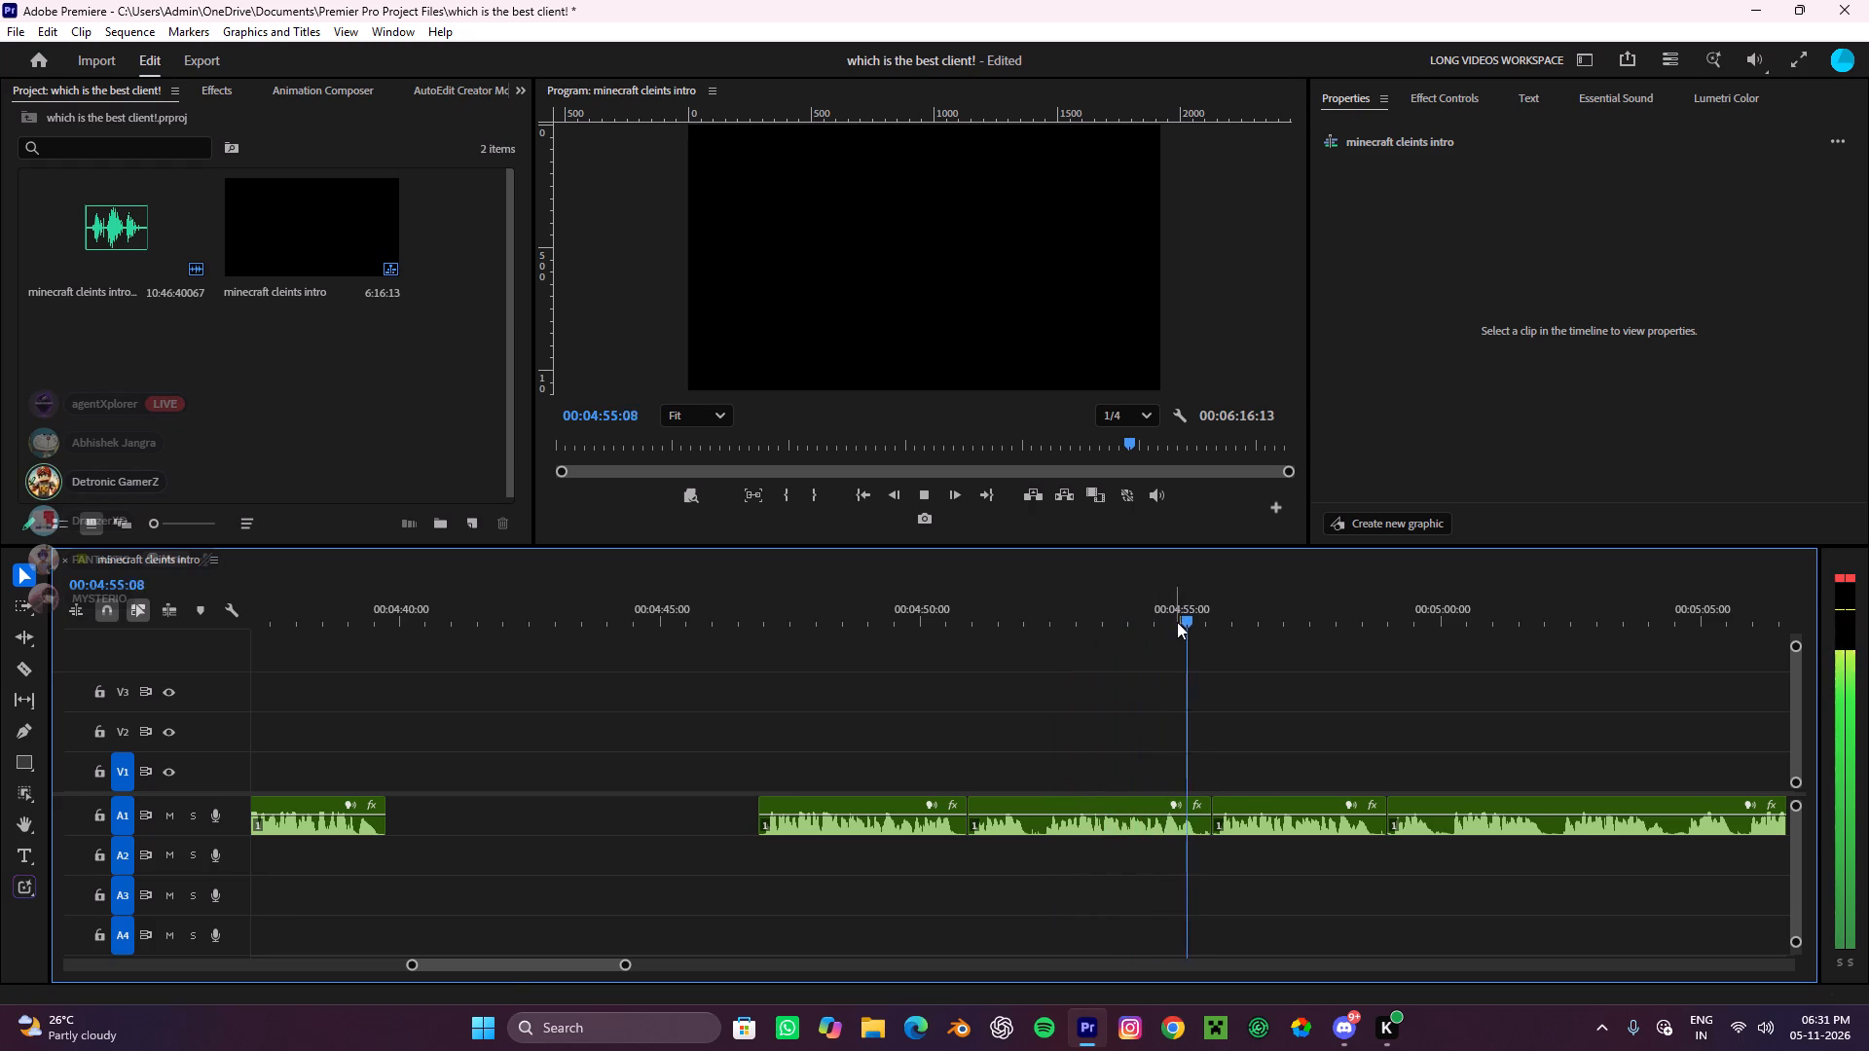
{"action": "left_click_drag", "start_coordinate": [1177, 622], "coordinate": [763, 862]}
{"action": "key", "text": "space"}
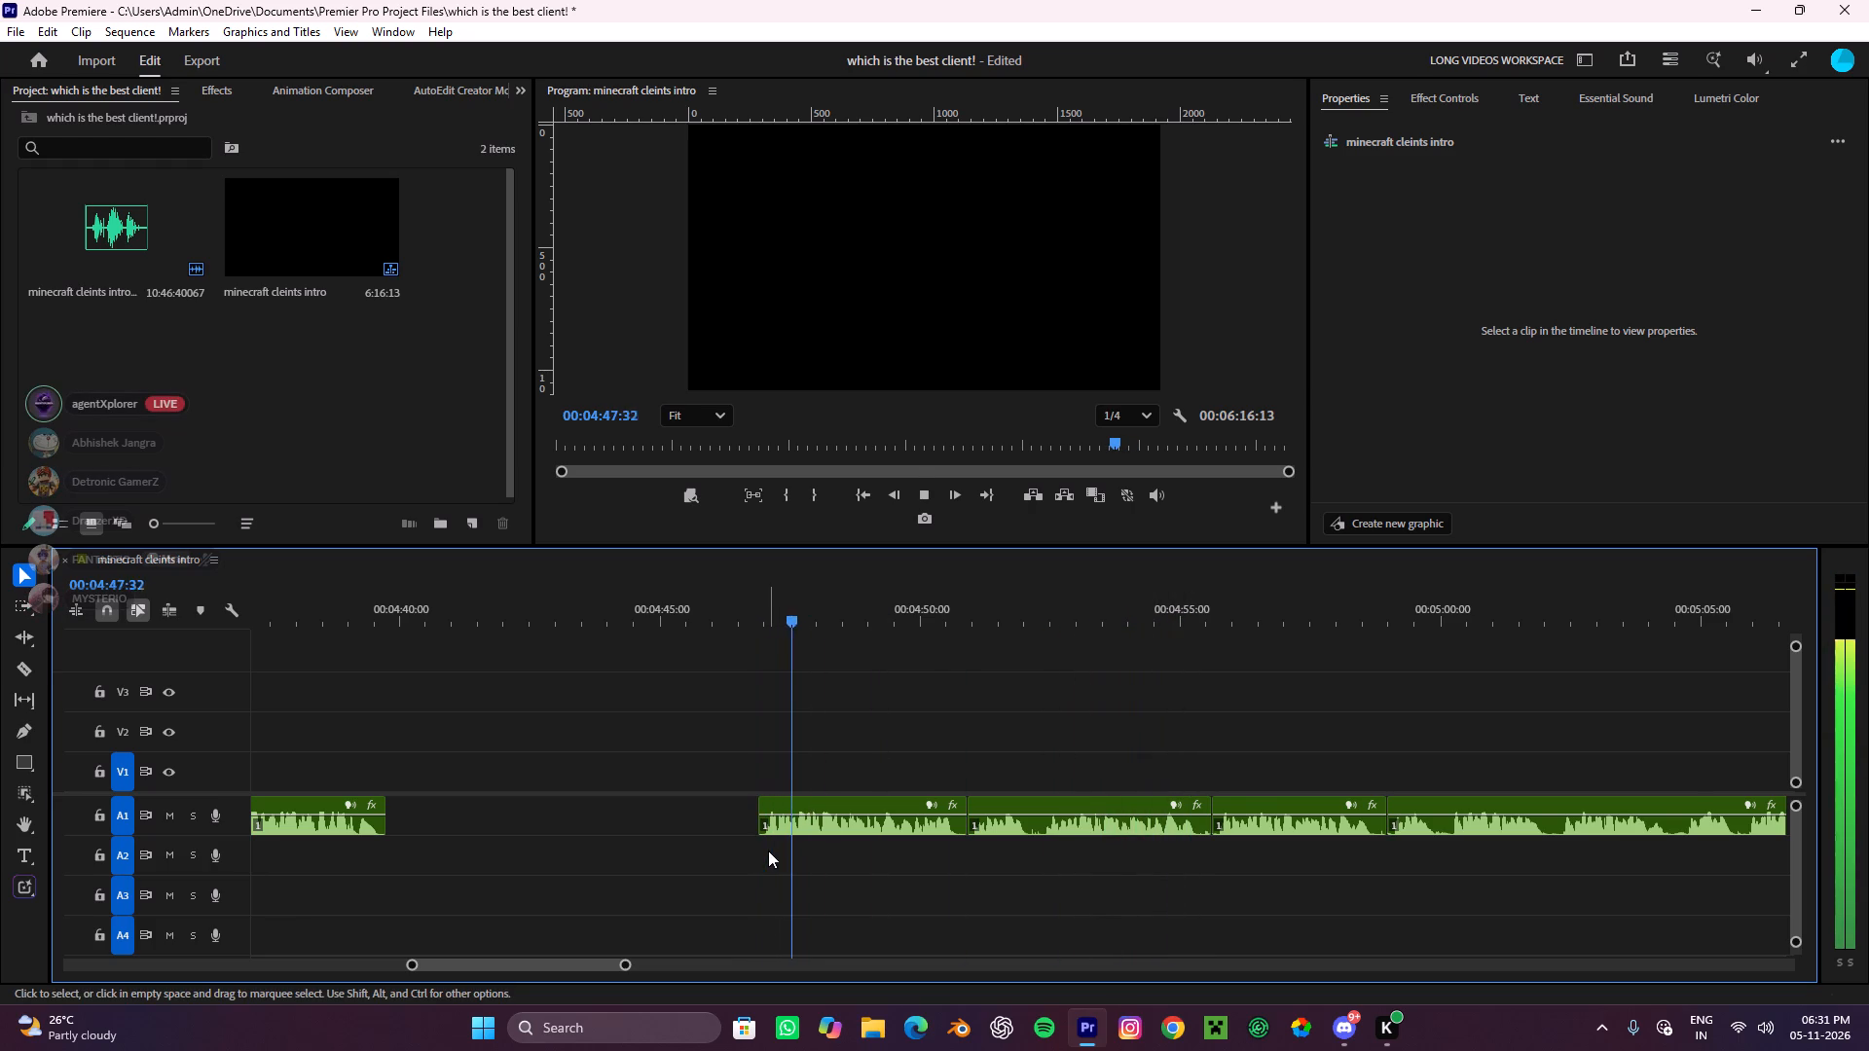
{"action": "scroll", "coordinate": [899, 772], "scroll_direction": "down", "scroll_amount": 6, "text": "alt"}
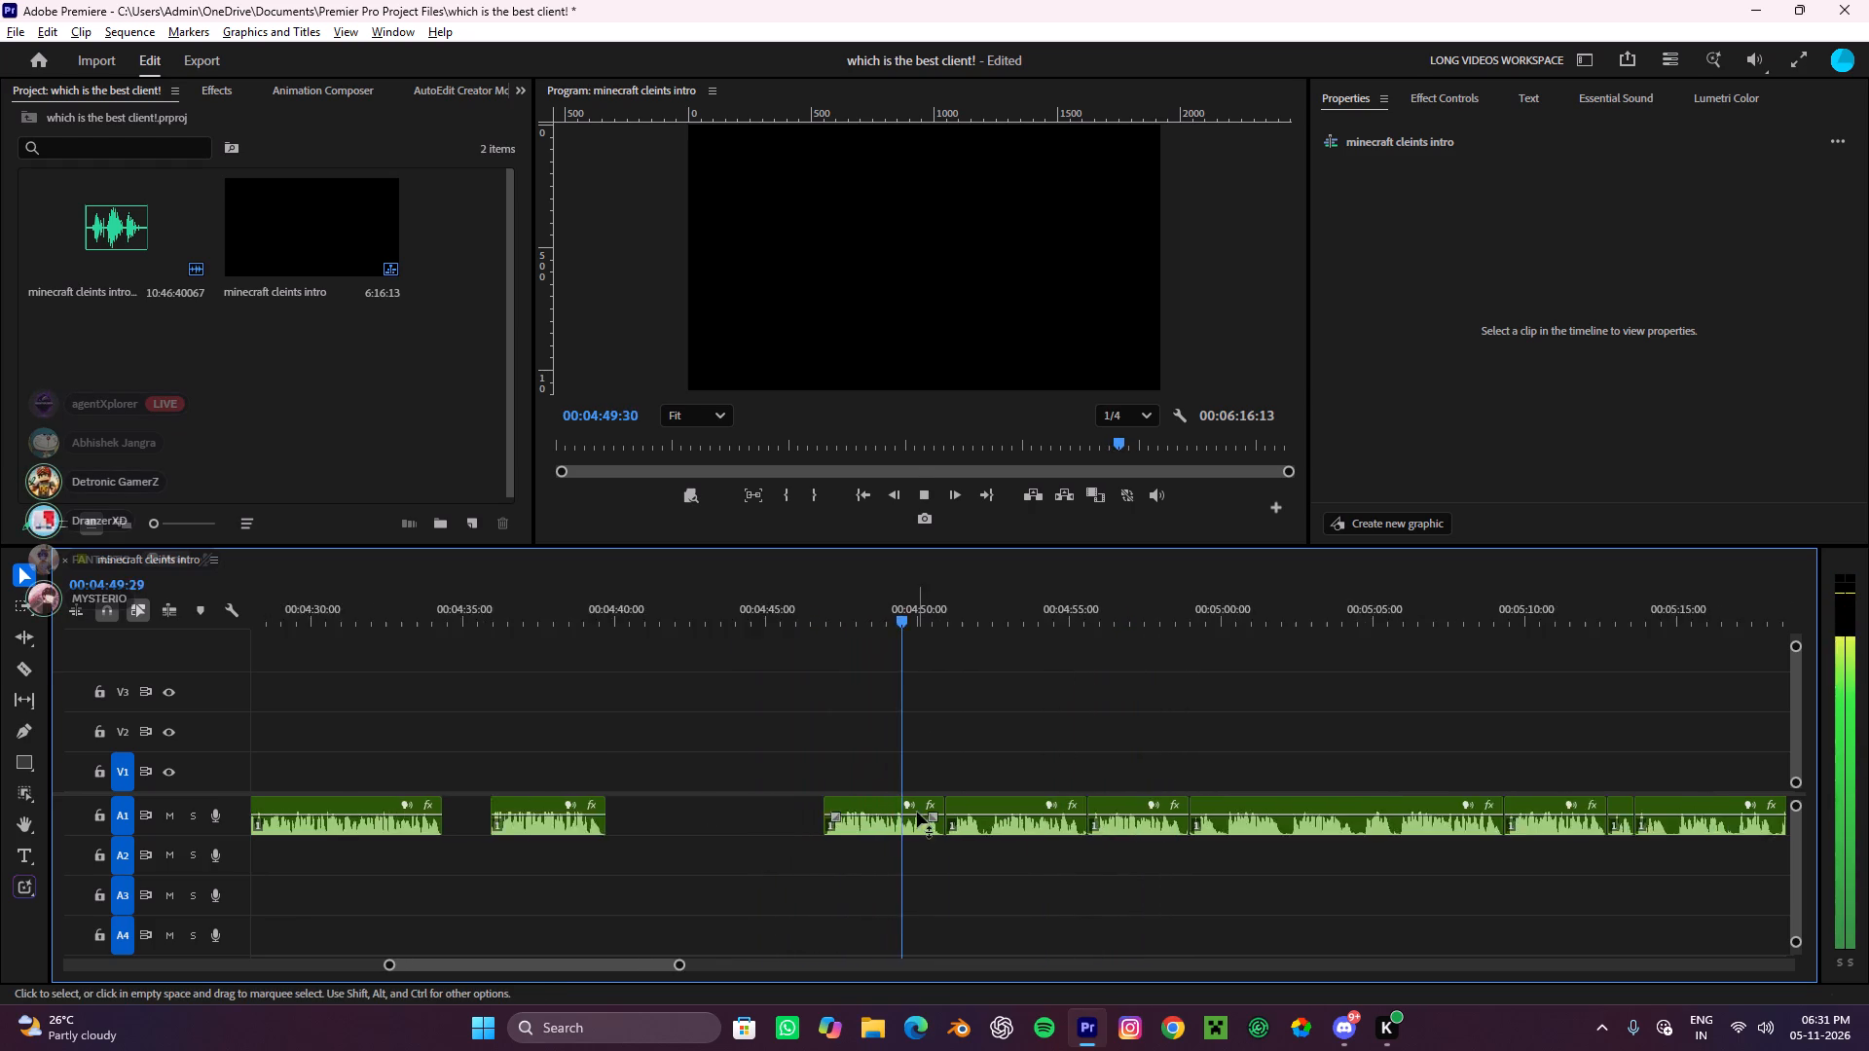
{"action": "scroll", "coordinate": [917, 812], "scroll_direction": "down", "scroll_amount": 3, "text": "alt"}
{"action": "scroll", "coordinate": [916, 804], "scroll_direction": "up", "scroll_amount": 5, "text": "alt"}
{"action": "scroll", "coordinate": [921, 798], "scroll_direction": "down", "scroll_amount": 4, "text": "alt"}
{"action": "scroll", "coordinate": [915, 799], "scroll_direction": "up", "scroll_amount": 5, "text": "alt"}
{"action": "scroll", "coordinate": [907, 773], "scroll_direction": "down", "scroll_amount": 5}
{"action": "scroll", "coordinate": [724, 775], "scroll_direction": "up", "scroll_amount": 4, "text": "alt"}
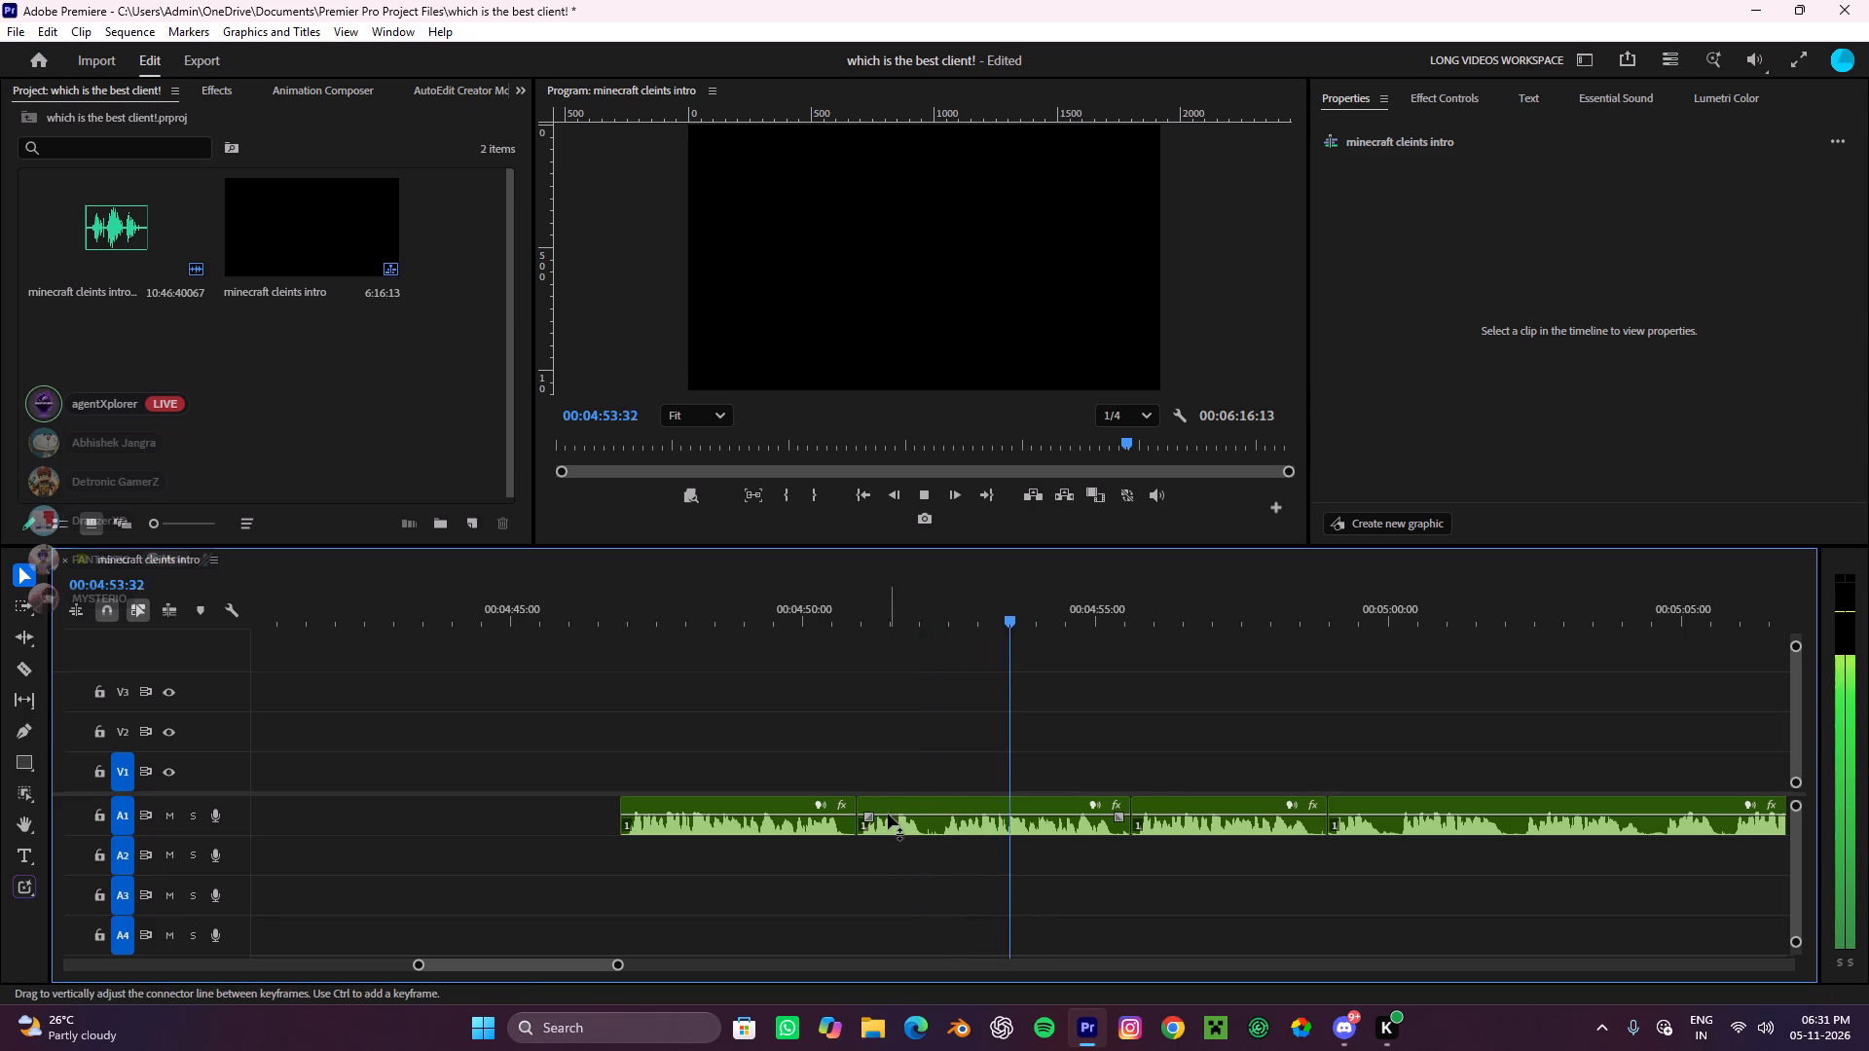
{"action": "left_click_drag", "start_coordinate": [1030, 869], "coordinate": [511, 755]}
{"action": "key", "text": "ctrl+x"}
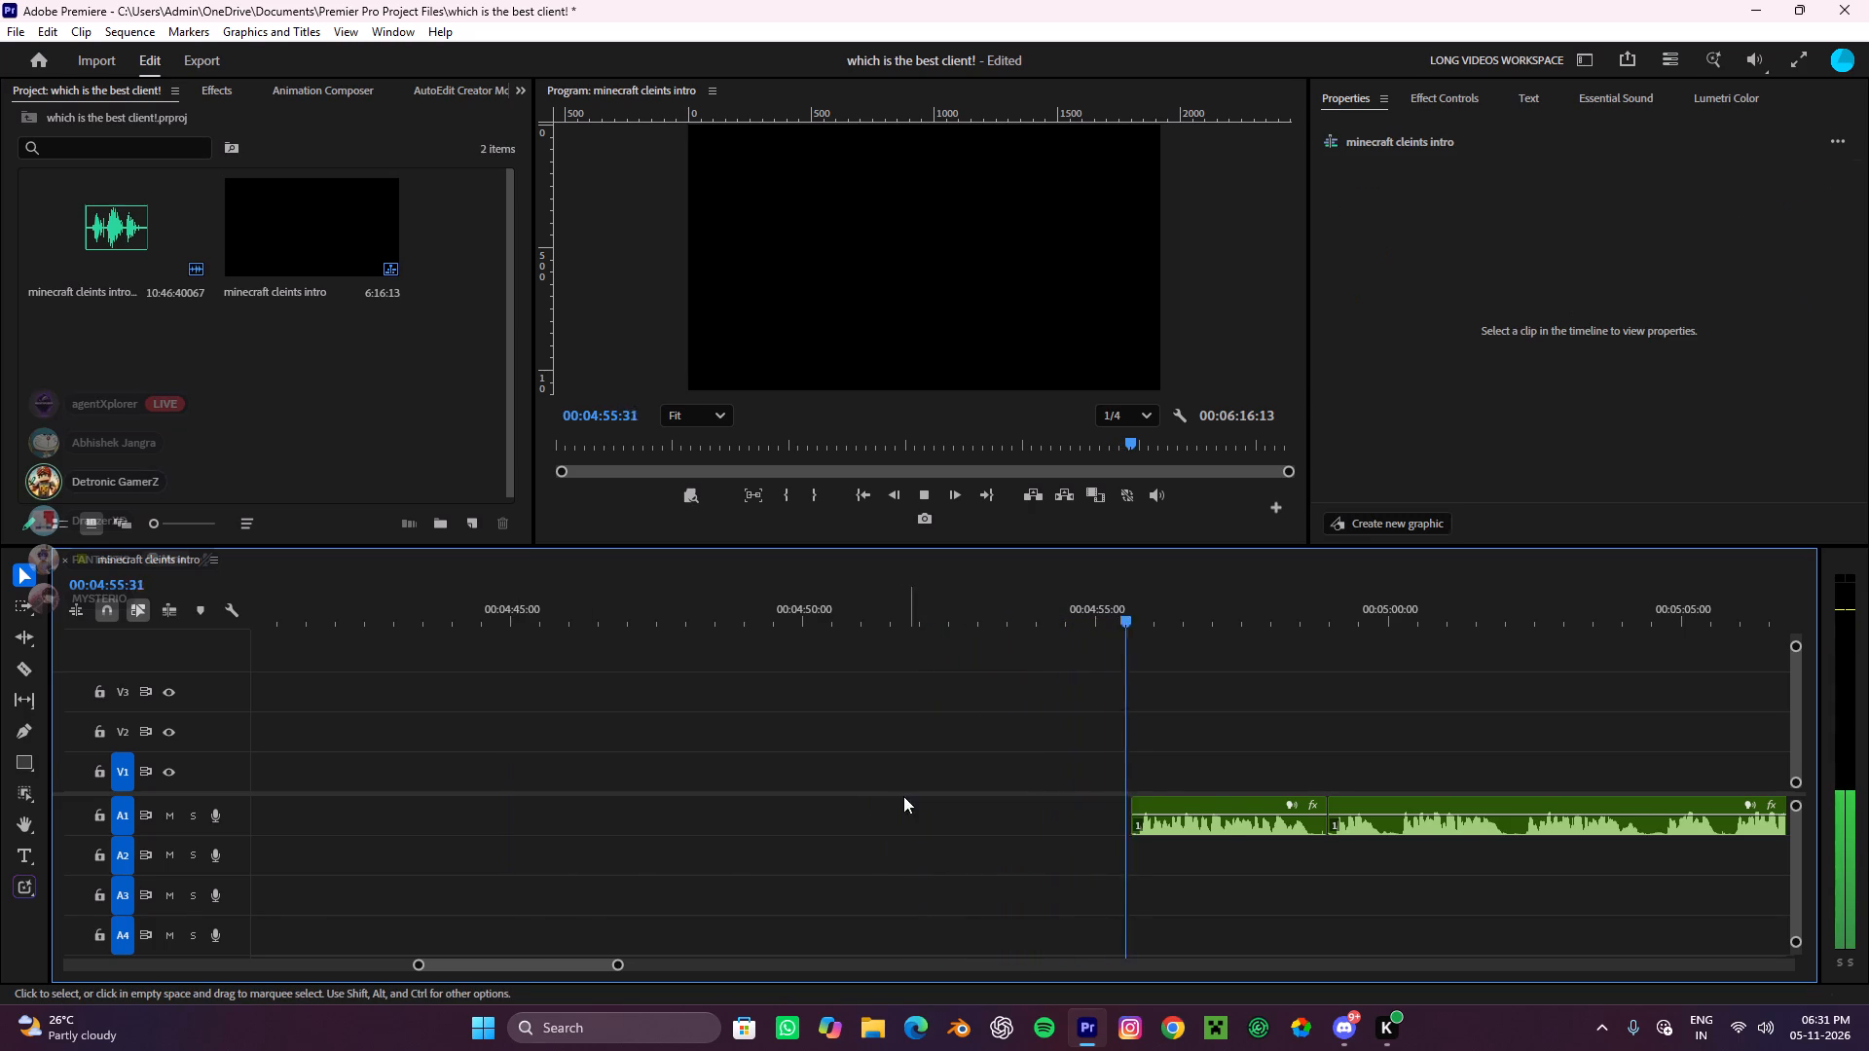
Split the long A1 clip at about 00:05:00:10 and cut its opening piece, which begins around 00:04:59.
{"action": "scroll", "coordinate": [900, 797], "scroll_direction": "down", "scroll_amount": 4}
{"action": "scroll", "coordinate": [1075, 822], "scroll_direction": "down", "scroll_amount": 3}
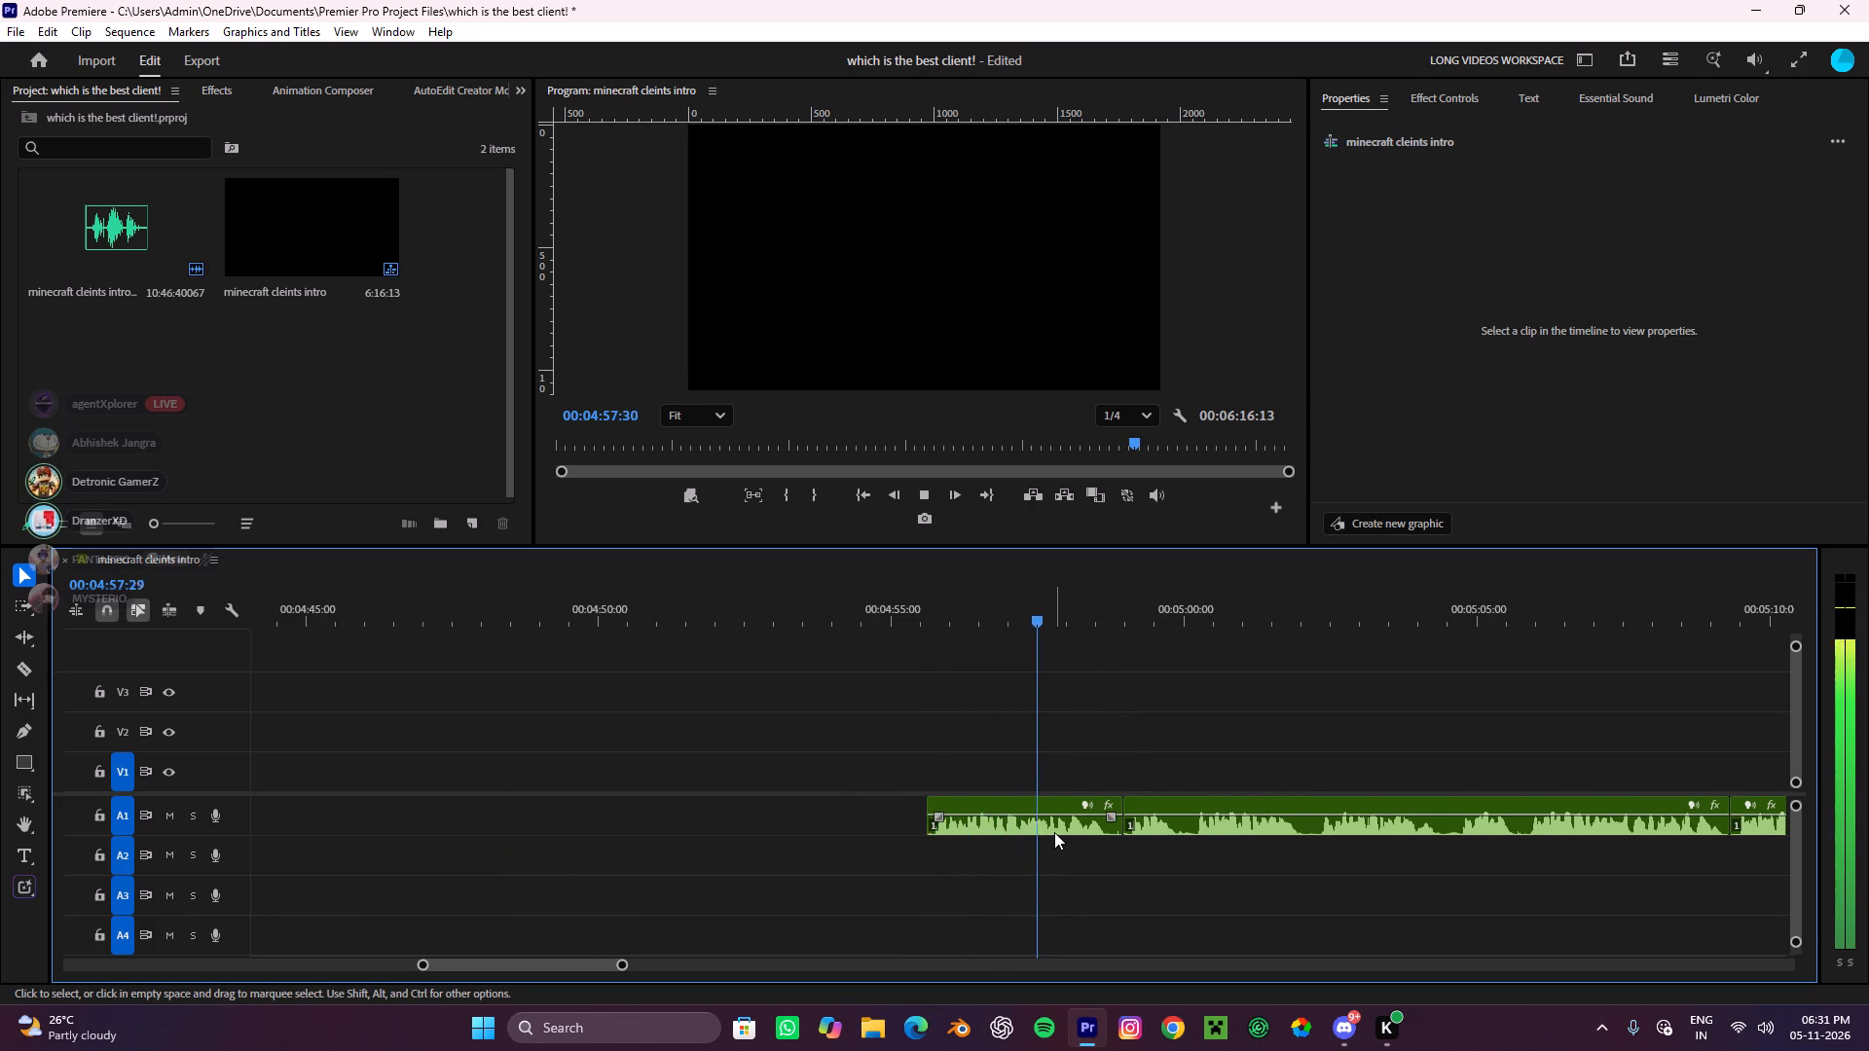
{"action": "scroll", "coordinate": [1196, 890], "scroll_direction": "up", "scroll_amount": 2, "text": "alt"}
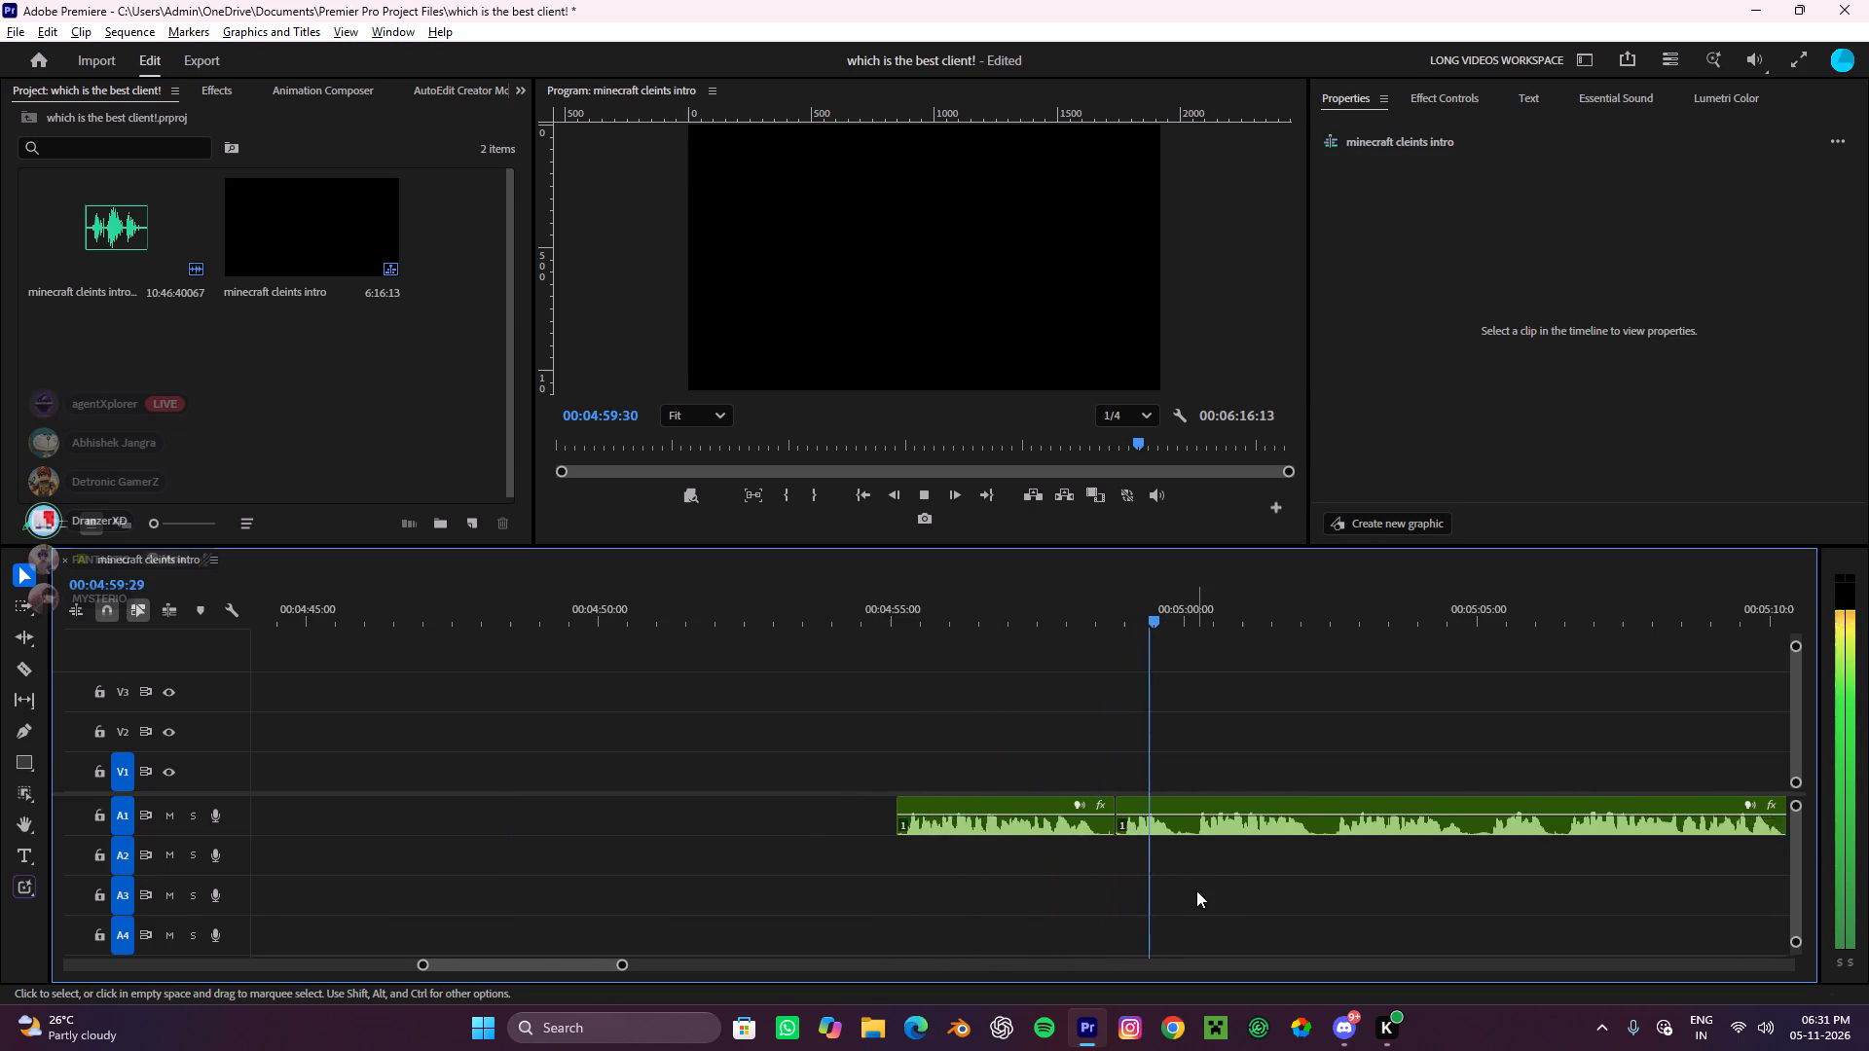
{"action": "scroll", "coordinate": [1196, 890], "scroll_direction": "up", "scroll_amount": 1, "text": "alt"}
{"action": "scroll", "coordinate": [1192, 875], "scroll_direction": "down", "scroll_amount": 2}
{"action": "key", "text": "c"}
{"action": "left_click", "coordinate": [1135, 834]}
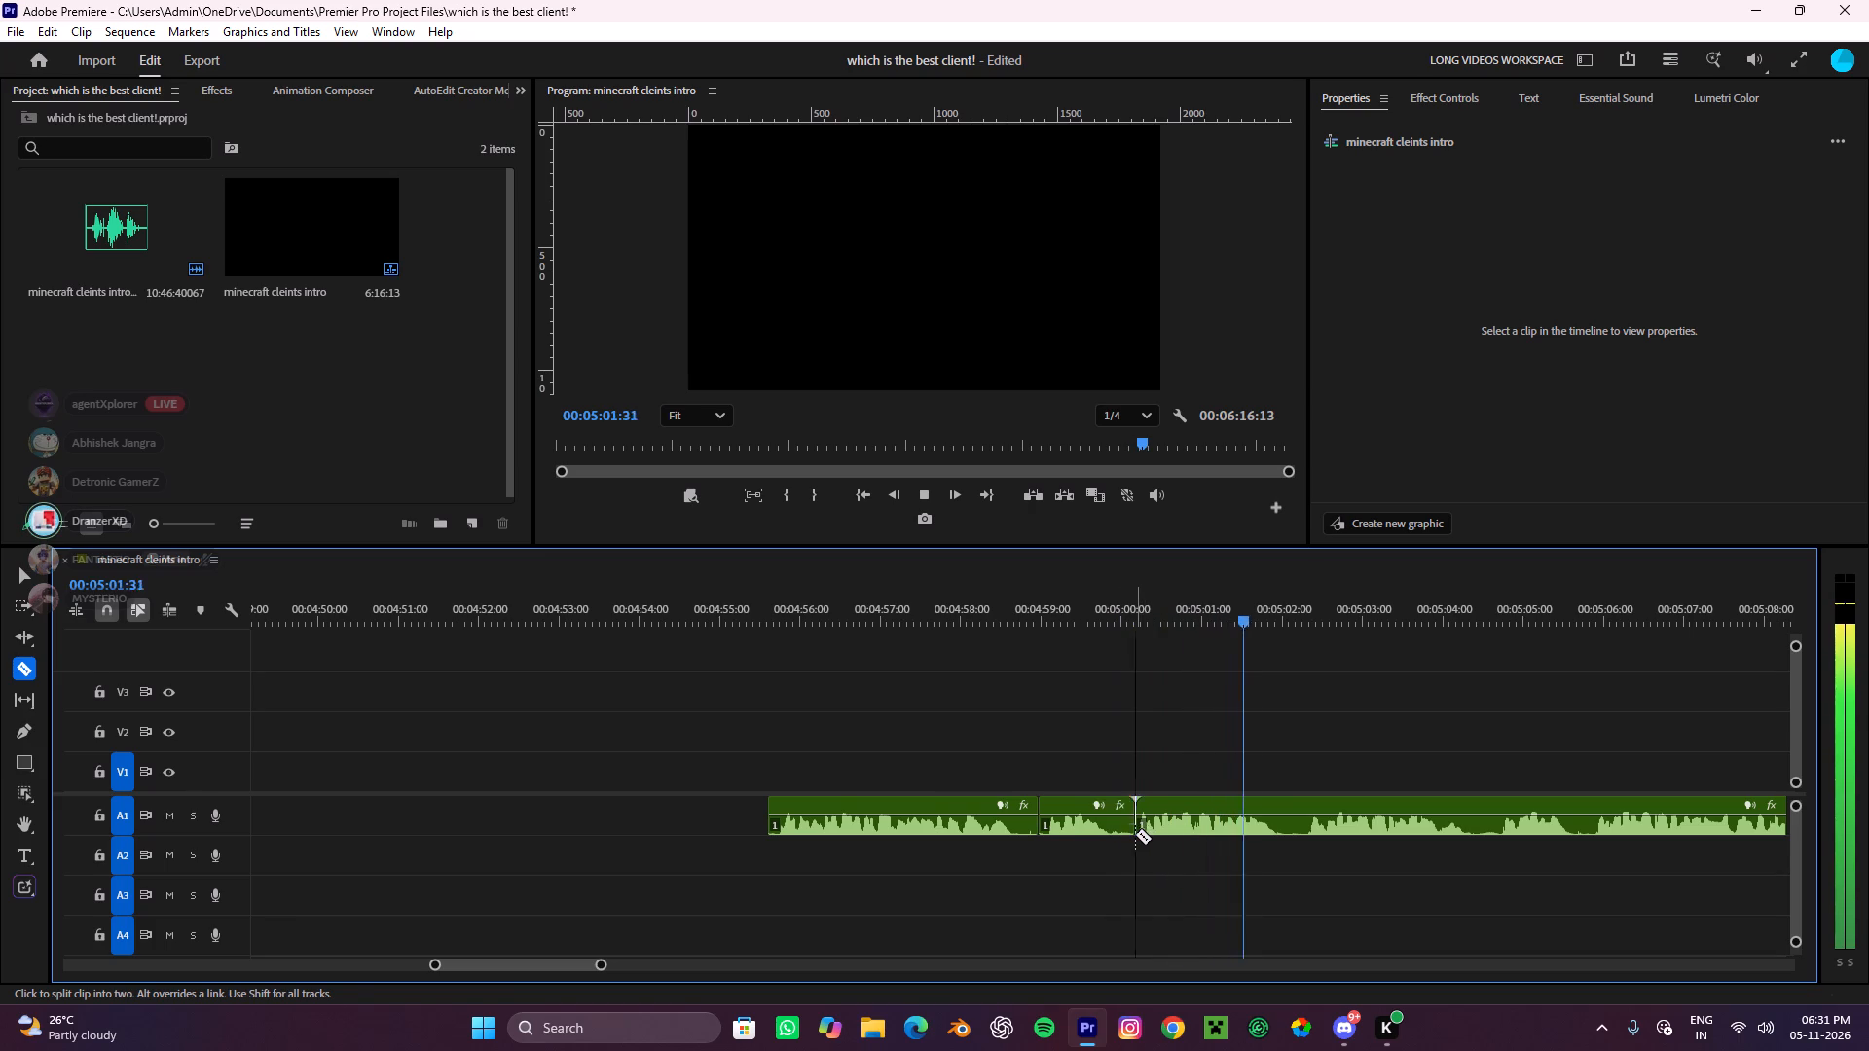
{"action": "key", "text": "v"}
{"action": "left_click_drag", "start_coordinate": [1111, 857], "coordinate": [1091, 815]}
{"action": "key", "text": "ctrl+x"}
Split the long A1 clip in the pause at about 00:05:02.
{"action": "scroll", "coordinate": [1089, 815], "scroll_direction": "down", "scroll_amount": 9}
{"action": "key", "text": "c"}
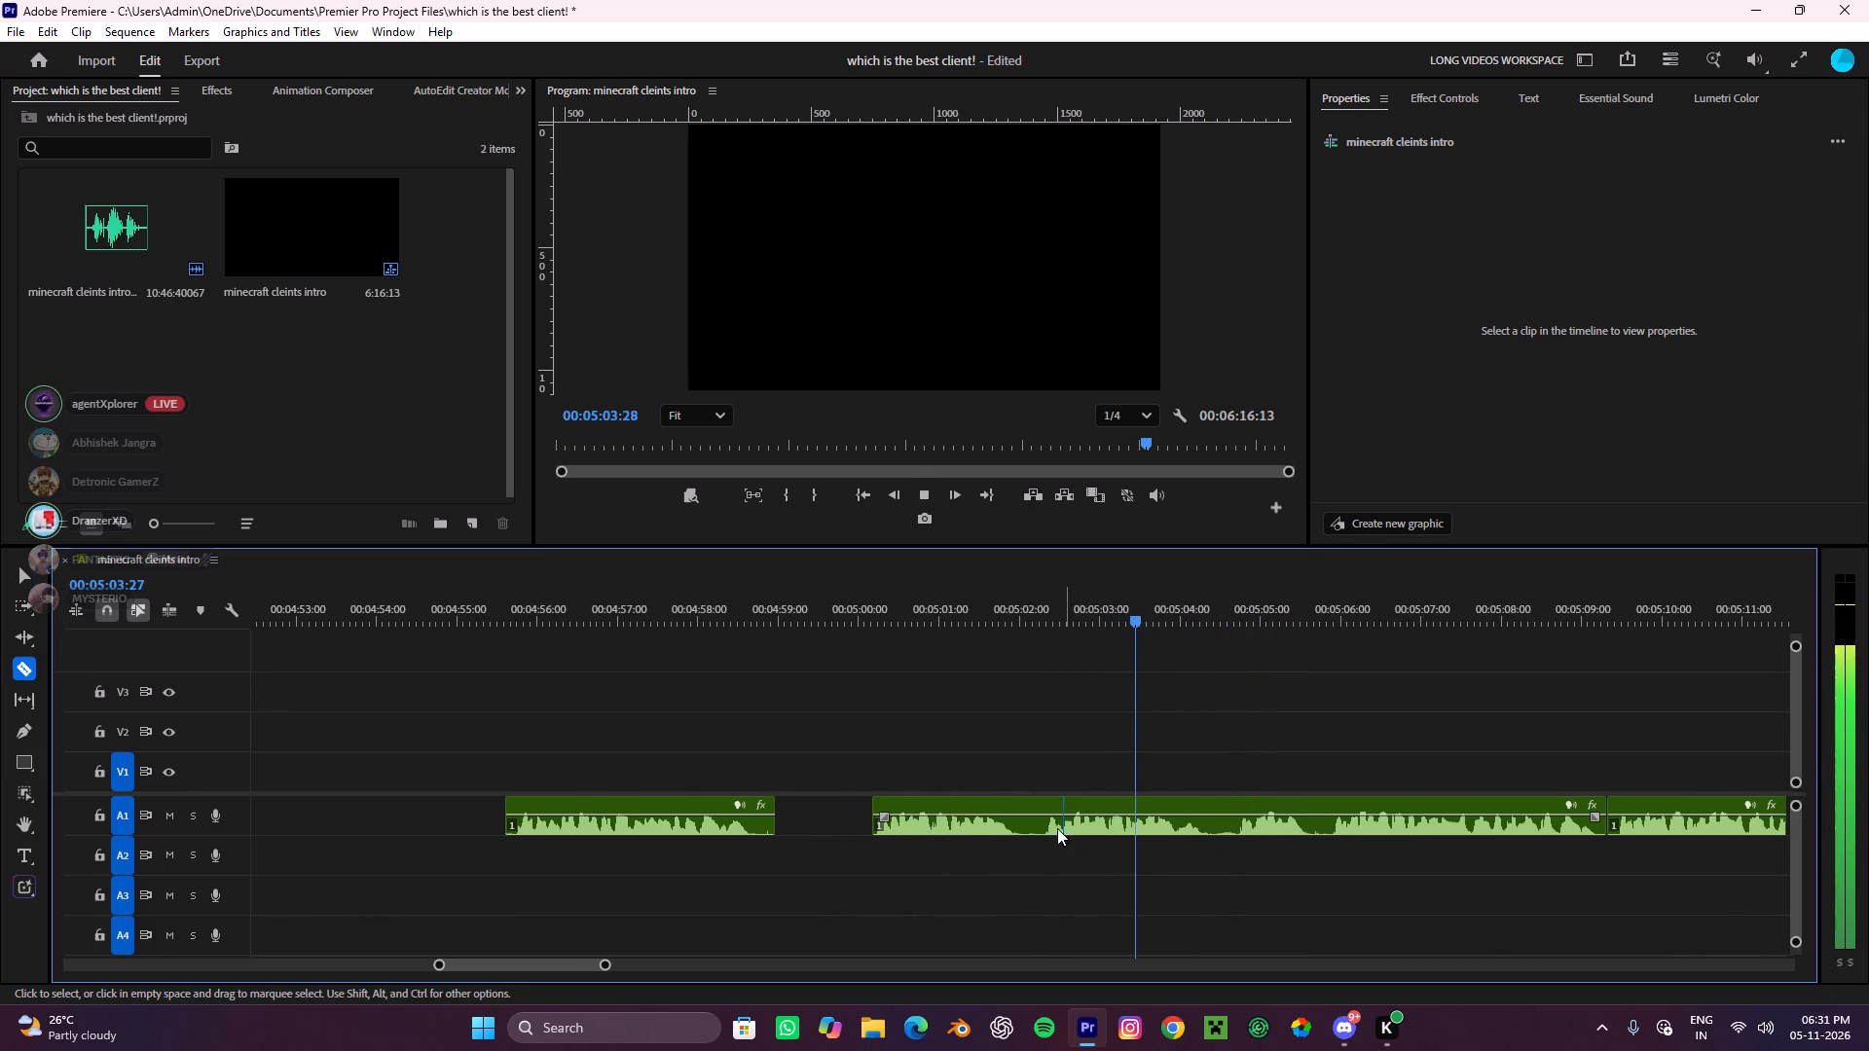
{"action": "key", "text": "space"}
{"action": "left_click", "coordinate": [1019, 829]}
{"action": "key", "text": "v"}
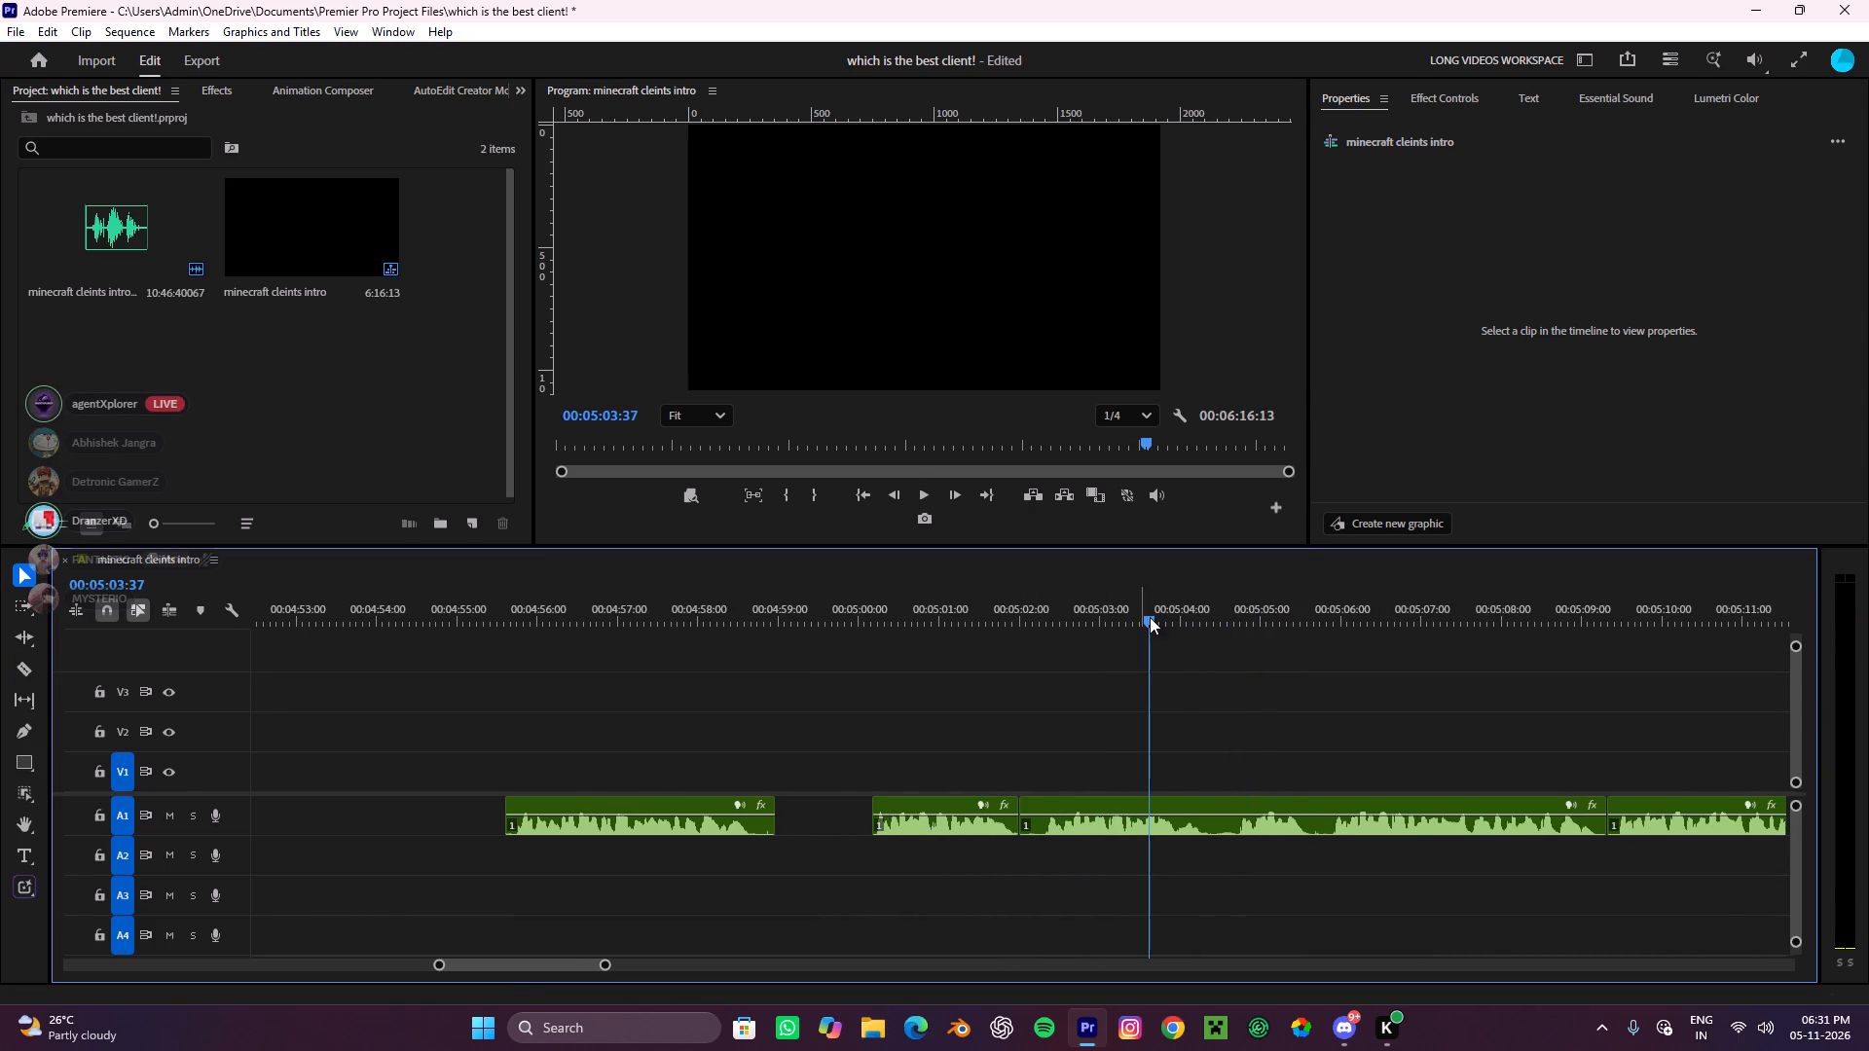
Replay the A1 voiceover from 00:05:00 and split the long clip just before the phrase starting at about 00:05:06.
{"action": "left_click_drag", "start_coordinate": [1138, 600], "coordinate": [869, 811]}
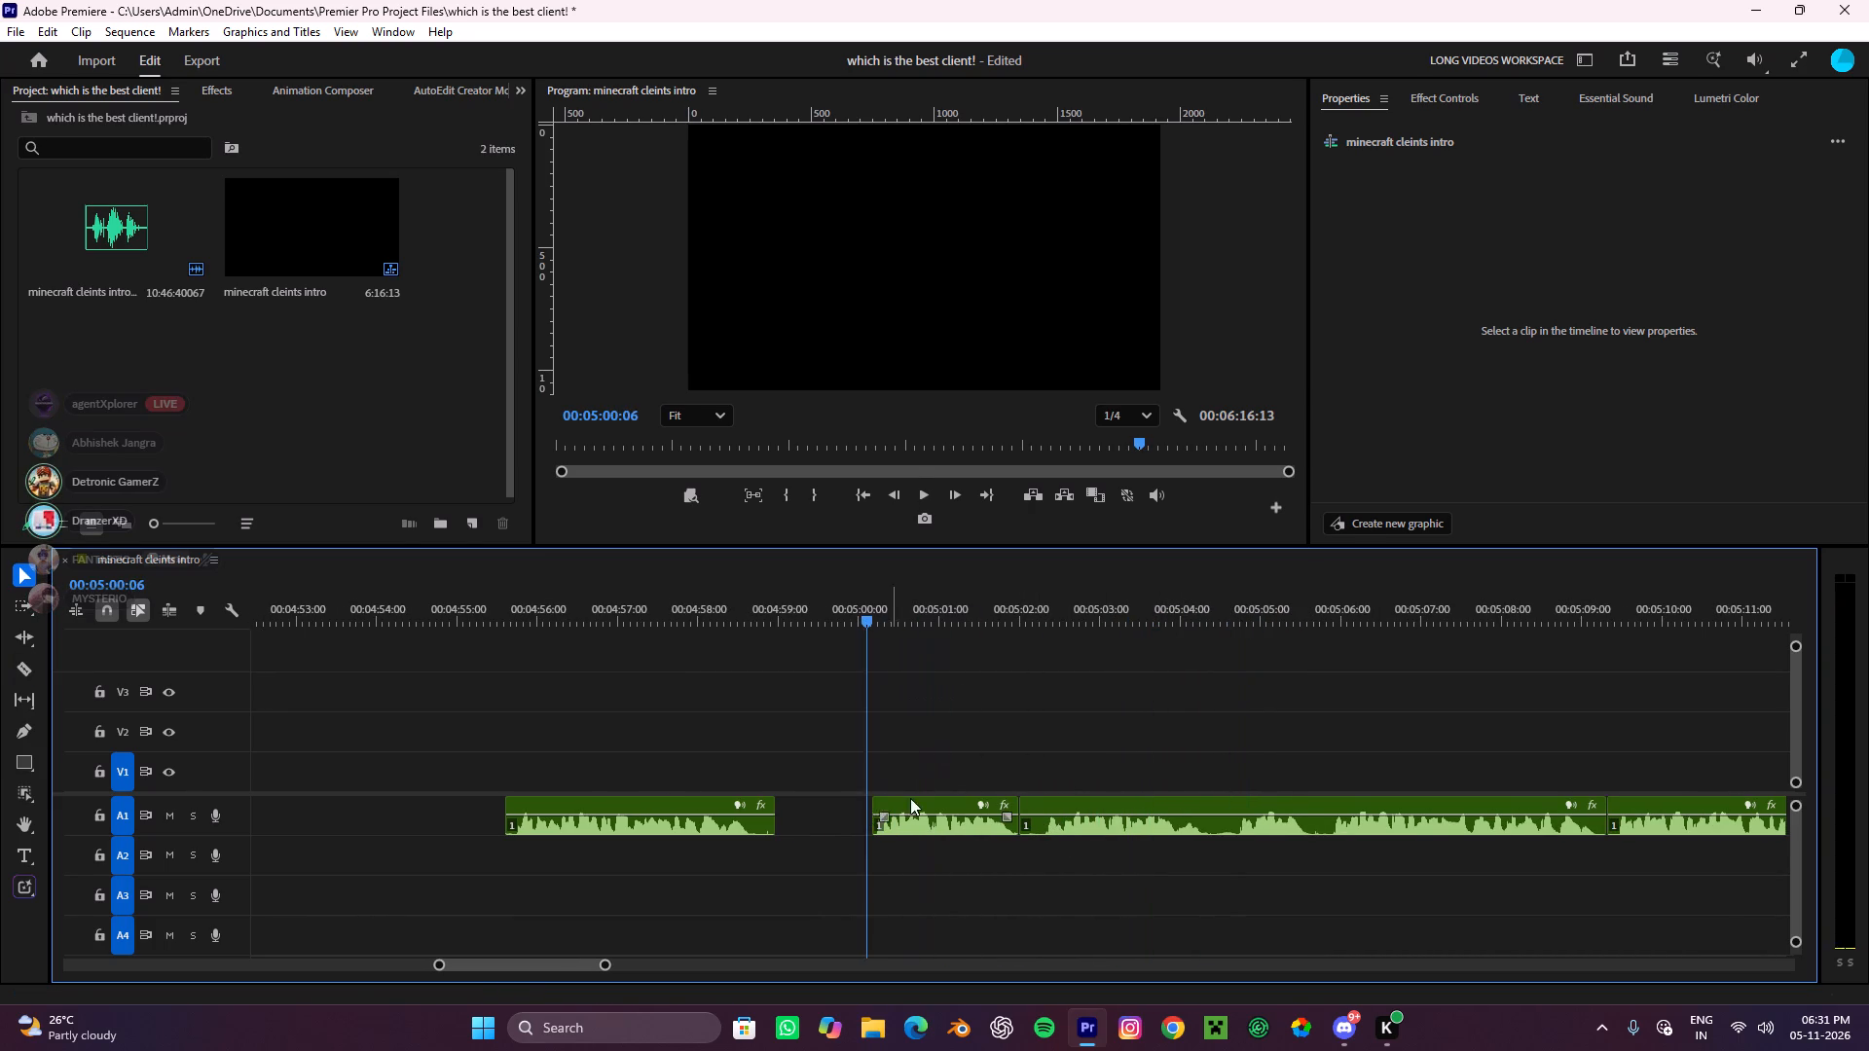
{"action": "key", "text": "space"}
{"action": "scroll", "coordinate": [934, 774], "scroll_direction": "down", "scroll_amount": 13, "text": "alt"}
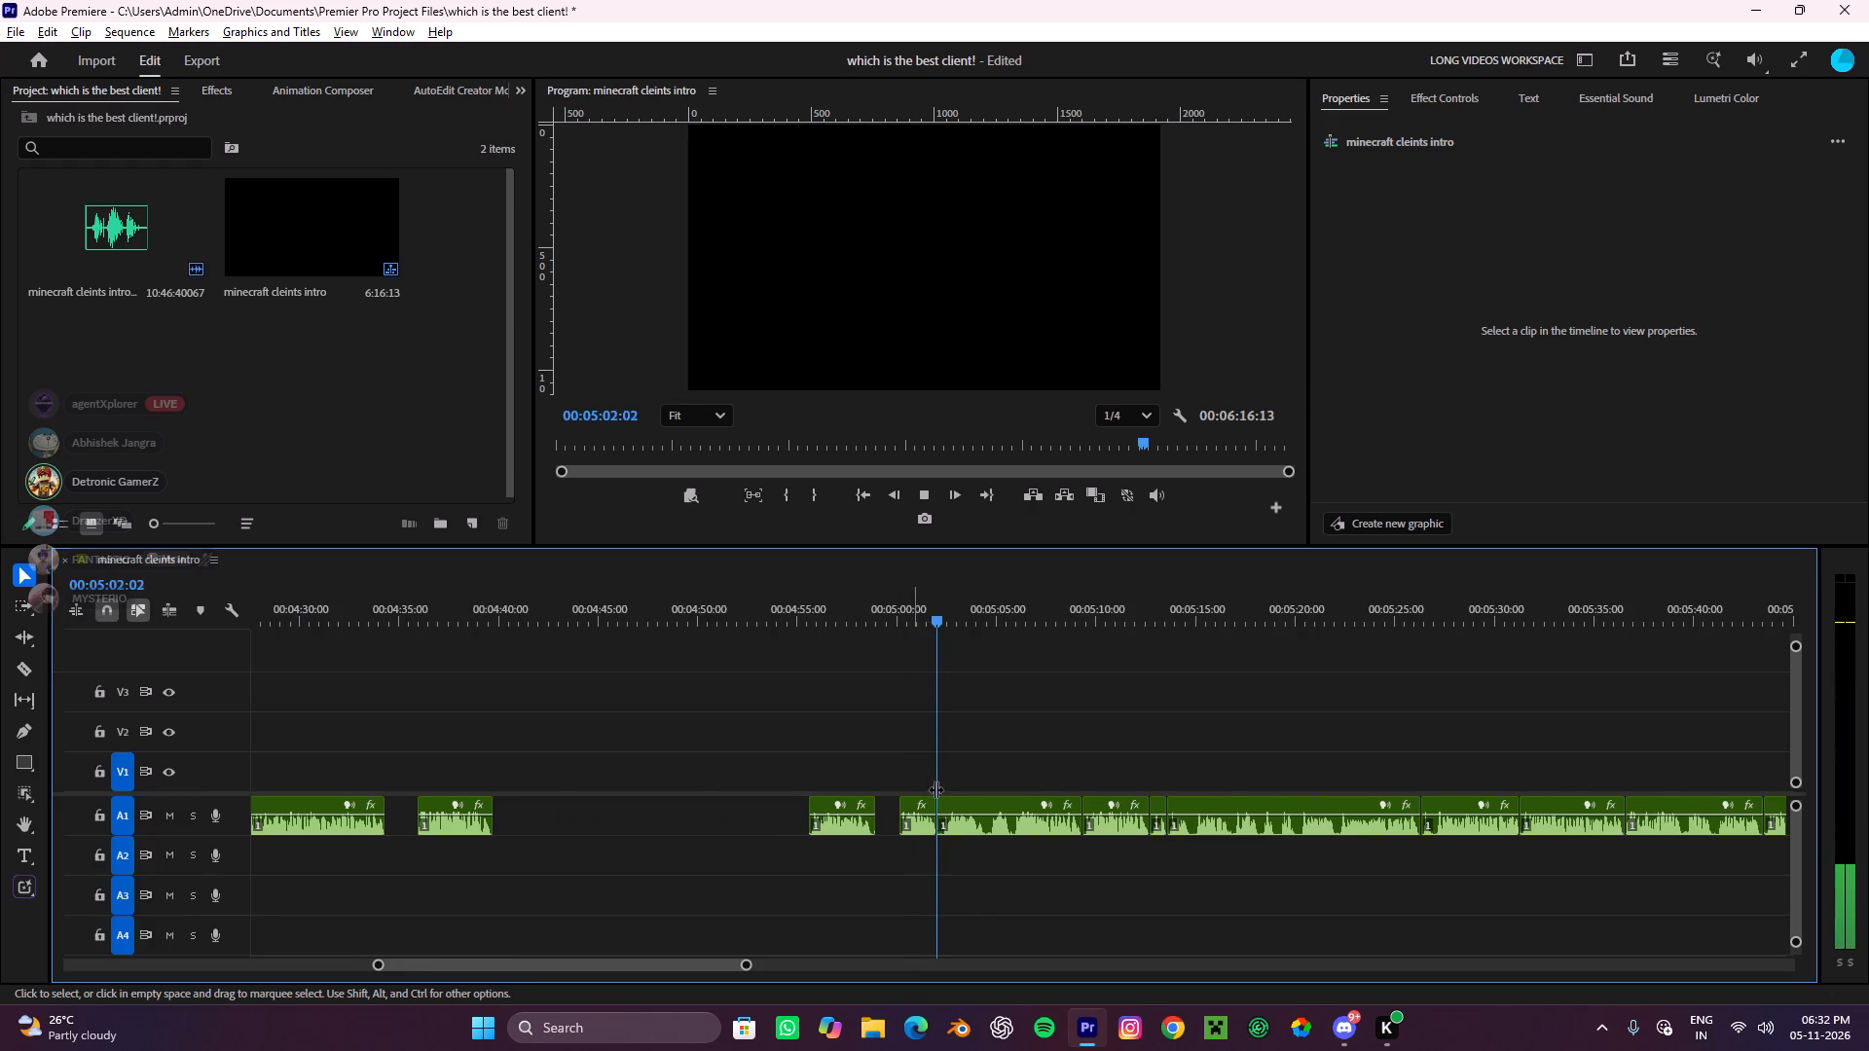
{"action": "scroll", "coordinate": [935, 789], "scroll_direction": "up", "scroll_amount": 9, "text": "alt"}
{"action": "key", "text": "space"}
{"action": "left_click_drag", "start_coordinate": [1014, 602], "coordinate": [1146, 706]}
{"action": "scroll", "coordinate": [1164, 720], "scroll_direction": "up", "scroll_amount": 14, "text": "alt"}
{"action": "key", "text": "c"}
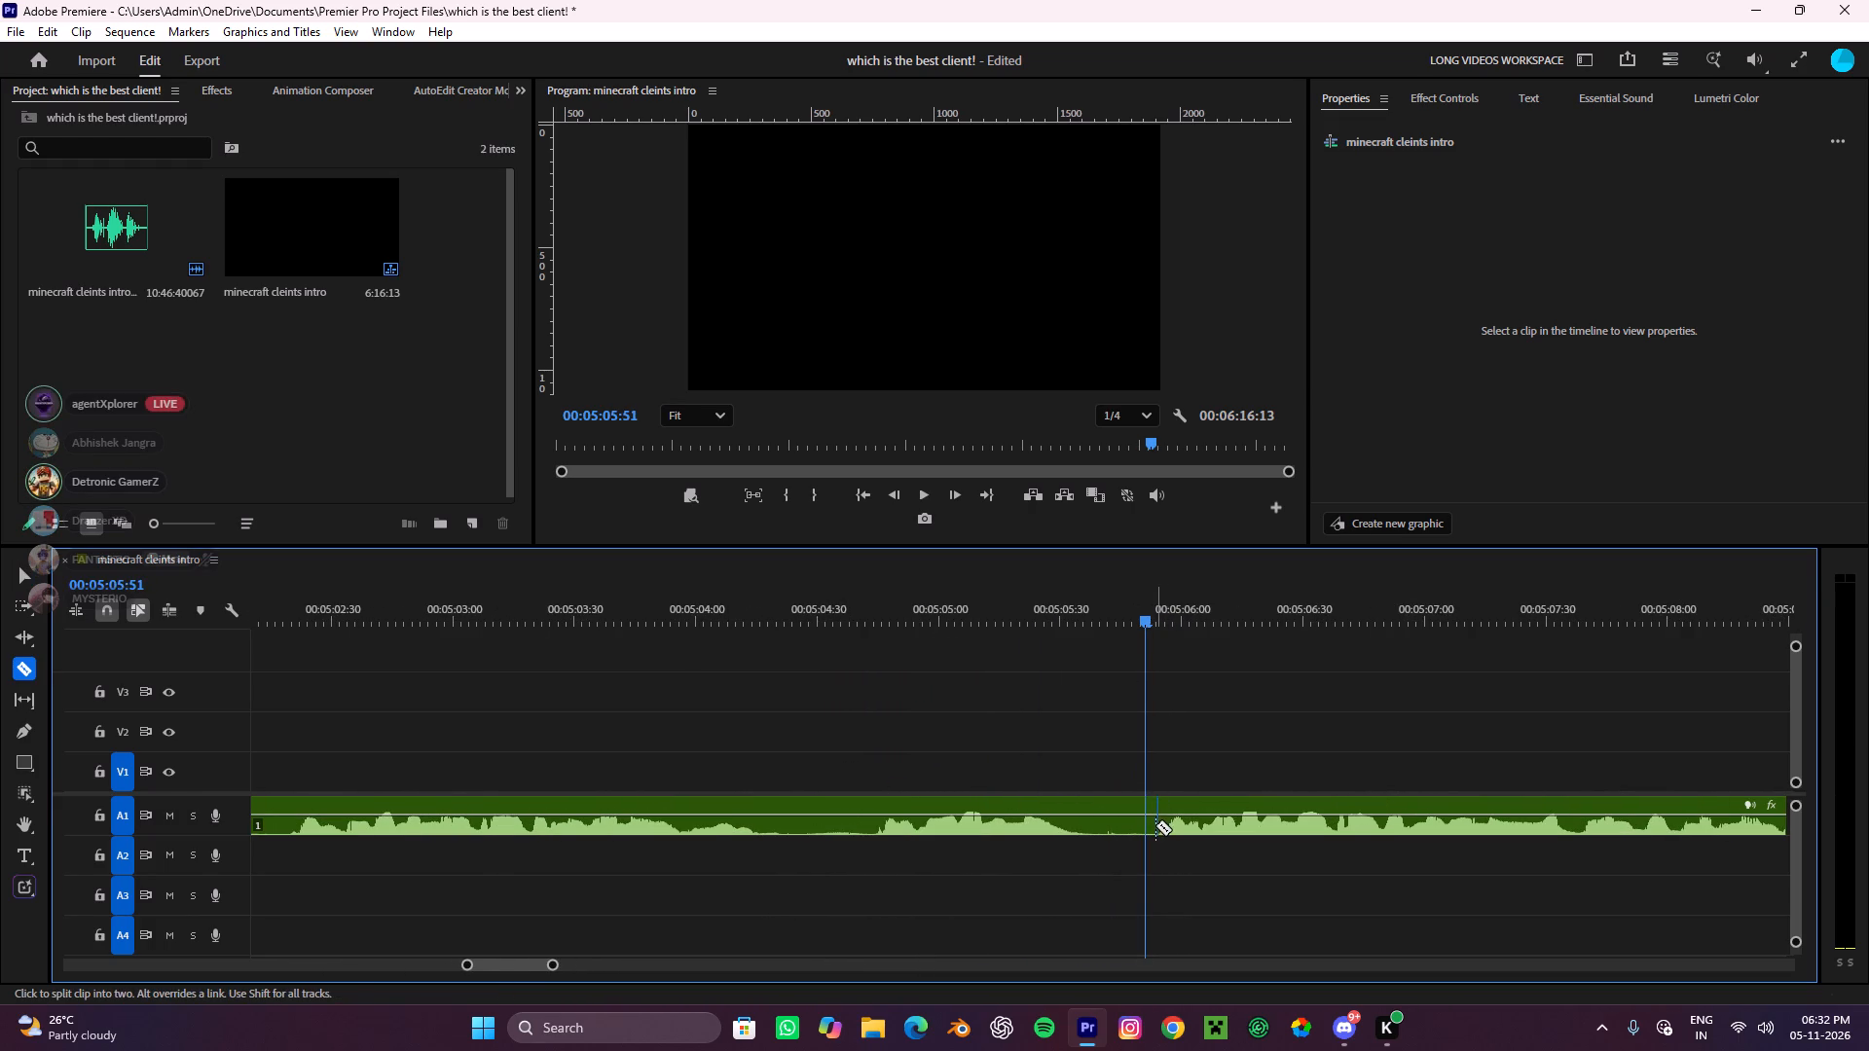
{"action": "left_click", "coordinate": [1155, 825]}
{"action": "key", "text": "v"}
Cut the two A1 pieces between about 00:05:00 and 00:05:06.
{"action": "scroll", "coordinate": [1086, 773], "scroll_direction": "down", "scroll_amount": 19}
{"action": "left_click_drag", "start_coordinate": [773, 737], "coordinate": [846, 764]}
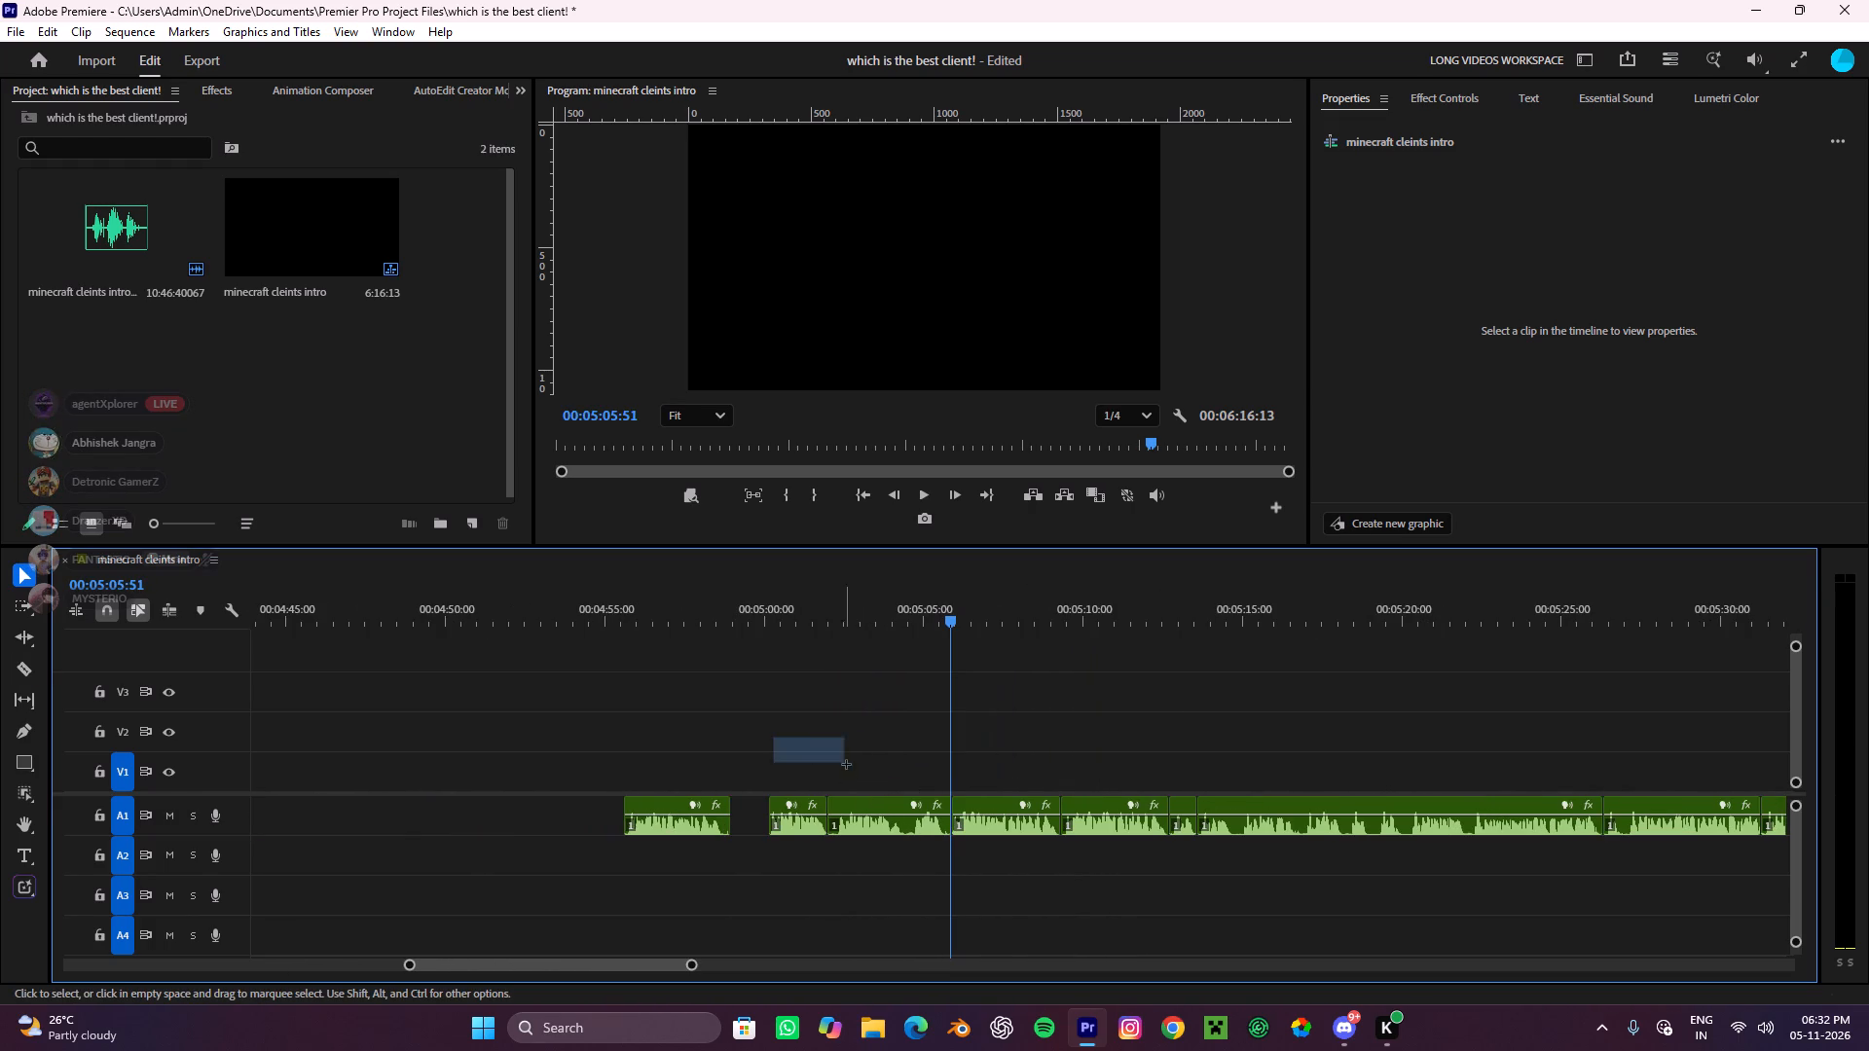
{"action": "left_click_drag", "start_coordinate": [846, 764], "coordinate": [906, 797]}
{"action": "key", "text": "ctrl+x"}
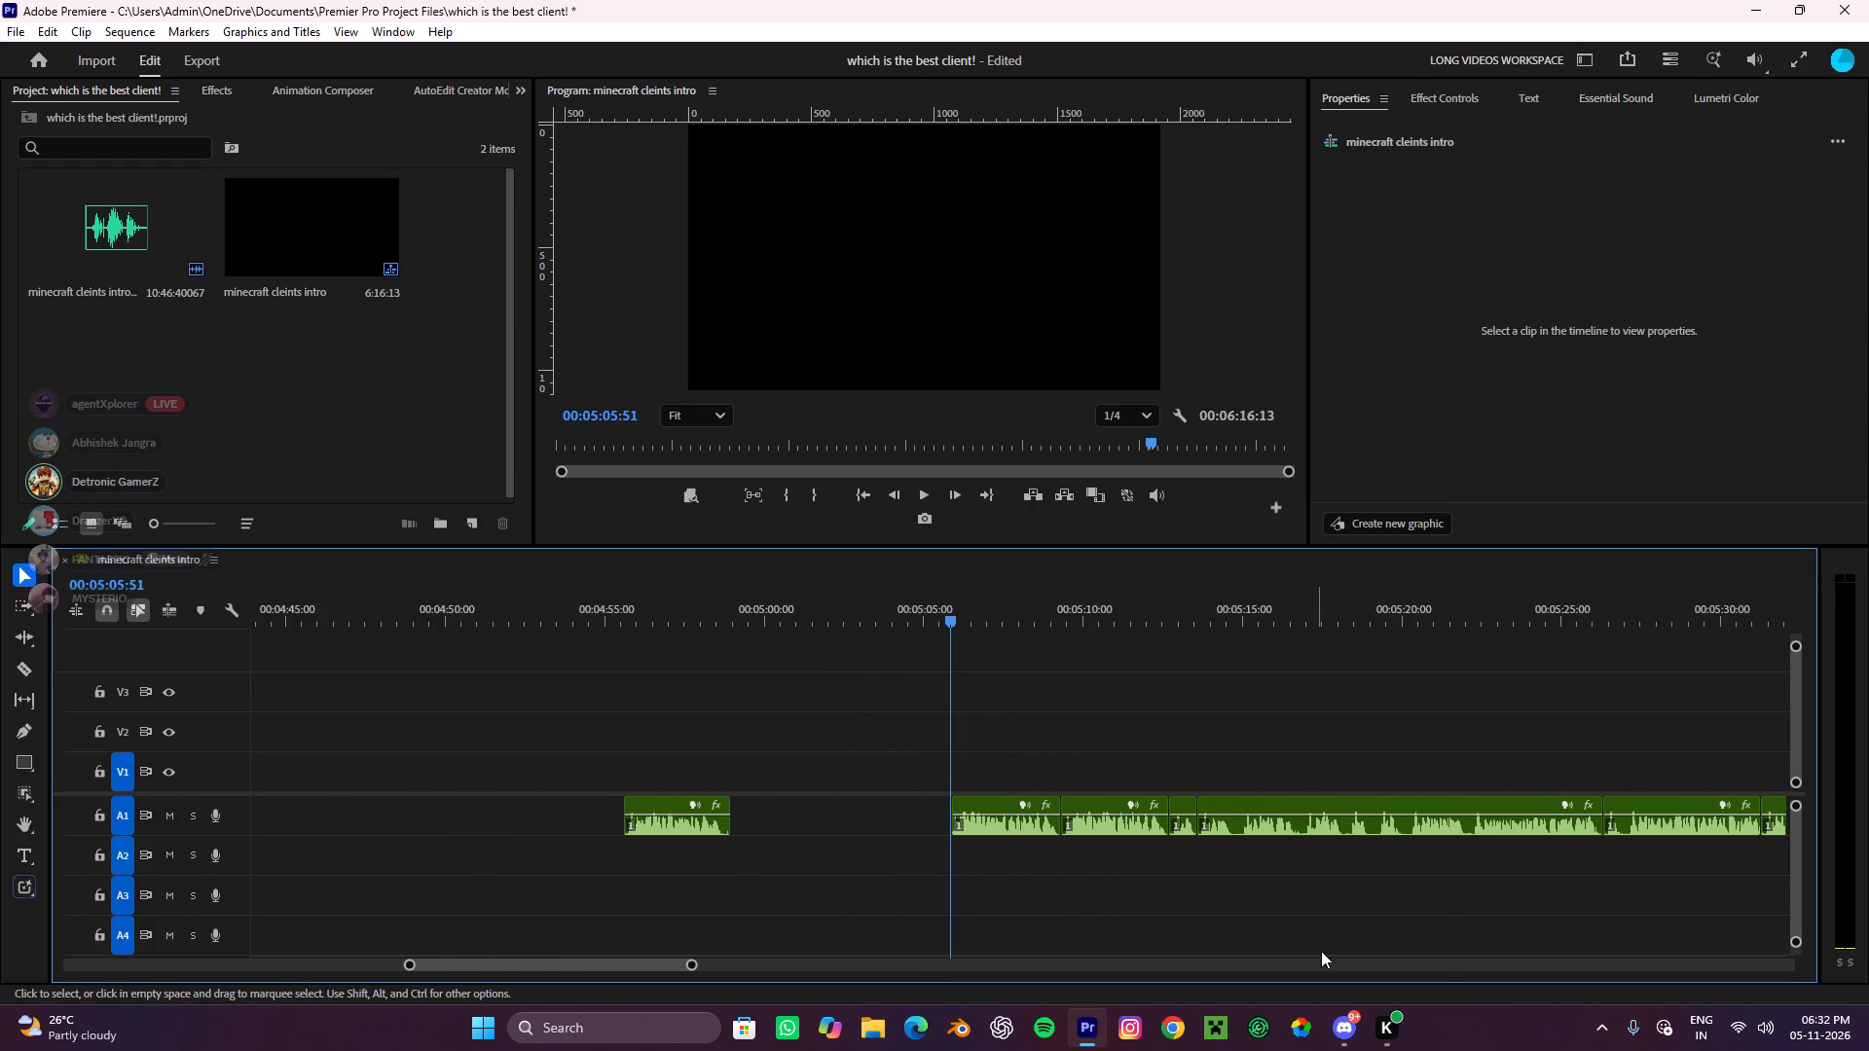
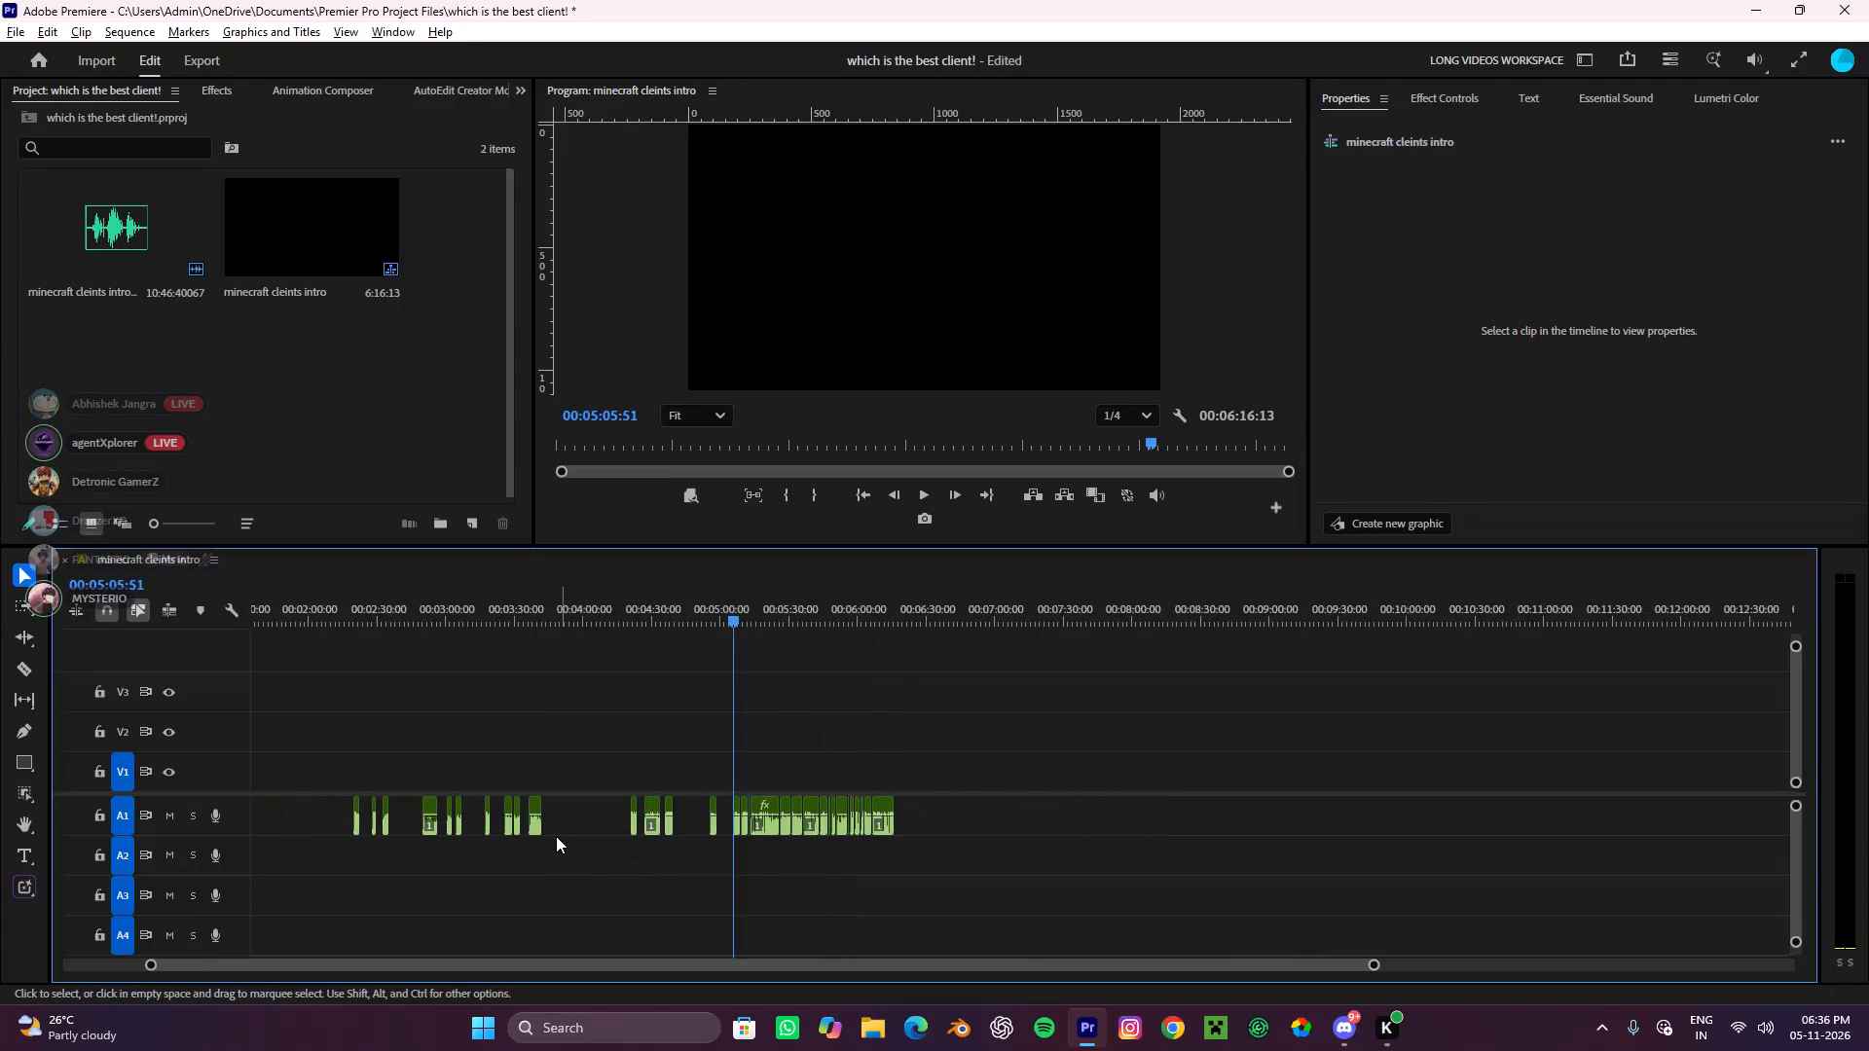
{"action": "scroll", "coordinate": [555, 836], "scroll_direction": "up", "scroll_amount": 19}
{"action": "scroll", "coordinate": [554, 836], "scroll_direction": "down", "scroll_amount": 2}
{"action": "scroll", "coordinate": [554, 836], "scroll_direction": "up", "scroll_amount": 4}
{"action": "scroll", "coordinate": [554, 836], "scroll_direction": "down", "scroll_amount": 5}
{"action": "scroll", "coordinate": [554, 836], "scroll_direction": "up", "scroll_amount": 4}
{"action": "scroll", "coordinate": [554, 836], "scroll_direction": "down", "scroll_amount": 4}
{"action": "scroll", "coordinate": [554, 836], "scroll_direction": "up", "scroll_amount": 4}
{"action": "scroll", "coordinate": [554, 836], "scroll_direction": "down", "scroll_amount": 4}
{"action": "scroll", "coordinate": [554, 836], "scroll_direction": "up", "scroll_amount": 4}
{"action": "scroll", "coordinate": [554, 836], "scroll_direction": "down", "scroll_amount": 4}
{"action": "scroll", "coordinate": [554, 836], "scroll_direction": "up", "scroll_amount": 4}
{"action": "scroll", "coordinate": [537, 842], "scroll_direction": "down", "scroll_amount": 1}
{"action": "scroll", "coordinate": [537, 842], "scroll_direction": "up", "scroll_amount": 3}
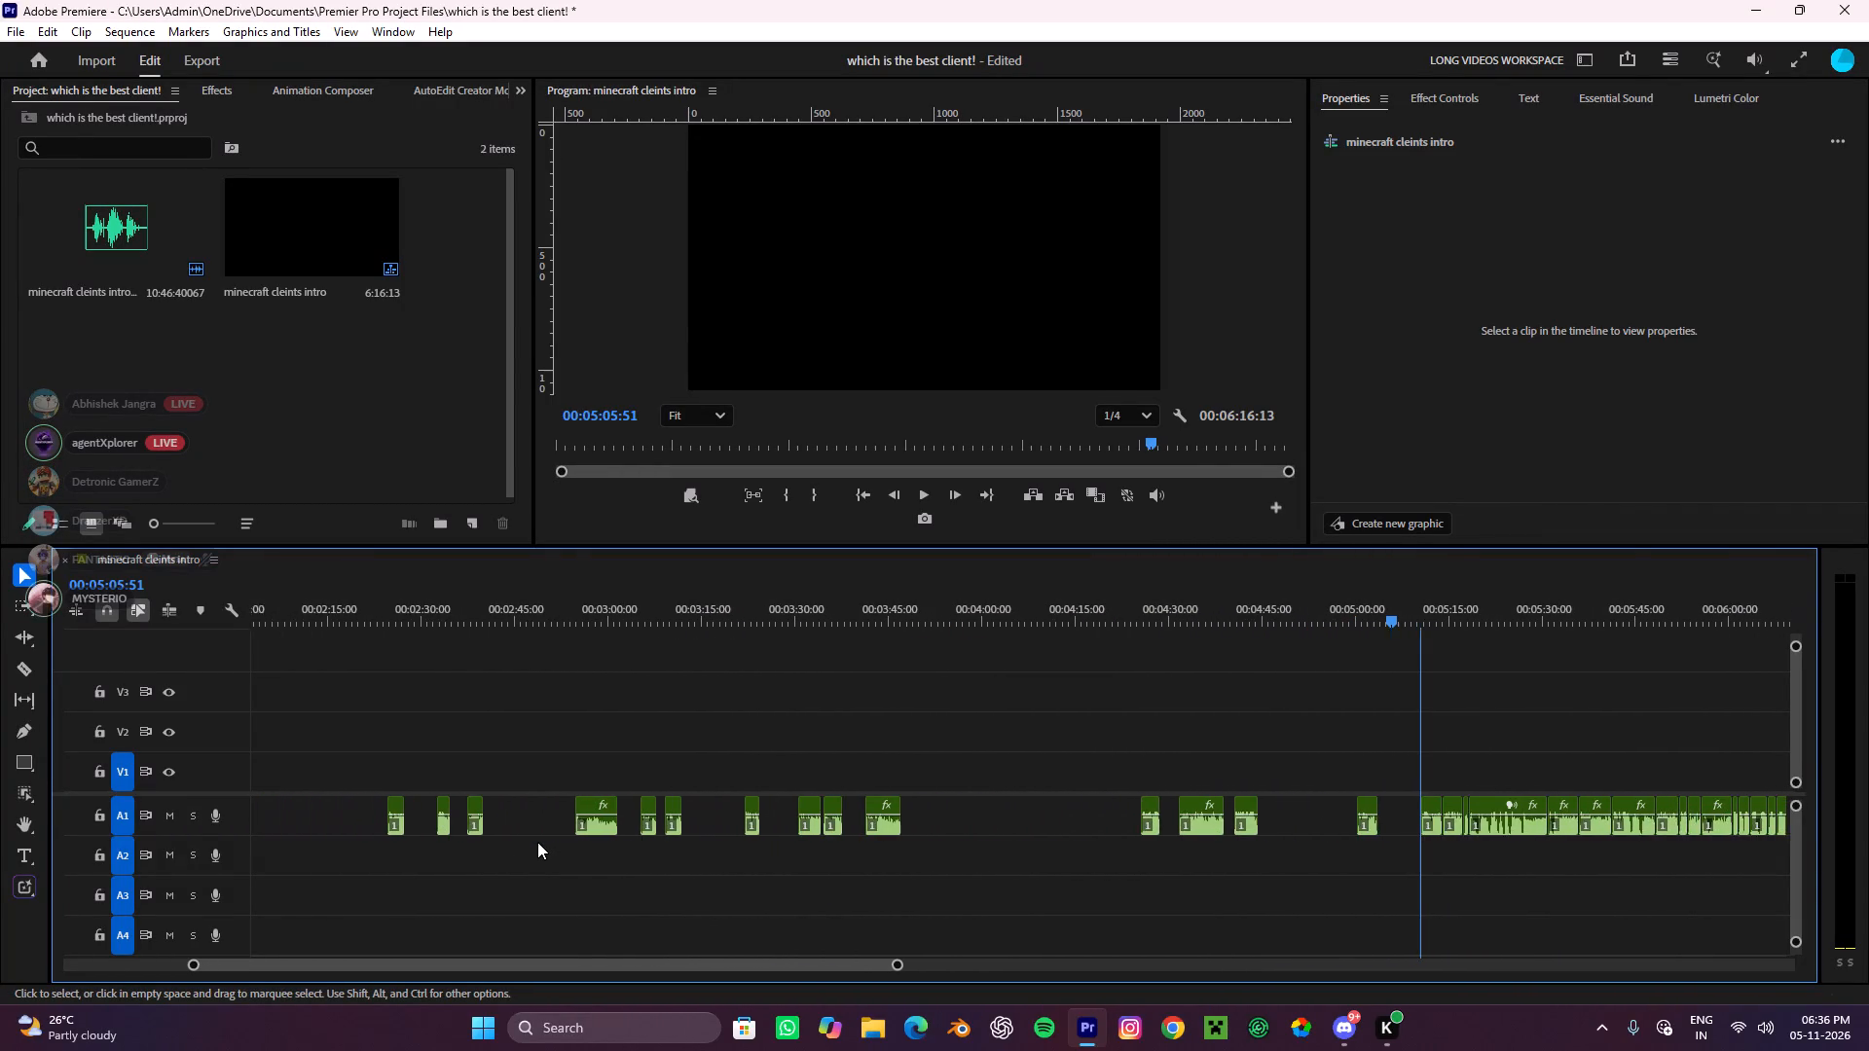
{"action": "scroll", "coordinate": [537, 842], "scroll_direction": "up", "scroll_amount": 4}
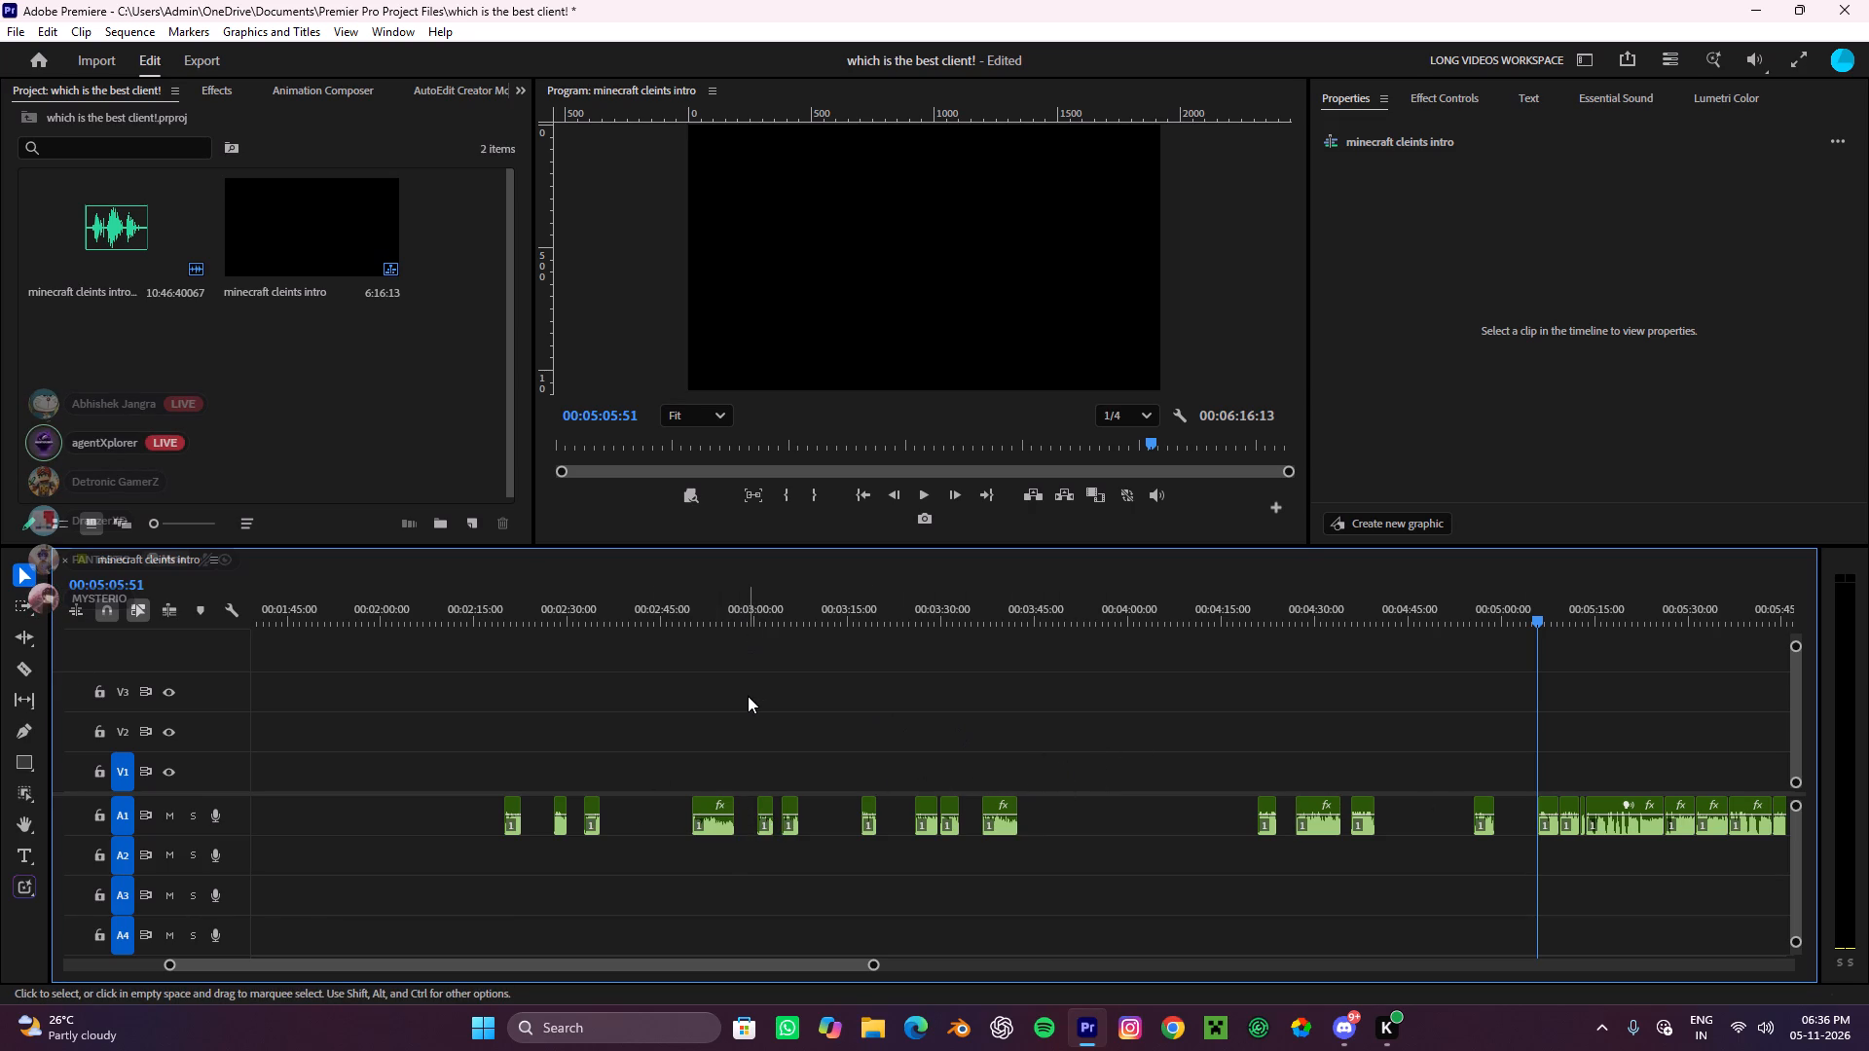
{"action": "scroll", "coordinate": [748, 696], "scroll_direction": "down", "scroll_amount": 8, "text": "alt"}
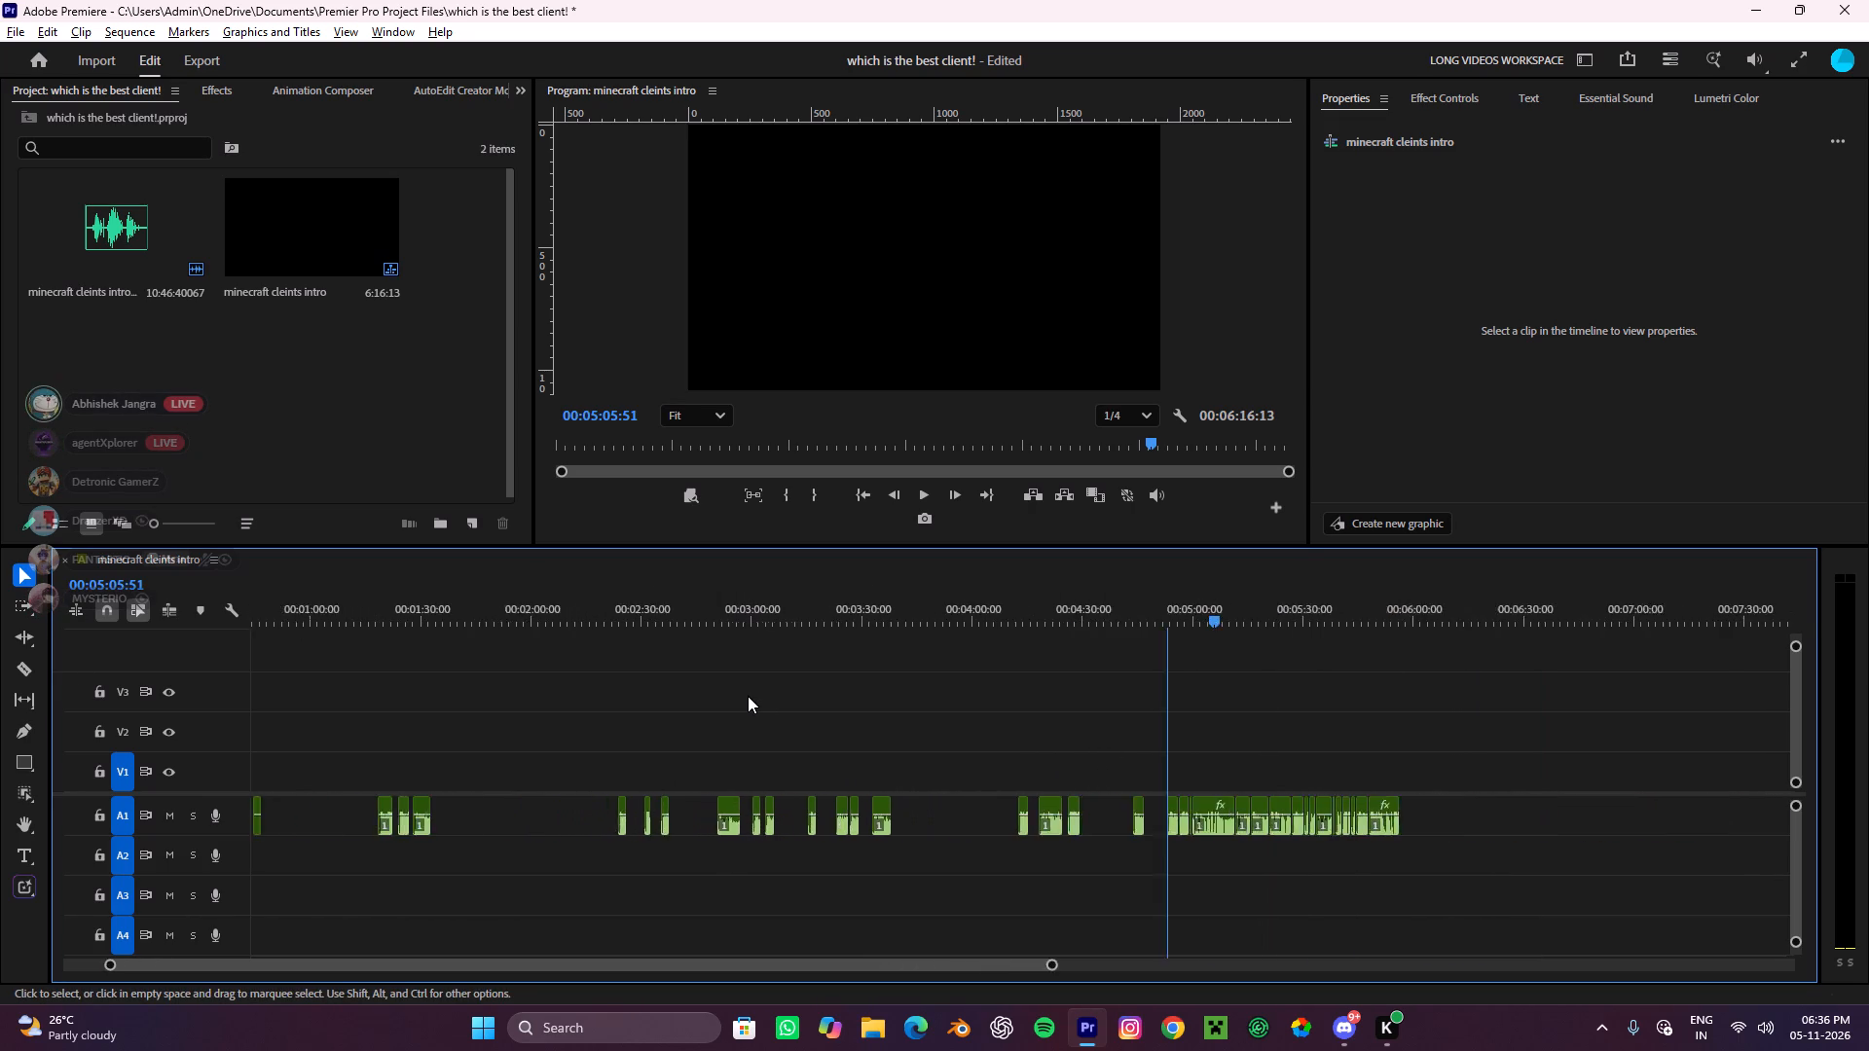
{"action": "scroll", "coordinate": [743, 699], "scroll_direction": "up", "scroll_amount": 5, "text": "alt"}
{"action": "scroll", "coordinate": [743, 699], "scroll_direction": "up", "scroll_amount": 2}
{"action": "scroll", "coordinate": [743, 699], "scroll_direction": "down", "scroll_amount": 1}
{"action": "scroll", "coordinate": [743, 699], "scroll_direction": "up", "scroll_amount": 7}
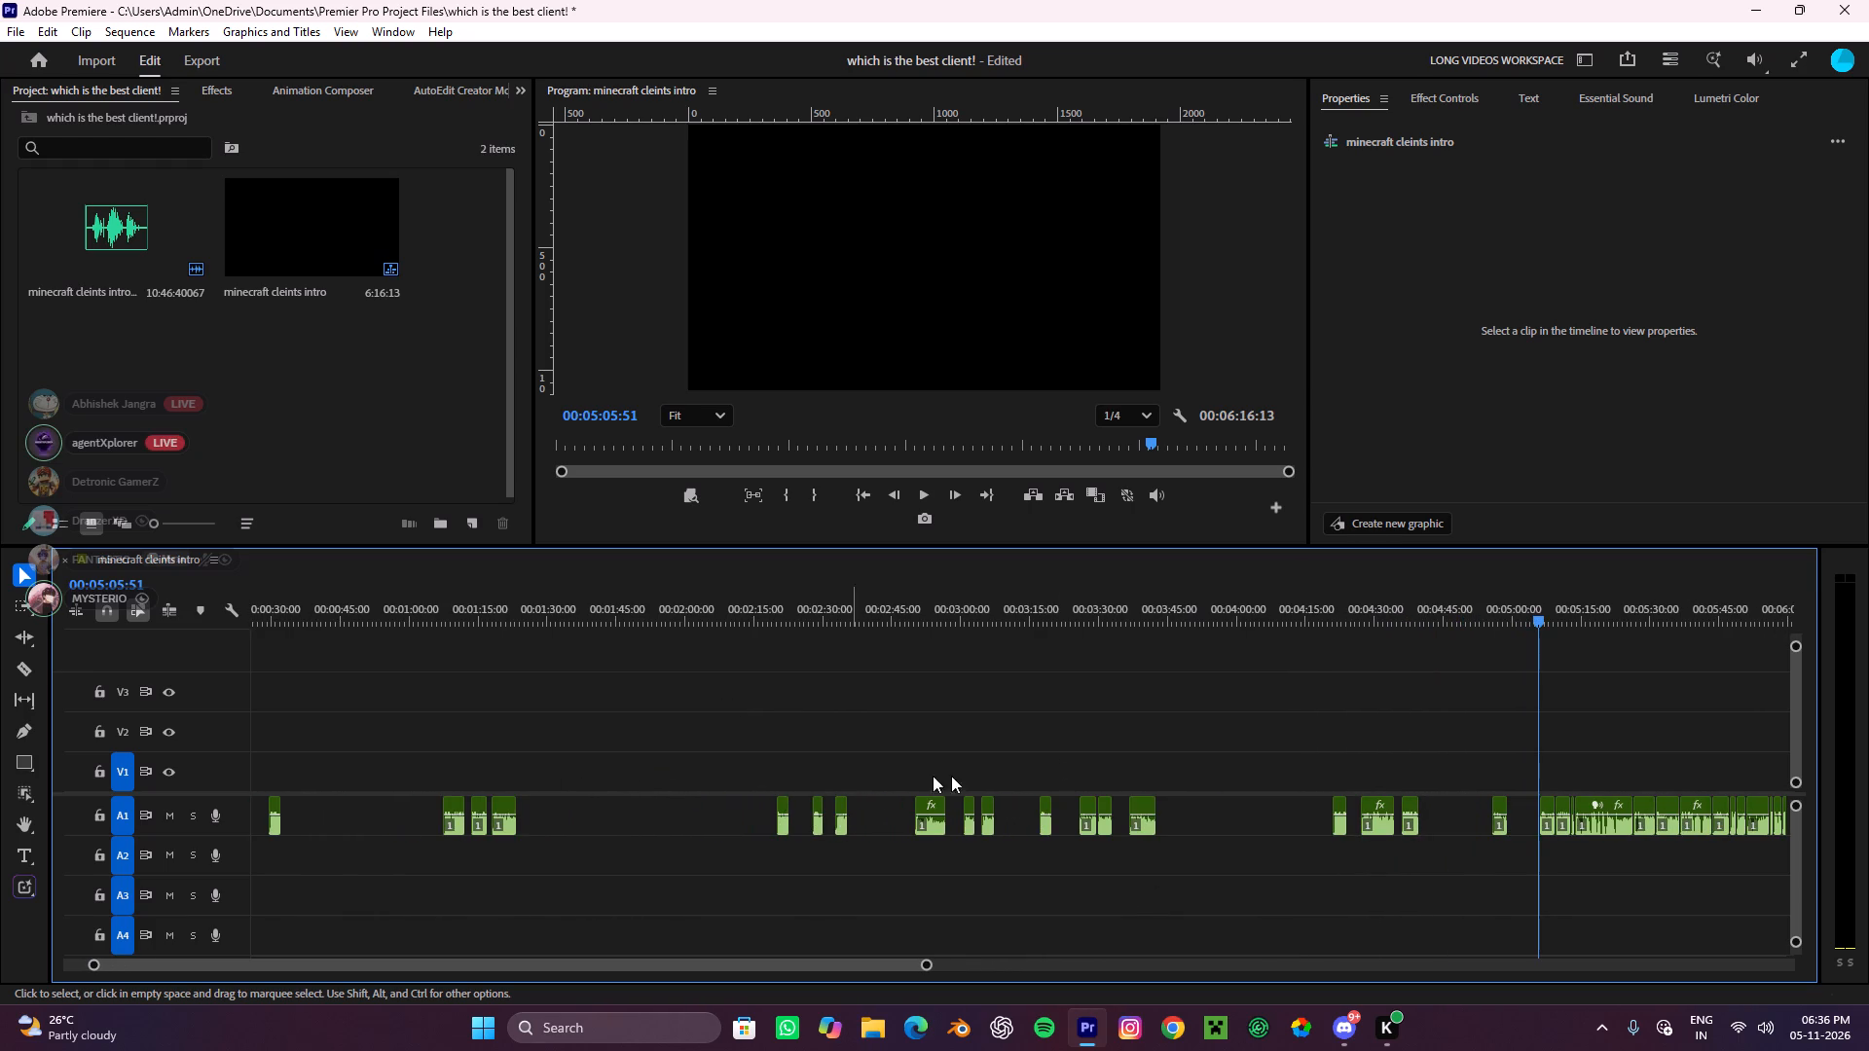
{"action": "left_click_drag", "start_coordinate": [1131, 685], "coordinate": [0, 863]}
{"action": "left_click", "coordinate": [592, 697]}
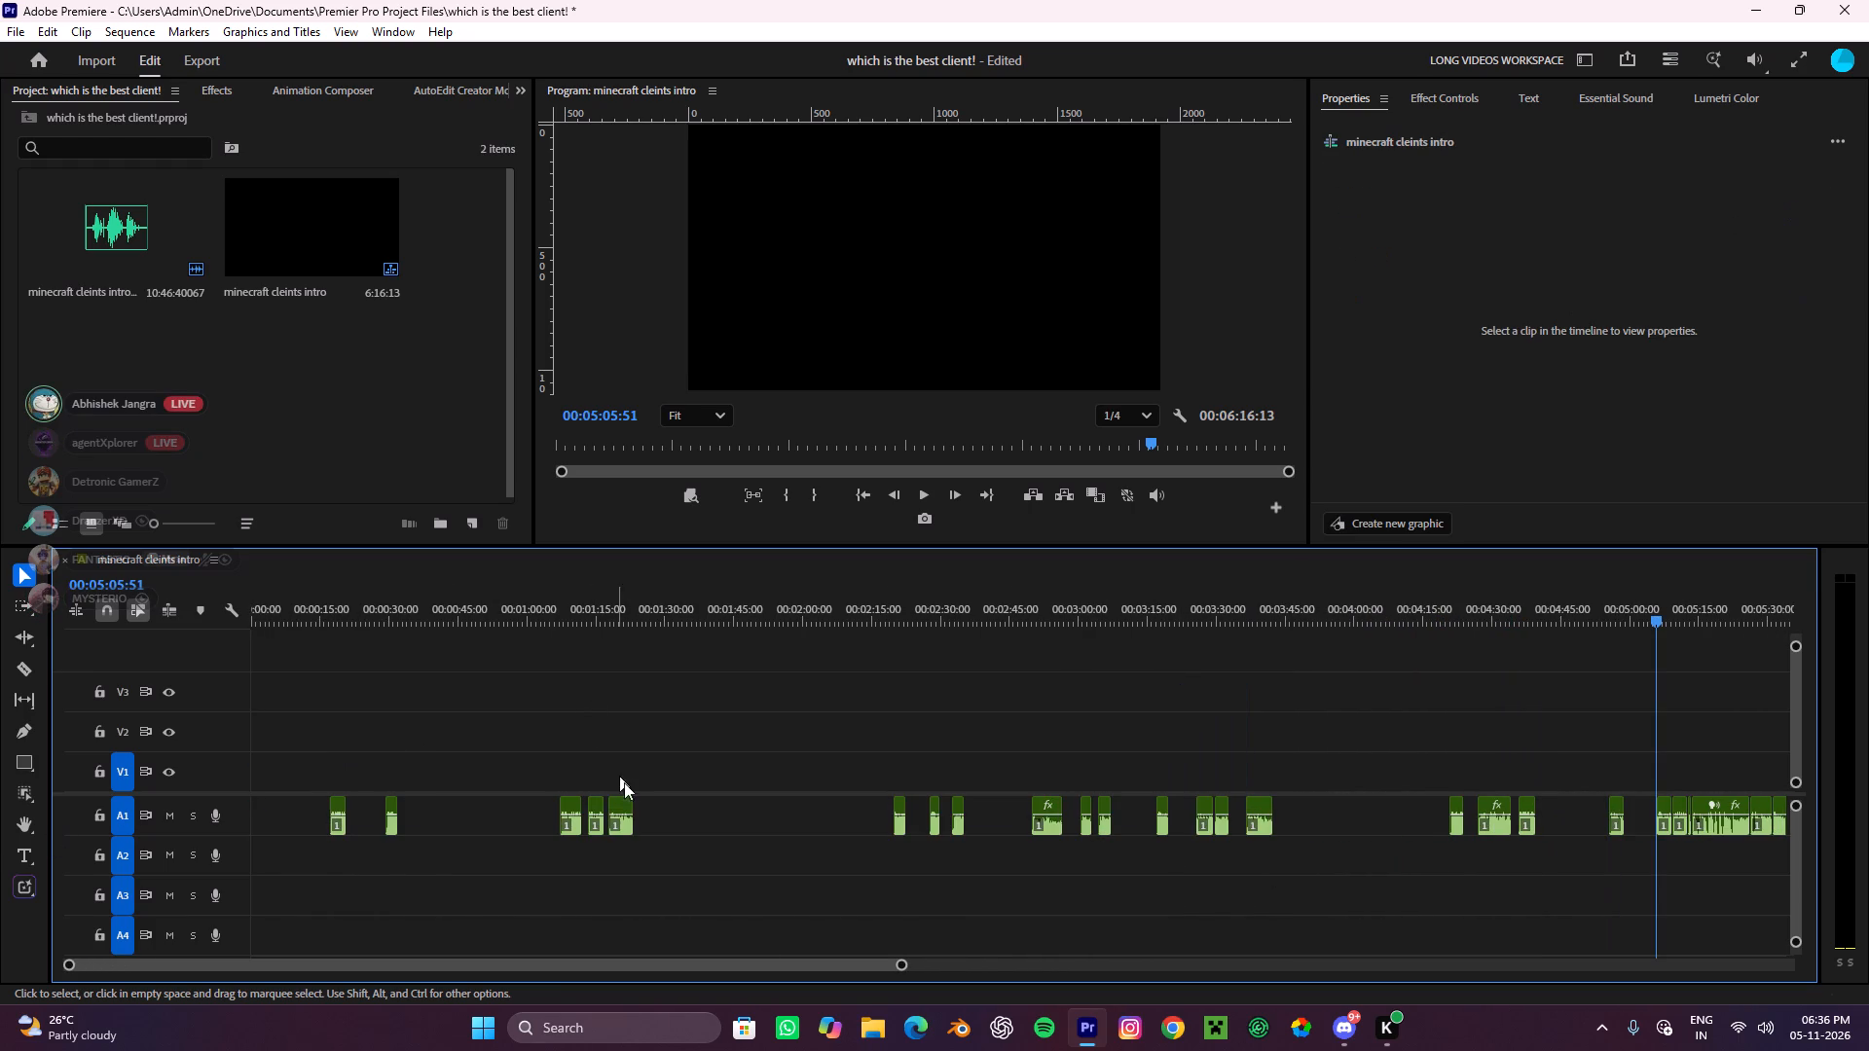
{"action": "left_click", "coordinate": [877, 1035]}
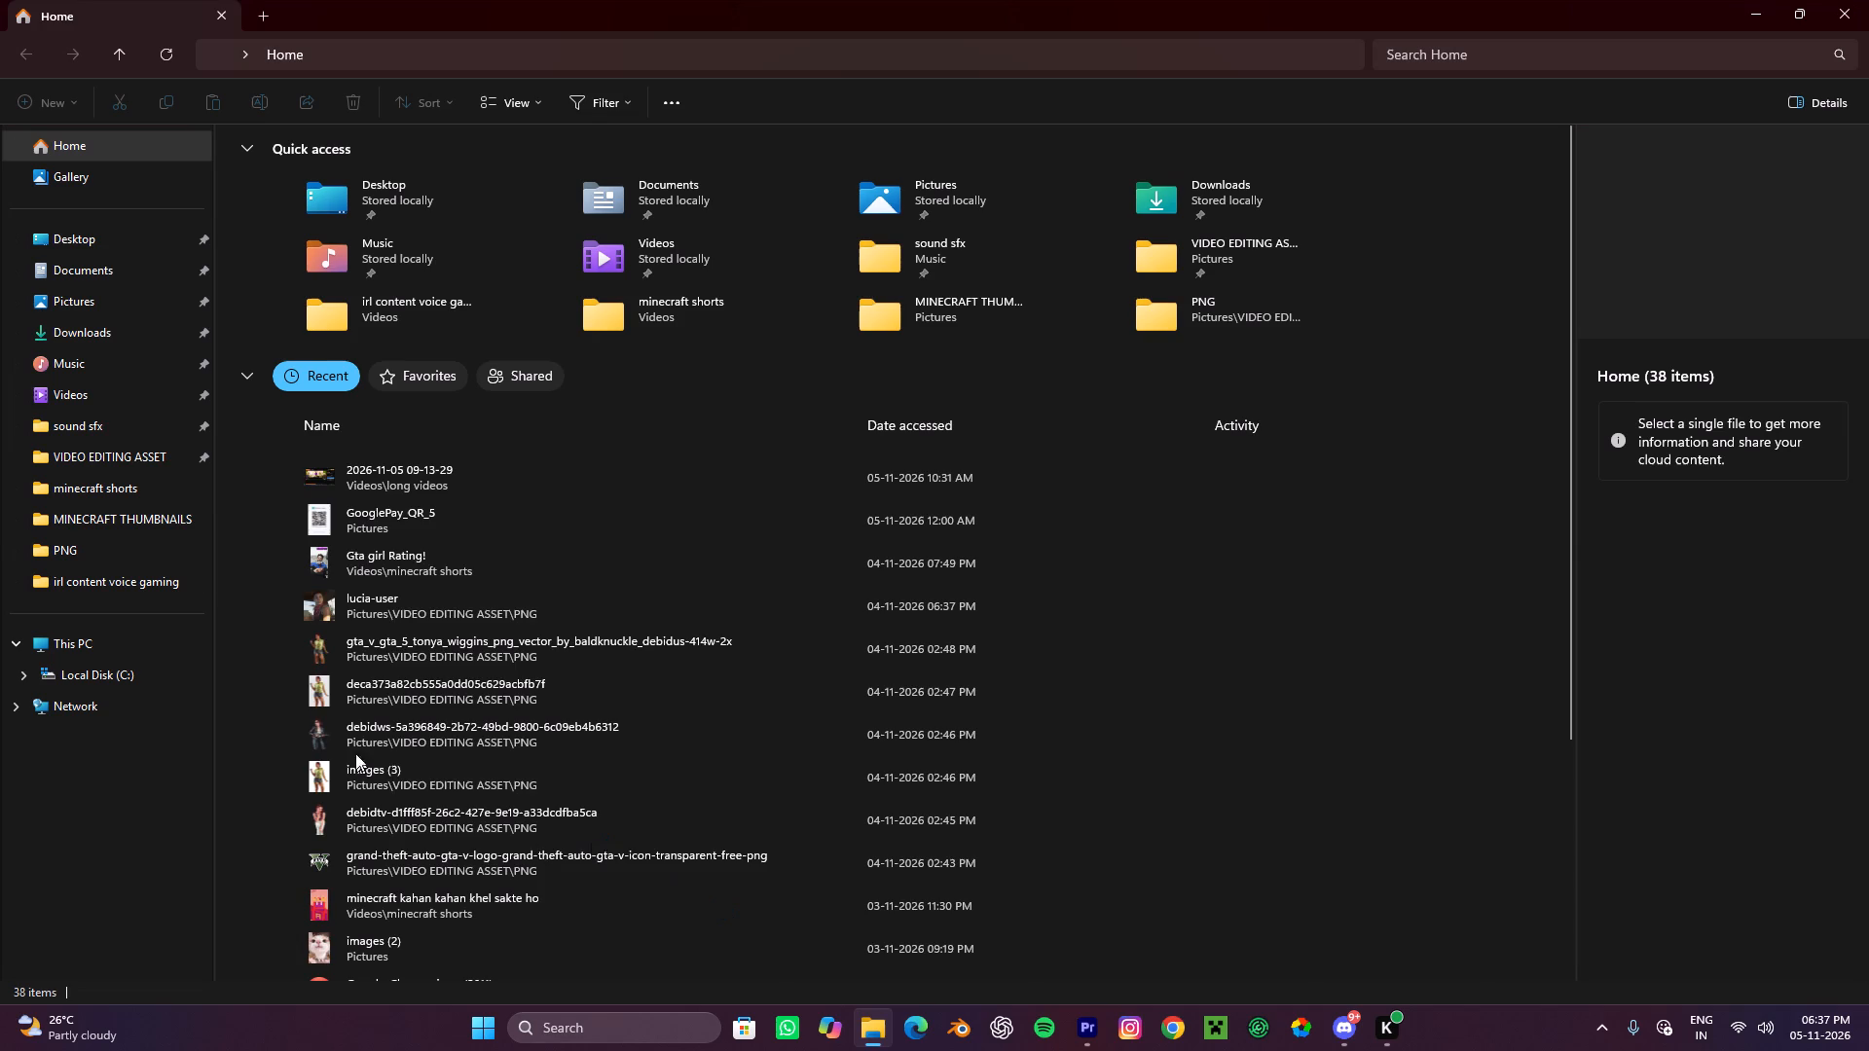
{"action": "left_click", "coordinate": [87, 410]}
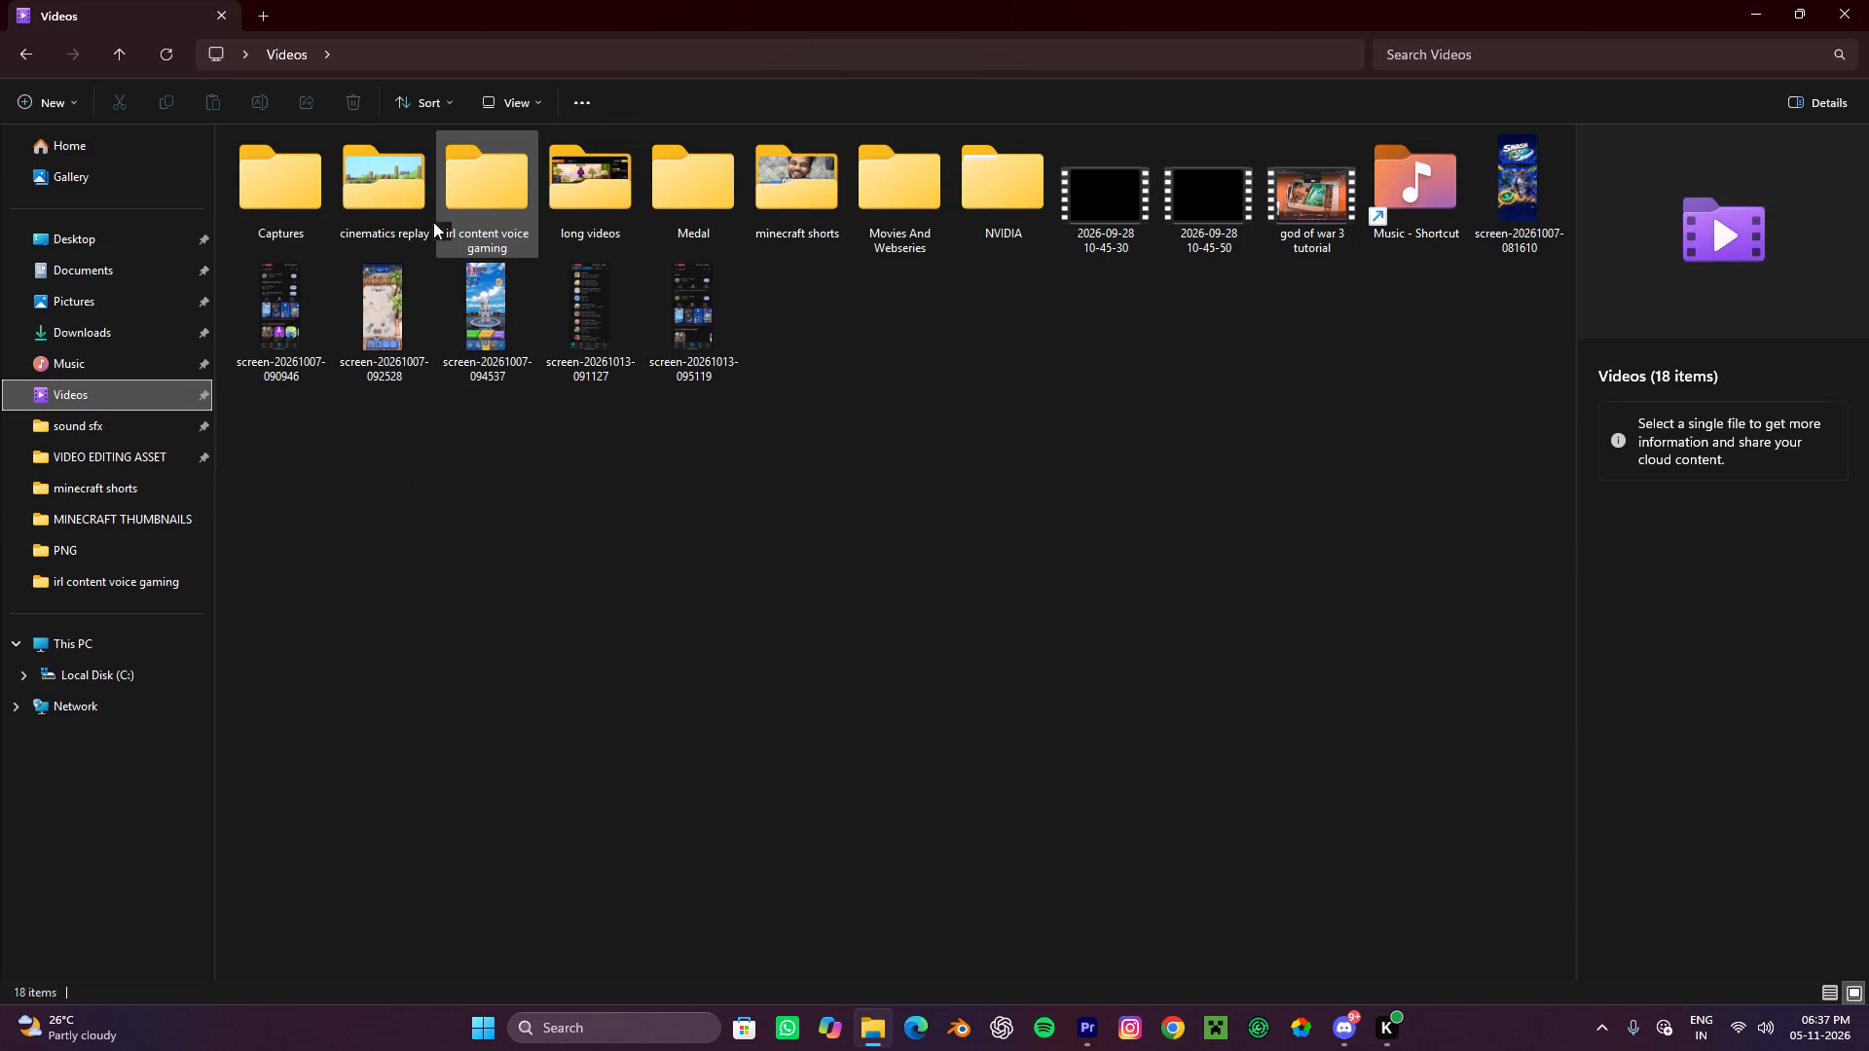
{"action": "triple_click", "coordinate": [595, 168]}
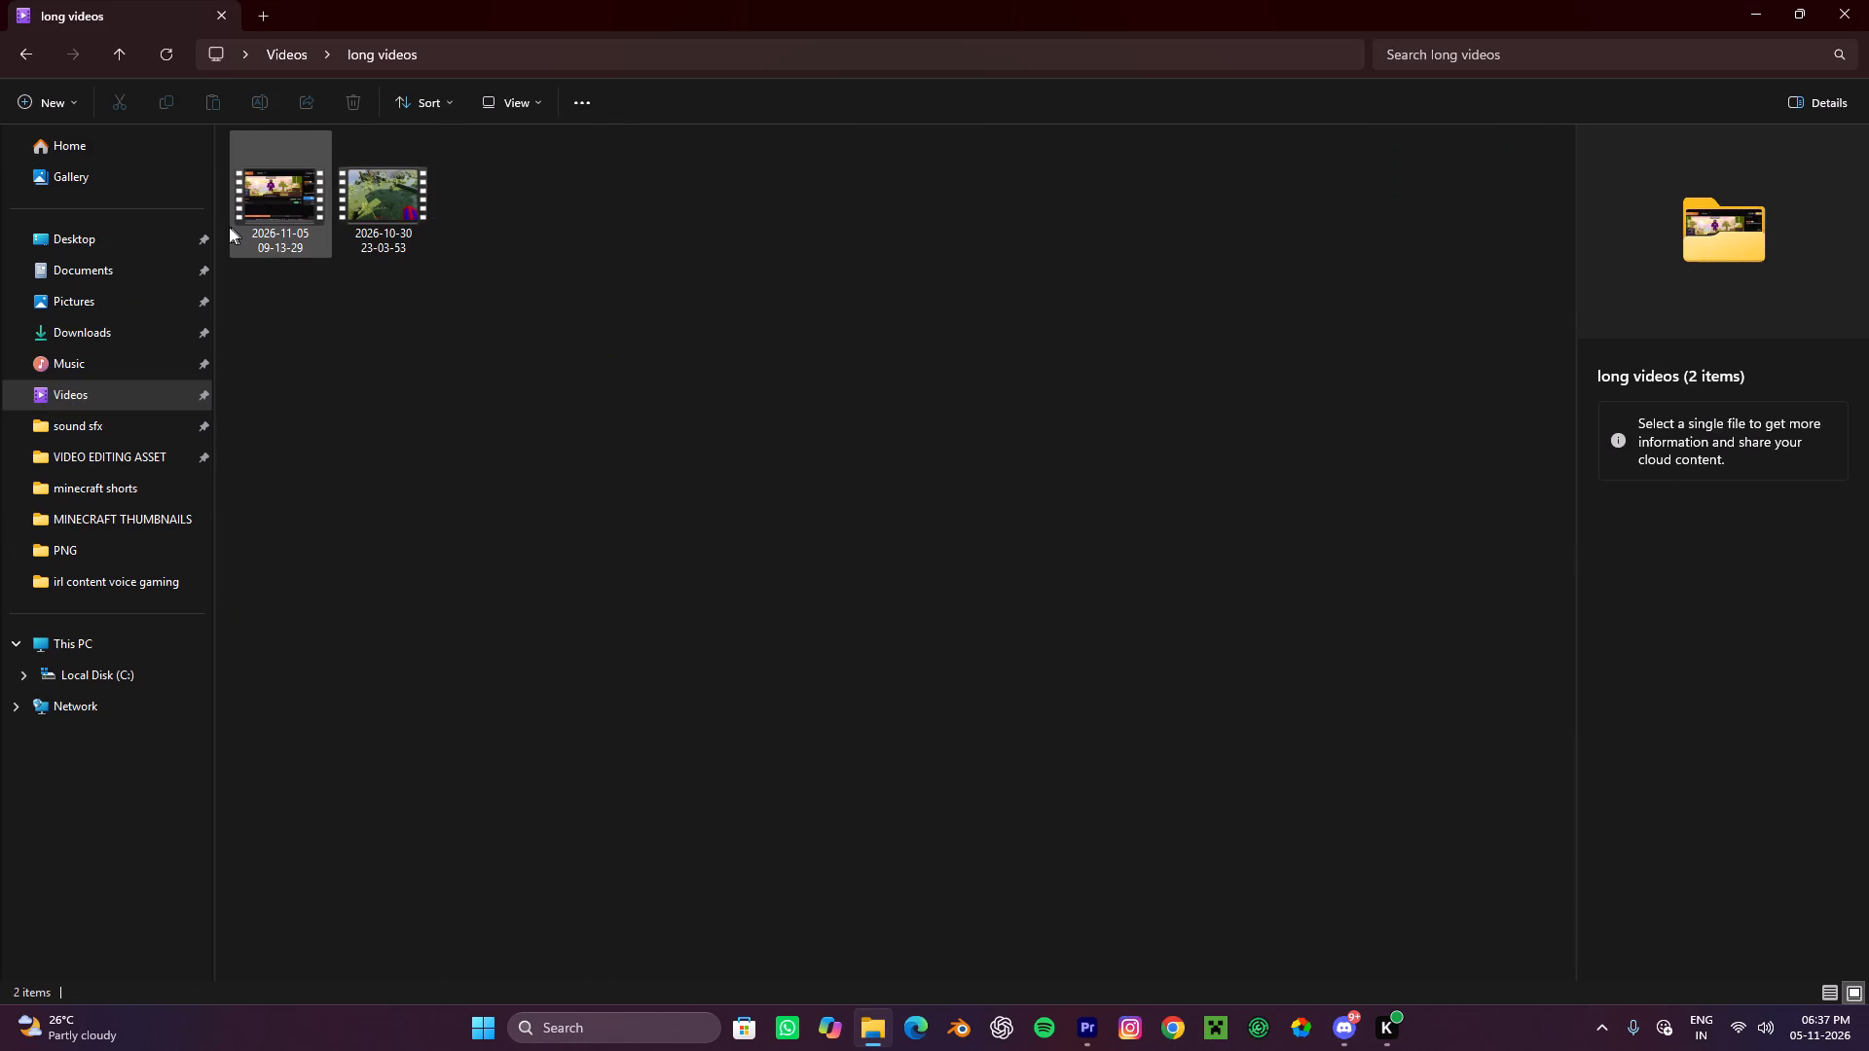
{"action": "left_click", "coordinate": [268, 212]}
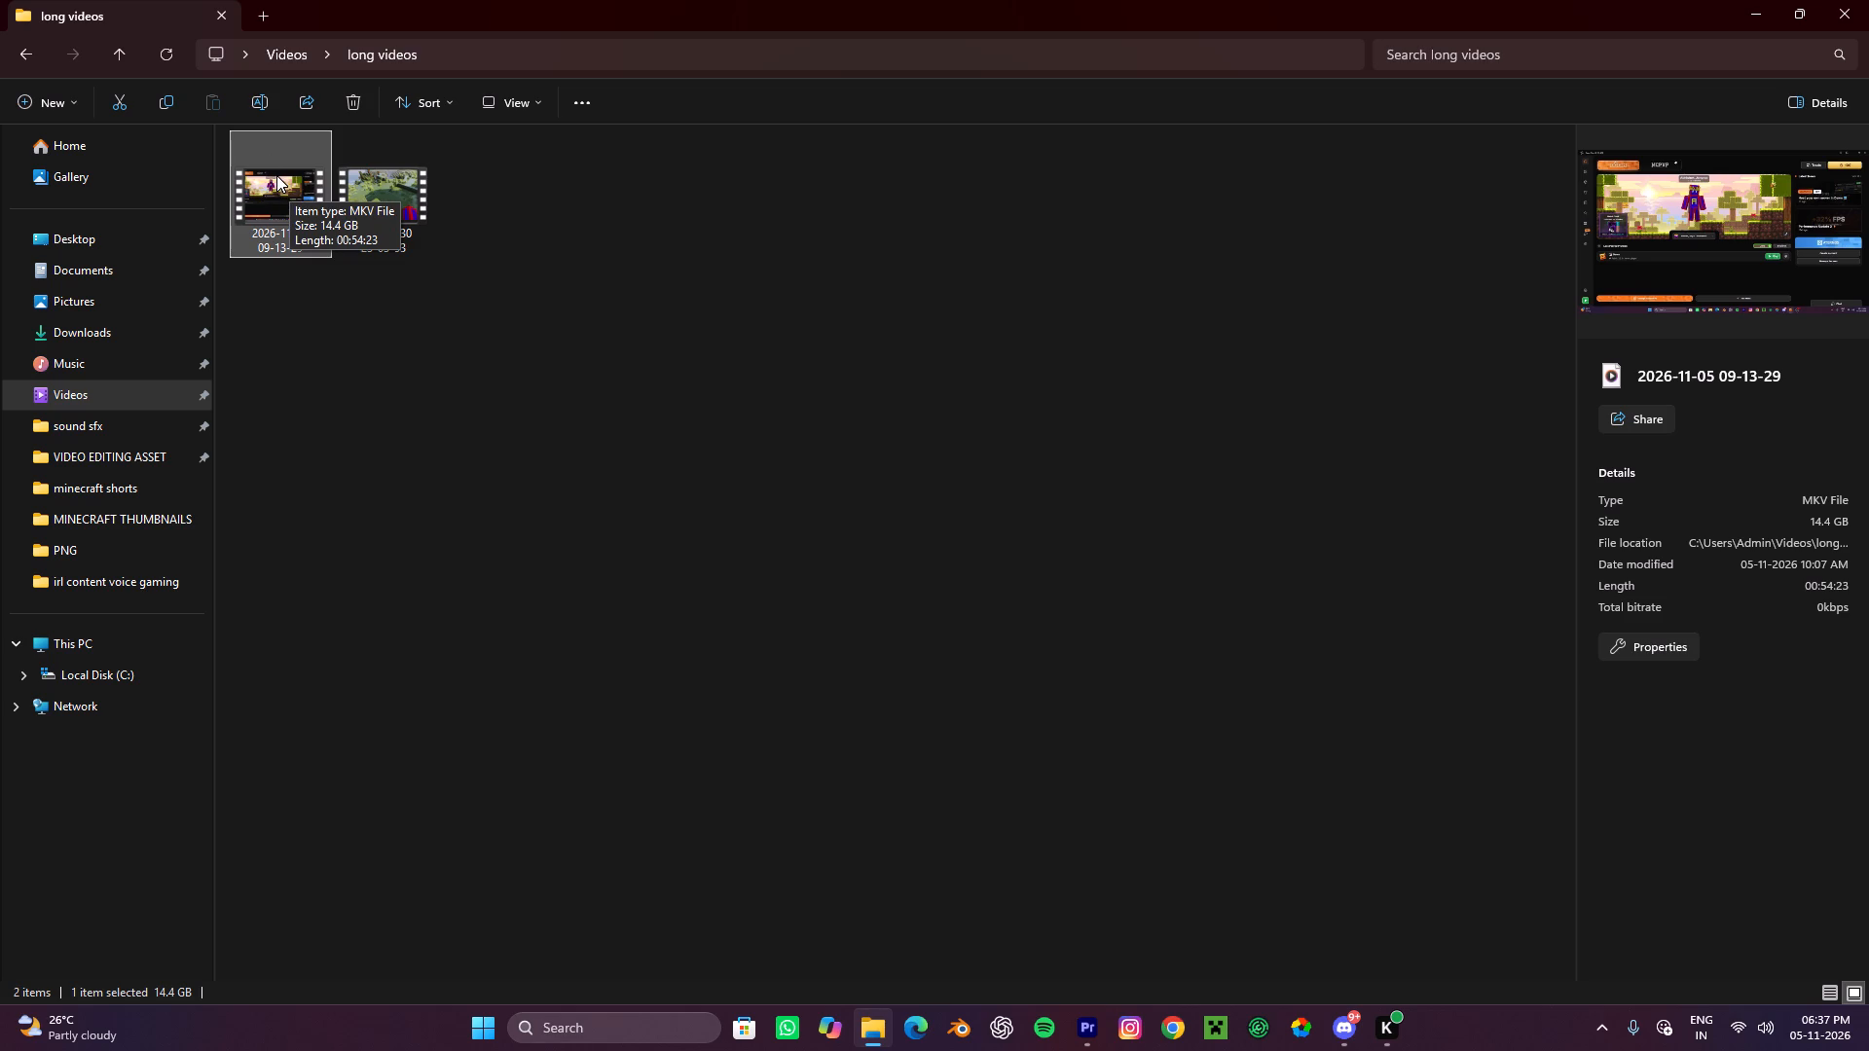
{"action": "left_click", "coordinate": [276, 175]}
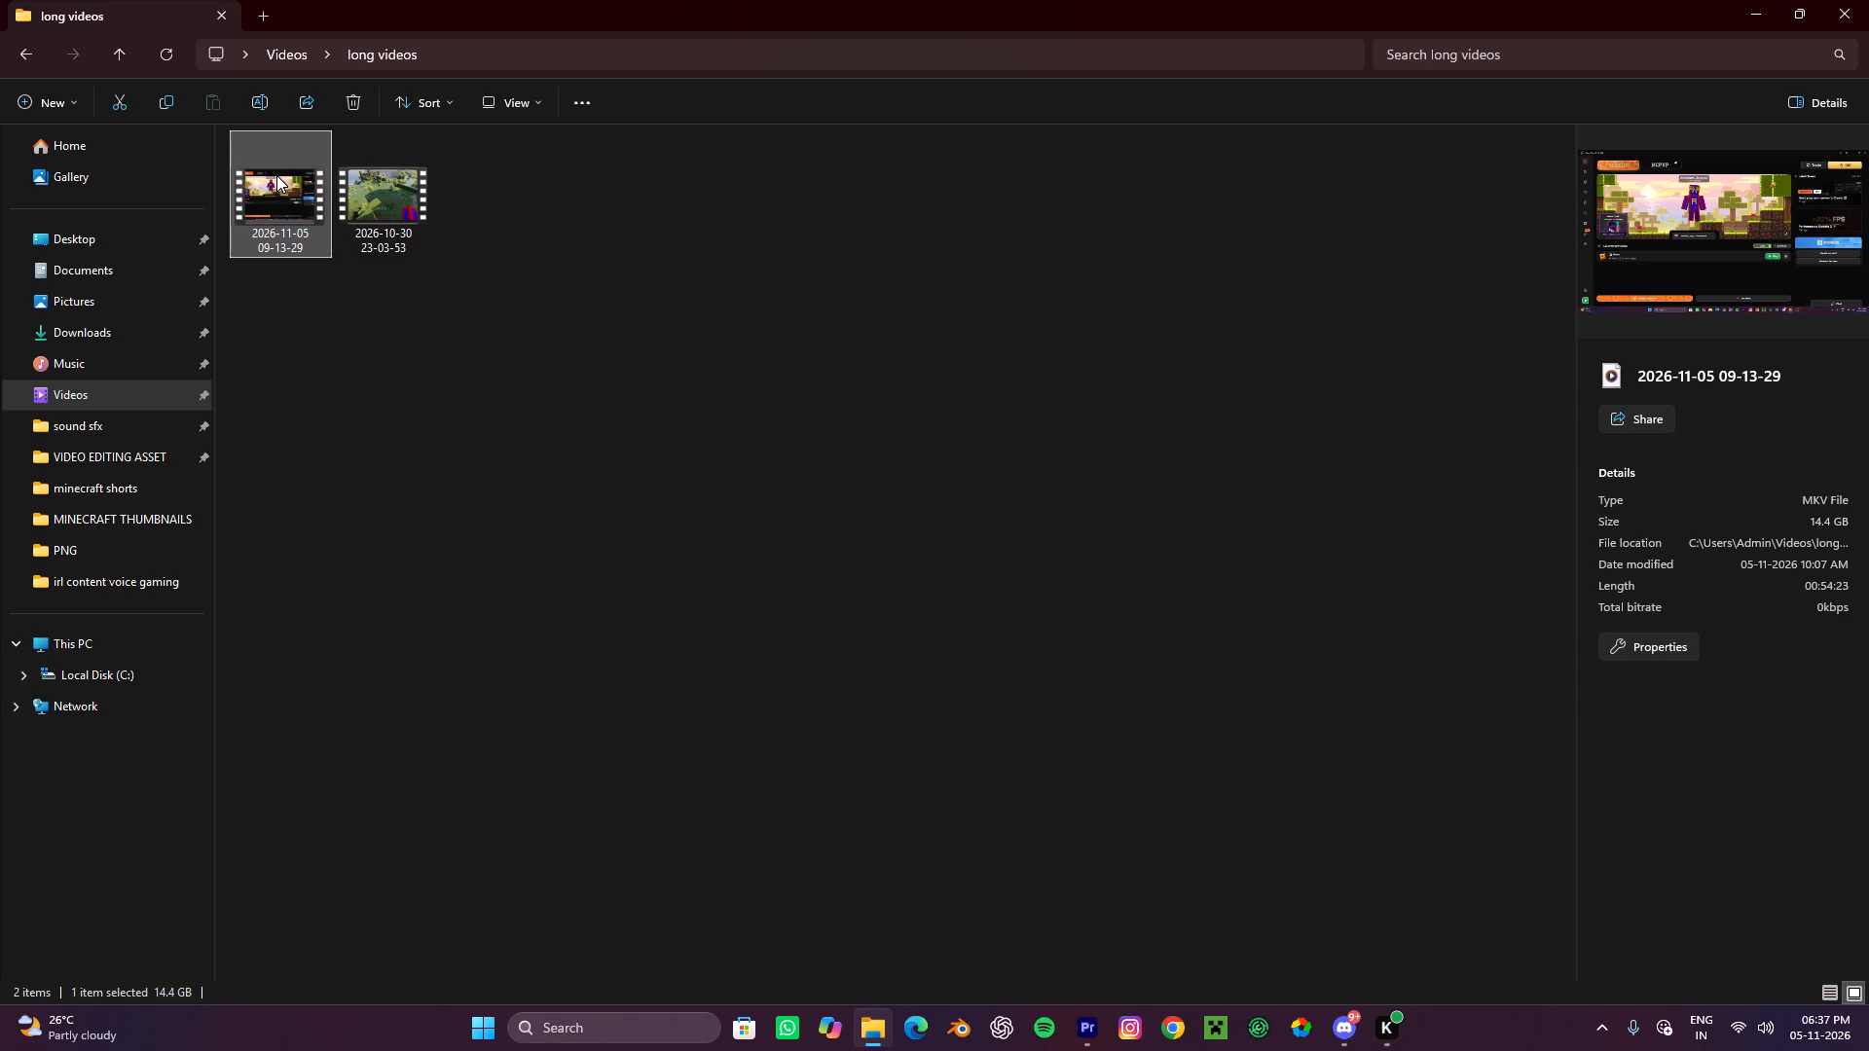
{"action": "left_click", "coordinate": [1829, 8]}
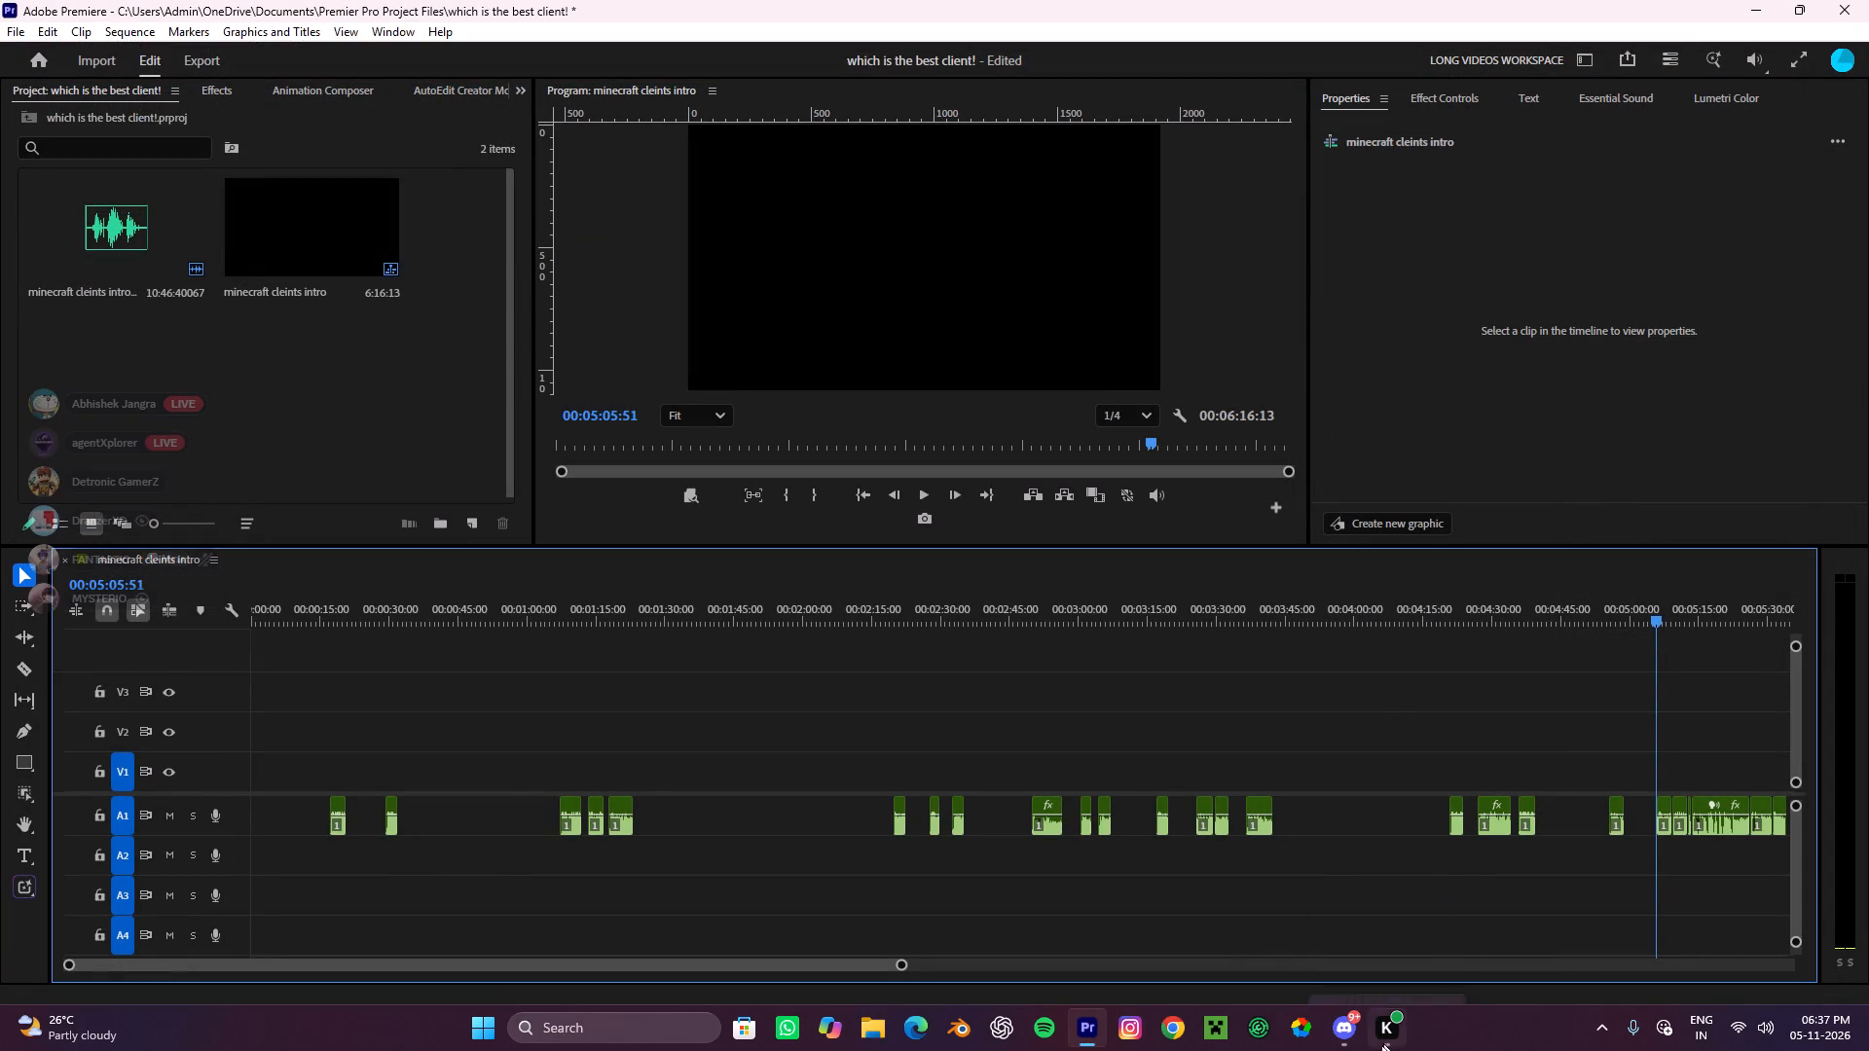
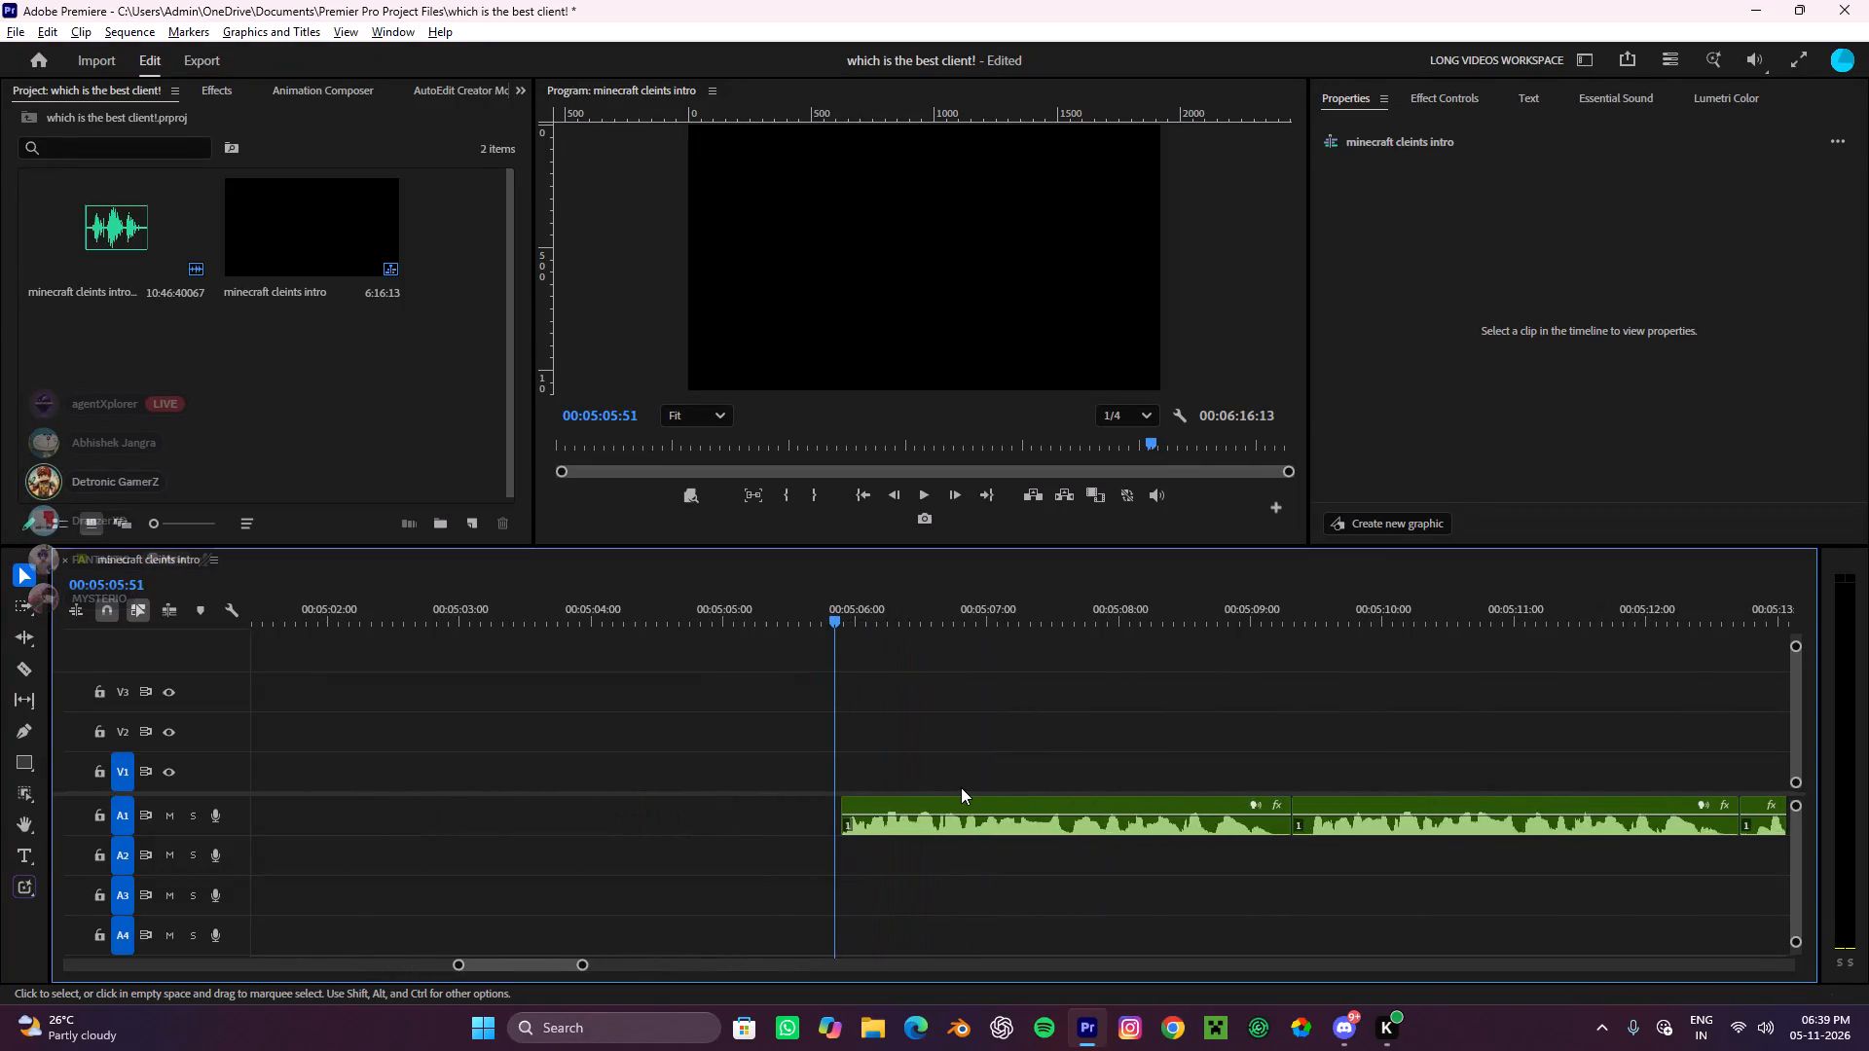
Listen to the A1 voiceover takes starting at about 00:05:06 and 00:04:56 to compare them.
{"action": "scroll", "coordinate": [961, 787], "scroll_direction": "down", "scroll_amount": 5}
{"action": "key", "text": "space"}
{"action": "scroll", "coordinate": [962, 787], "scroll_direction": "down", "scroll_amount": 16, "text": "alt"}
{"action": "scroll", "coordinate": [1002, 800], "scroll_direction": "up", "scroll_amount": 5, "text": "alt"}
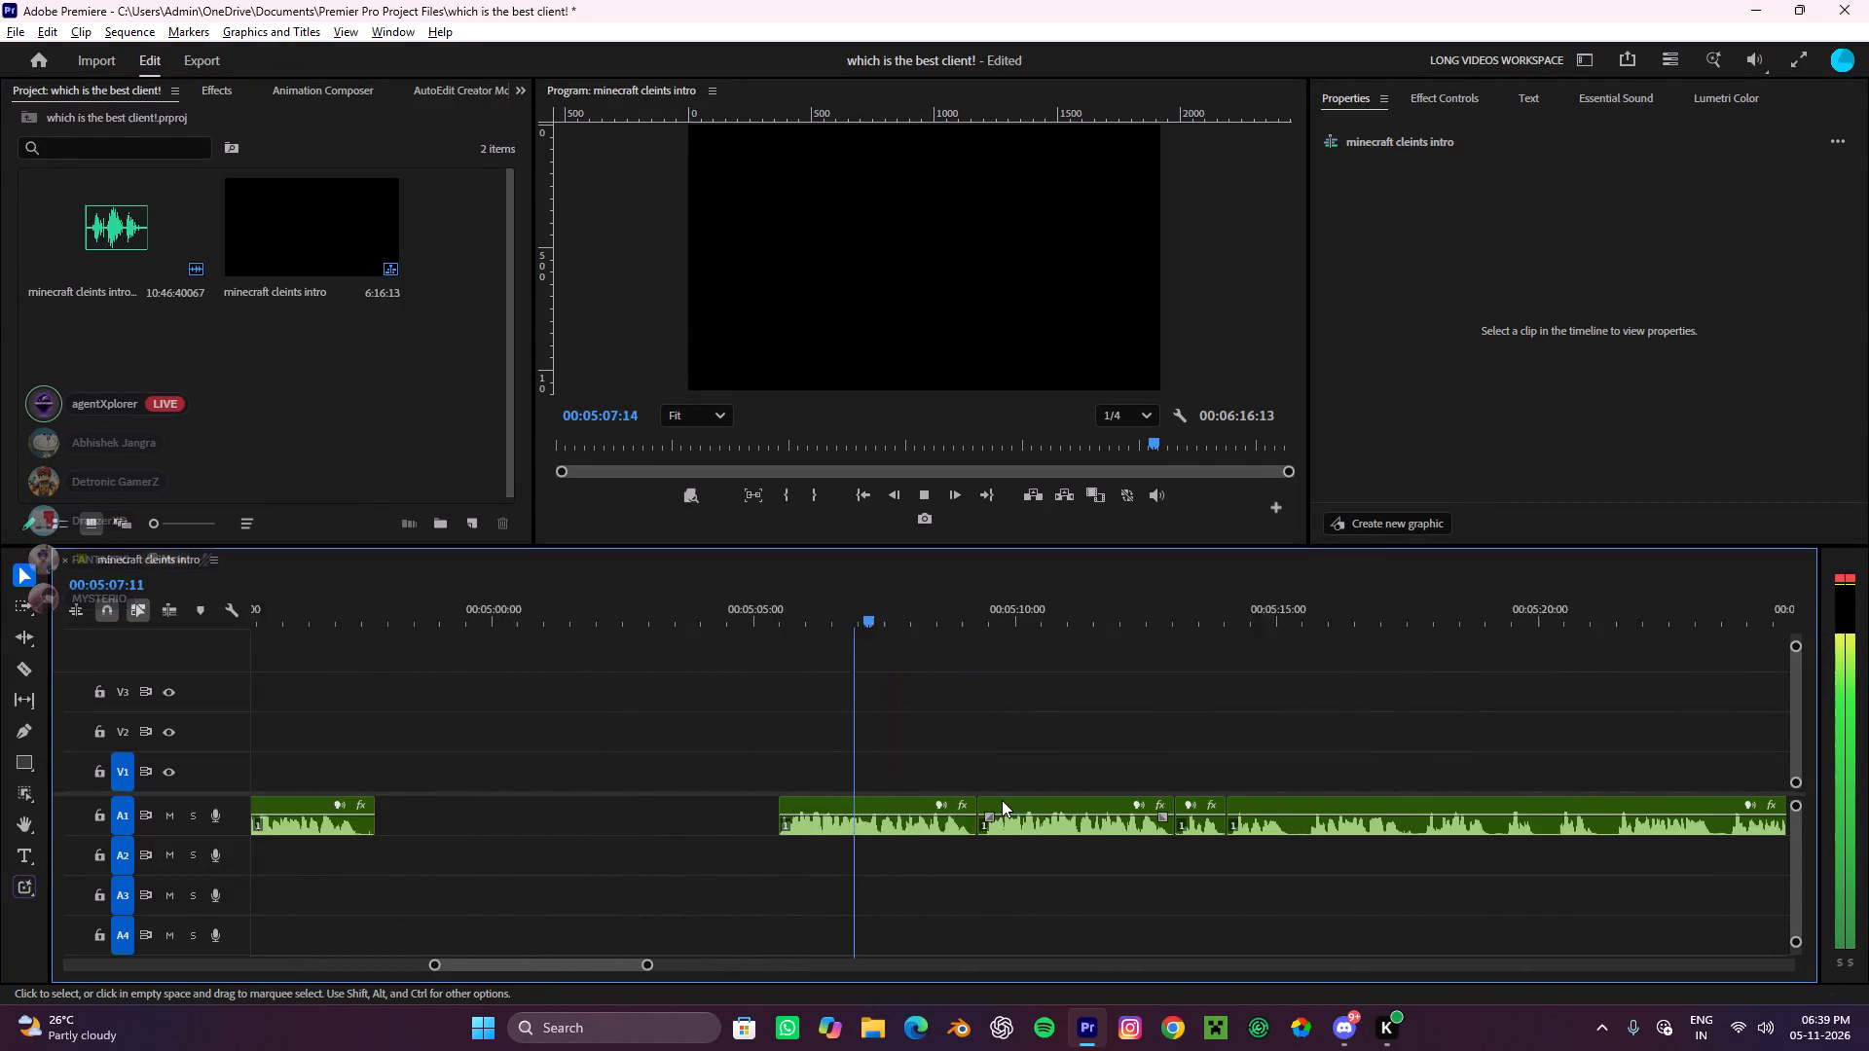
{"action": "scroll", "coordinate": [998, 800], "scroll_direction": "down", "scroll_amount": 4}
{"action": "scroll", "coordinate": [921, 810], "scroll_direction": "down", "scroll_amount": 9, "text": "alt"}
{"action": "key", "text": "space"}
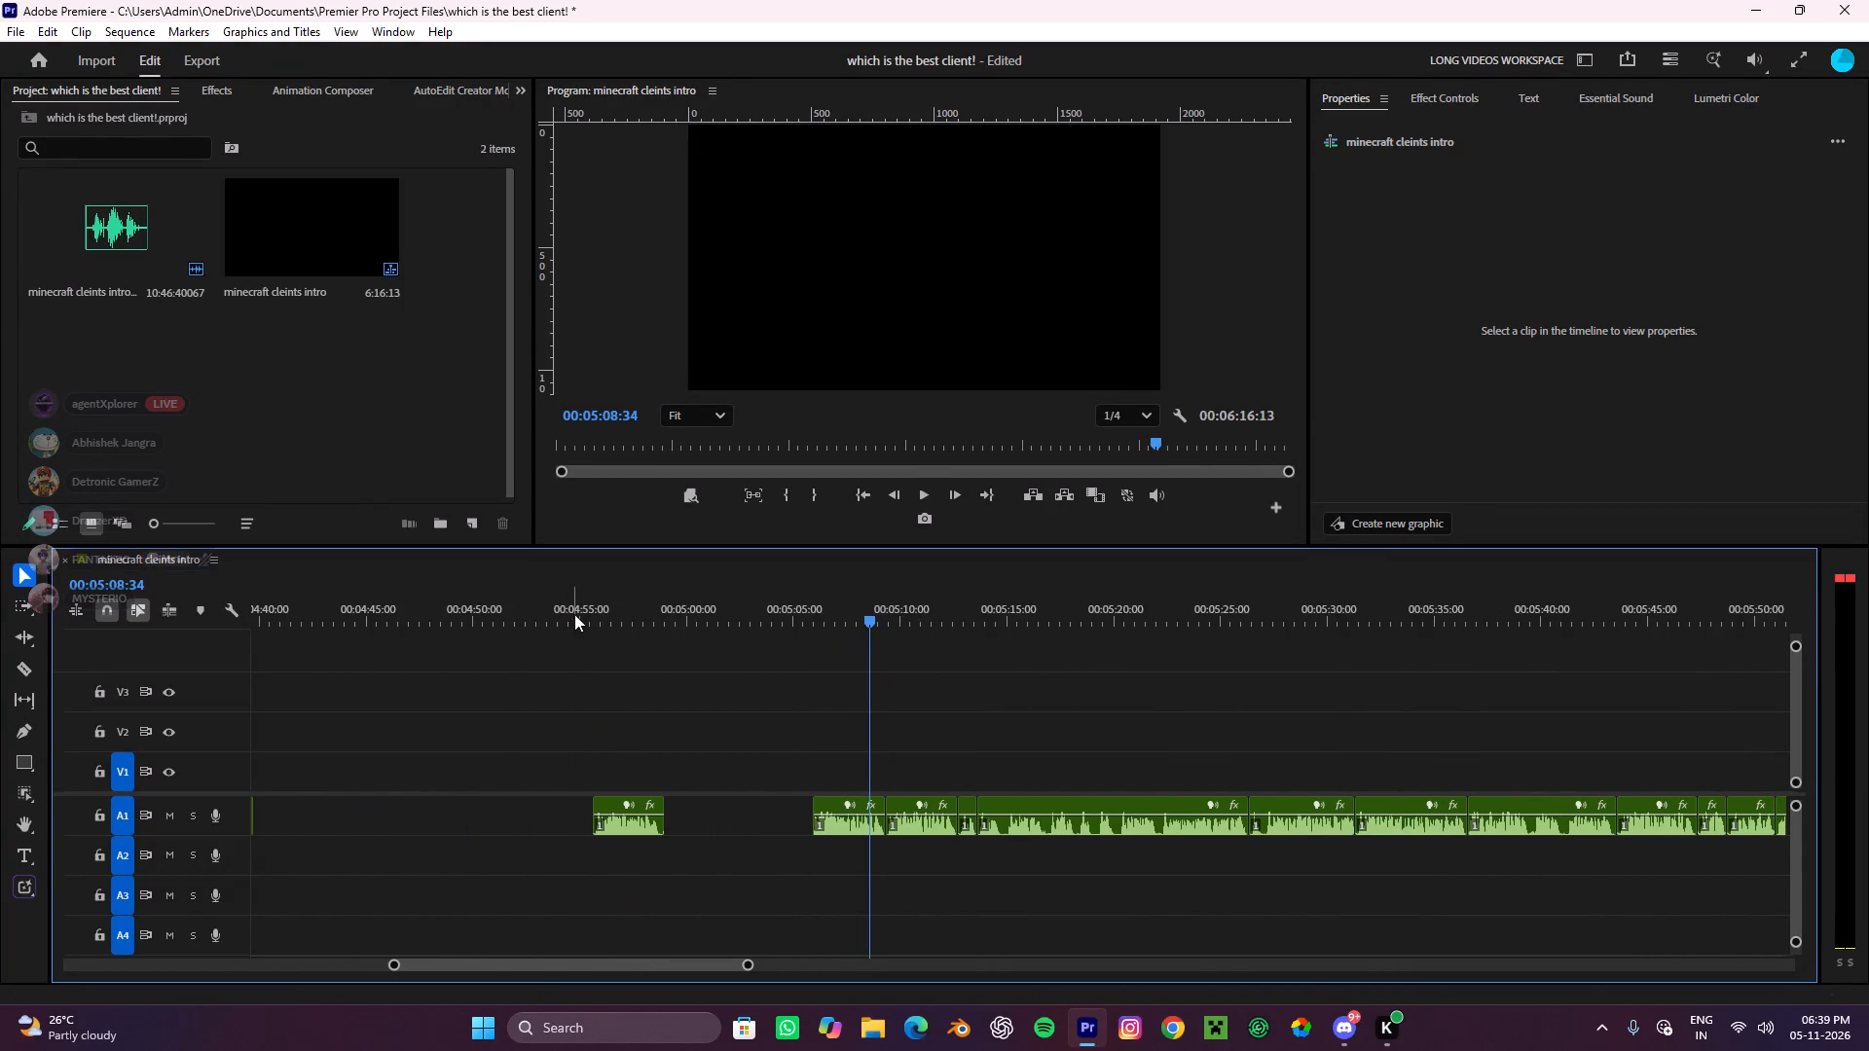
{"action": "left_click", "coordinate": [589, 616]}
{"action": "key", "text": "space"}
{"action": "scroll", "coordinate": [641, 692], "scroll_direction": "up", "scroll_amount": 4, "text": "alt"}
{"action": "scroll", "coordinate": [642, 692], "scroll_direction": "down", "scroll_amount": 5, "text": "alt"}
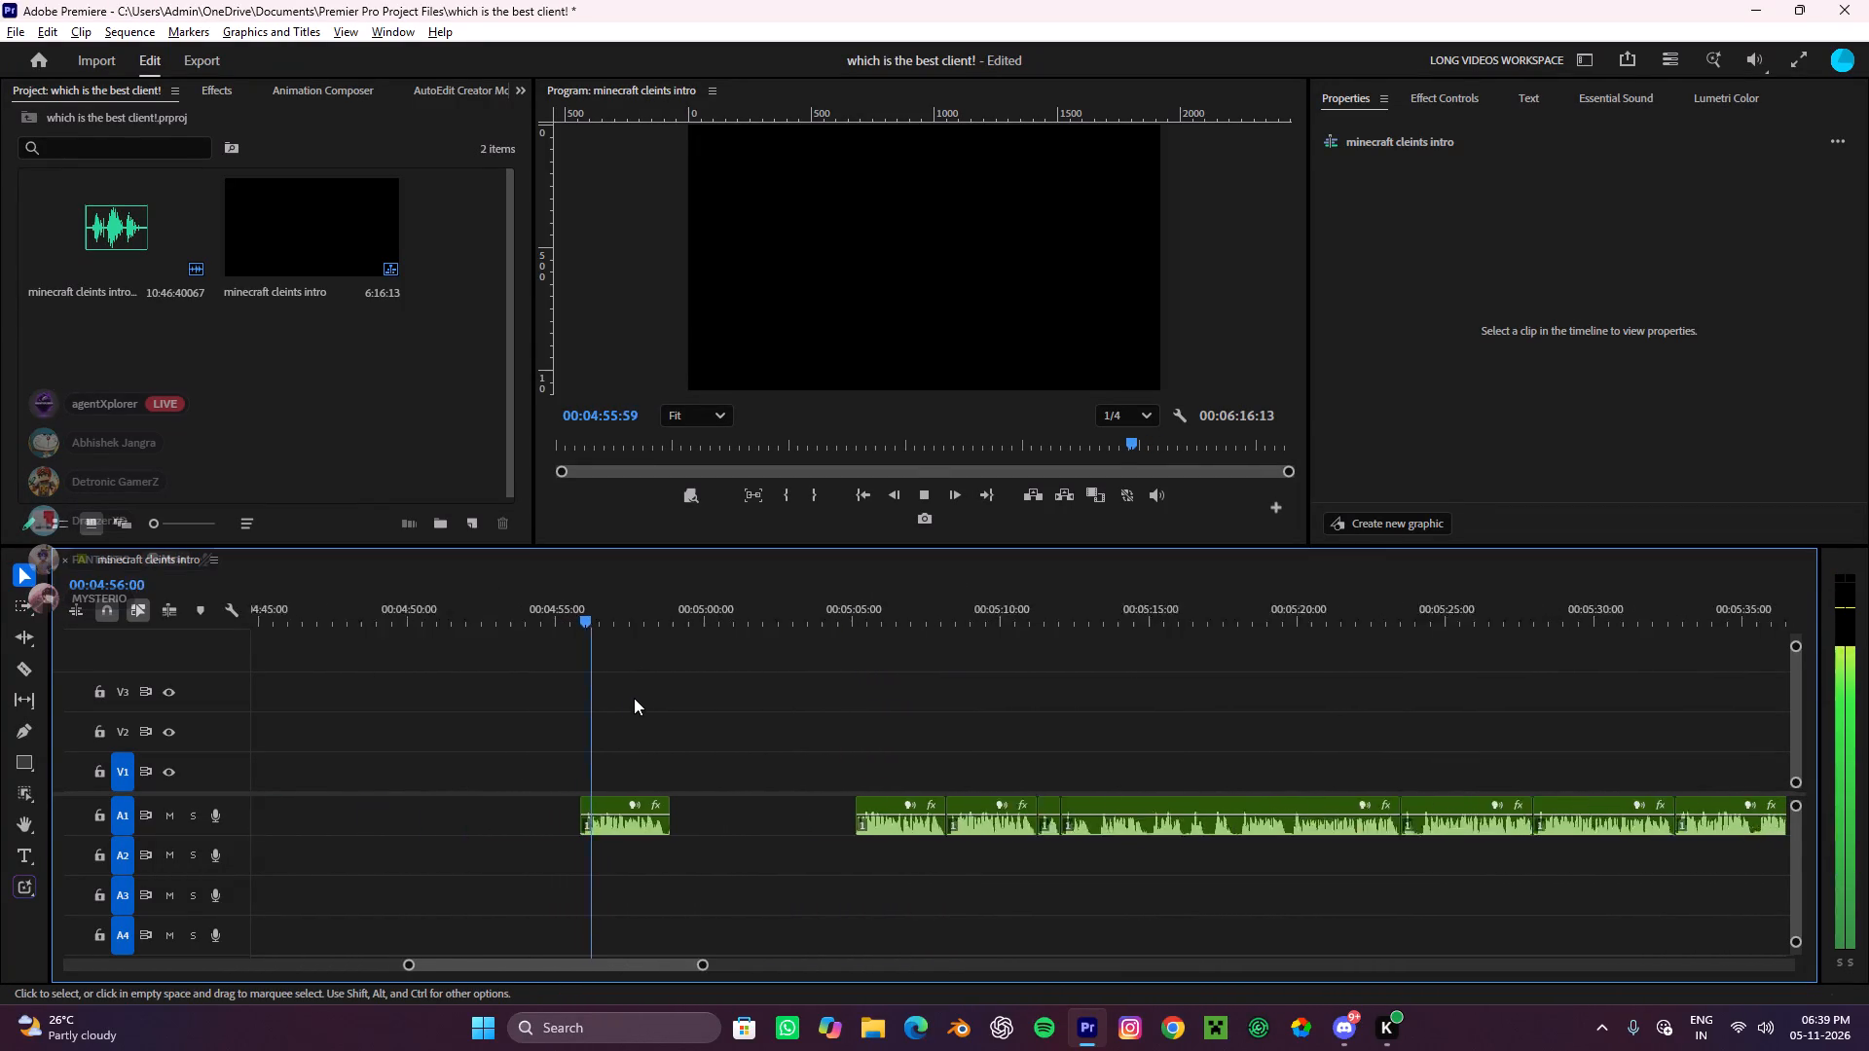
{"action": "scroll", "coordinate": [626, 701], "scroll_direction": "up", "scroll_amount": 4, "text": "alt"}
Replay the take from about 00:05:06 to 00:05:09 and cut that clip from A1.
{"action": "left_click", "coordinate": [871, 602]}
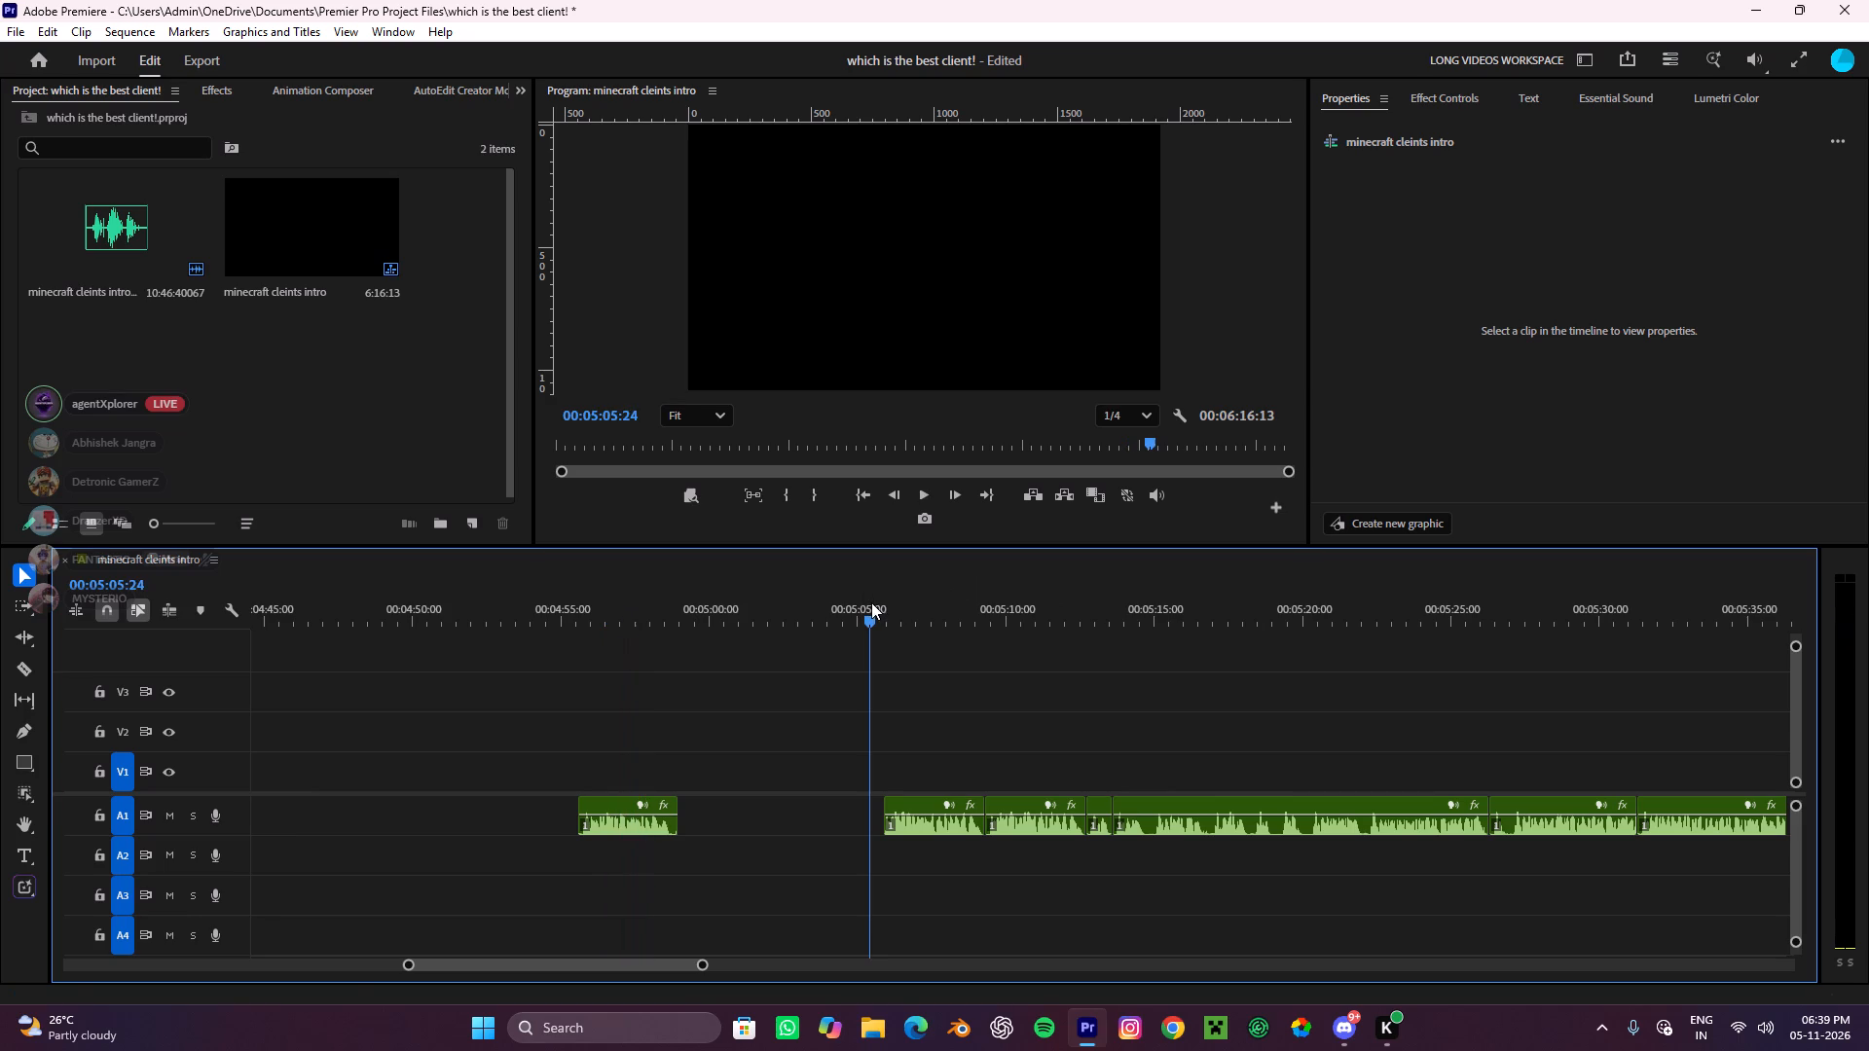
{"action": "key", "text": "space"}
{"action": "scroll", "coordinate": [947, 685], "scroll_direction": "up", "scroll_amount": 4, "text": "alt"}
{"action": "scroll", "coordinate": [943, 685], "scroll_direction": "down", "scroll_amount": 7, "text": "alt"}
{"action": "scroll", "coordinate": [893, 746], "scroll_direction": "up", "scroll_amount": 4, "text": "alt"}
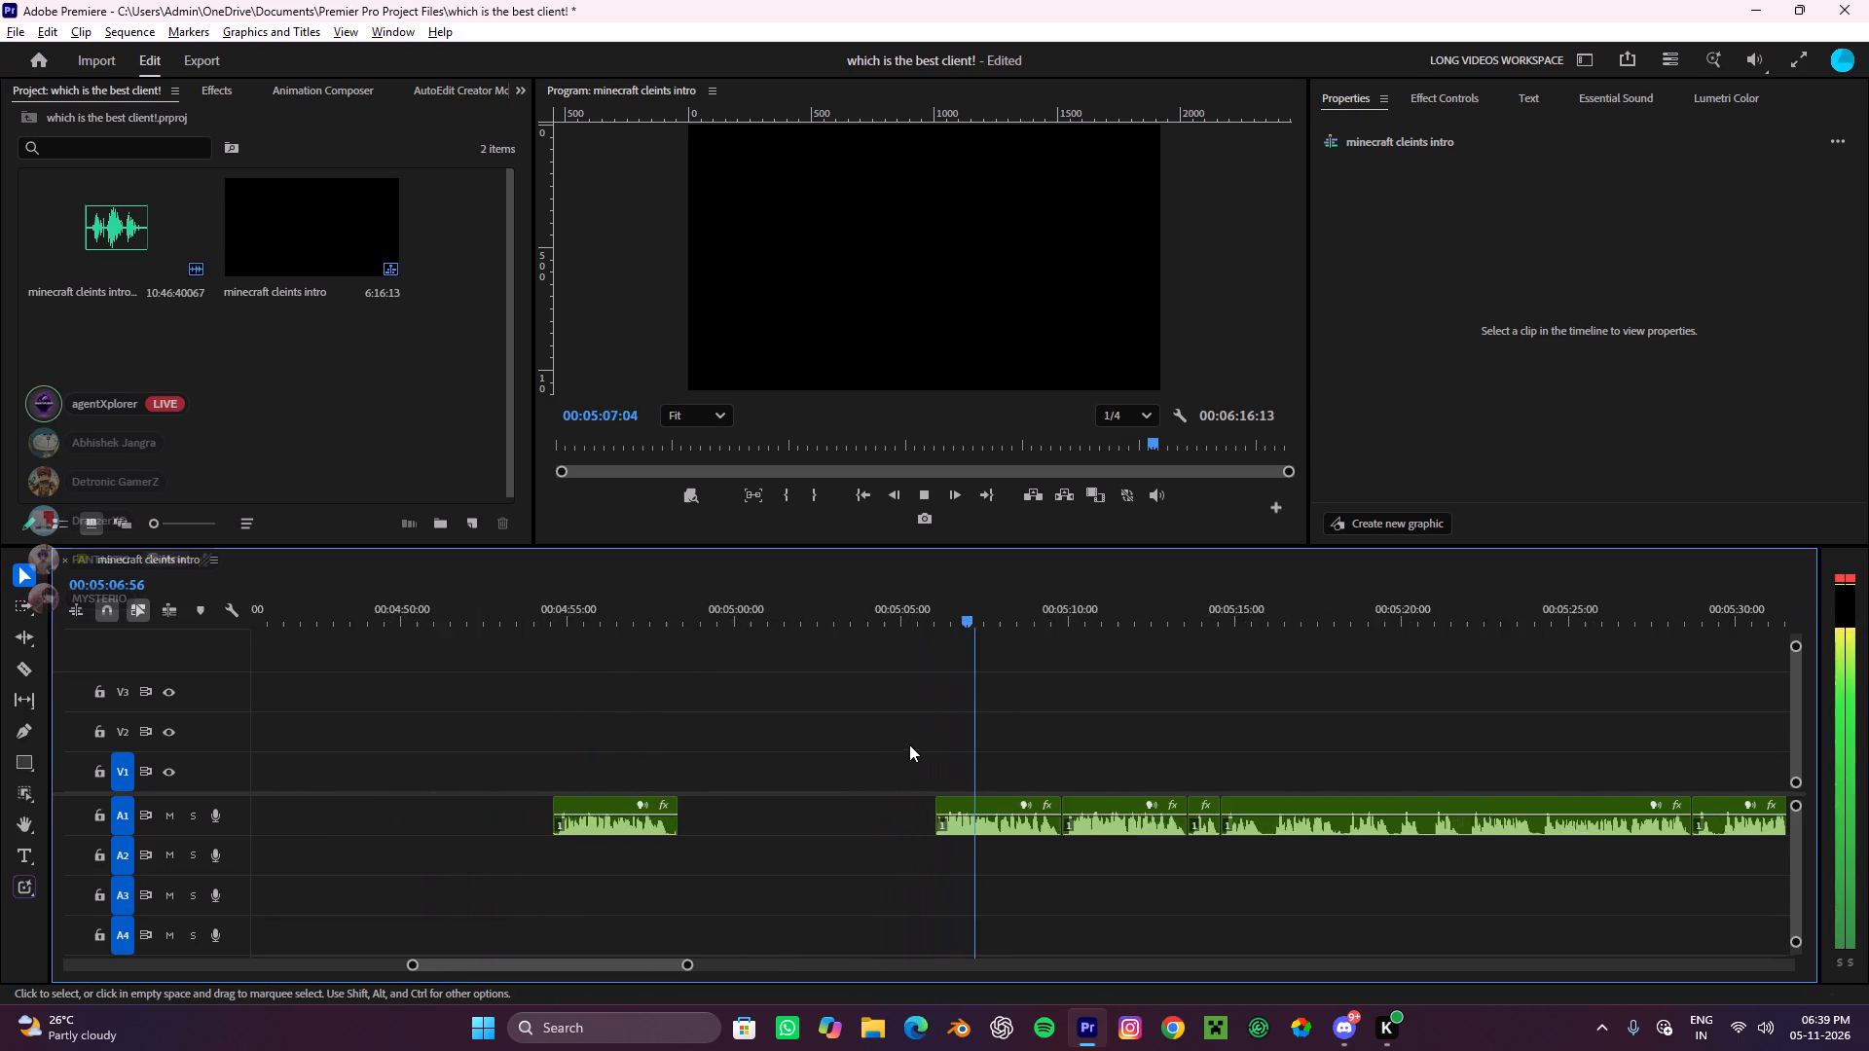
{"action": "scroll", "coordinate": [909, 744], "scroll_direction": "up", "scroll_amount": 5, "text": "alt"}
{"action": "scroll", "coordinate": [1044, 767], "scroll_direction": "down", "scroll_amount": 7, "text": "alt"}
{"action": "scroll", "coordinate": [1195, 826], "scroll_direction": "up", "scroll_amount": 5, "text": "alt"}
{"action": "scroll", "coordinate": [1198, 815], "scroll_direction": "down", "scroll_amount": 5}
{"action": "scroll", "coordinate": [1082, 836], "scroll_direction": "down", "scroll_amount": 4}
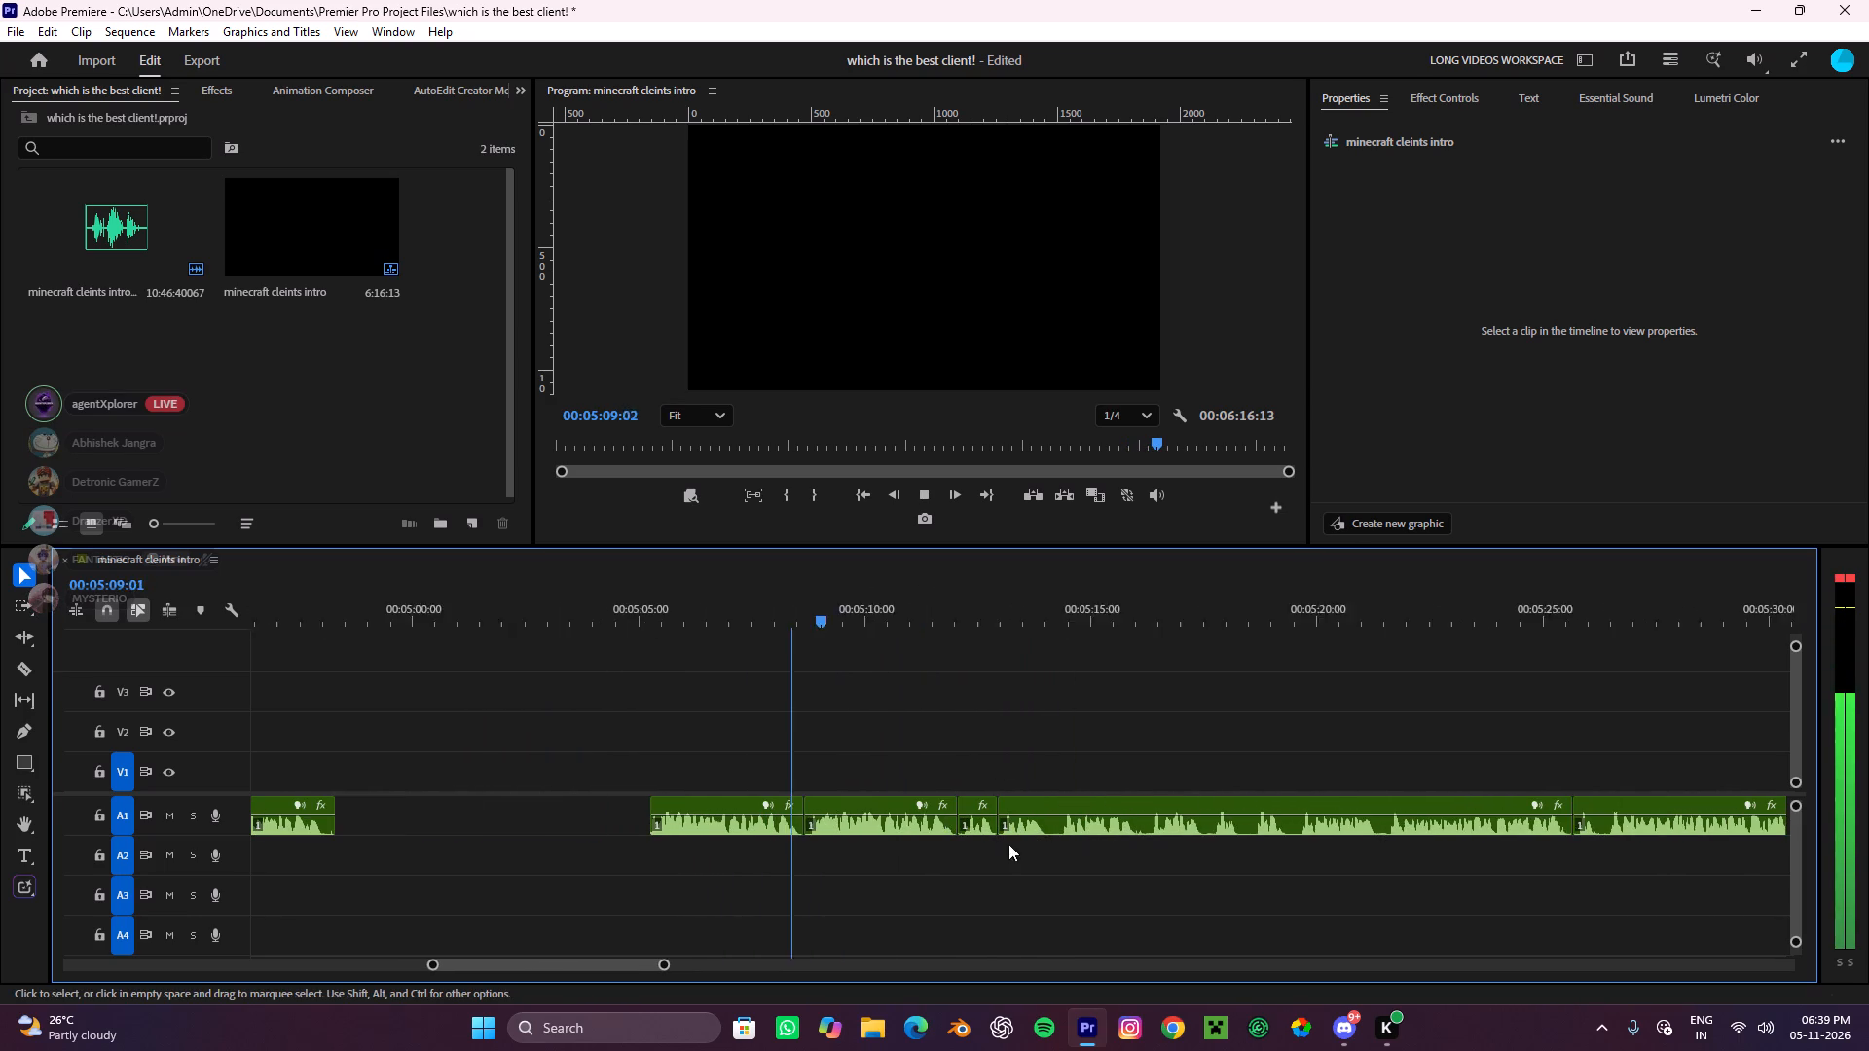
{"action": "left_click_drag", "start_coordinate": [746, 889], "coordinate": [588, 748]}
{"action": "key", "text": "ctrl+x"}
{"action": "scroll", "coordinate": [809, 775], "scroll_direction": "down", "scroll_amount": 4}
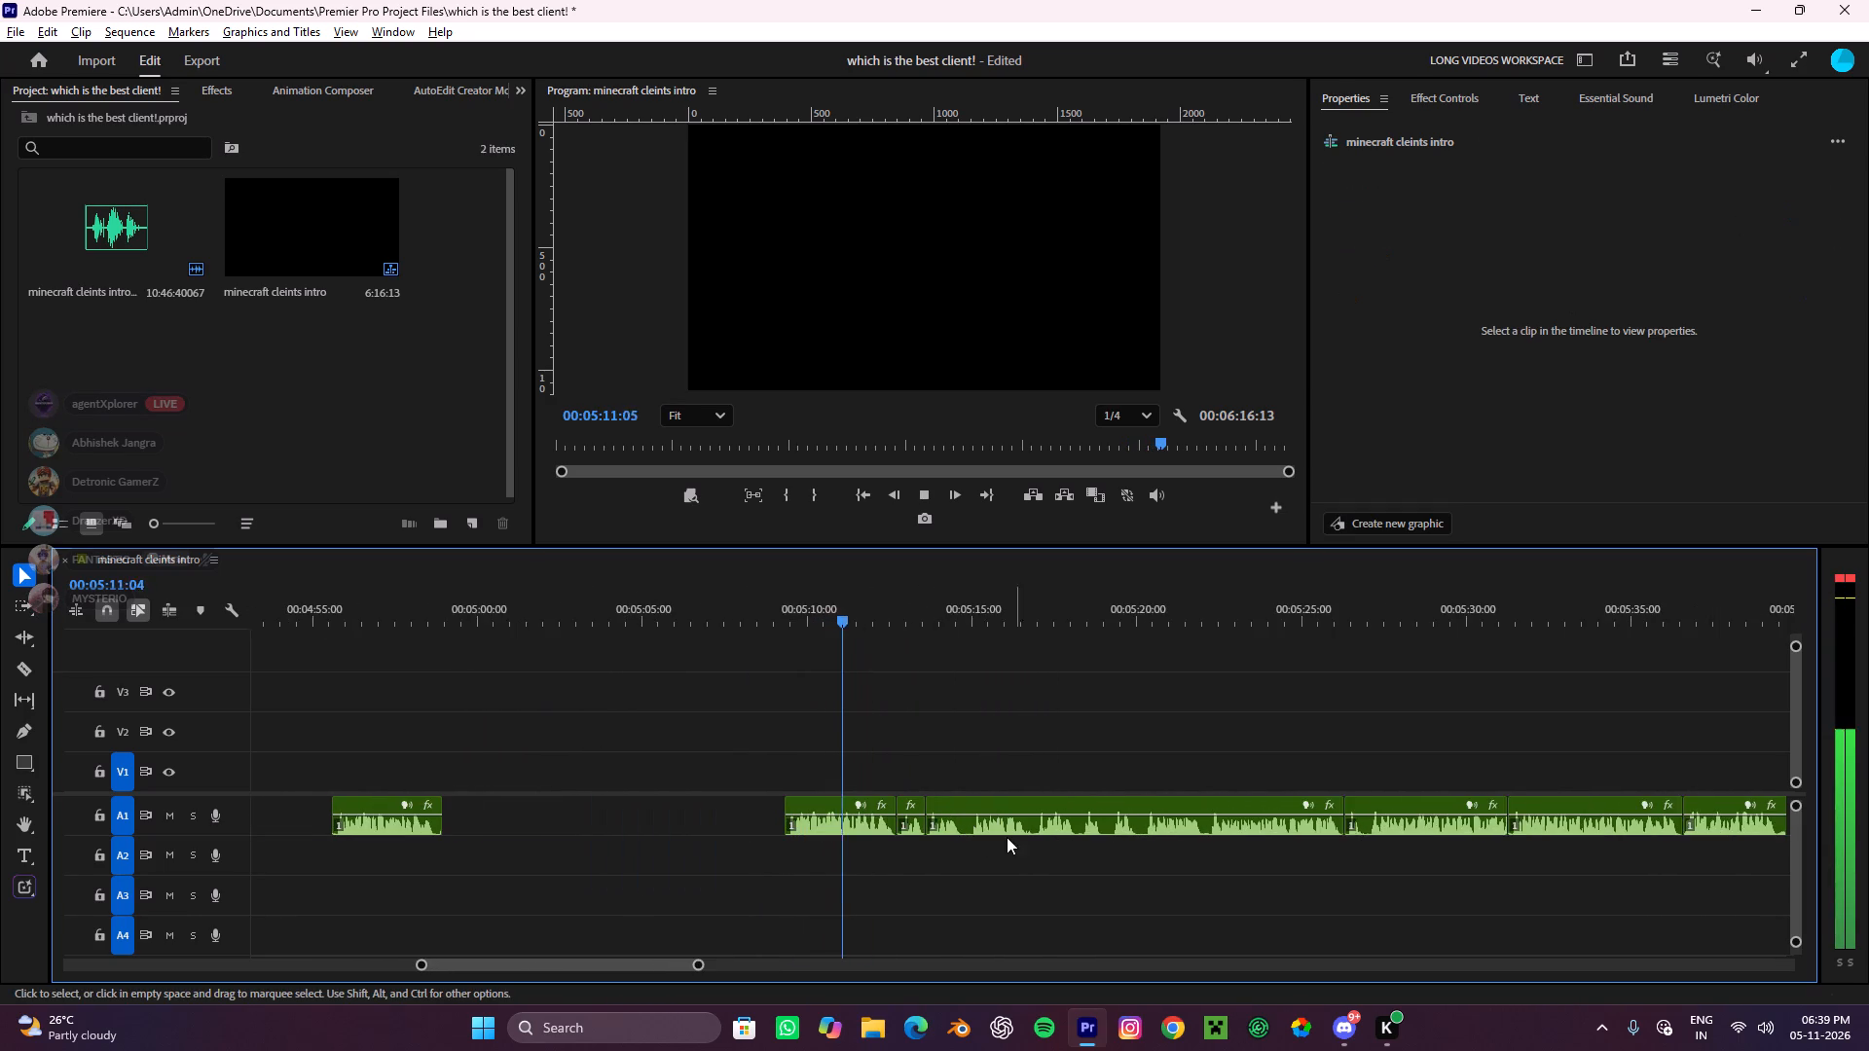
Play on and cut the short voiceover clip at about 00:05:13 from A1.
{"action": "scroll", "coordinate": [1007, 837], "scroll_direction": "up", "scroll_amount": 4, "text": "alt"}
{"action": "scroll", "coordinate": [996, 830], "scroll_direction": "down", "scroll_amount": 4}
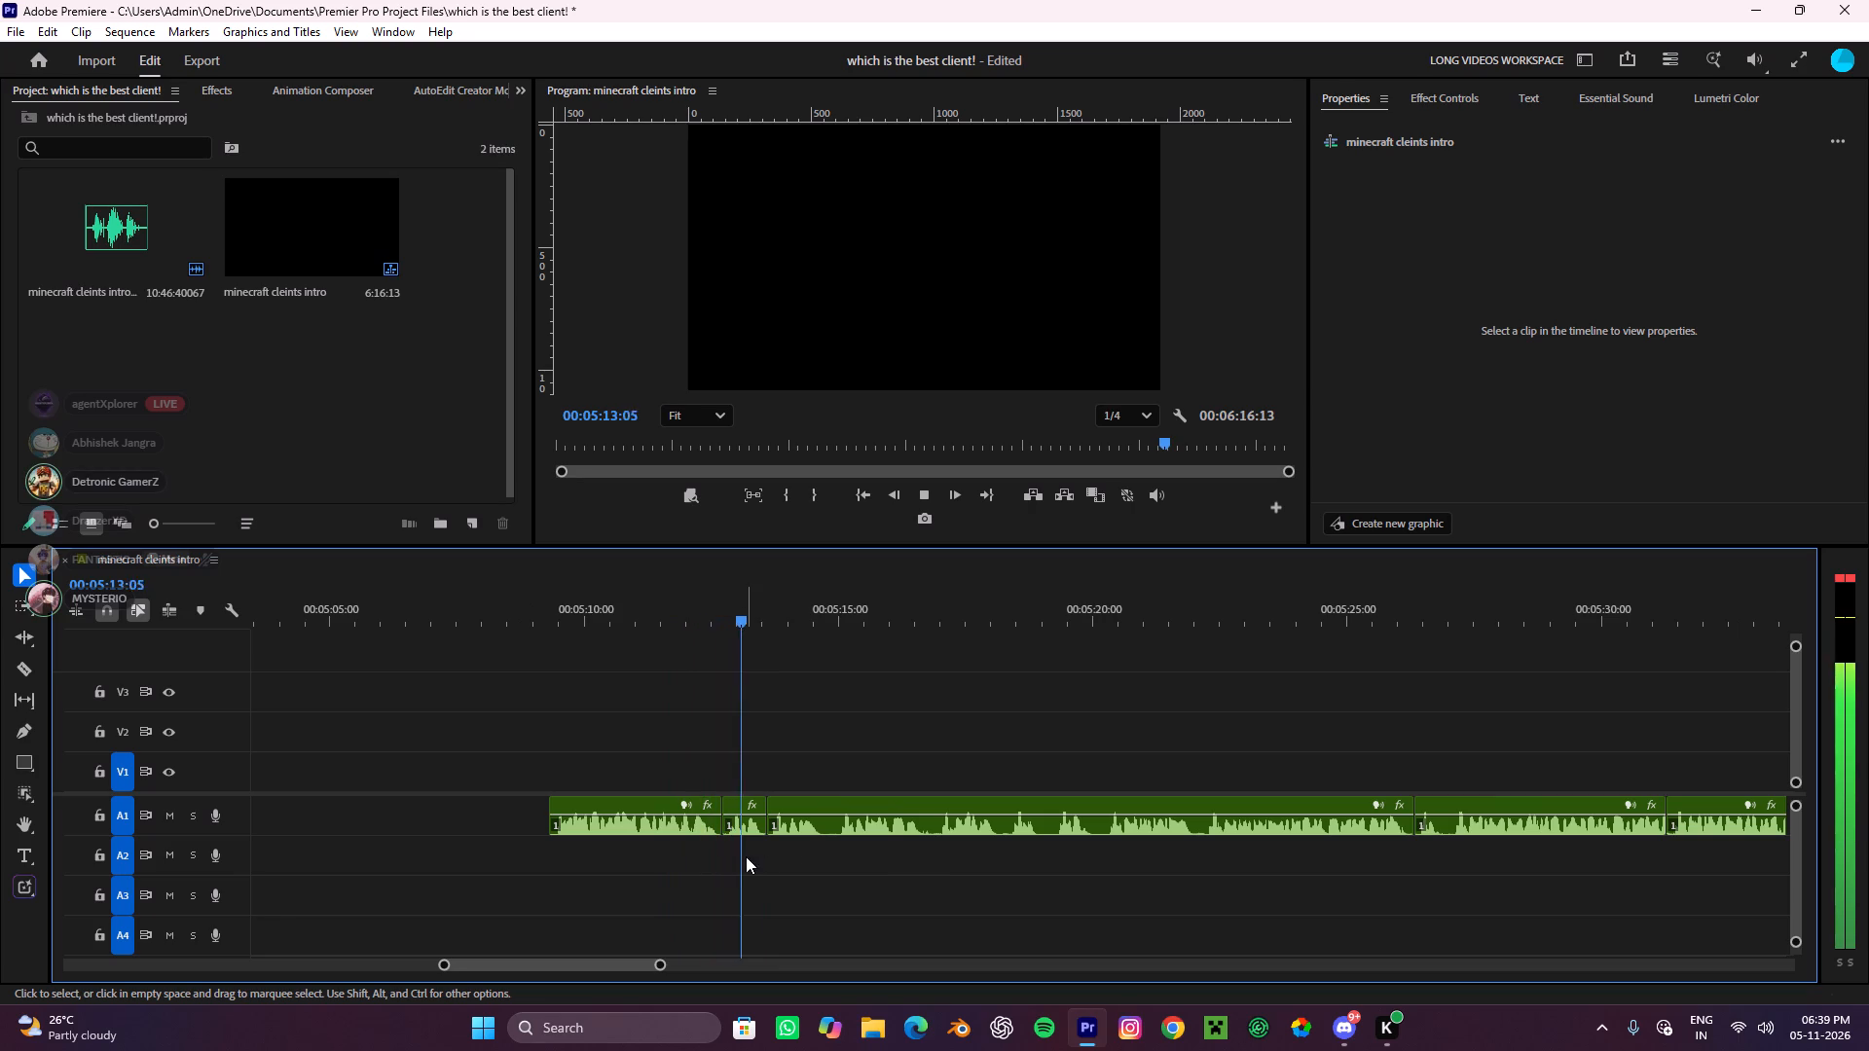
{"action": "left_click_drag", "start_coordinate": [742, 859], "coordinate": [737, 791]}
{"action": "key", "text": "ctrl+x"}
{"action": "scroll", "coordinate": [781, 779], "scroll_direction": "down", "scroll_amount": 4}
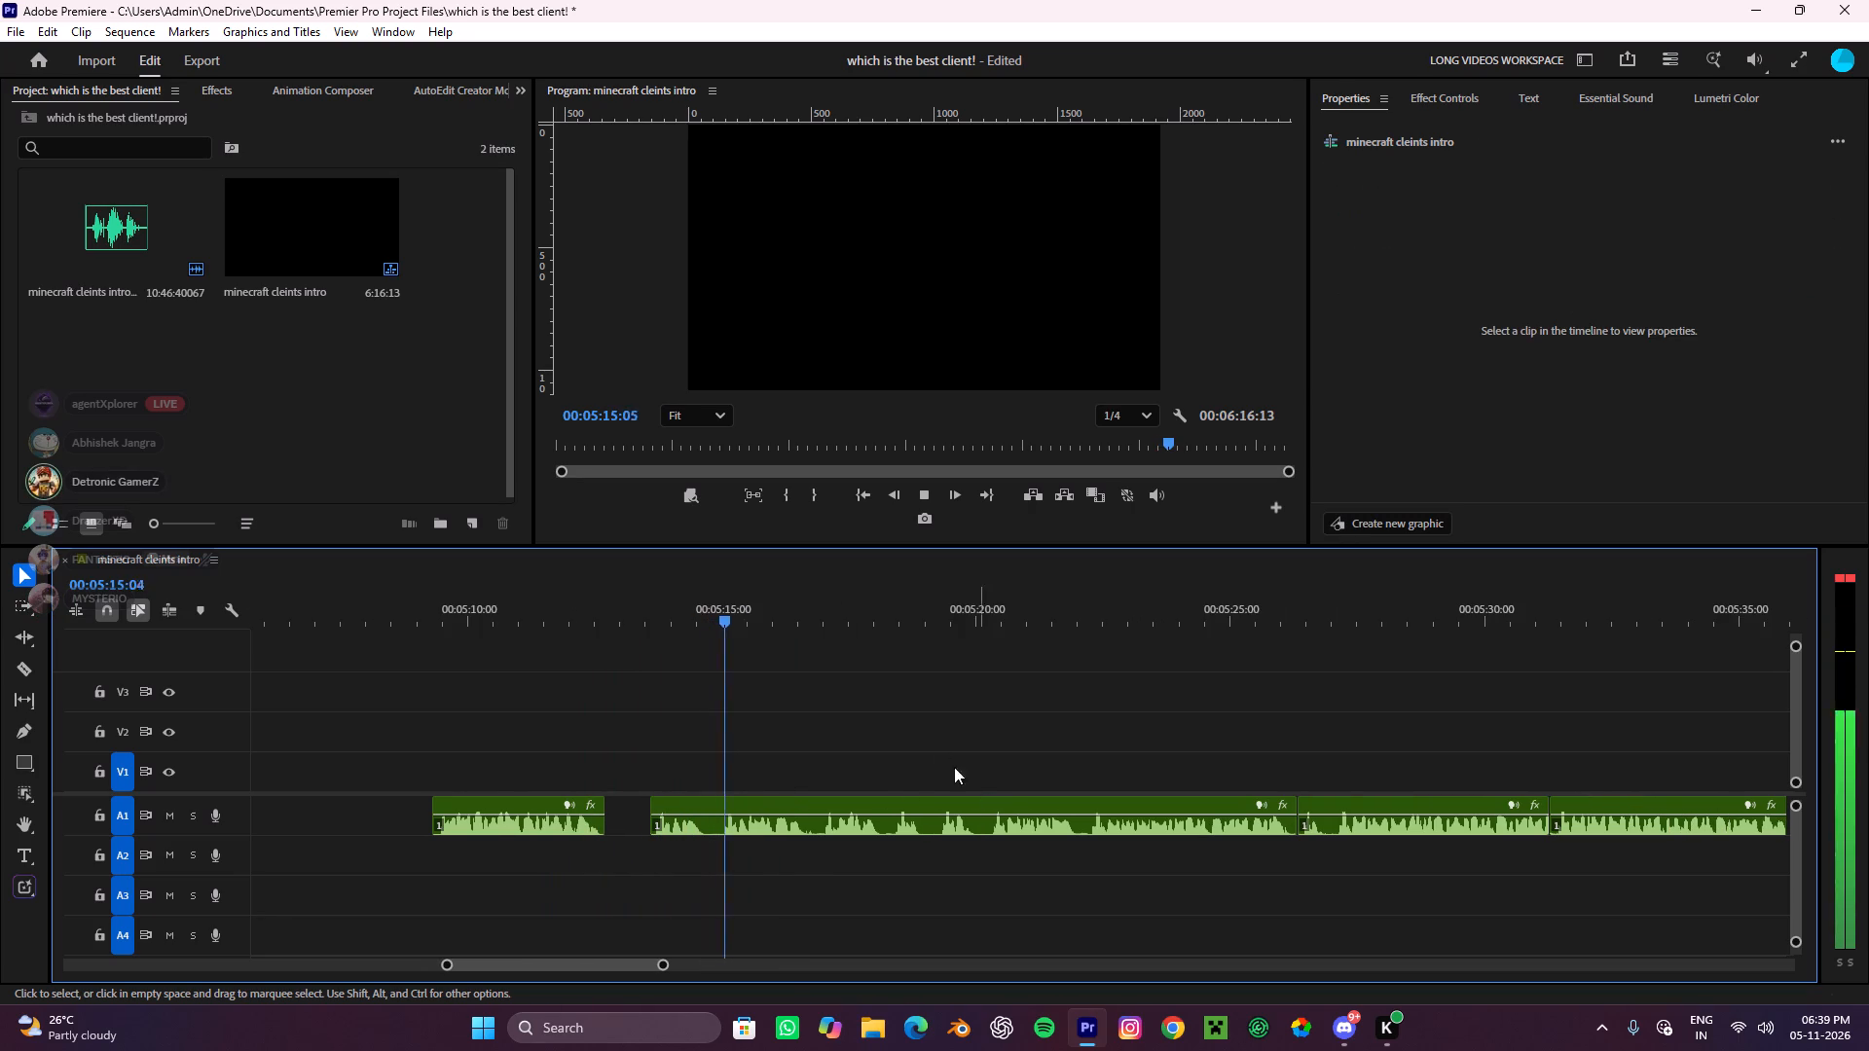
Split the long A1 voiceover clip in the pause at about 00:05:22 with the Razor tool.
{"action": "left_click_drag", "start_coordinate": [800, 607], "coordinate": [1085, 808]}
{"action": "scroll", "coordinate": [1092, 819], "scroll_direction": "up", "scroll_amount": 5, "text": "alt"}
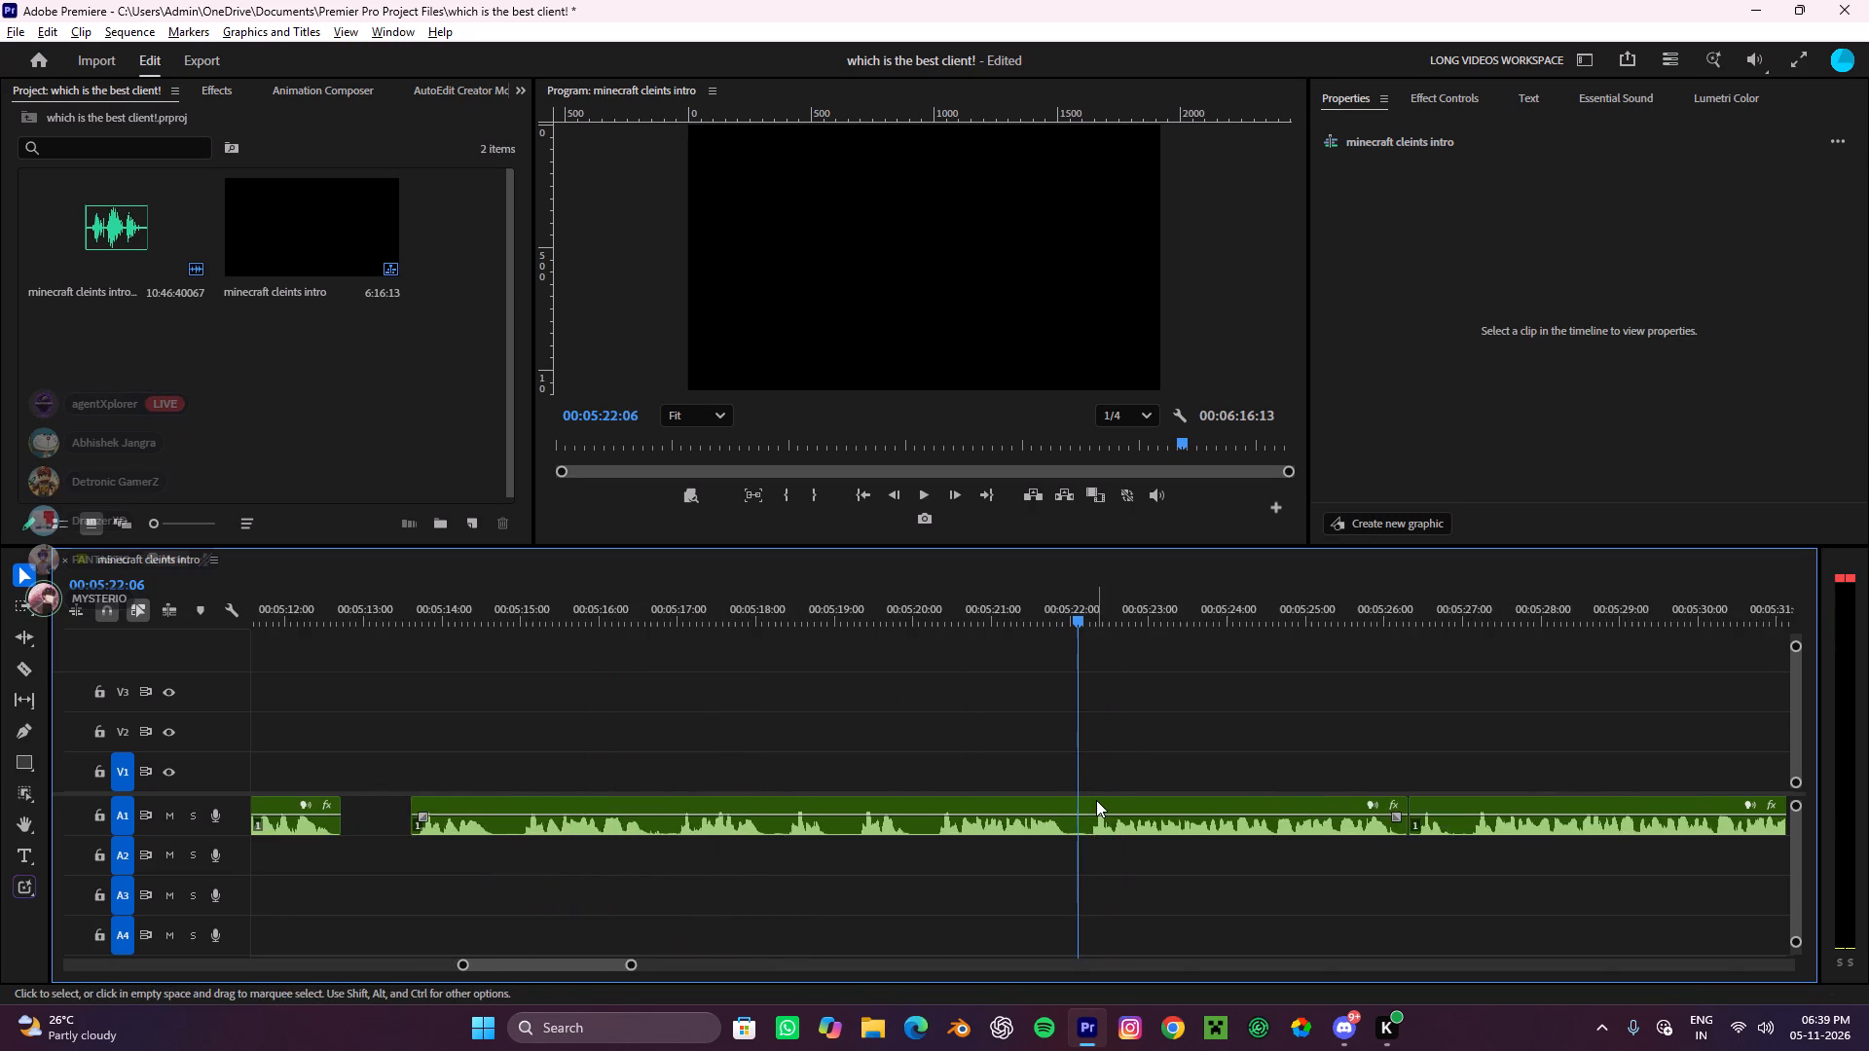
{"action": "scroll", "coordinate": [1096, 800], "scroll_direction": "up", "scroll_amount": 4, "text": "alt"}
{"action": "key", "text": "c"}
{"action": "left_click", "coordinate": [1086, 825]}
{"action": "key", "text": "v"}
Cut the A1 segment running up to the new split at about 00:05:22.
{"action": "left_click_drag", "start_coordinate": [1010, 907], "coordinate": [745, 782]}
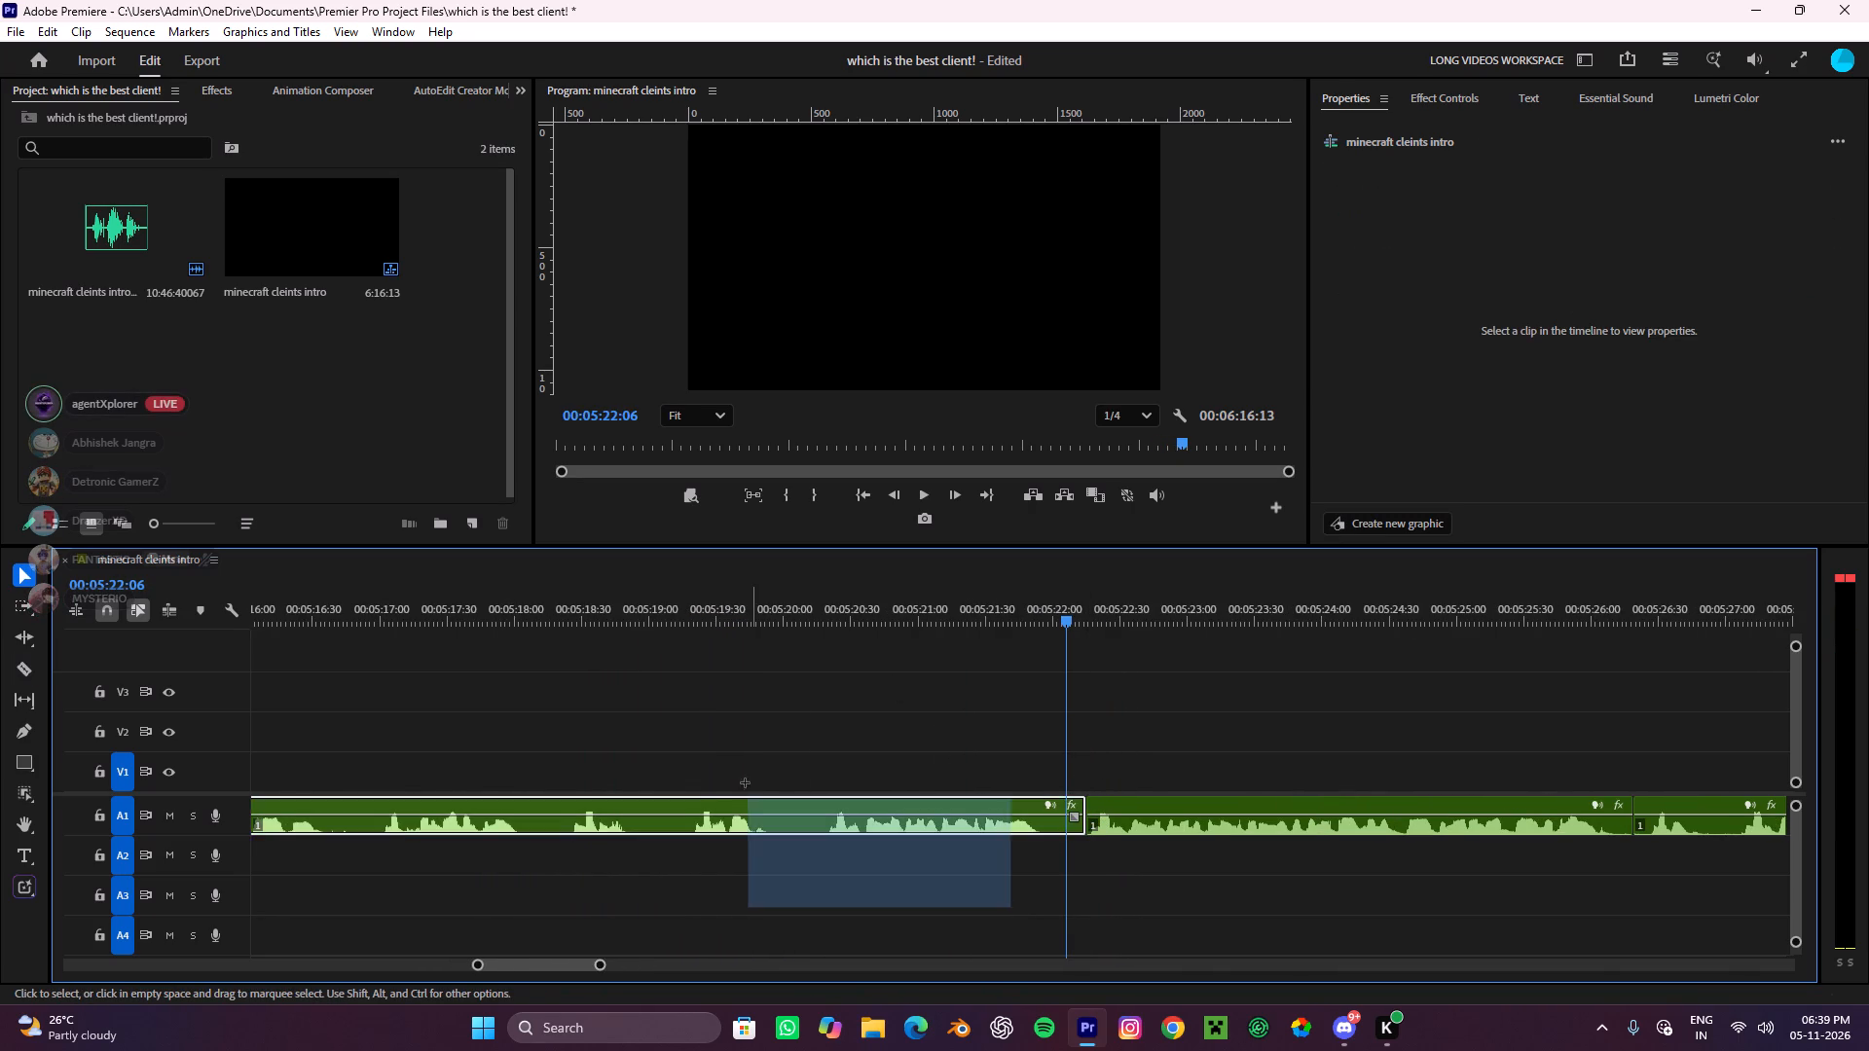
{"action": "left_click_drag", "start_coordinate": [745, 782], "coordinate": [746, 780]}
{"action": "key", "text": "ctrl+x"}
Listen to the A1 voiceover from about 00:05:22 to 00:05:26.
{"action": "scroll", "coordinate": [819, 757], "scroll_direction": "down", "scroll_amount": 9, "text": "alt"}
{"action": "key", "text": "space"}
{"action": "scroll", "coordinate": [1159, 783], "scroll_direction": "up", "scroll_amount": 3, "text": "alt"}
{"action": "scroll", "coordinate": [1150, 782], "scroll_direction": "down", "scroll_amount": 9}
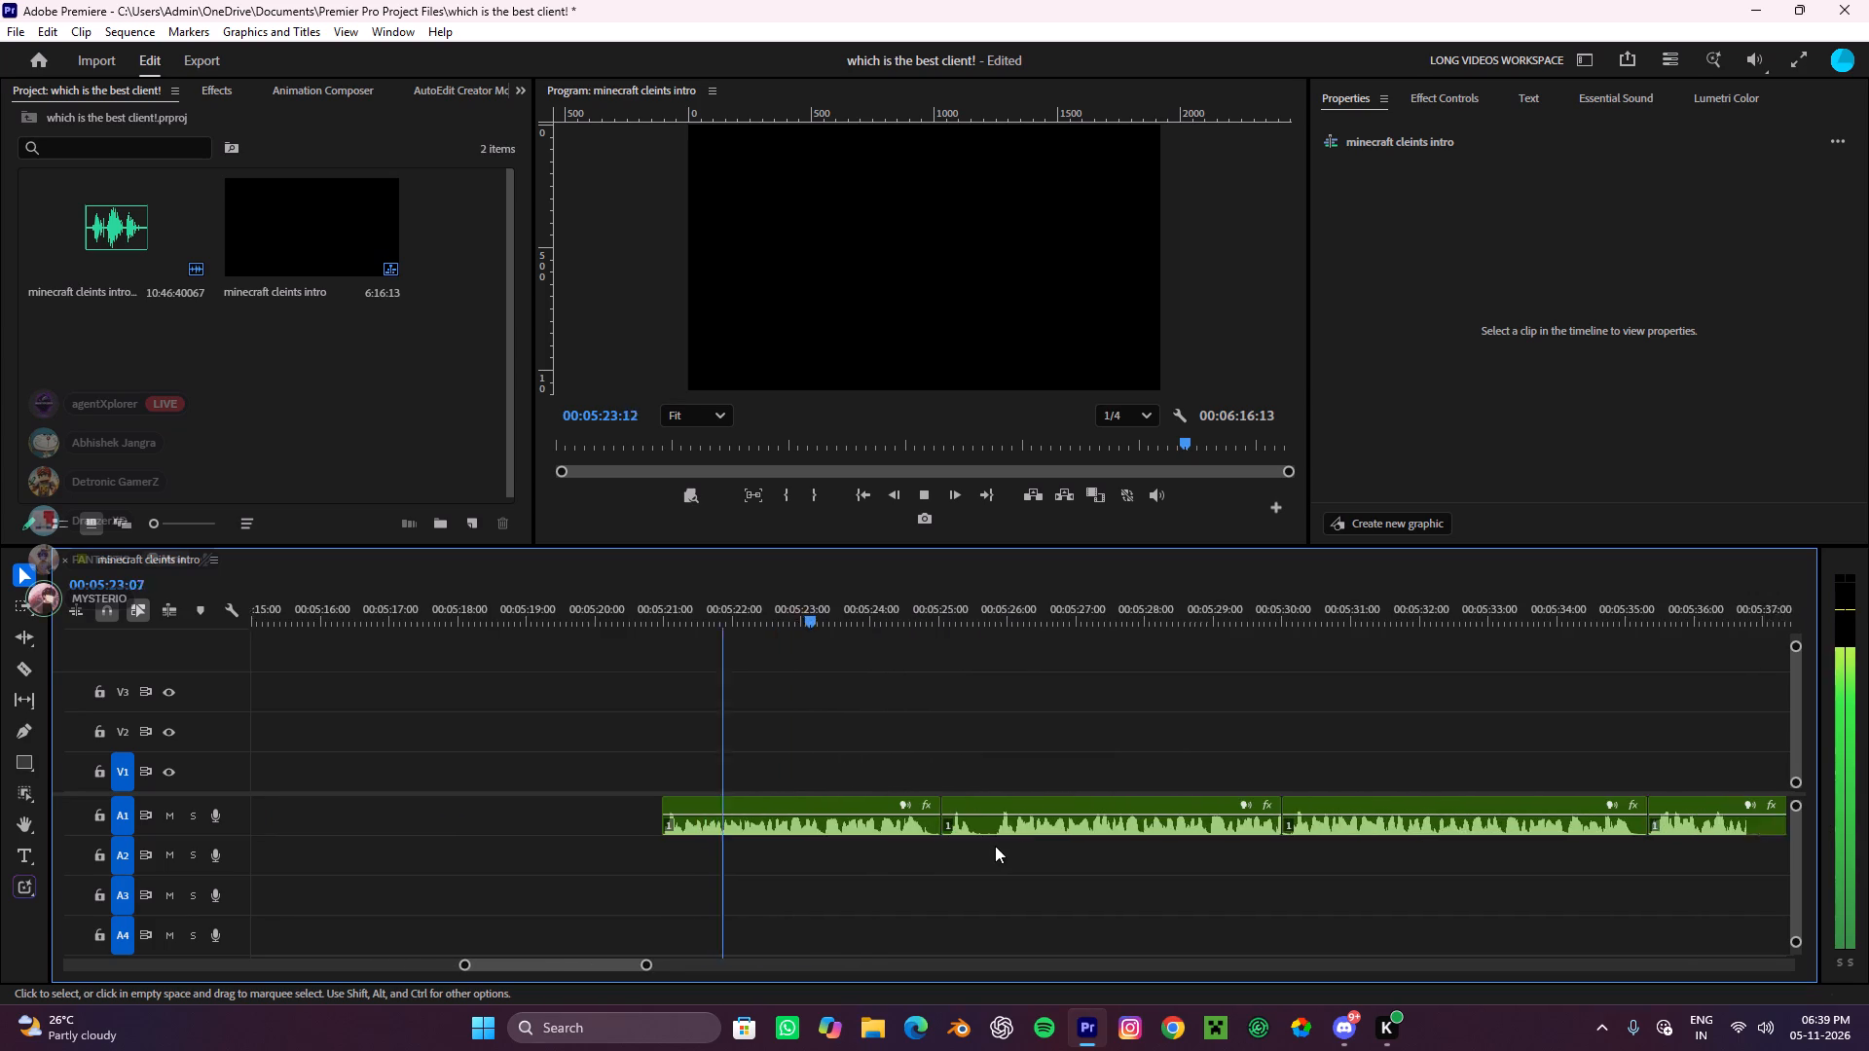
{"action": "scroll", "coordinate": [994, 846], "scroll_direction": "down", "scroll_amount": 2}
{"action": "scroll", "coordinate": [1015, 838], "scroll_direction": "down", "scroll_amount": 4, "text": "alt"}
{"action": "scroll", "coordinate": [1026, 837], "scroll_direction": "up", "scroll_amount": 5, "text": "alt"}
{"action": "scroll", "coordinate": [1028, 818], "scroll_direction": "down", "scroll_amount": 5}
{"action": "scroll", "coordinate": [880, 802], "scroll_direction": "up", "scroll_amount": 4, "text": "alt"}
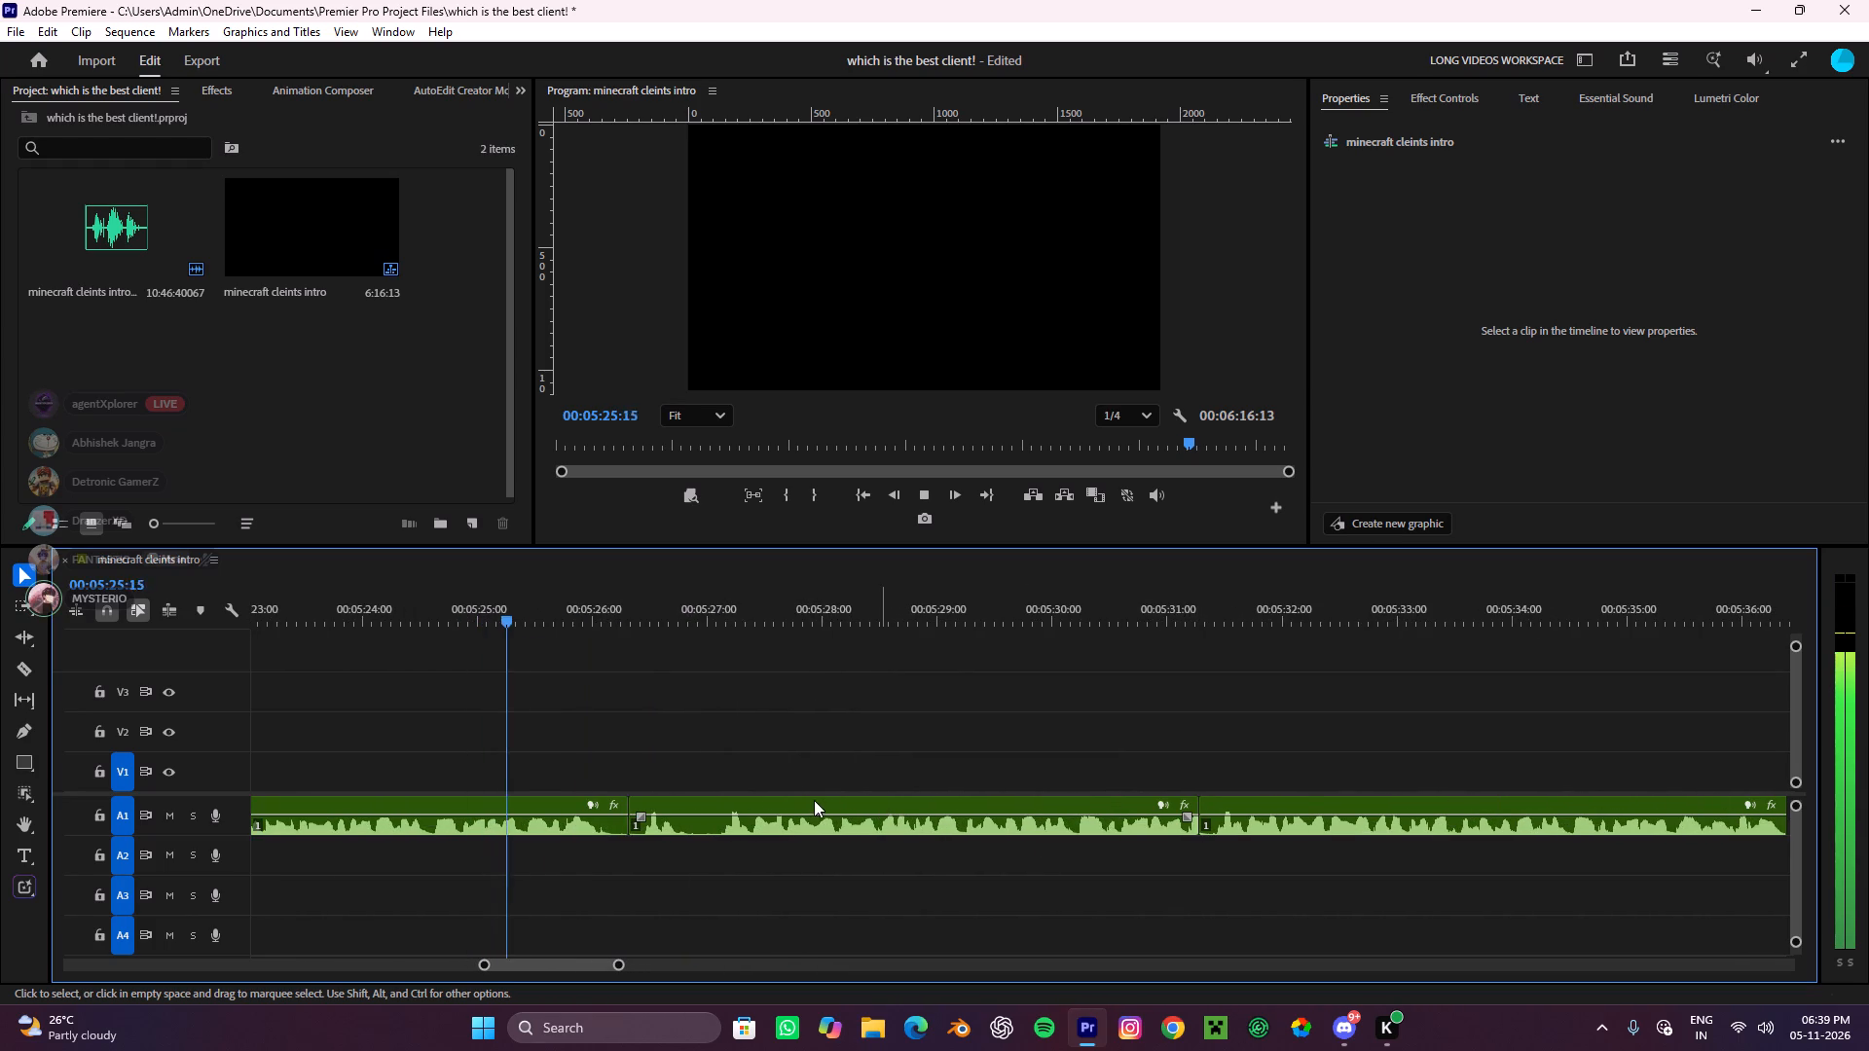
{"action": "left_click", "coordinate": [724, 737]}
{"action": "key", "text": "space"}
{"action": "scroll", "coordinate": [724, 737], "scroll_direction": "down", "scroll_amount": 8, "text": "alt"}
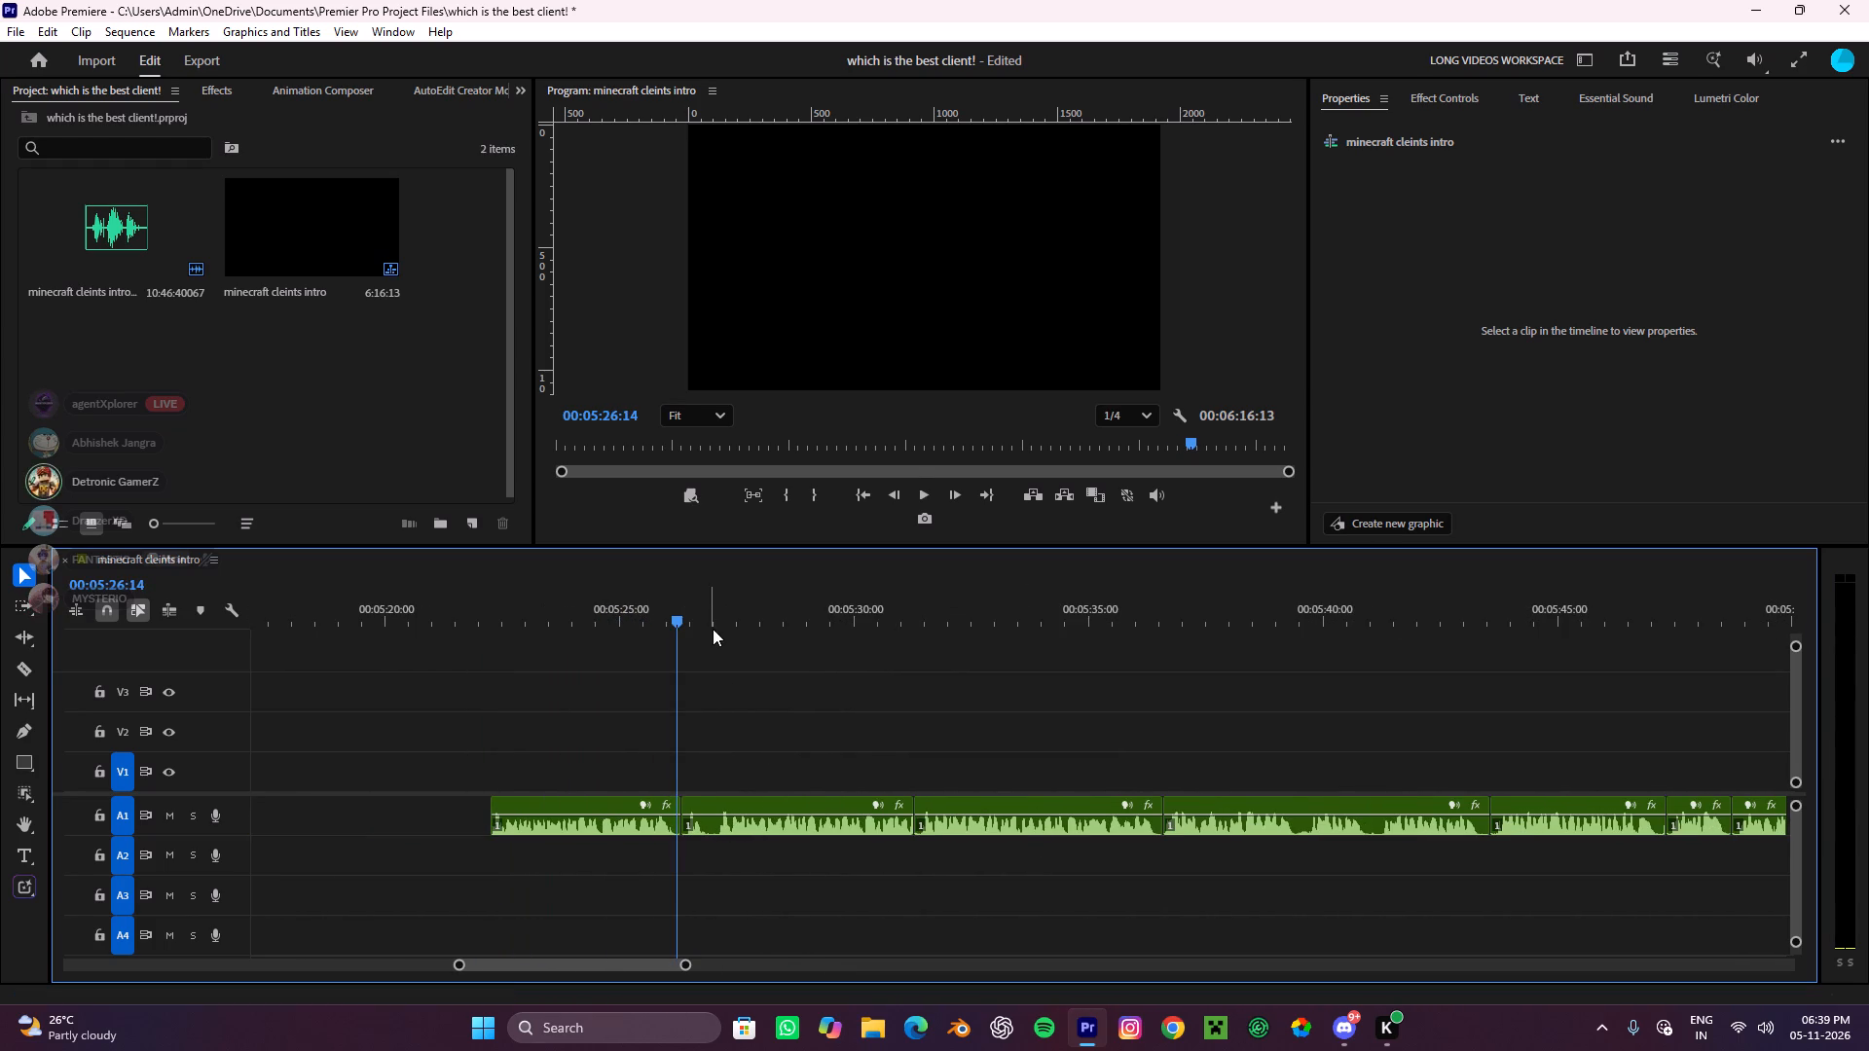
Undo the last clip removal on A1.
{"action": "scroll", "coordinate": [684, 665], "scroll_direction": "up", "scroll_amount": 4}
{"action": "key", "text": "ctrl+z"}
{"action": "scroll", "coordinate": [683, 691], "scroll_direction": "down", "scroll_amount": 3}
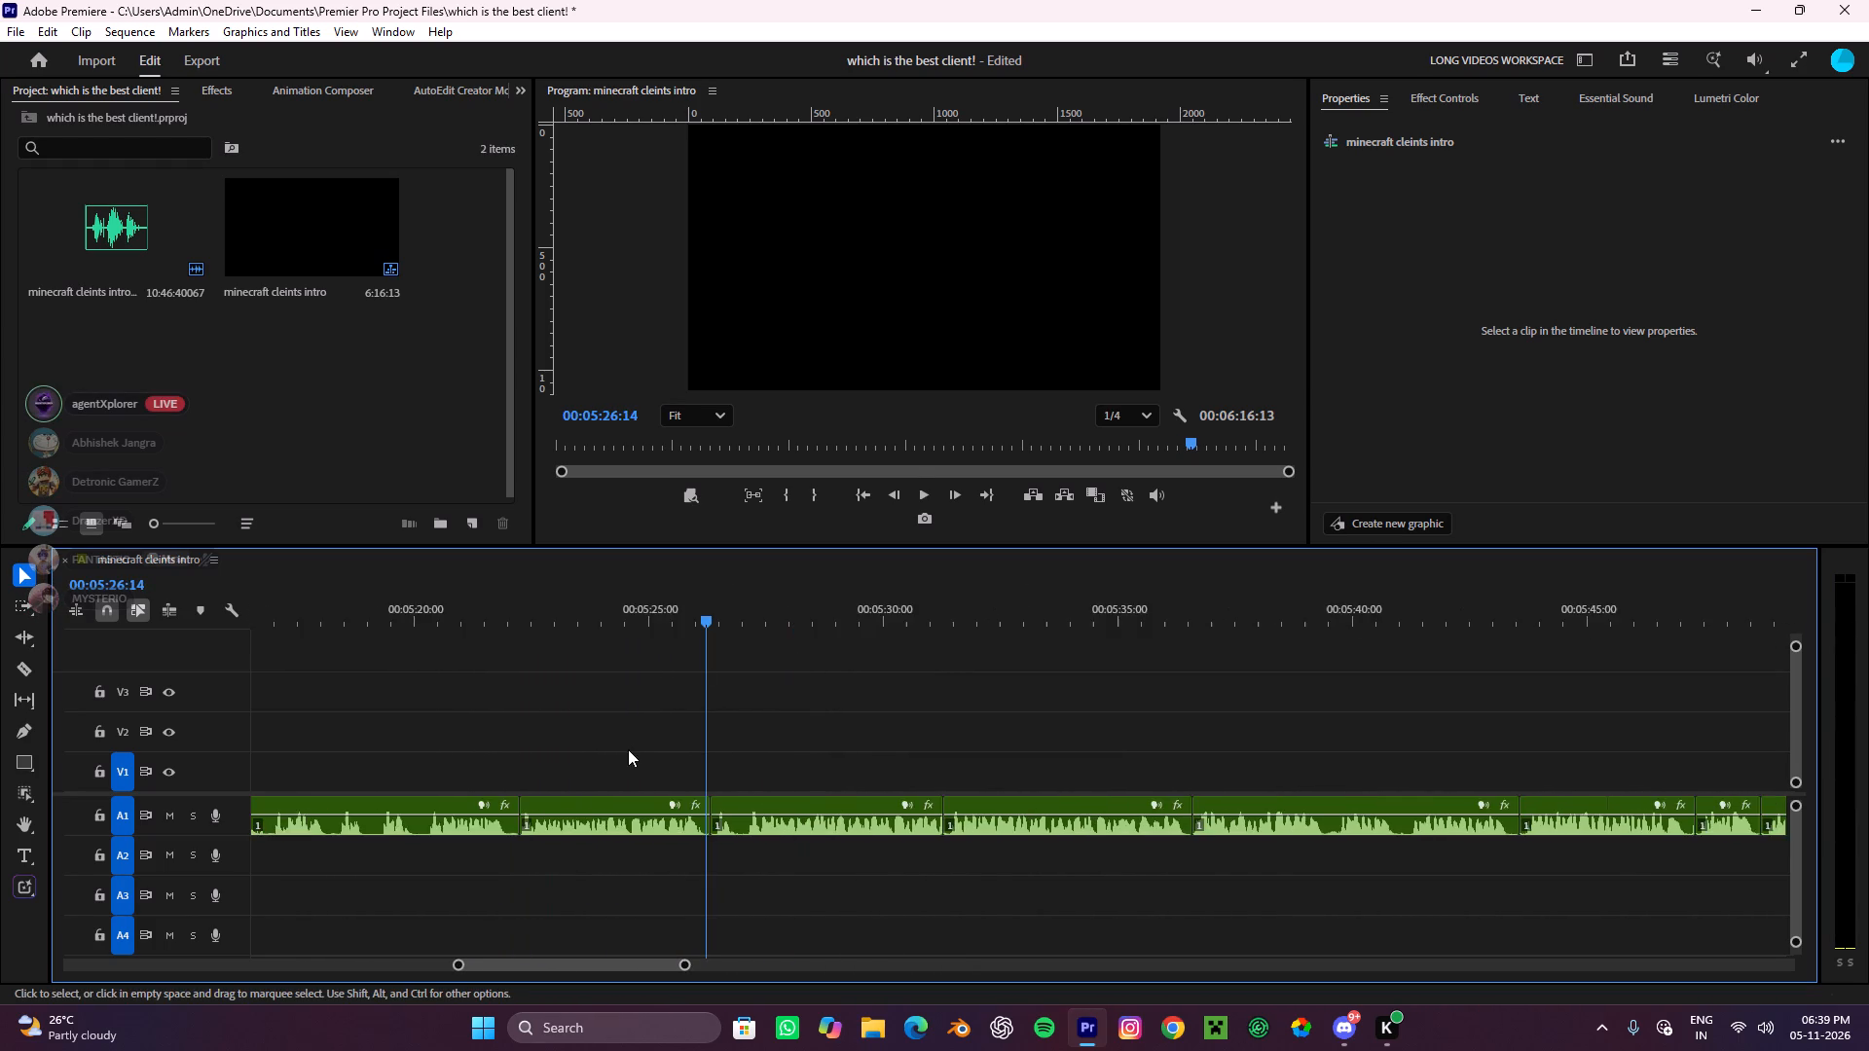
Replay the A1 take at about 00:05:09, and cut the clip between about 00:05:14 and 00:05:22.
{"action": "scroll", "coordinate": [627, 749], "scroll_direction": "down", "scroll_amount": 10, "text": "alt"}
{"action": "scroll", "coordinate": [625, 767], "scroll_direction": "up", "scroll_amount": 5}
{"action": "left_click_drag", "start_coordinate": [805, 603], "coordinate": [542, 724]}
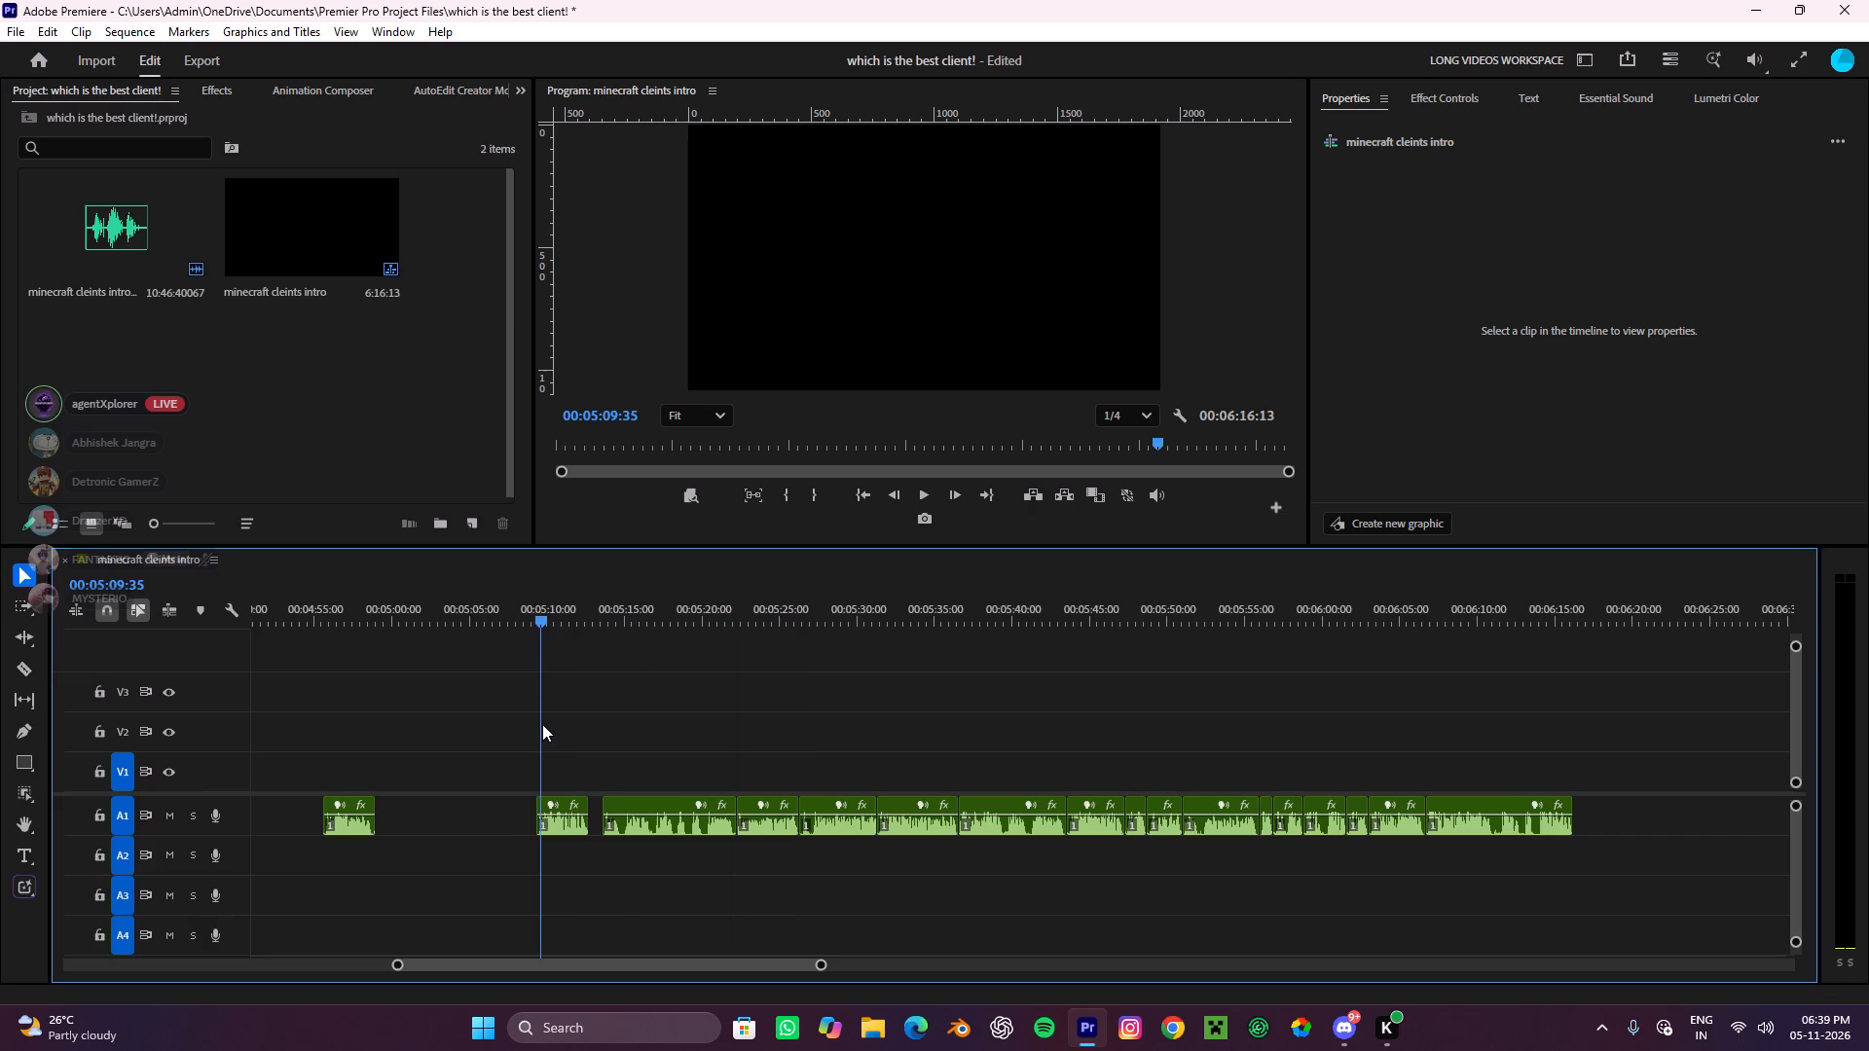
{"action": "left_click_drag", "start_coordinate": [542, 724], "coordinate": [539, 737]}
{"action": "key", "text": "space"}
{"action": "scroll", "coordinate": [587, 730], "scroll_direction": "up", "scroll_amount": 8, "text": "alt"}
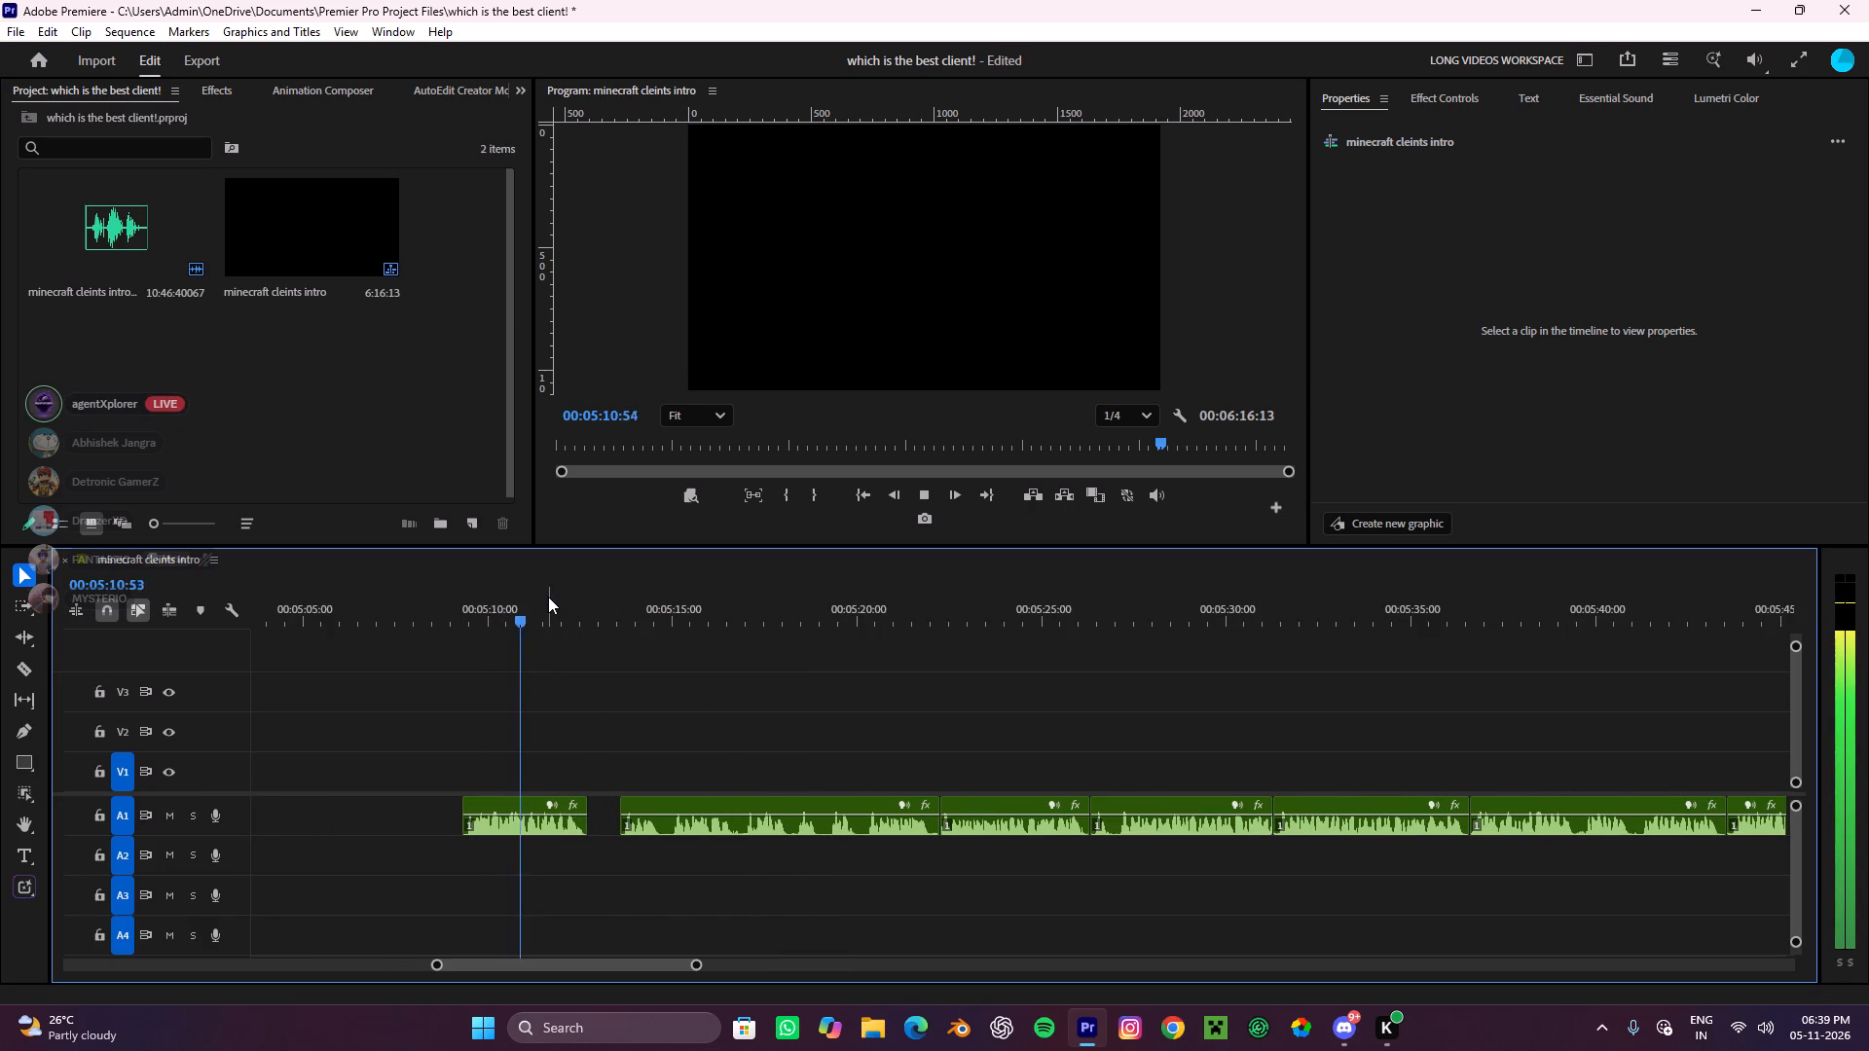
{"action": "left_click_drag", "start_coordinate": [555, 607], "coordinate": [843, 735]}
{"action": "left_click_drag", "start_coordinate": [811, 878], "coordinate": [674, 778]}
{"action": "key", "text": "ctrl+x"}
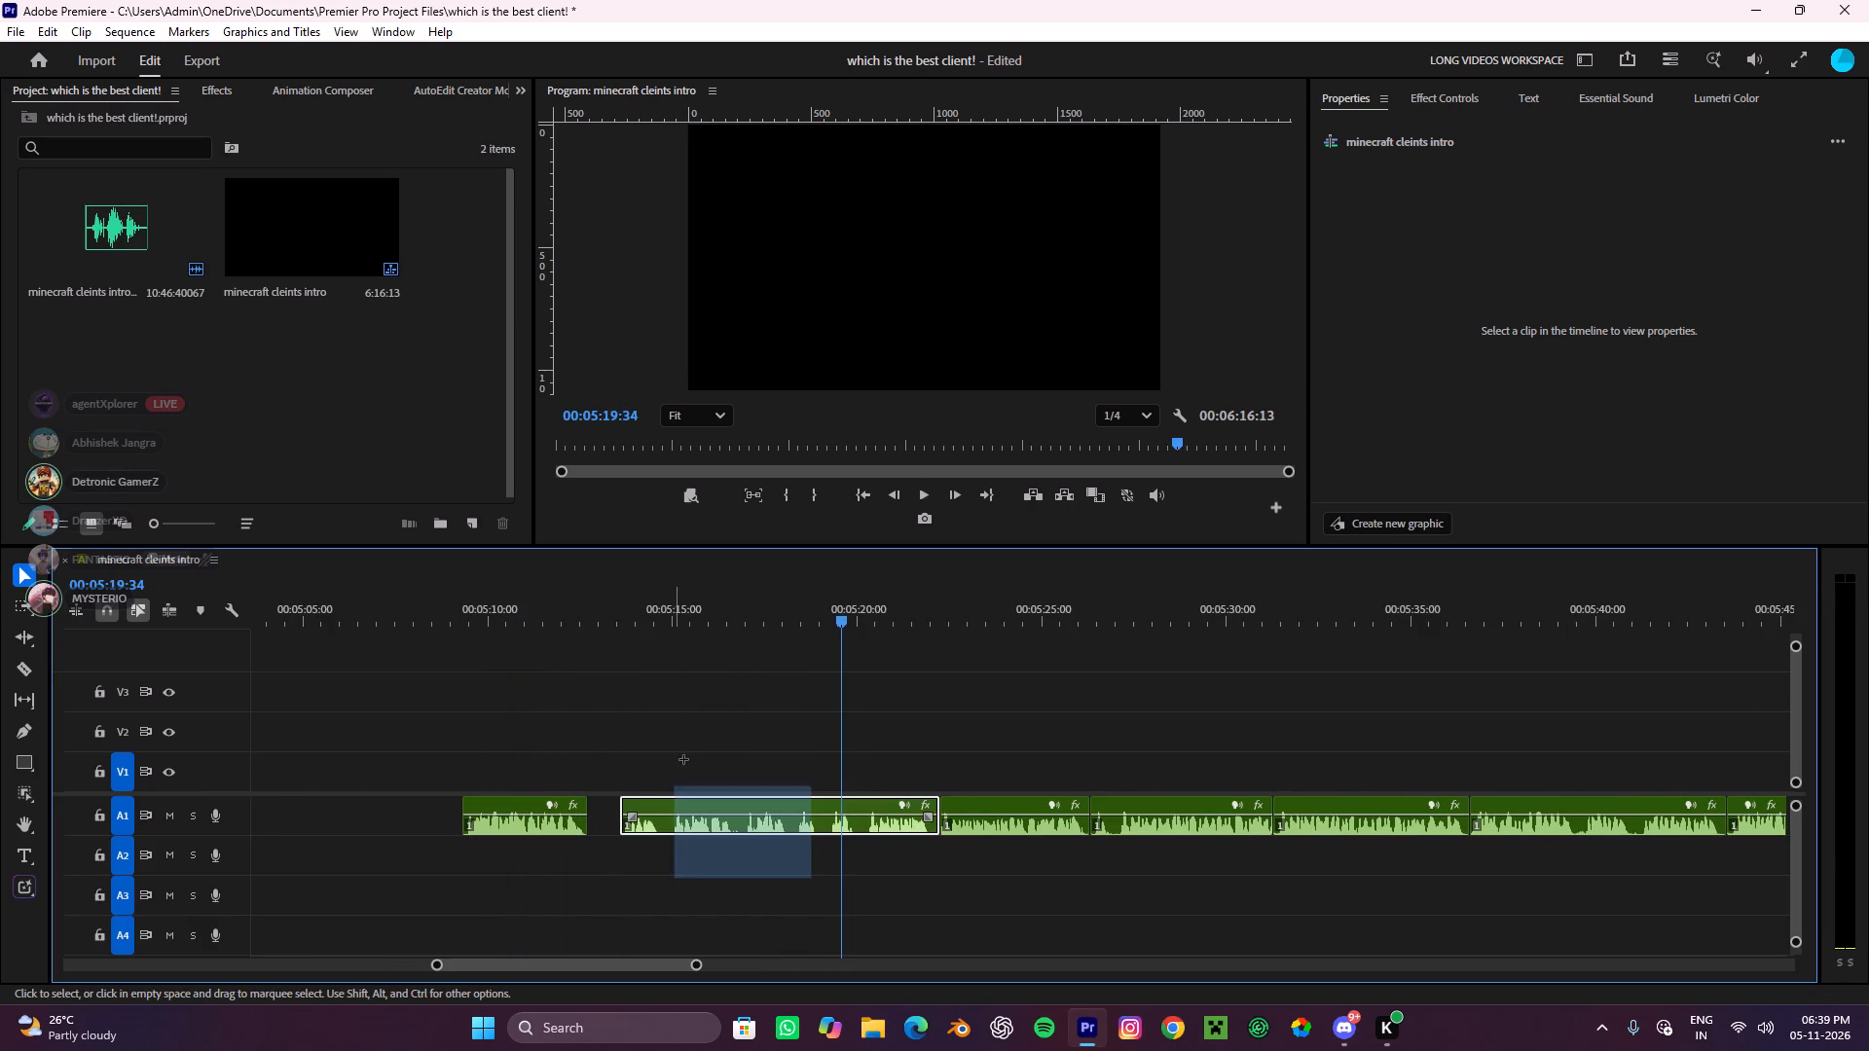
Listen from about 00:05:22, split A1 at about 00:05:27, and cut the voiceover pieces between those points.
{"action": "left_click_drag", "start_coordinate": [855, 608], "coordinate": [934, 758]}
{"action": "key", "text": "space"}
{"action": "scroll", "coordinate": [1015, 779], "scroll_direction": "up", "scroll_amount": 4, "text": "alt"}
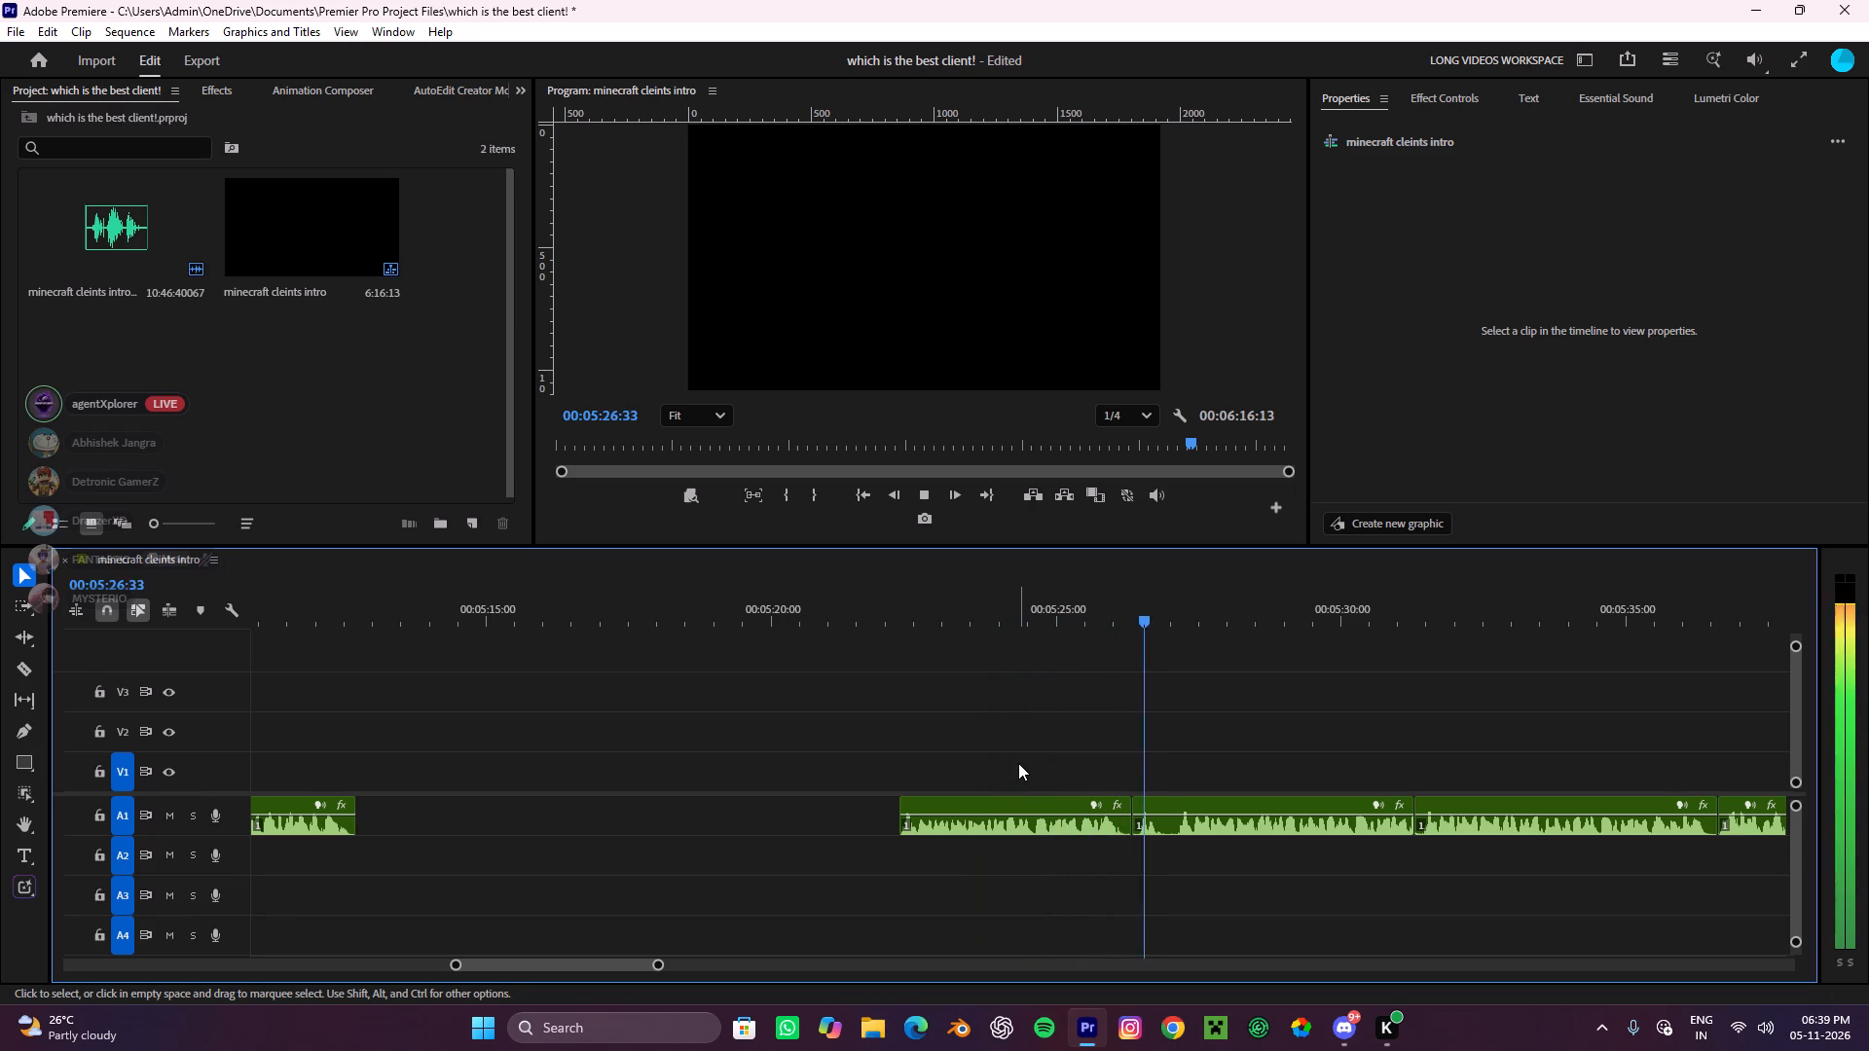
{"action": "key", "text": "space"}
{"action": "scroll", "coordinate": [1101, 813], "scroll_direction": "up", "scroll_amount": 9, "text": "alt"}
{"action": "key", "text": "c"}
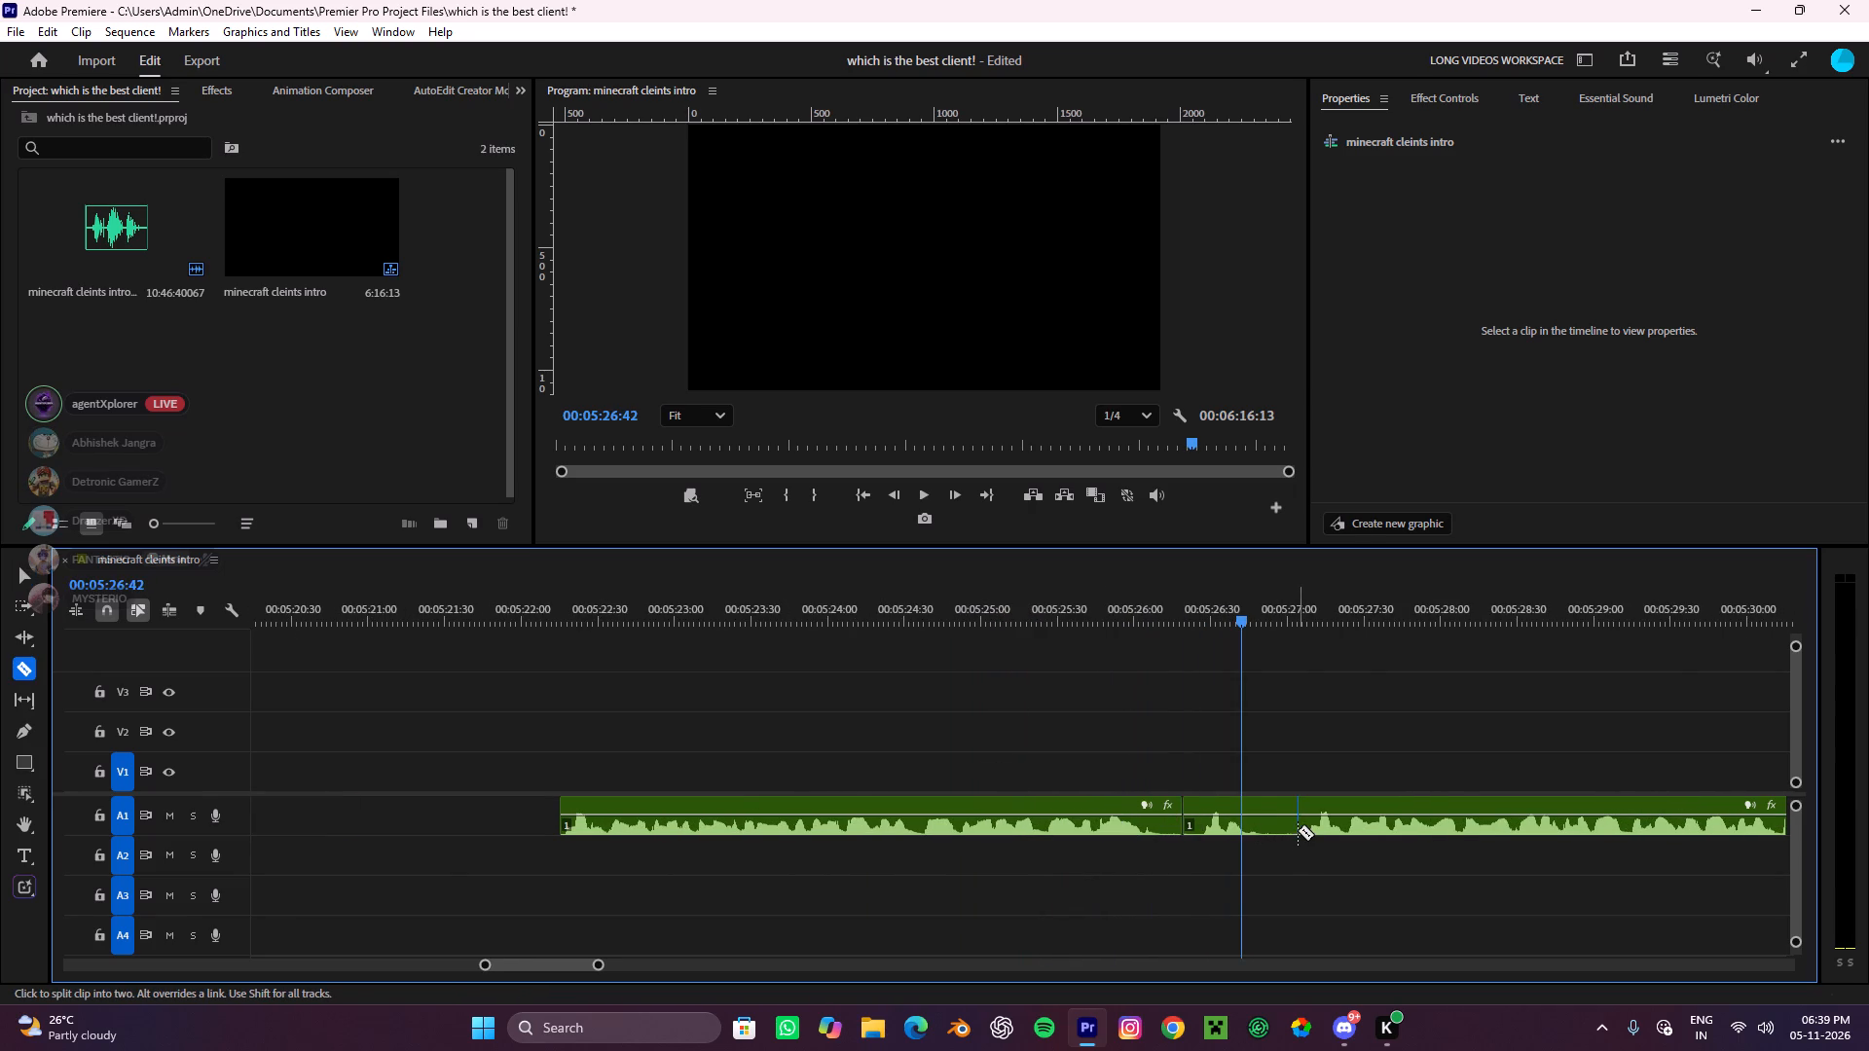
{"action": "left_click", "coordinate": [1298, 830]}
{"action": "key", "text": "v"}
{"action": "left_click_drag", "start_coordinate": [1281, 881], "coordinate": [1040, 802]}
{"action": "key", "text": "ctrl+x"}
{"action": "scroll", "coordinate": [1211, 788], "scroll_direction": "down", "scroll_amount": 7, "text": "alt"}
Listen twice to the A1 voiceover take starting at about 00:05:27.
{"action": "key", "text": "space"}
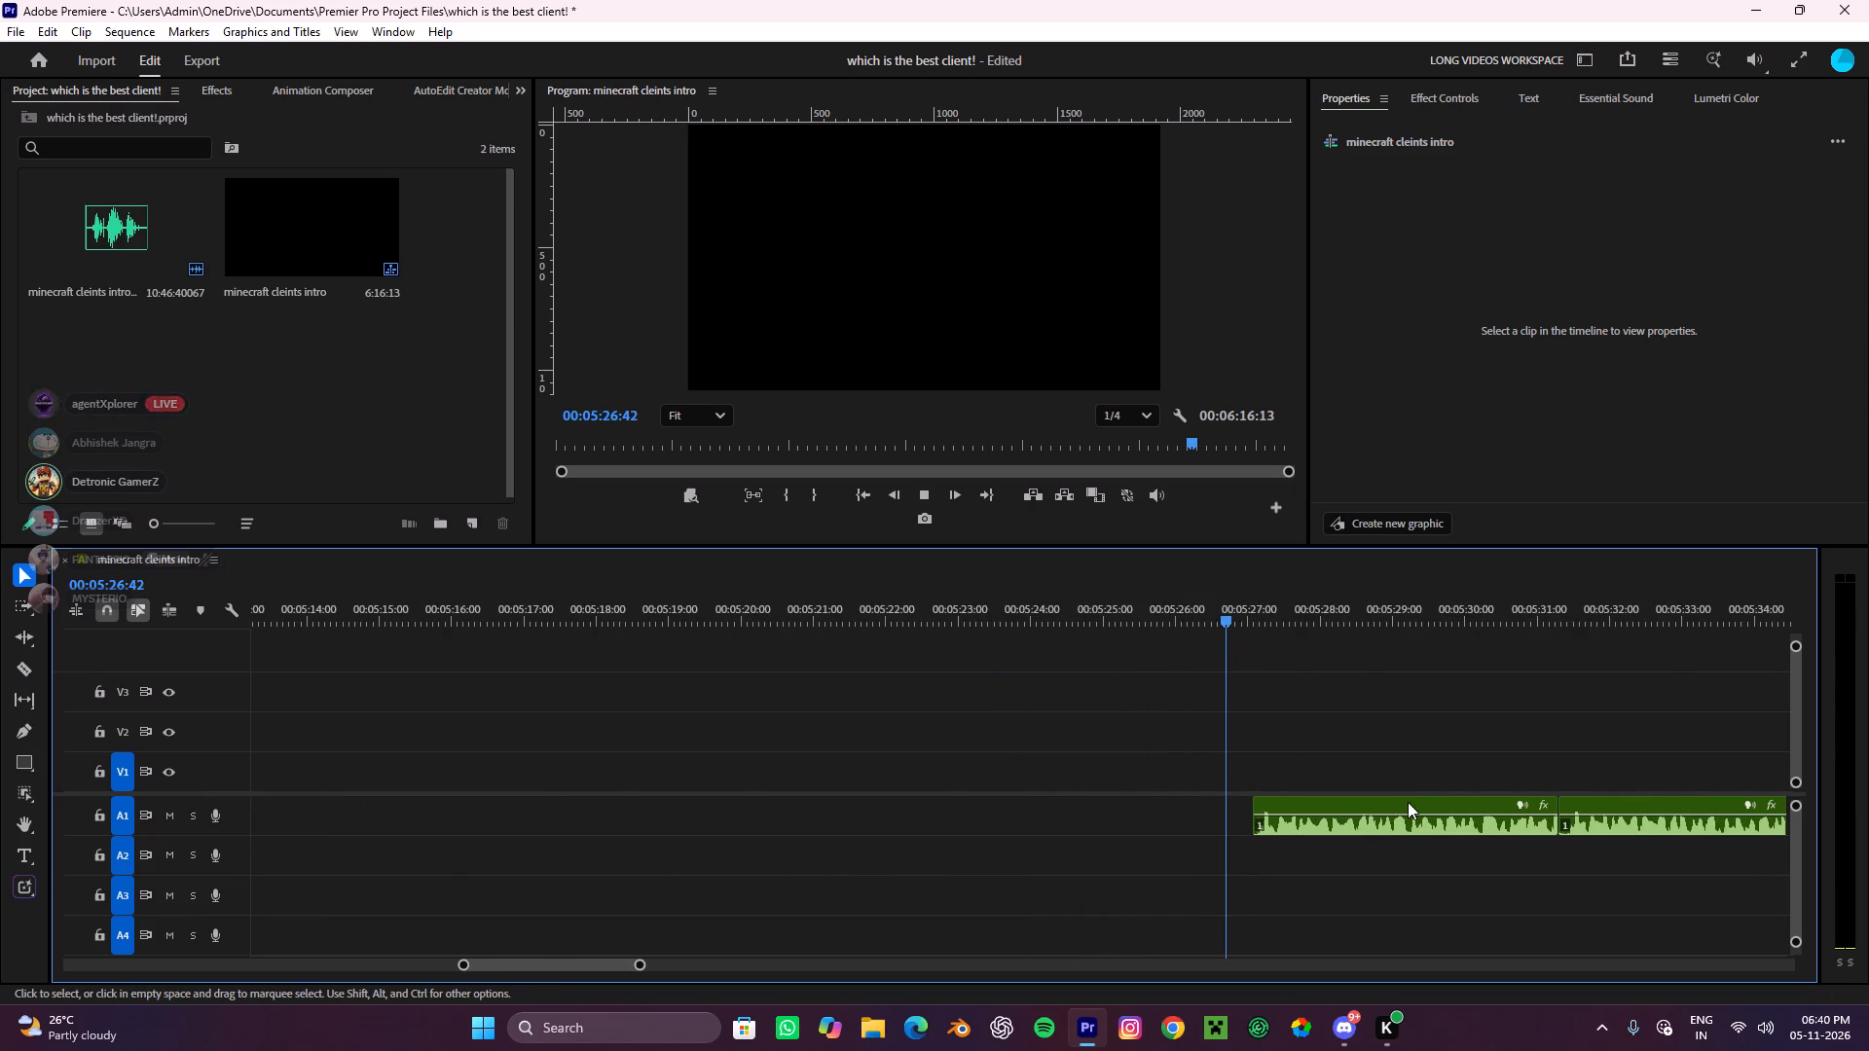
{"action": "scroll", "coordinate": [1590, 763], "scroll_direction": "down", "scroll_amount": 10, "text": "alt"}
{"action": "scroll", "coordinate": [1508, 802], "scroll_direction": "down", "scroll_amount": 9}
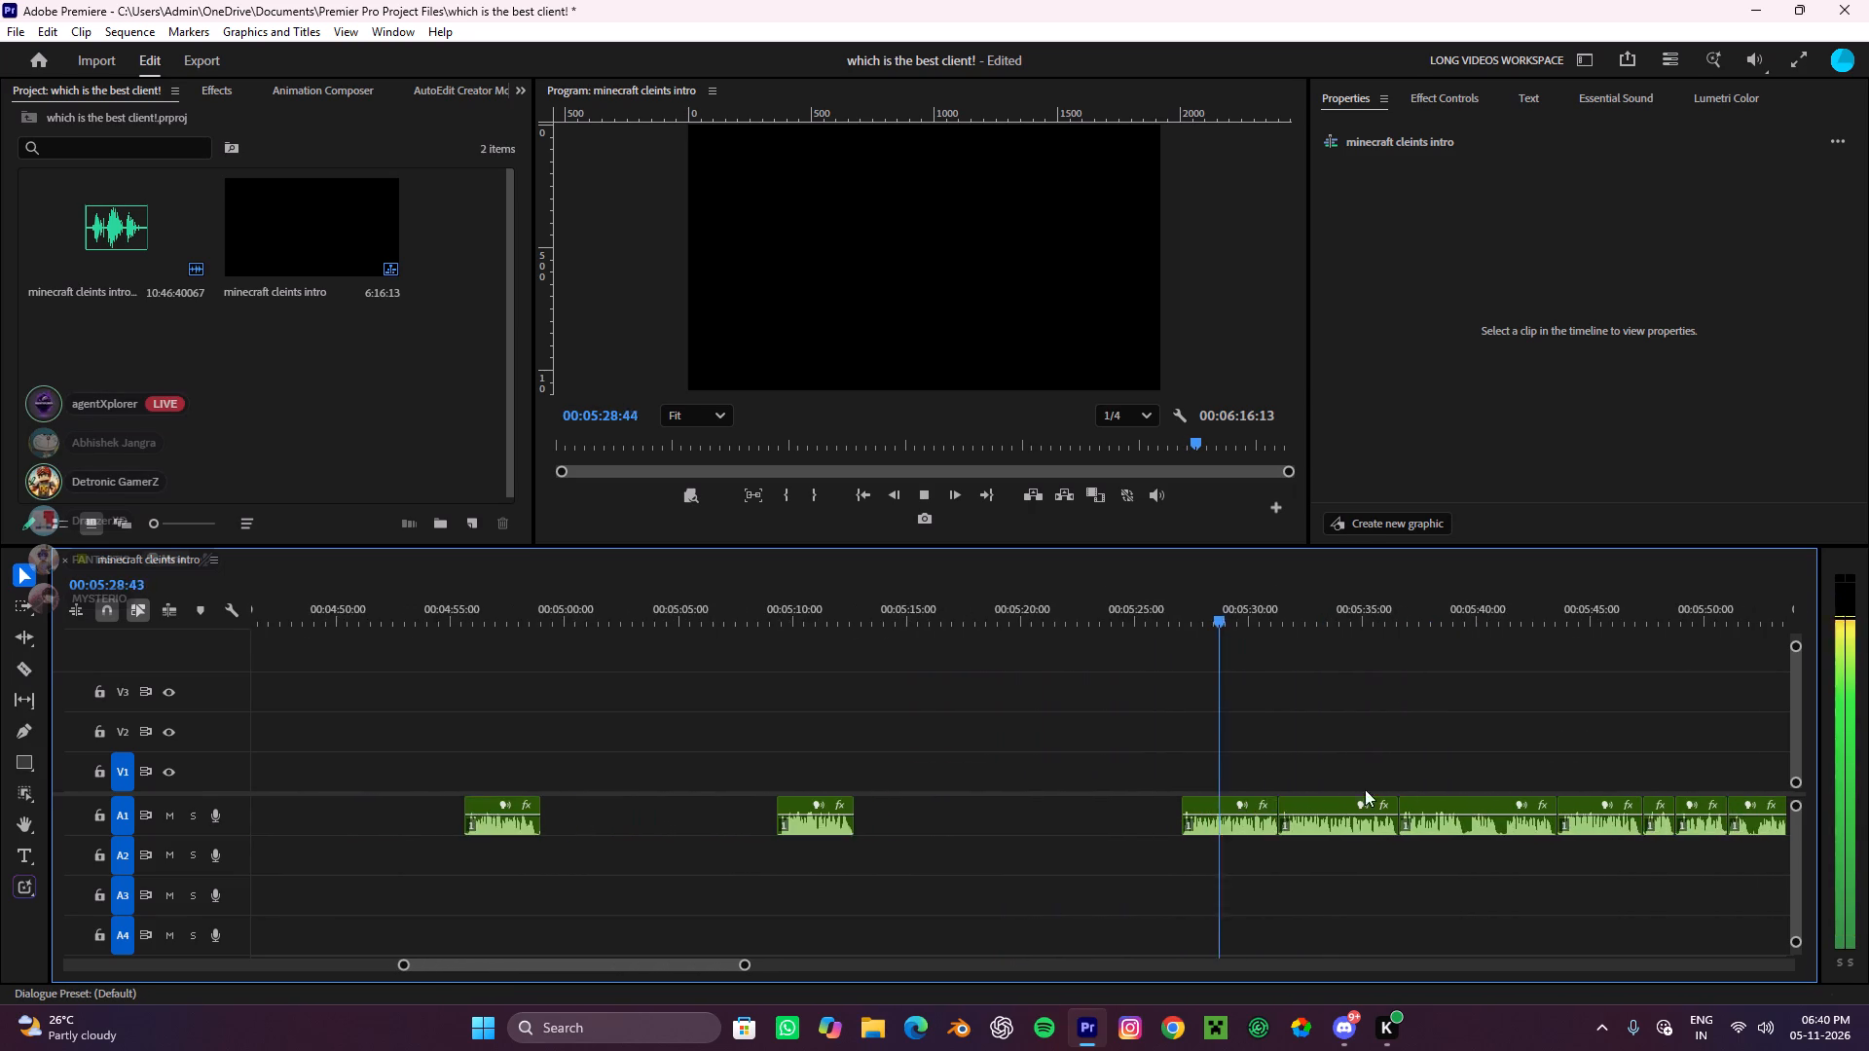
{"action": "scroll", "coordinate": [1446, 811], "scroll_direction": "up", "scroll_amount": 9, "text": "alt"}
{"action": "key", "text": "space"}
{"action": "left_click_drag", "start_coordinate": [906, 623], "coordinate": [756, 754]}
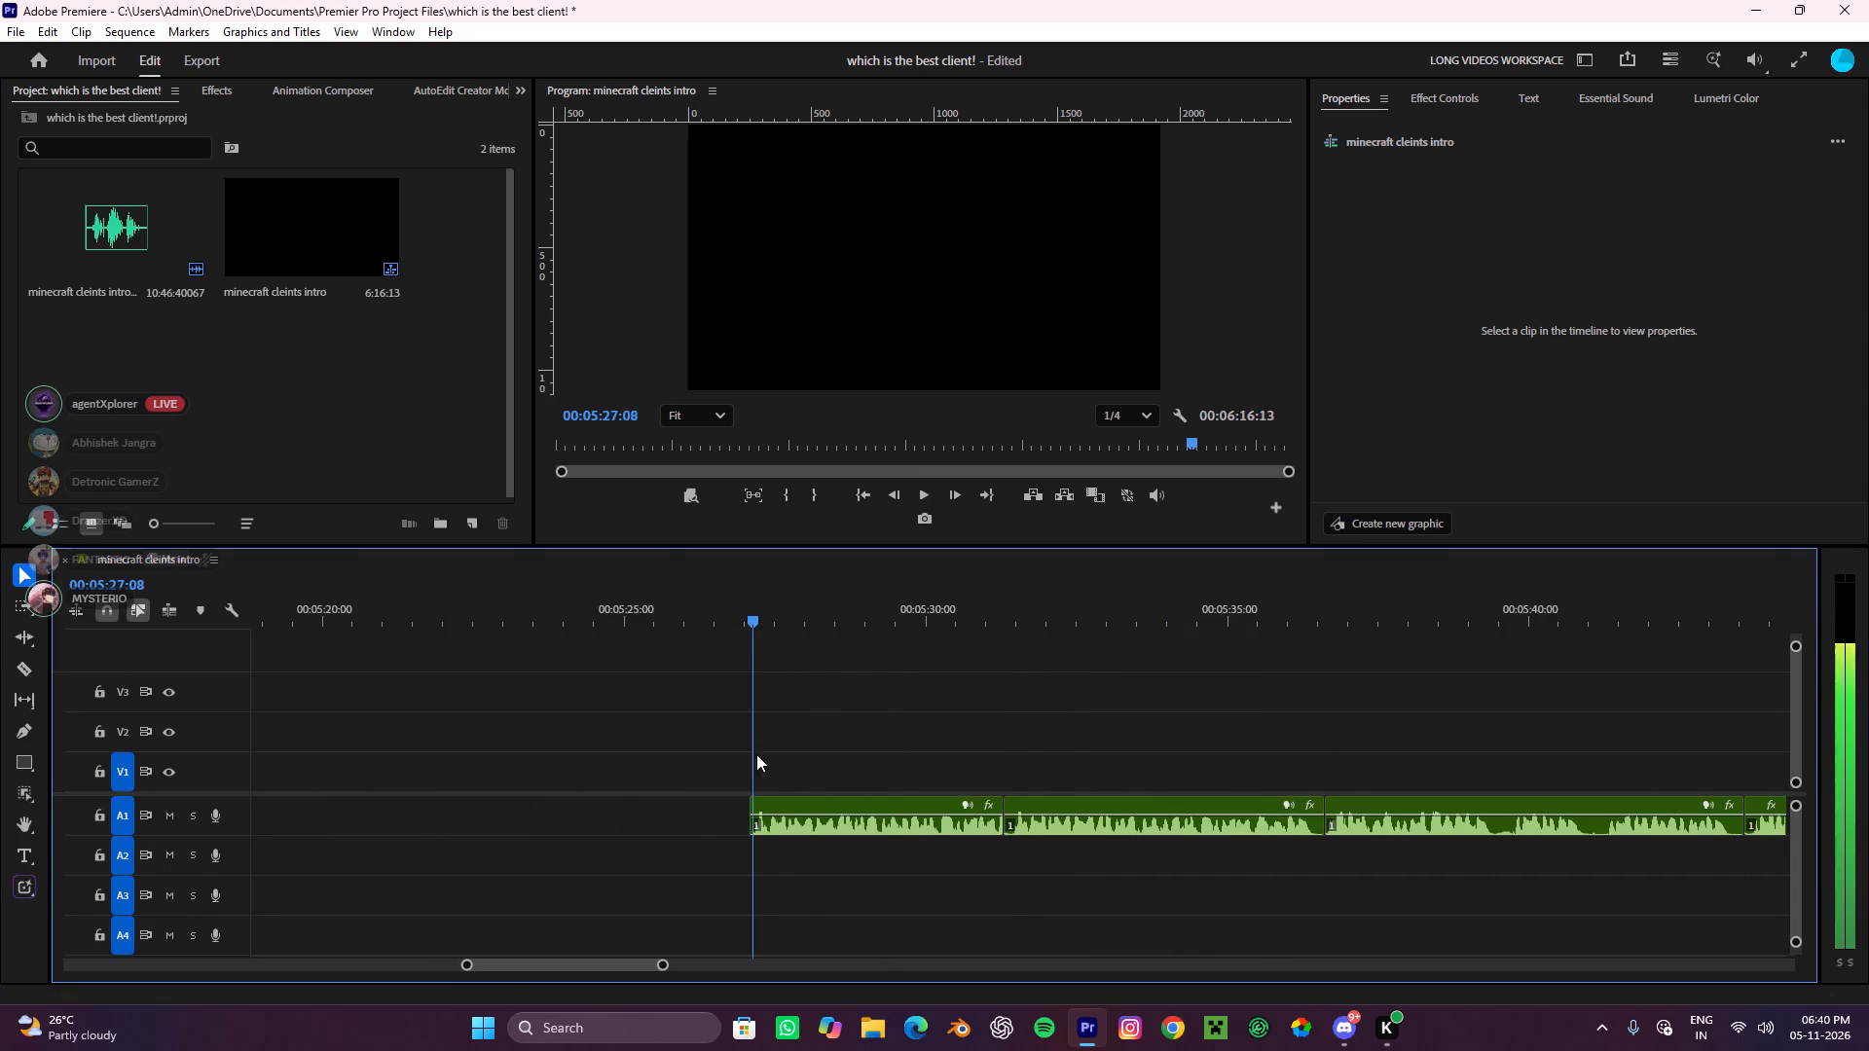
{"action": "left_click_drag", "start_coordinate": [756, 754], "coordinate": [757, 752]}
{"action": "key", "text": "space"}
{"action": "scroll", "coordinate": [1057, 758], "scroll_direction": "down", "scroll_amount": 4, "text": "alt"}
{"action": "scroll", "coordinate": [1057, 758], "scroll_direction": "up", "scroll_amount": 4, "text": "alt"}
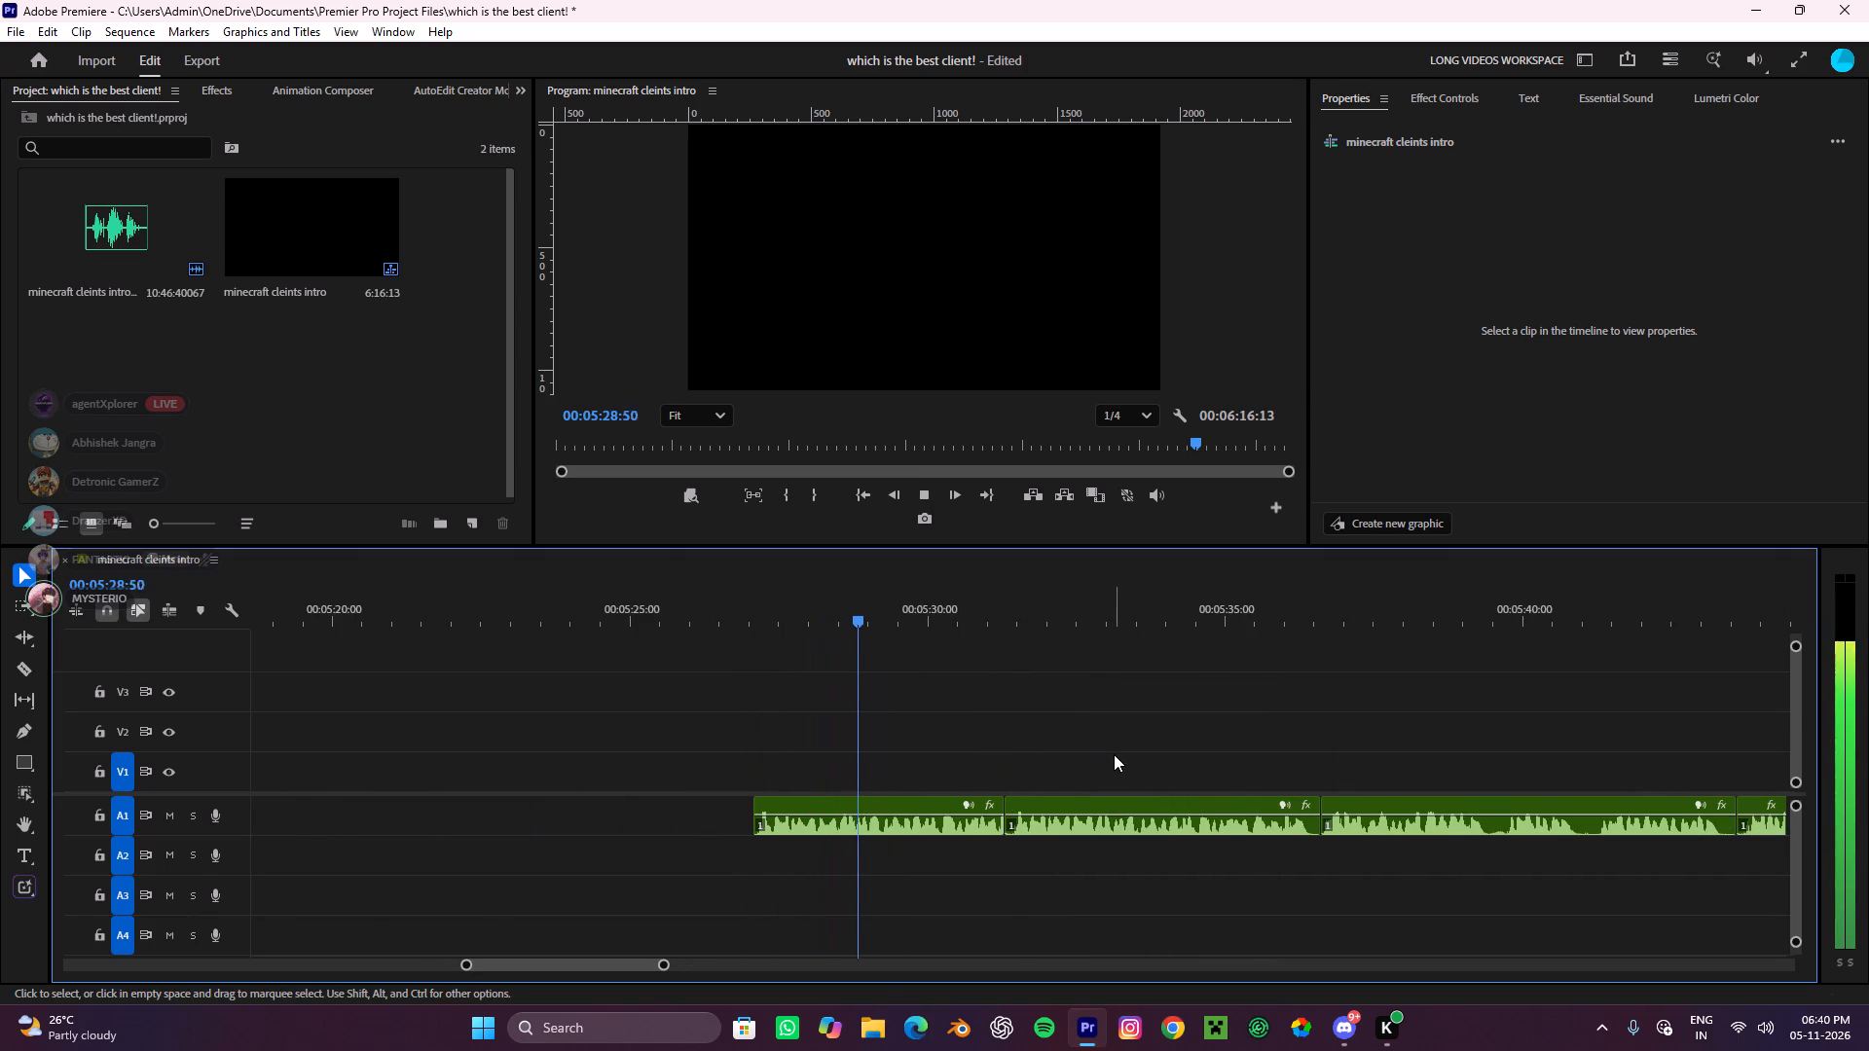
{"action": "left_click", "coordinate": [1114, 754]}
{"action": "key", "text": "space"}
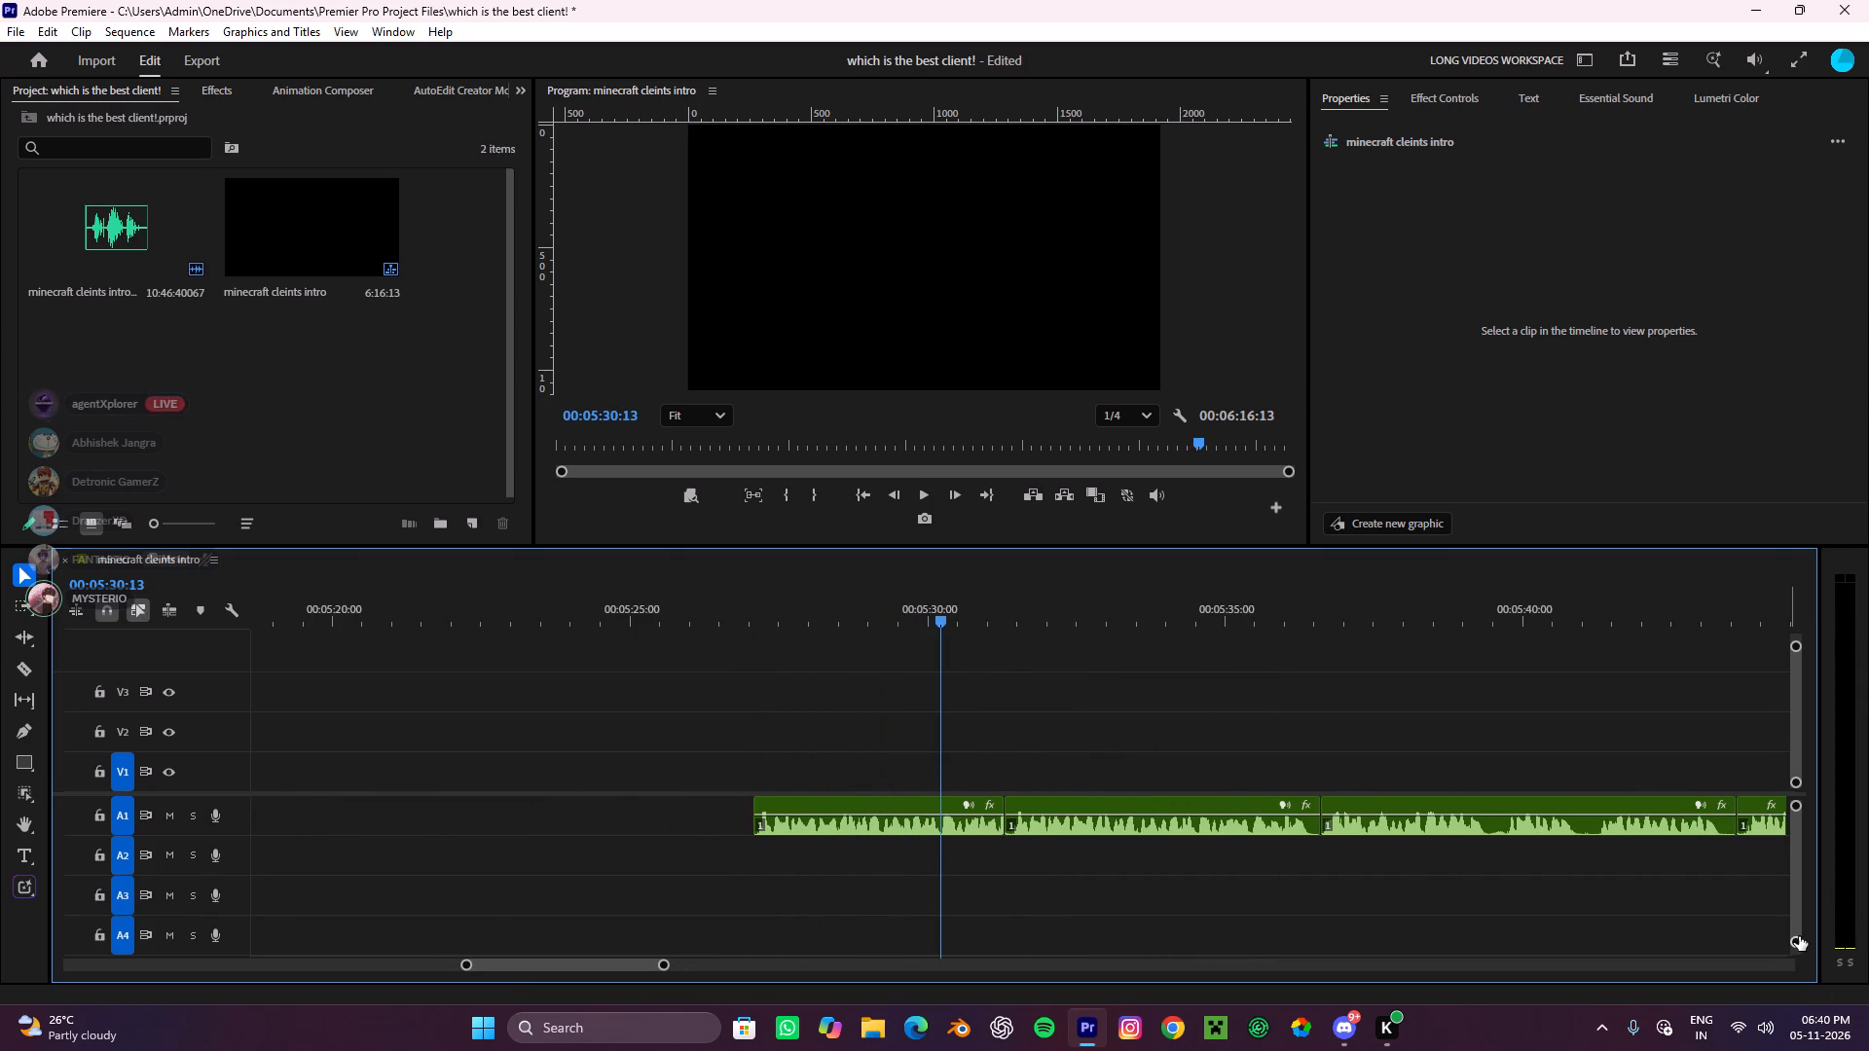
Shrink the video and audio track heights in the timeline.
{"action": "left_click_drag", "start_coordinate": [1799, 936], "coordinate": [1792, 964]}
{"action": "left_click_drag", "start_coordinate": [1797, 646], "coordinate": [1793, 584]}
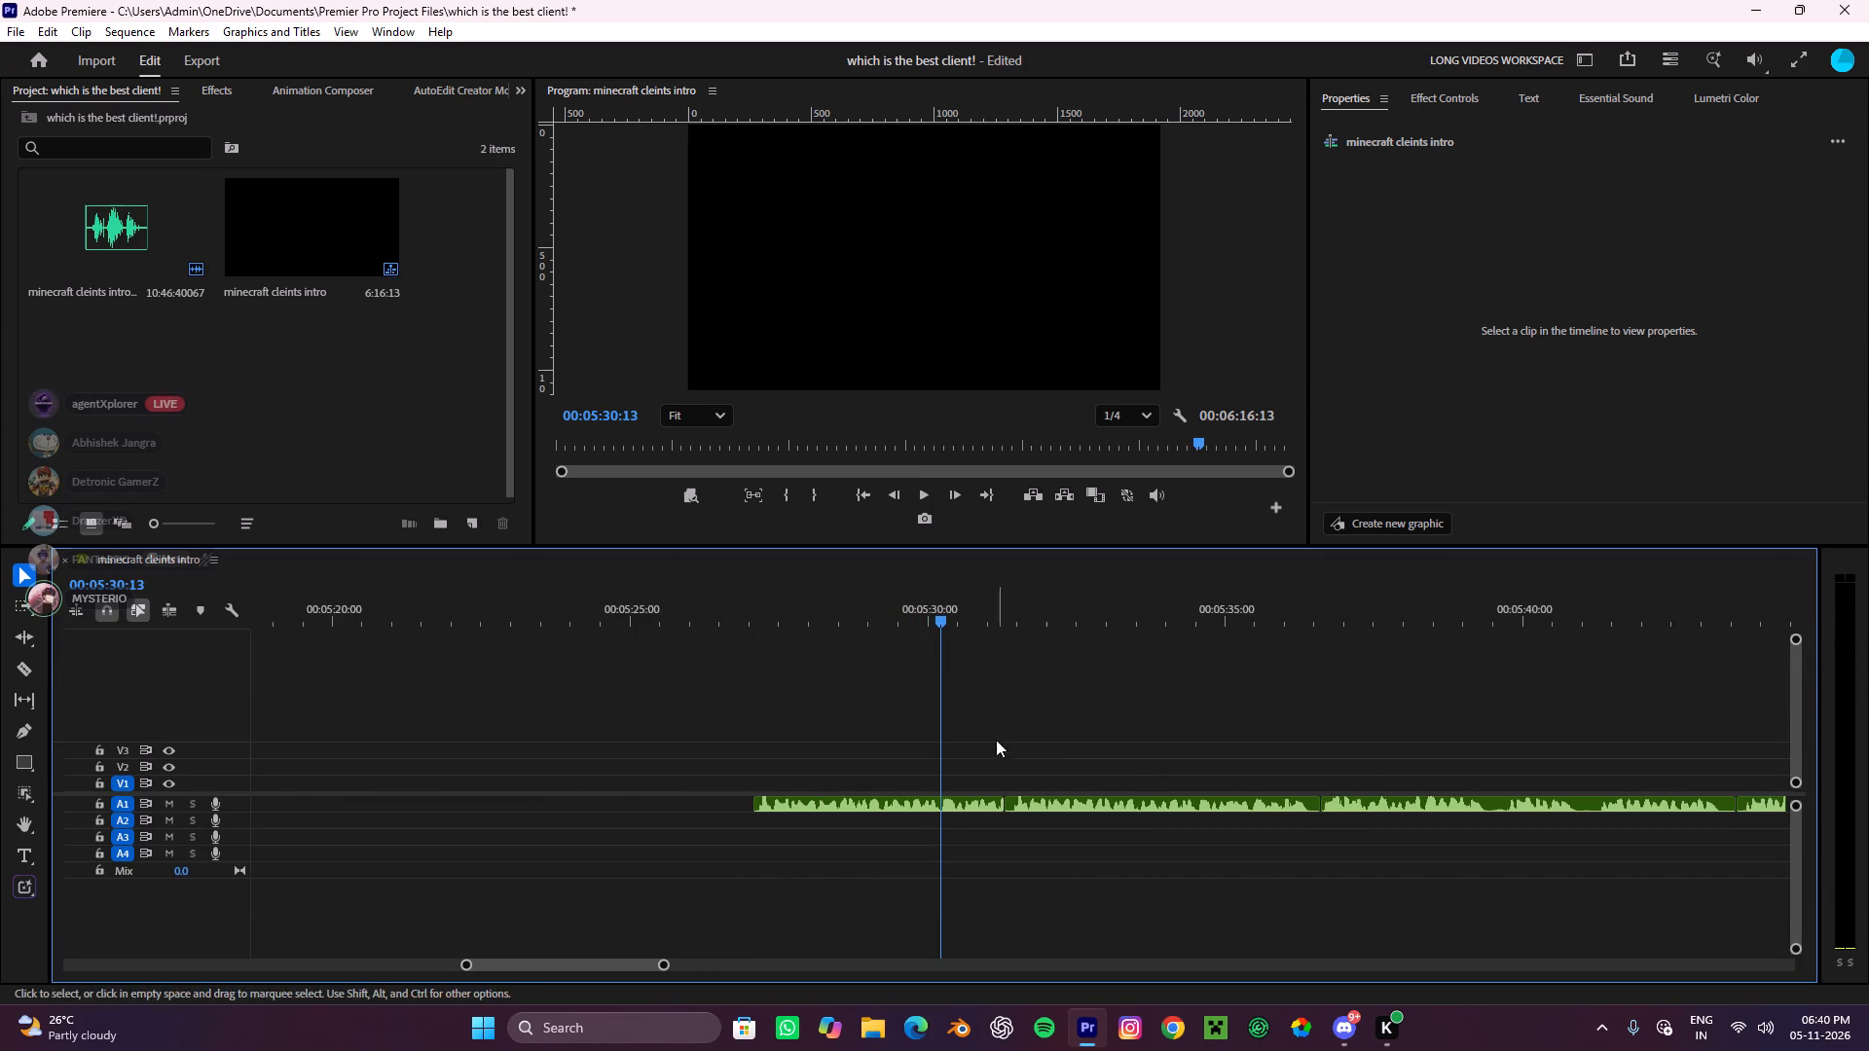
Replay the A1 take from about 00:05:27 to 00:05:31, cut that clip, and stop playback.
{"action": "left_click_drag", "start_coordinate": [934, 617], "coordinate": [759, 787]}
{"action": "left_click", "coordinate": [938, 762]}
{"action": "key", "text": "space"}
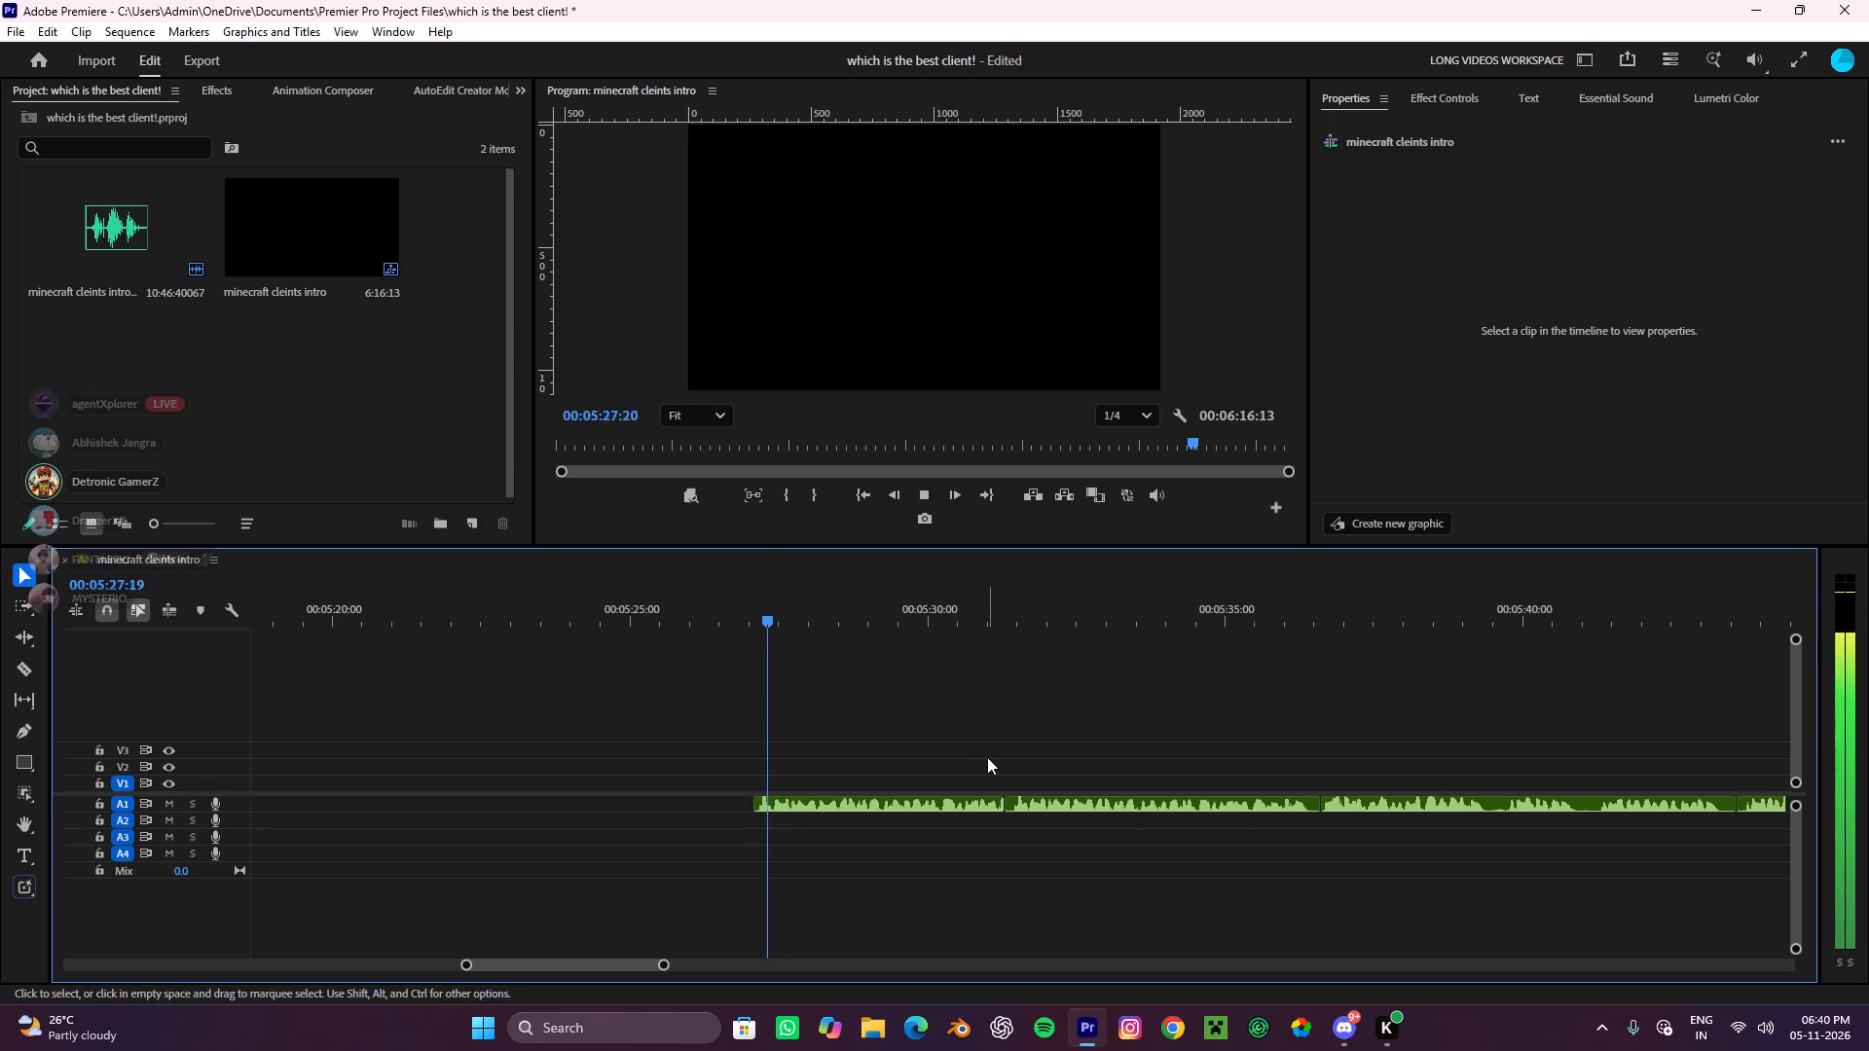
{"action": "key", "text": "z"}
{"action": "key", "text": "z"}
{"action": "key", "text": "z"}
{"action": "key", "text": "z"}
{"action": "key", "text": "z"}
{"action": "key", "text": "z"}
{"action": "key", "text": "z"}
{"action": "scroll", "coordinate": [987, 757], "scroll_direction": "down", "scroll_amount": 3}
{"action": "scroll", "coordinate": [987, 757], "scroll_direction": "down", "scroll_amount": 4, "text": "alt"}
{"action": "scroll", "coordinate": [976, 761], "scroll_direction": "up", "scroll_amount": 4, "text": "alt"}
{"action": "scroll", "coordinate": [976, 761], "scroll_direction": "down", "scroll_amount": 4}
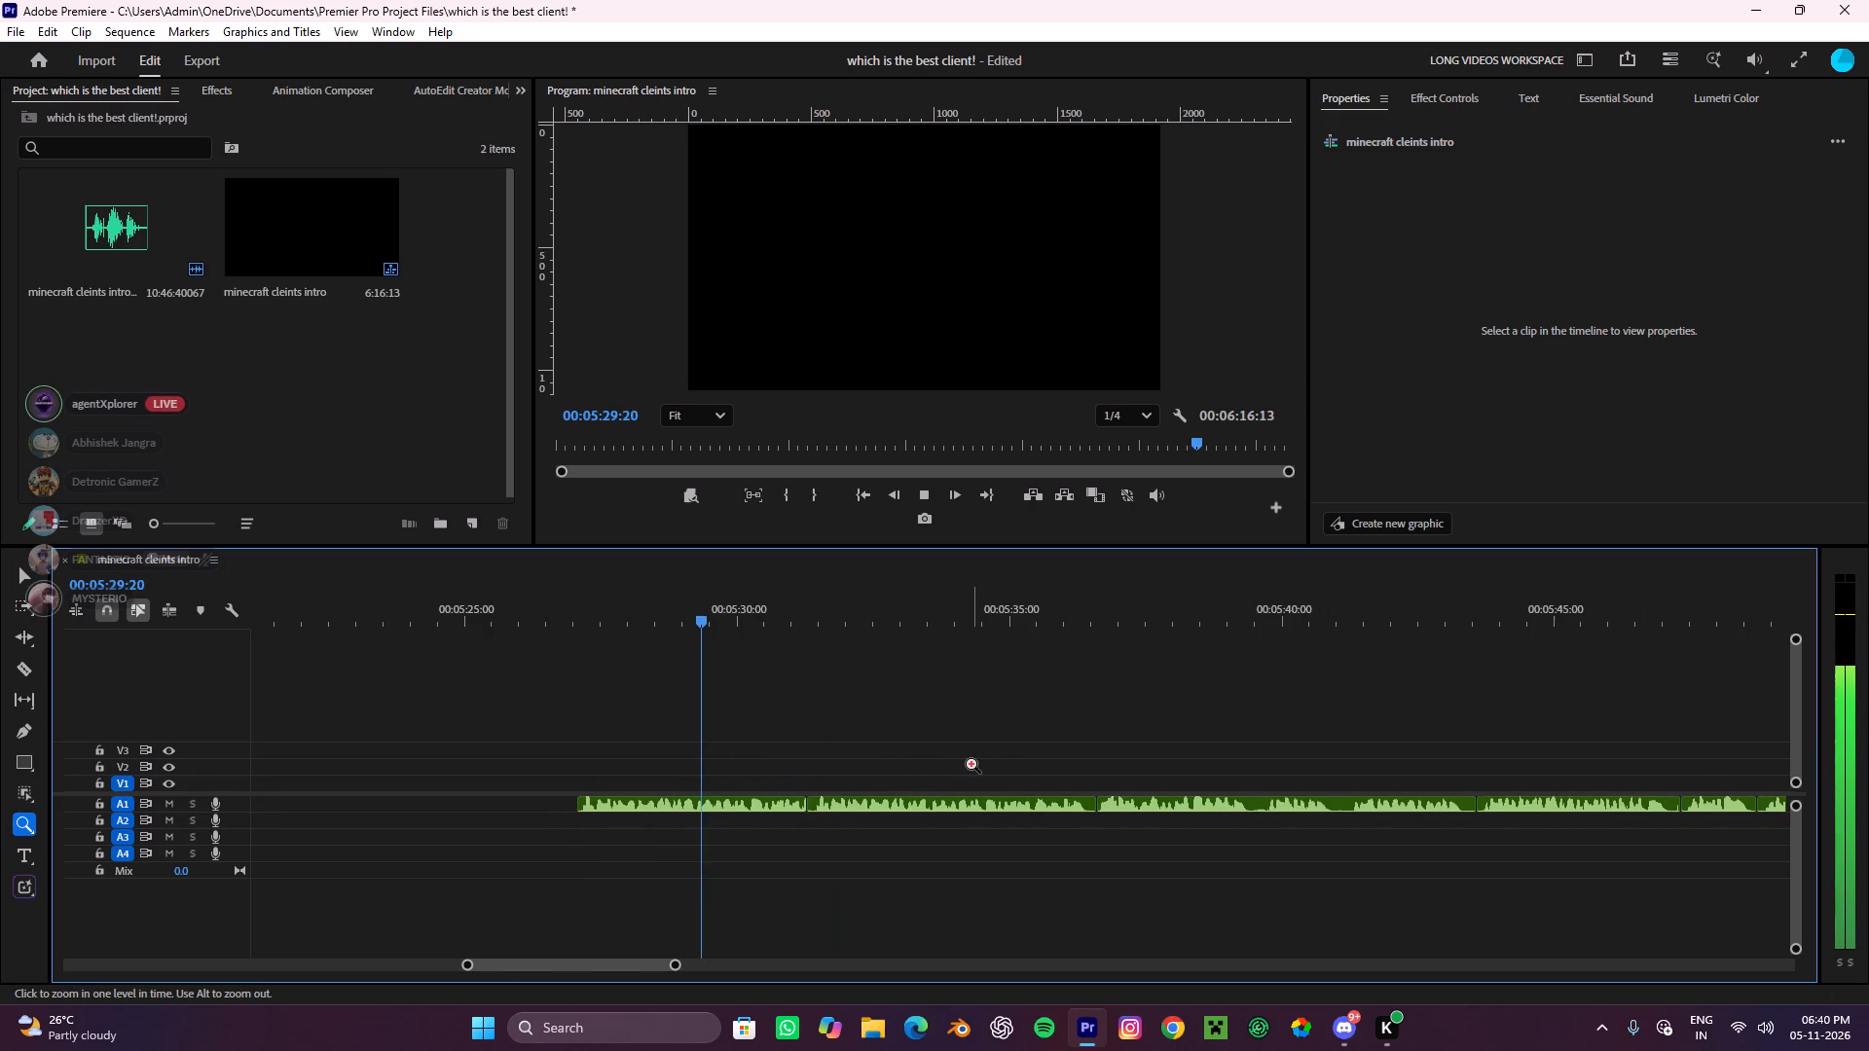
{"action": "key", "text": "v"}
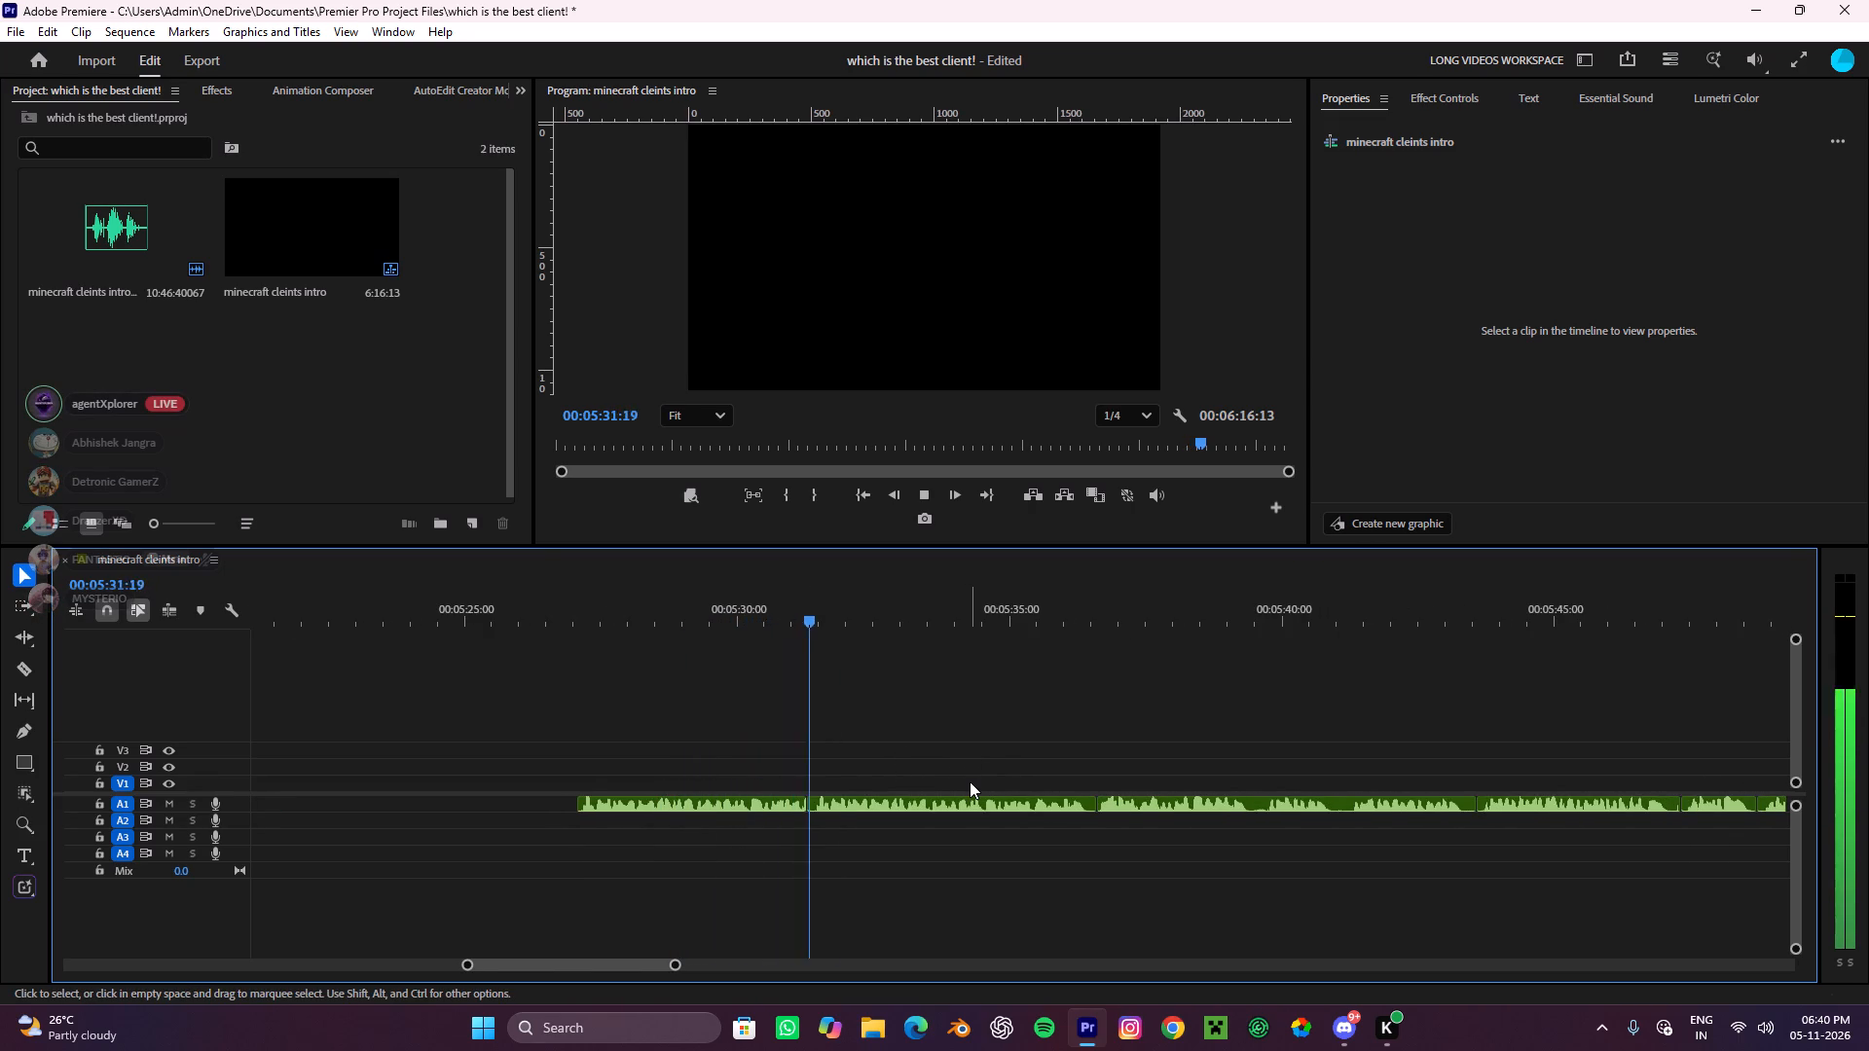
{"action": "left_click_drag", "start_coordinate": [783, 835], "coordinate": [626, 789]}
{"action": "key", "text": "ctrl+x"}
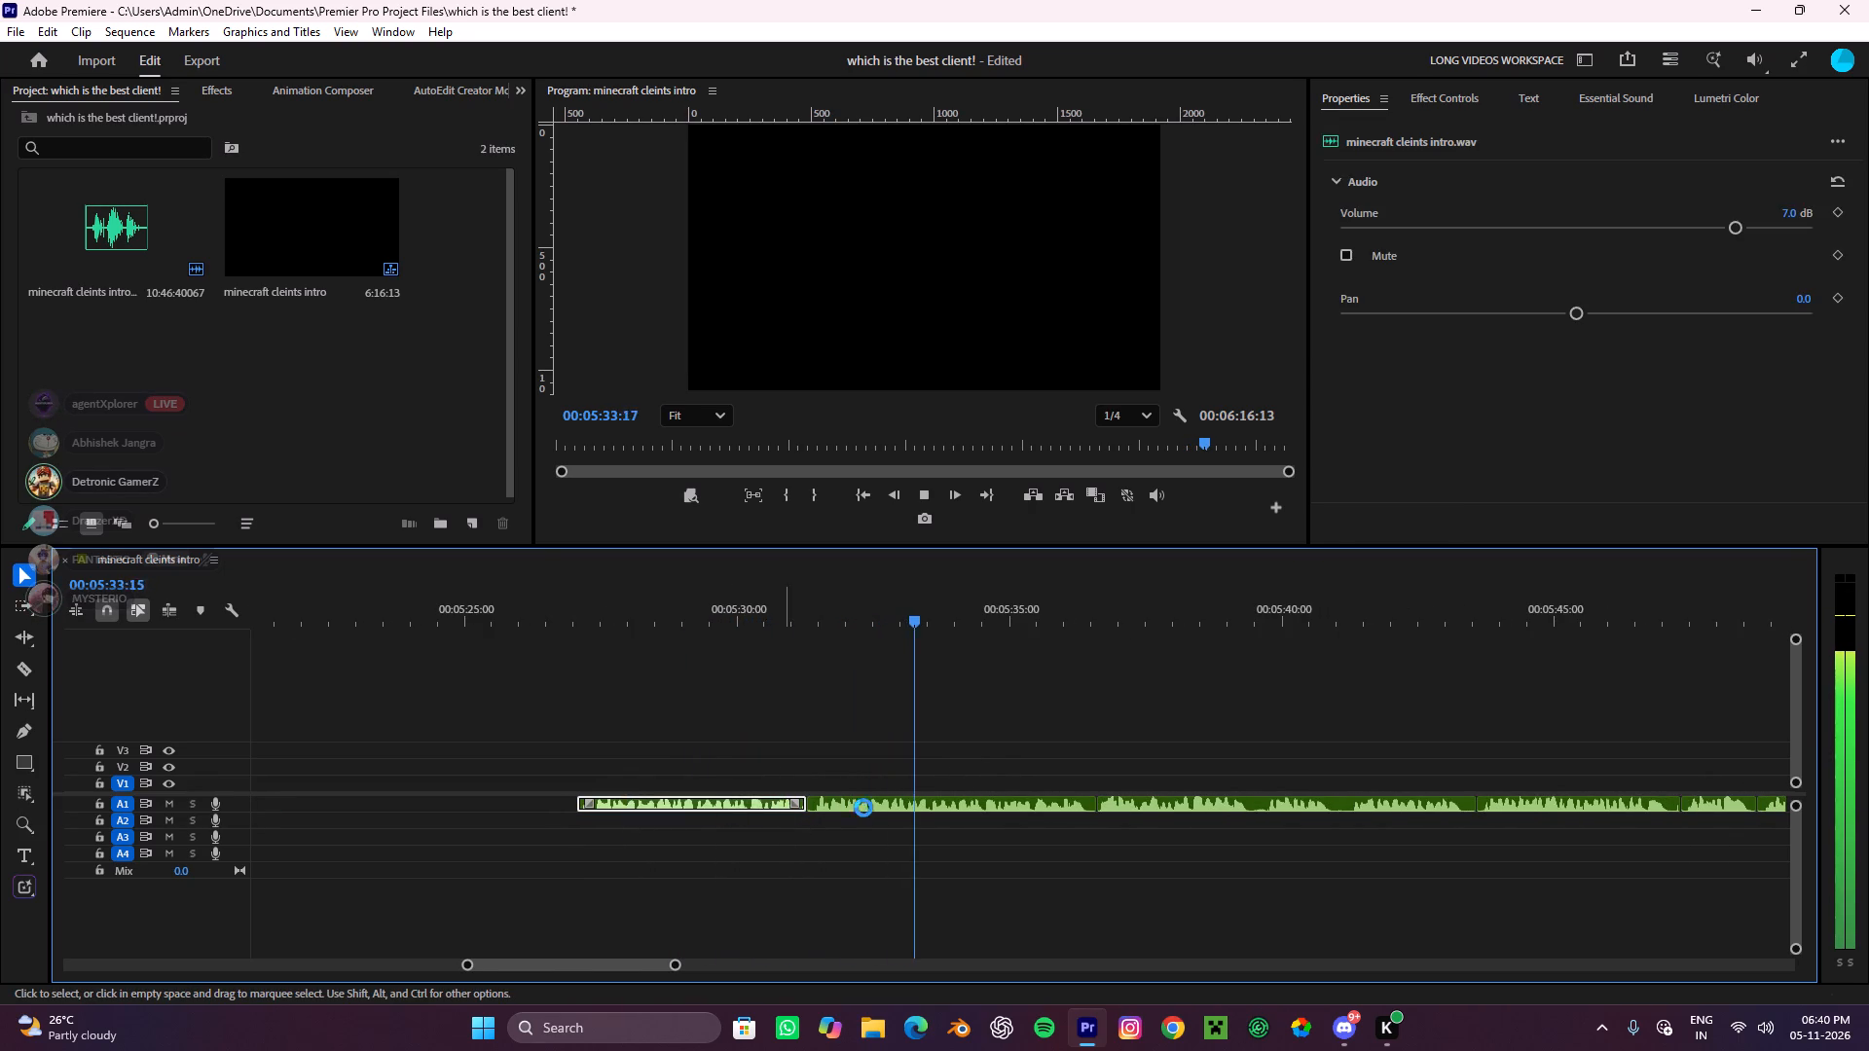
{"action": "scroll", "coordinate": [917, 812], "scroll_direction": "down", "scroll_amount": 5}
{"action": "left_click", "coordinate": [957, 739]}
{"action": "key", "text": "space"}
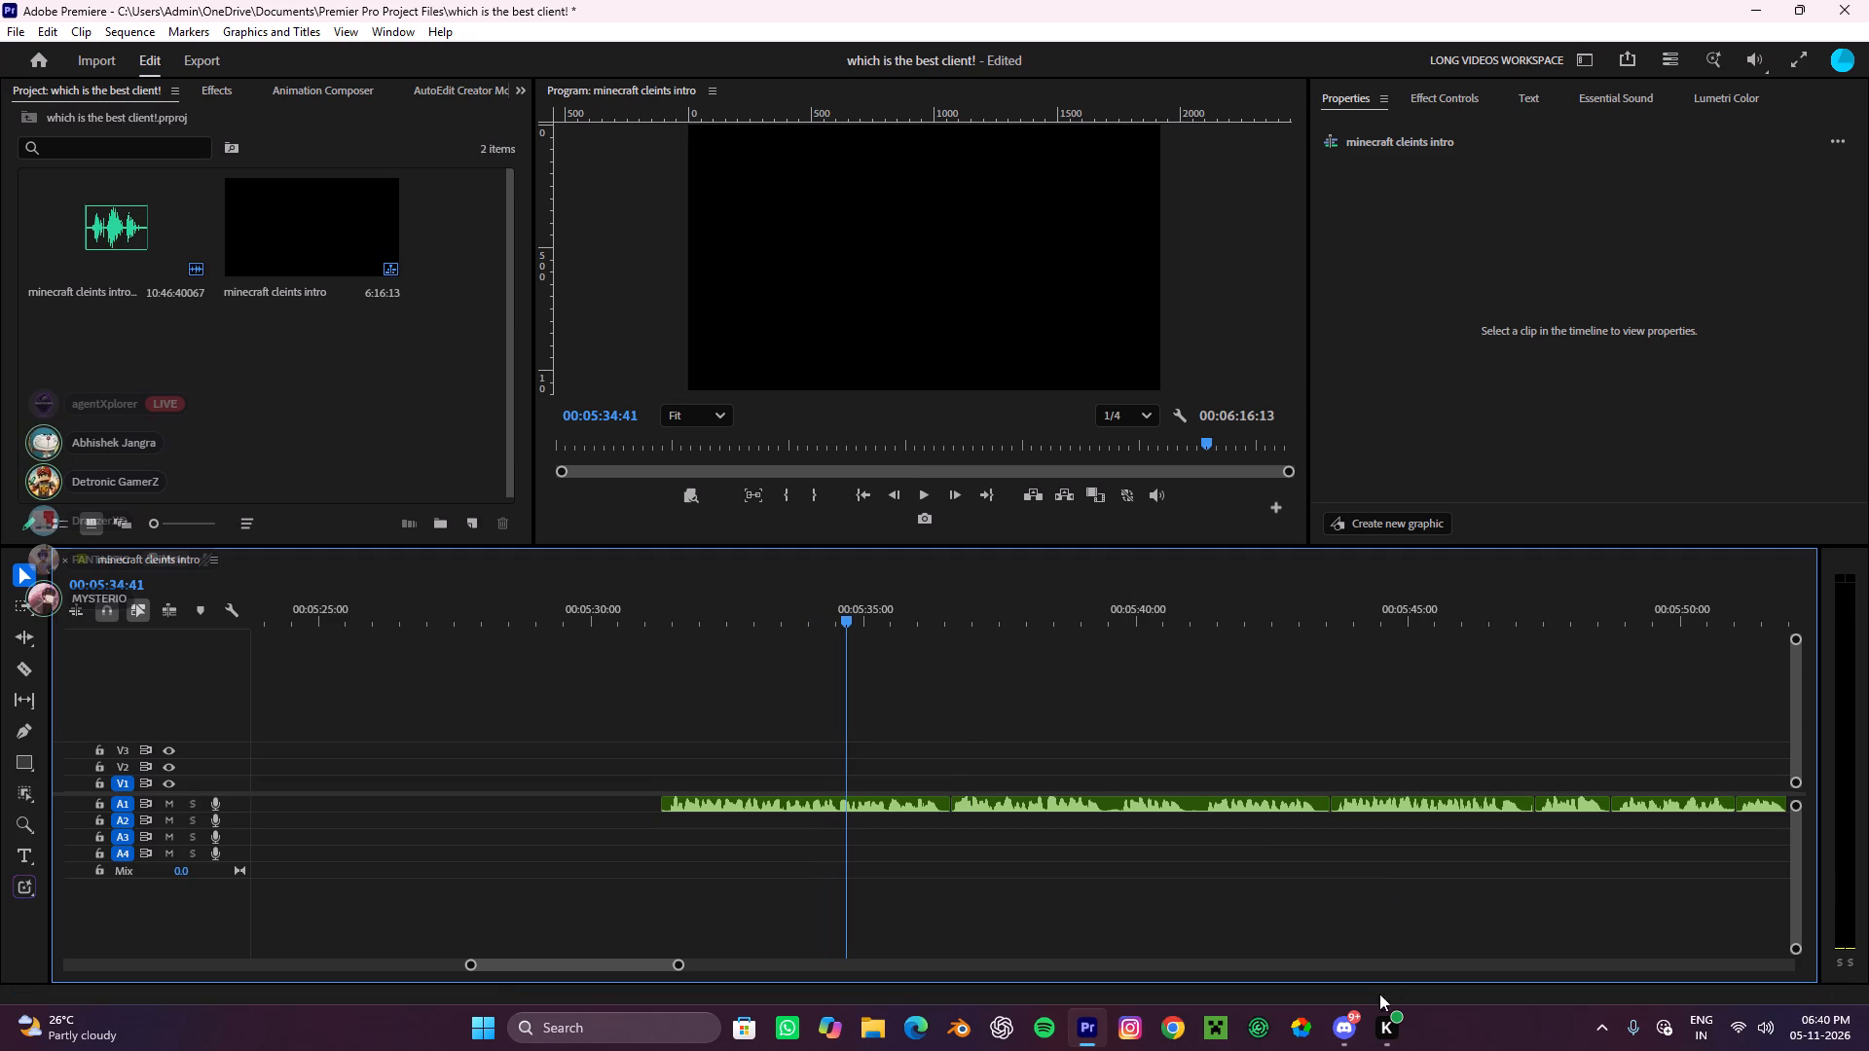
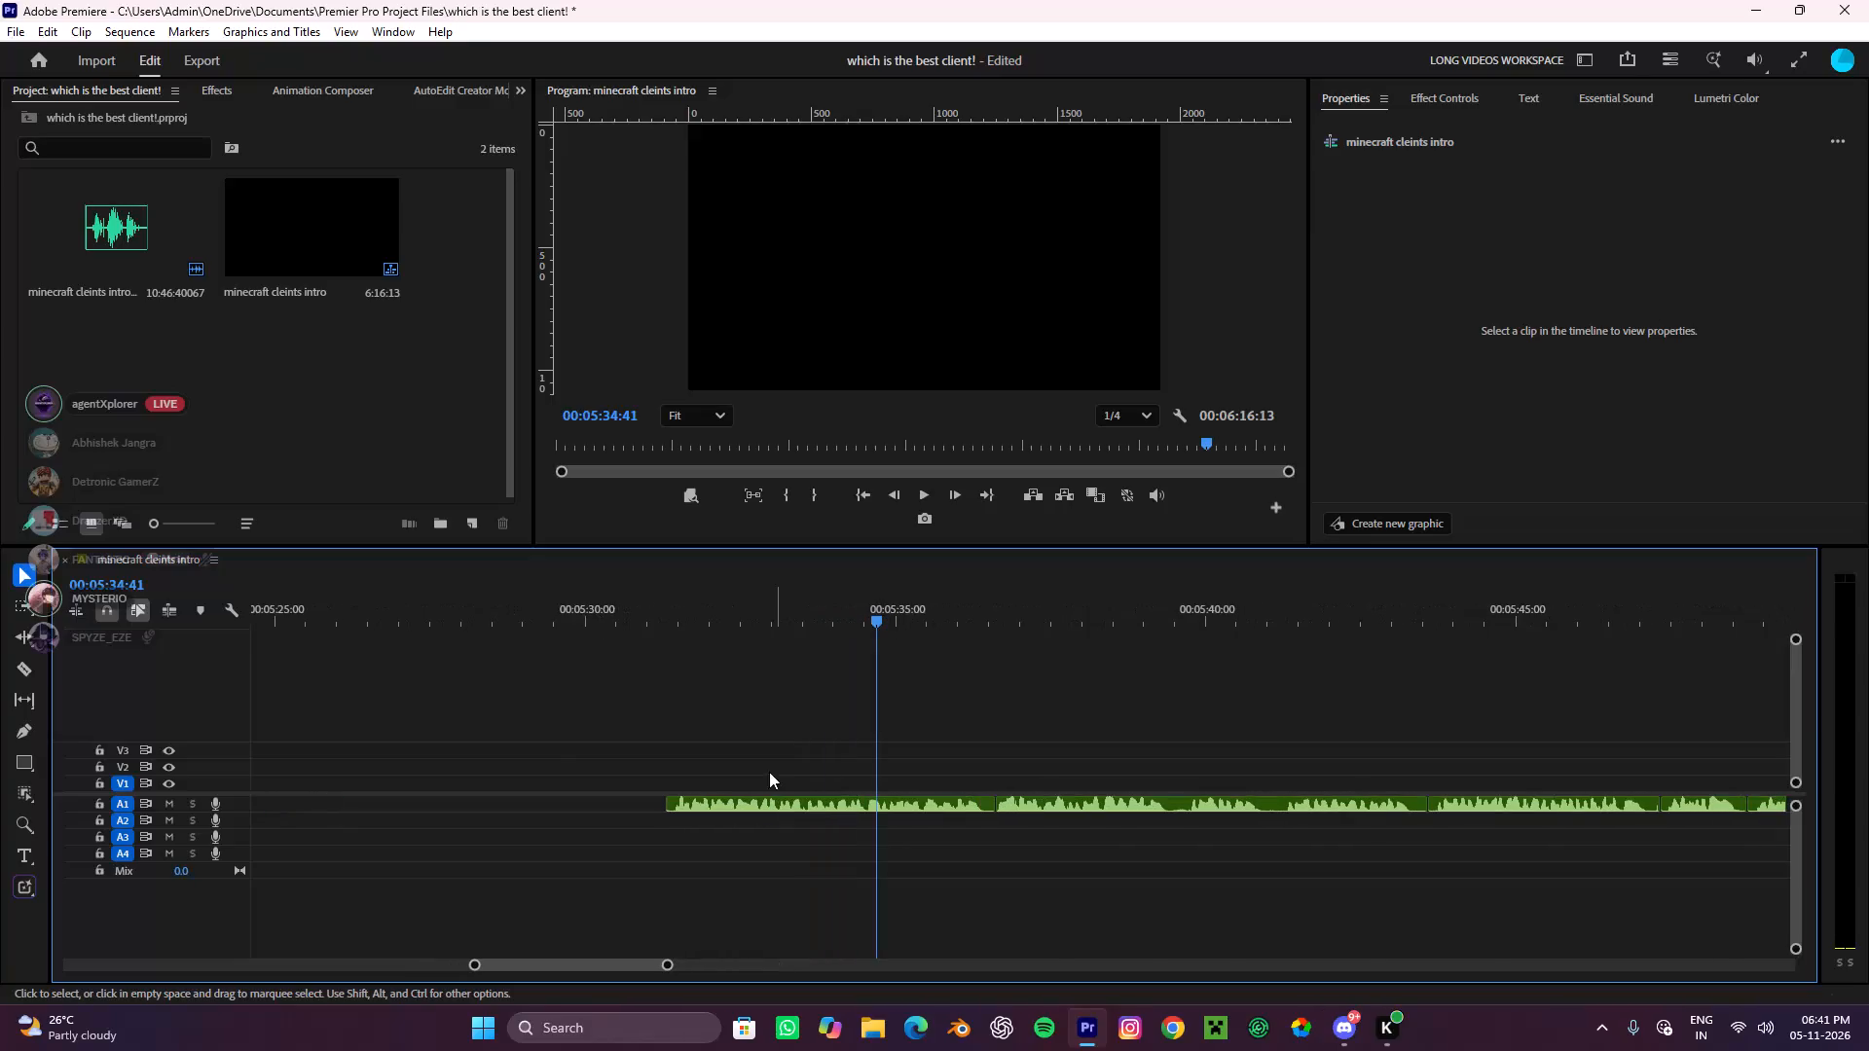
Listen to the opening of the A1 voiceover clip from about 00:05:31.
{"action": "left_click_drag", "start_coordinate": [864, 608], "coordinate": [677, 761]}
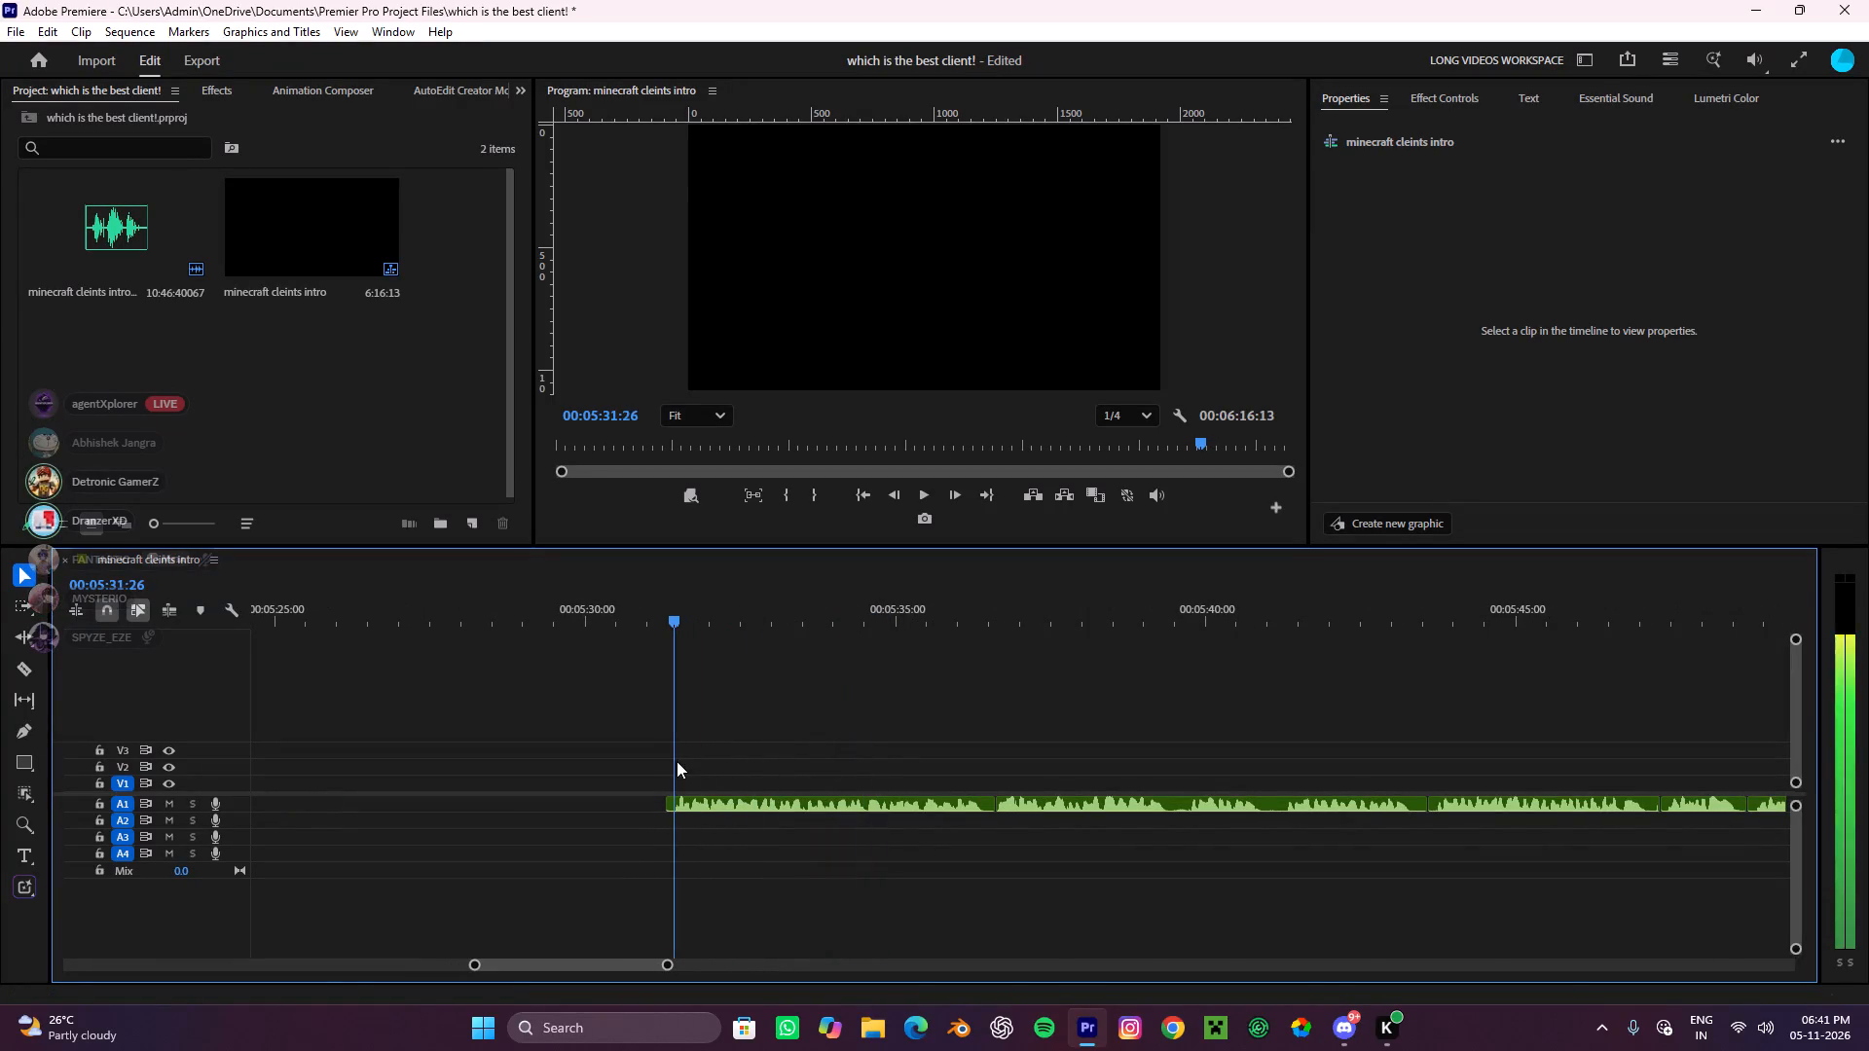
{"action": "left_click_drag", "start_coordinate": [677, 761], "coordinate": [677, 760]}
{"action": "key", "text": "space"}
{"action": "scroll", "coordinate": [893, 743], "scroll_direction": "down", "scroll_amount": 4, "text": "alt"}
{"action": "key", "text": "space"}
{"action": "scroll", "coordinate": [801, 729], "scroll_direction": "up", "scroll_amount": 9, "text": "alt"}
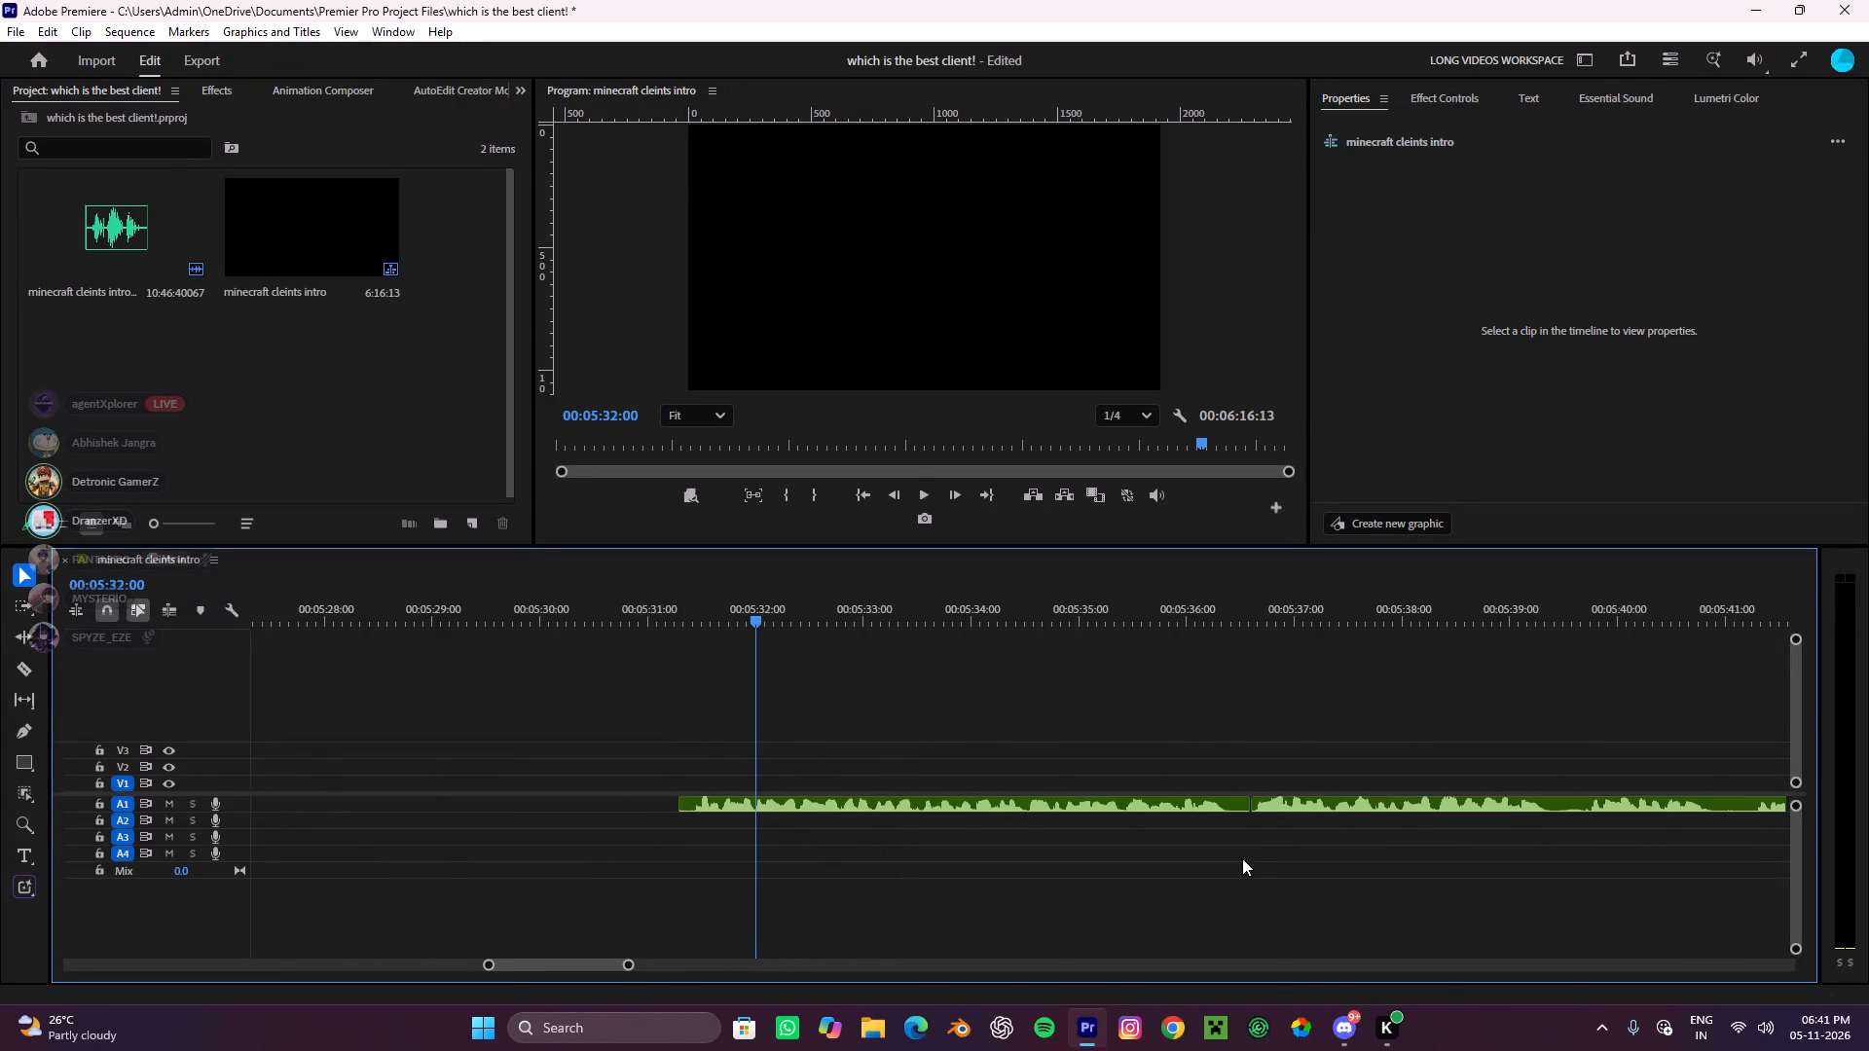
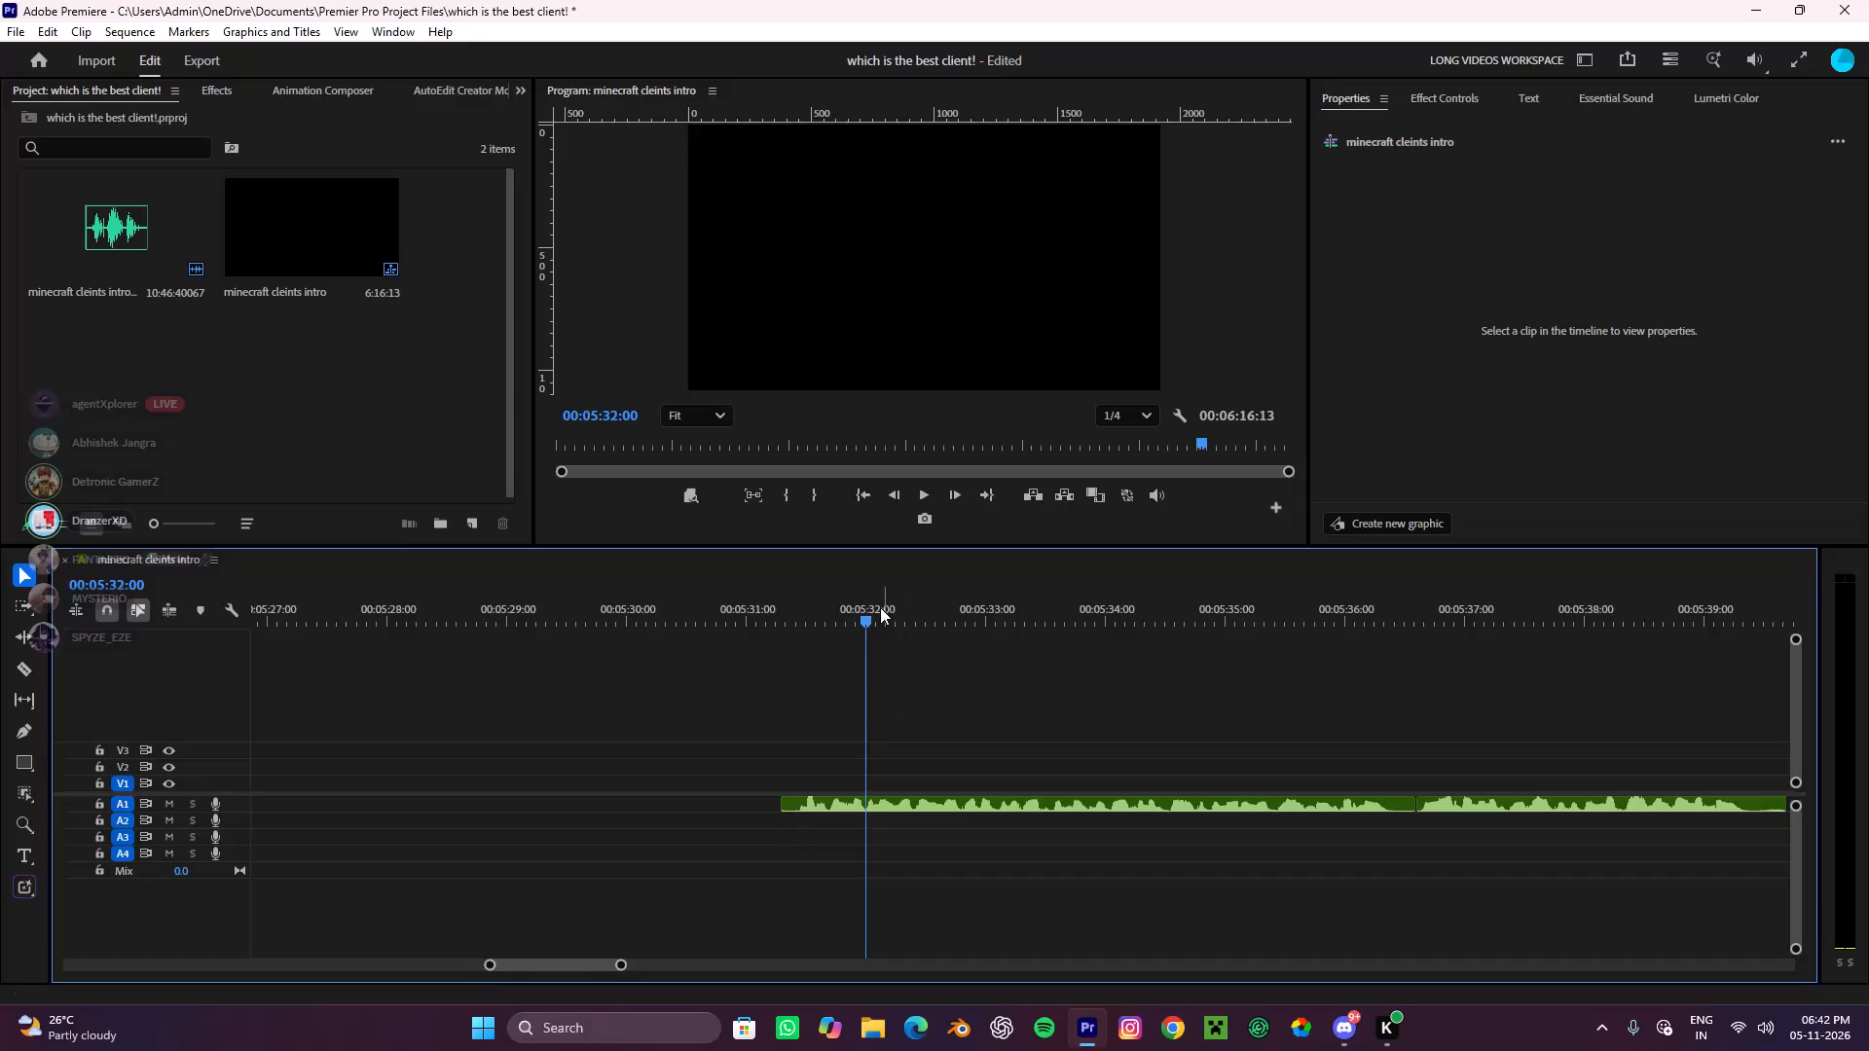
Listen to the A1 voiceover from about 00:05:31.
{"action": "left_click_drag", "start_coordinate": [858, 617], "coordinate": [797, 682]}
{"action": "key", "text": "space"}
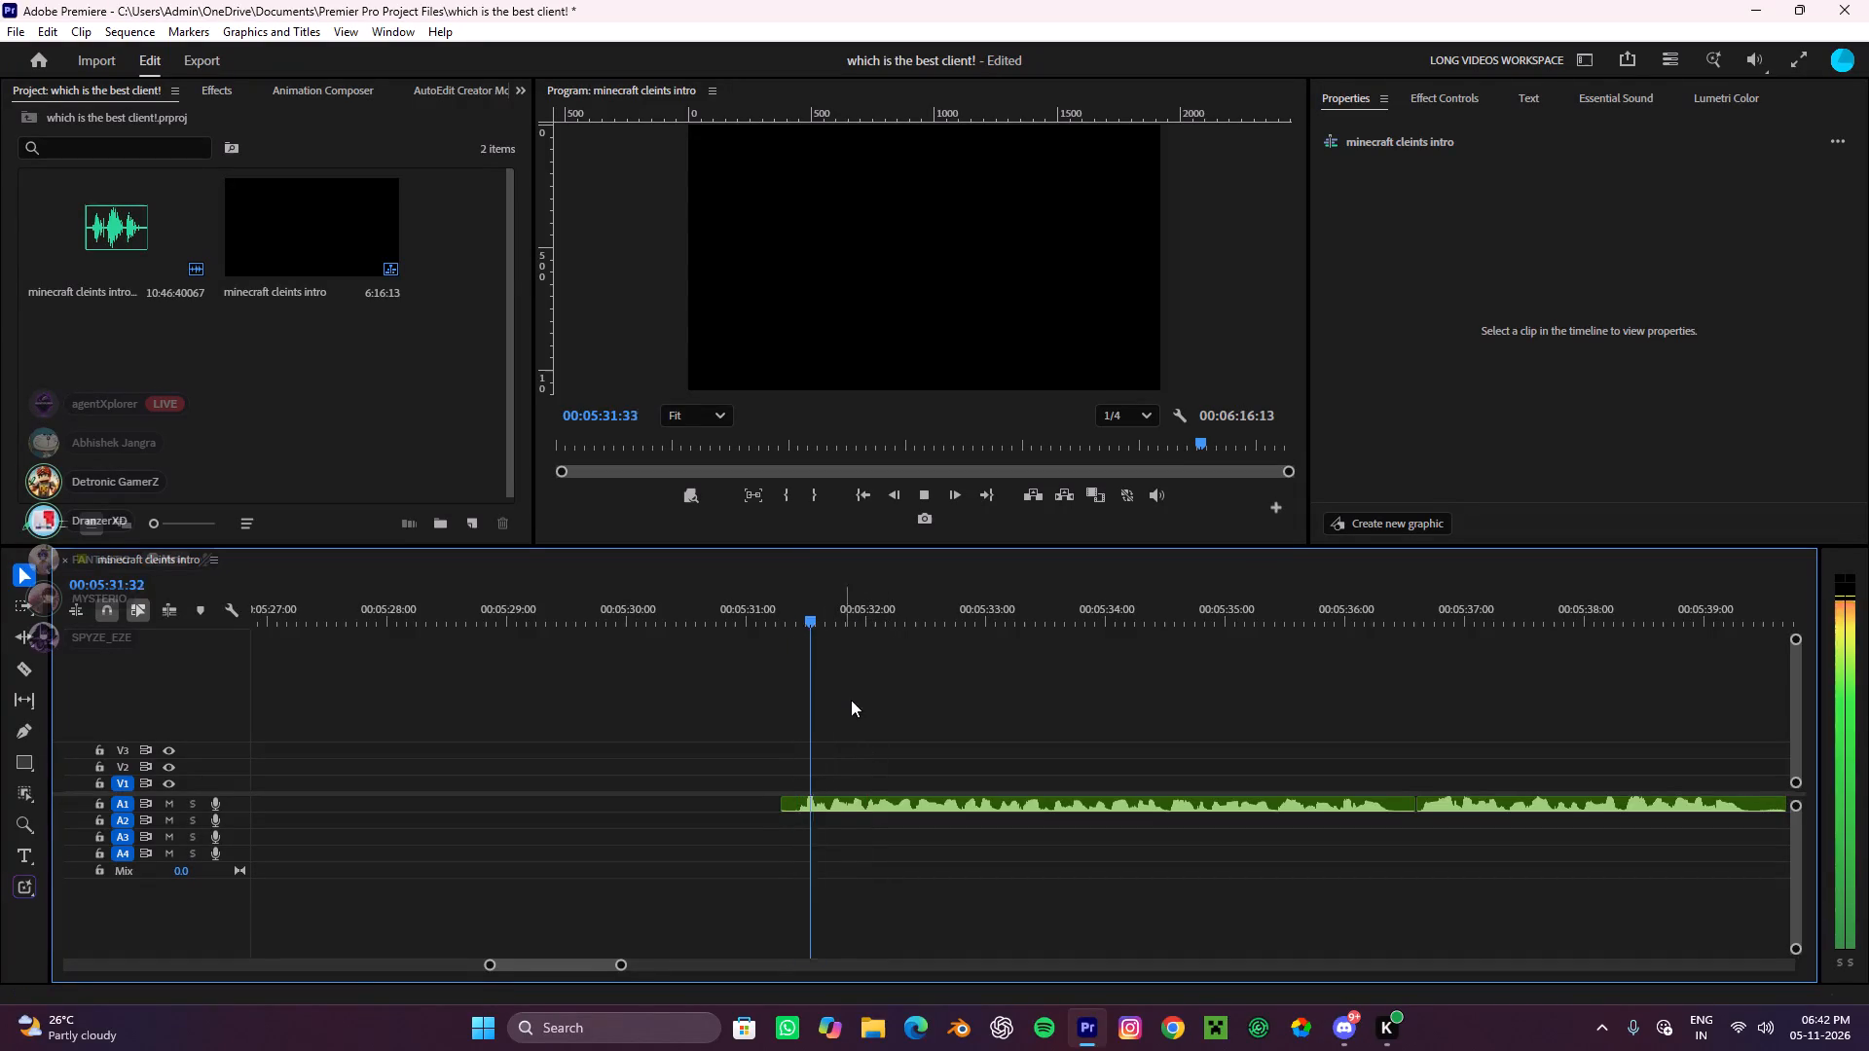
{"action": "scroll", "coordinate": [851, 700], "scroll_direction": "down", "scroll_amount": 9, "text": "alt"}
{"action": "scroll", "coordinate": [1067, 784], "scroll_direction": "up", "scroll_amount": 4, "text": "alt"}
{"action": "scroll", "coordinate": [1059, 779], "scroll_direction": "down", "scroll_amount": 8}
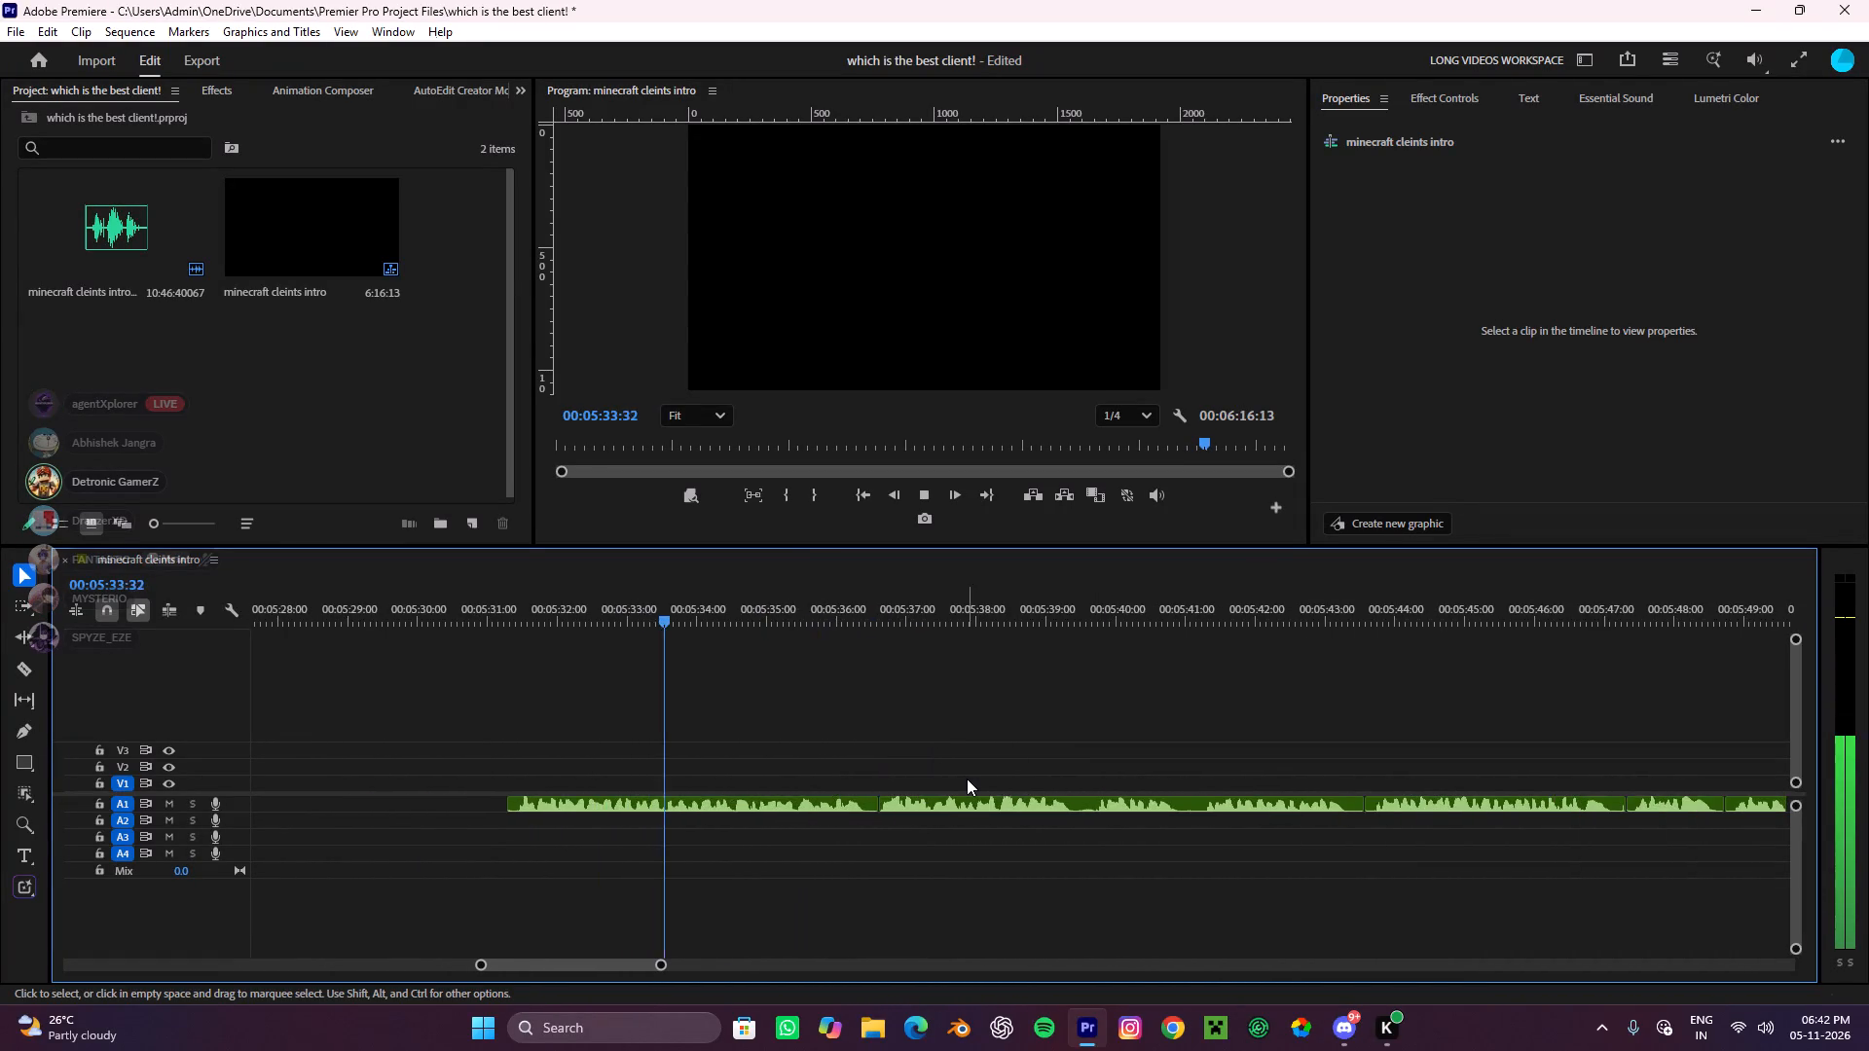
{"action": "scroll", "coordinate": [967, 779], "scroll_direction": "down", "scroll_amount": 4, "text": "alt"}
{"action": "scroll", "coordinate": [962, 779], "scroll_direction": "up", "scroll_amount": 4, "text": "alt"}
{"action": "left_click", "coordinate": [944, 781]}
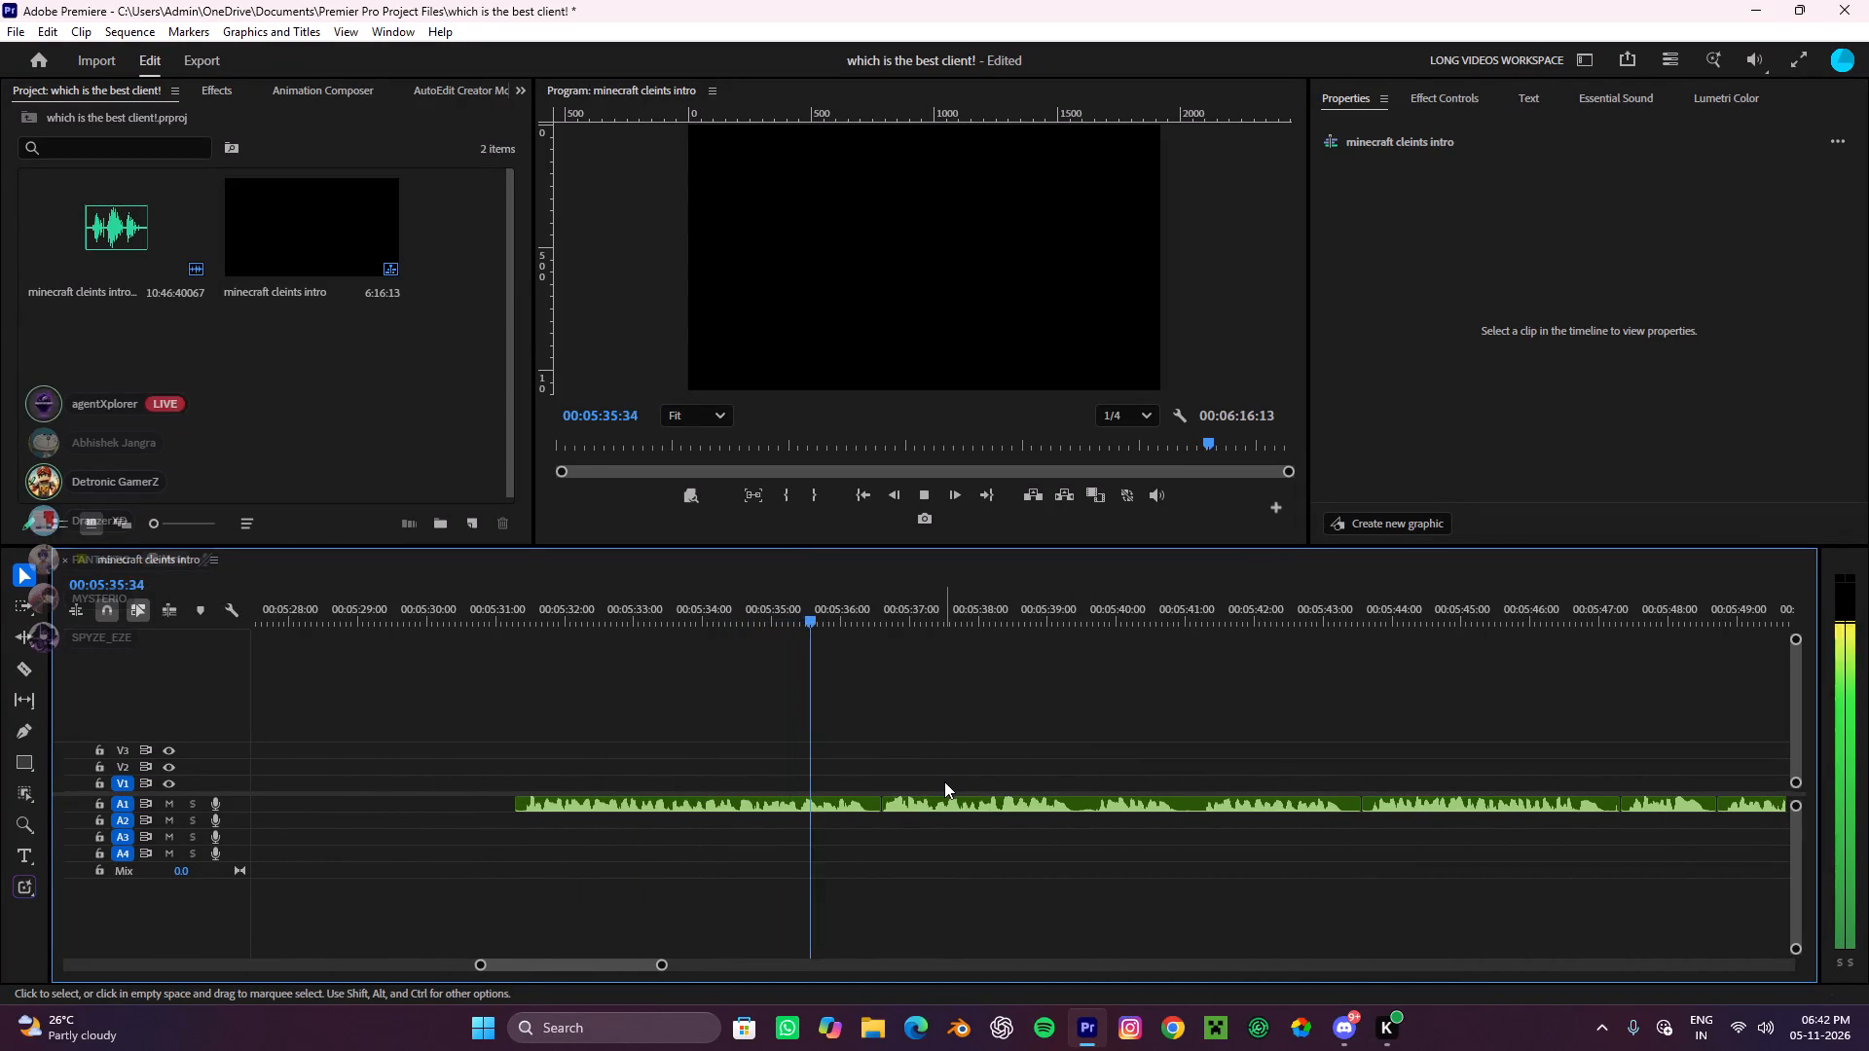
{"action": "key", "text": "space"}
Replay the voiceover from about 00:05:31 and split the A1 clip in the pause at about 00:05:39.
{"action": "left_click_drag", "start_coordinate": [899, 620], "coordinate": [529, 808]}
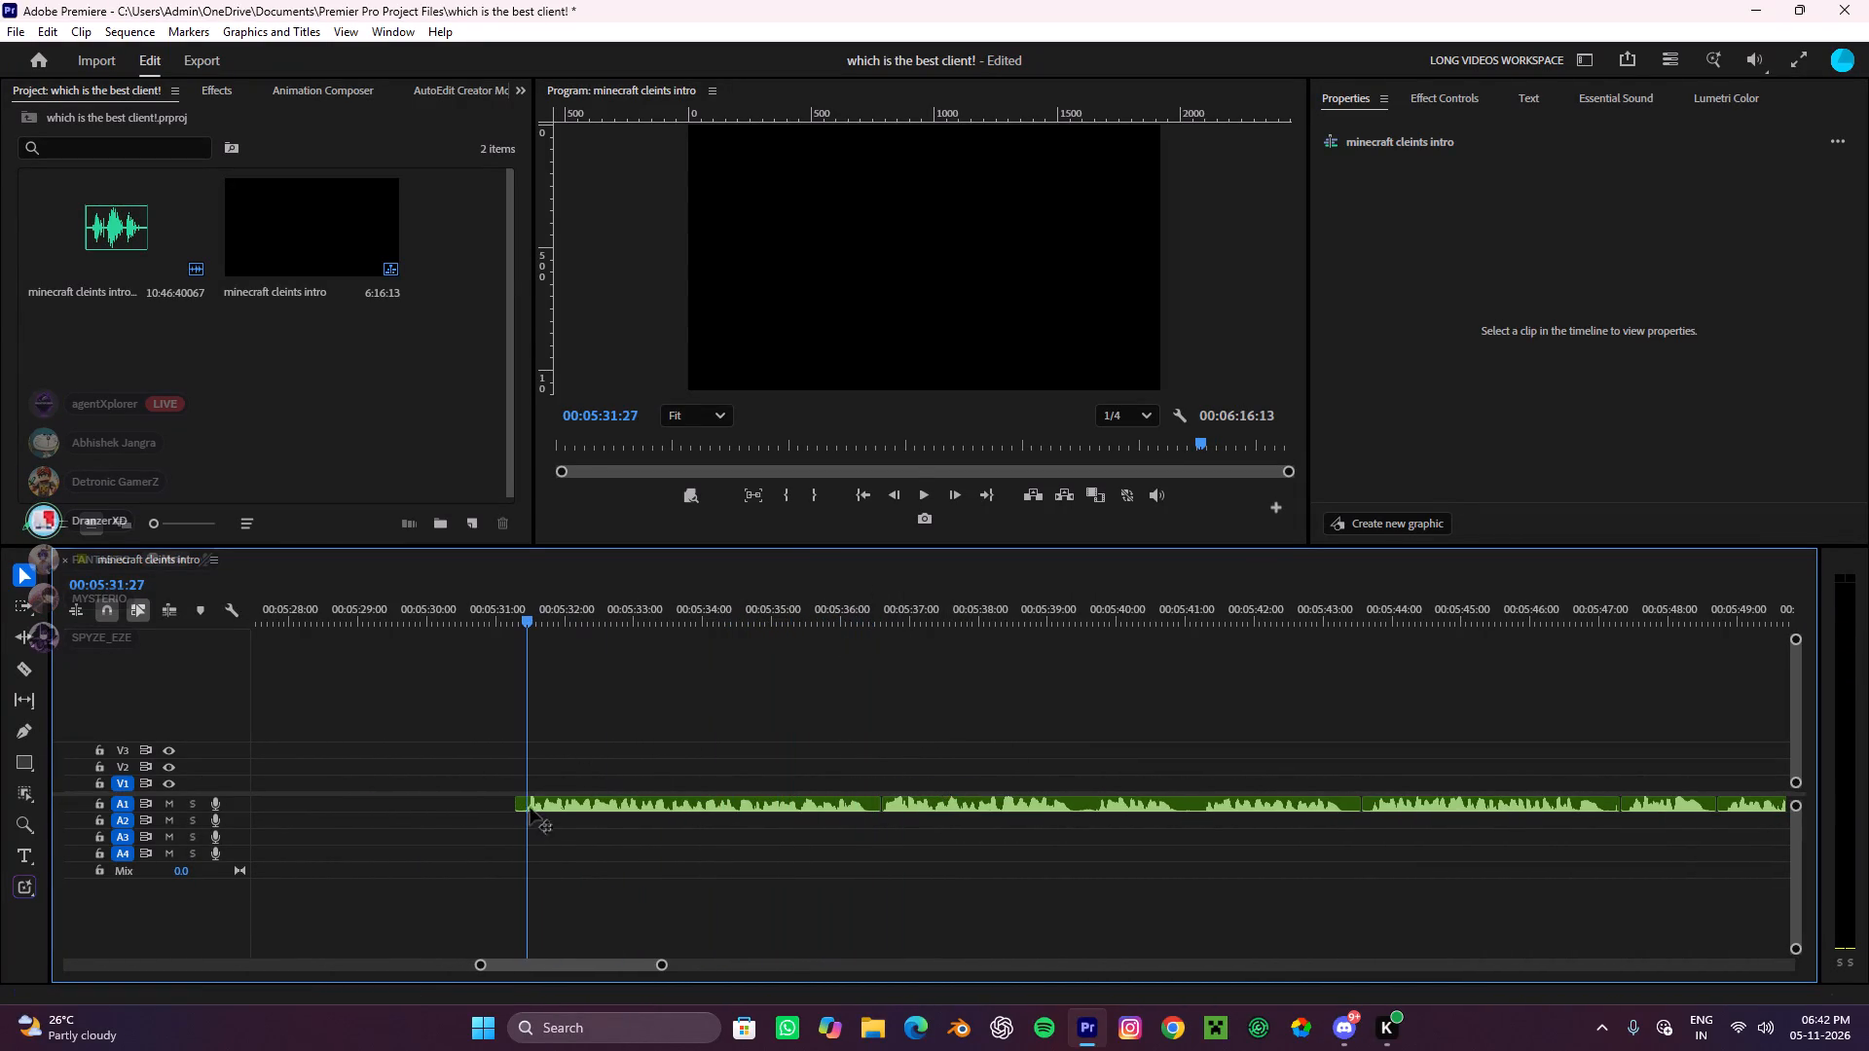
{"action": "key", "text": "space"}
{"action": "scroll", "coordinate": [642, 769], "scroll_direction": "down", "scroll_amount": 7, "text": "alt"}
{"action": "left_click", "coordinate": [736, 745]}
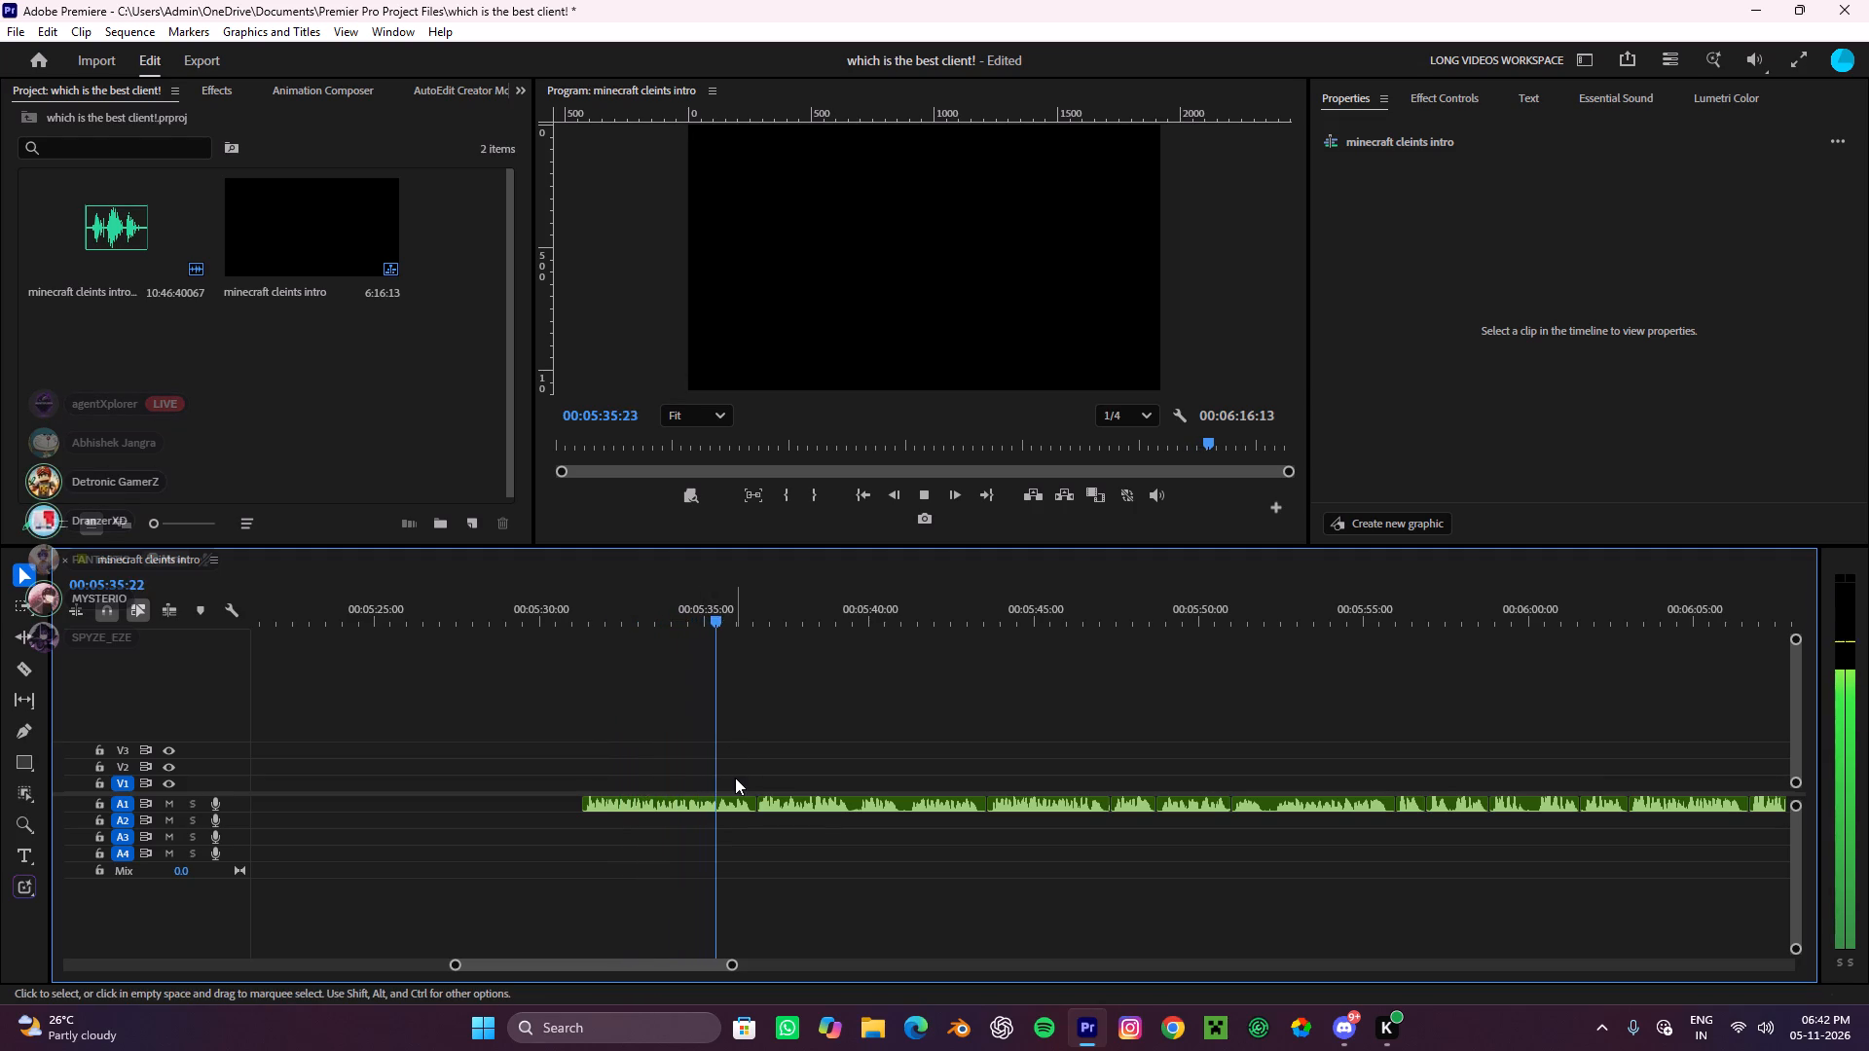
{"action": "scroll", "coordinate": [735, 778], "scroll_direction": "down", "scroll_amount": 4, "text": "alt"}
{"action": "scroll", "coordinate": [735, 785], "scroll_direction": "up", "scroll_amount": 4, "text": "alt"}
{"action": "scroll", "coordinate": [735, 785], "scroll_direction": "down", "scroll_amount": 4, "text": "alt"}
{"action": "scroll", "coordinate": [878, 852], "scroll_direction": "up", "scroll_amount": 7, "text": "alt"}
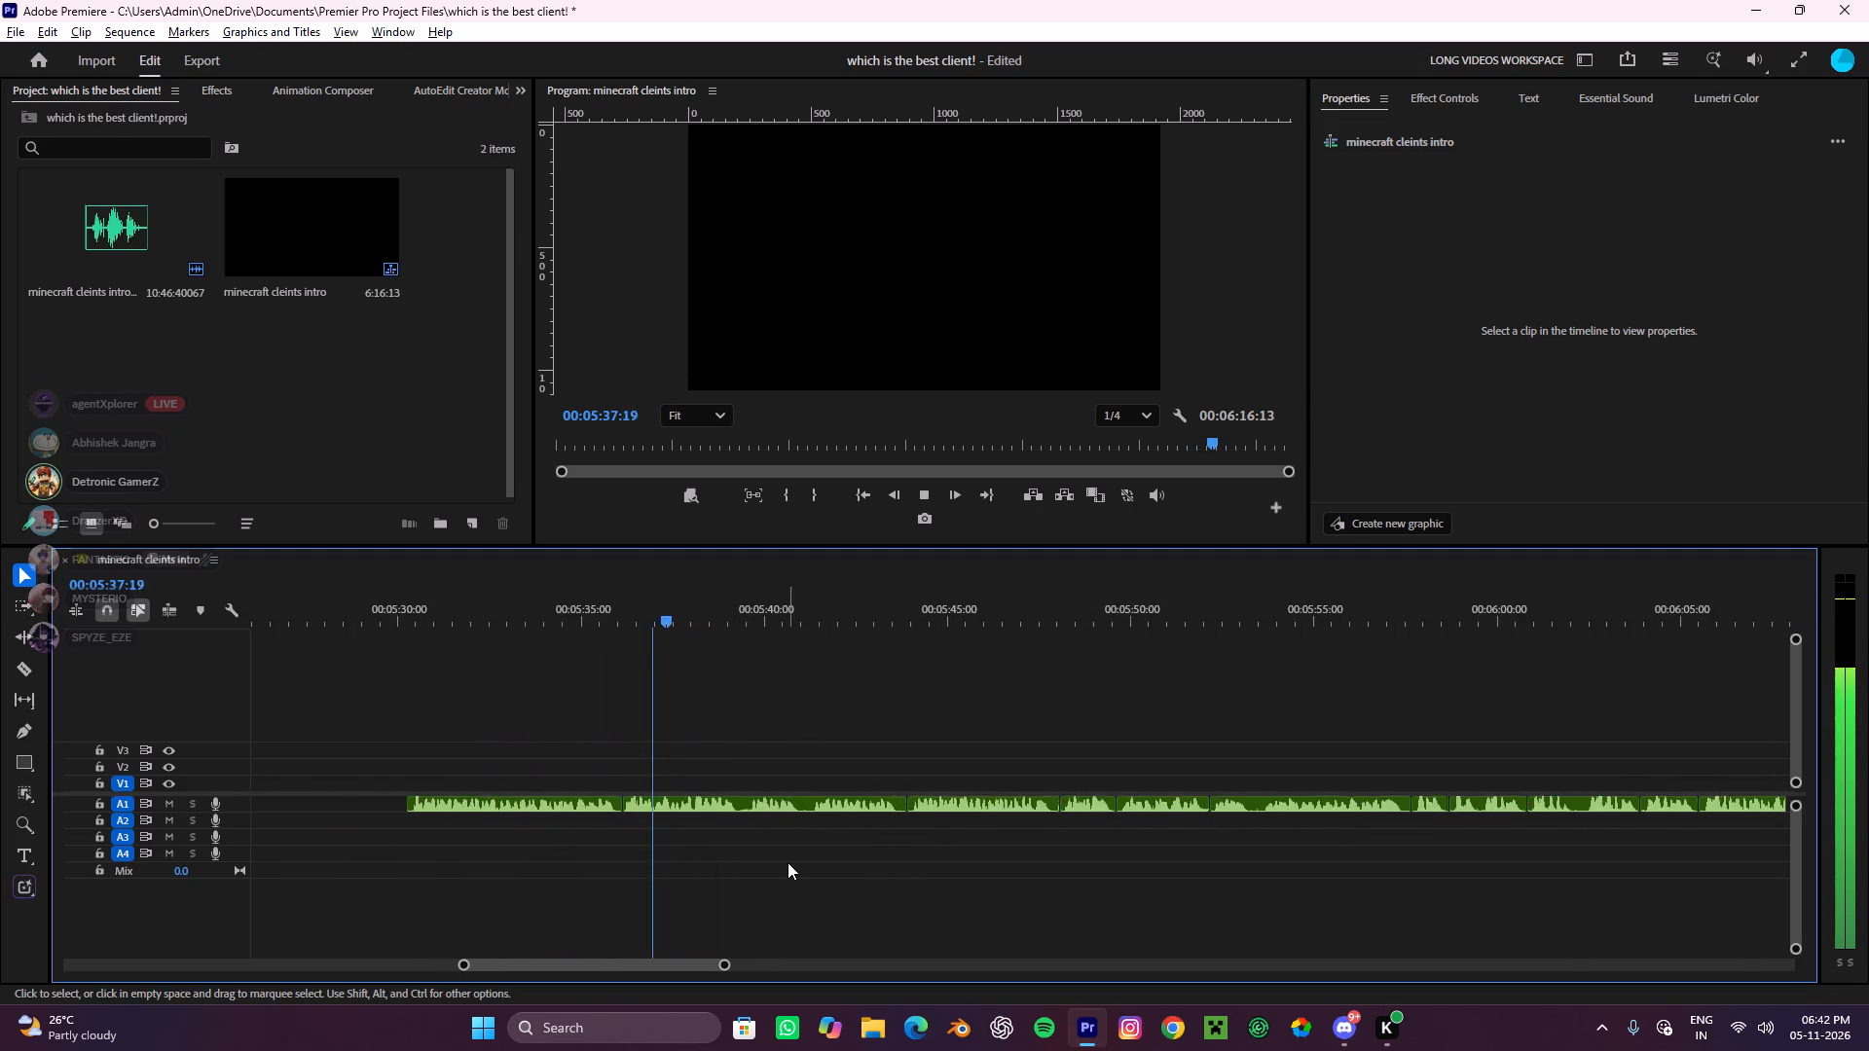
{"action": "scroll", "coordinate": [788, 862], "scroll_direction": "up", "scroll_amount": 6, "text": "alt"}
{"action": "key", "text": "space"}
{"action": "key", "text": "c"}
{"action": "left_click", "coordinate": [692, 804]}
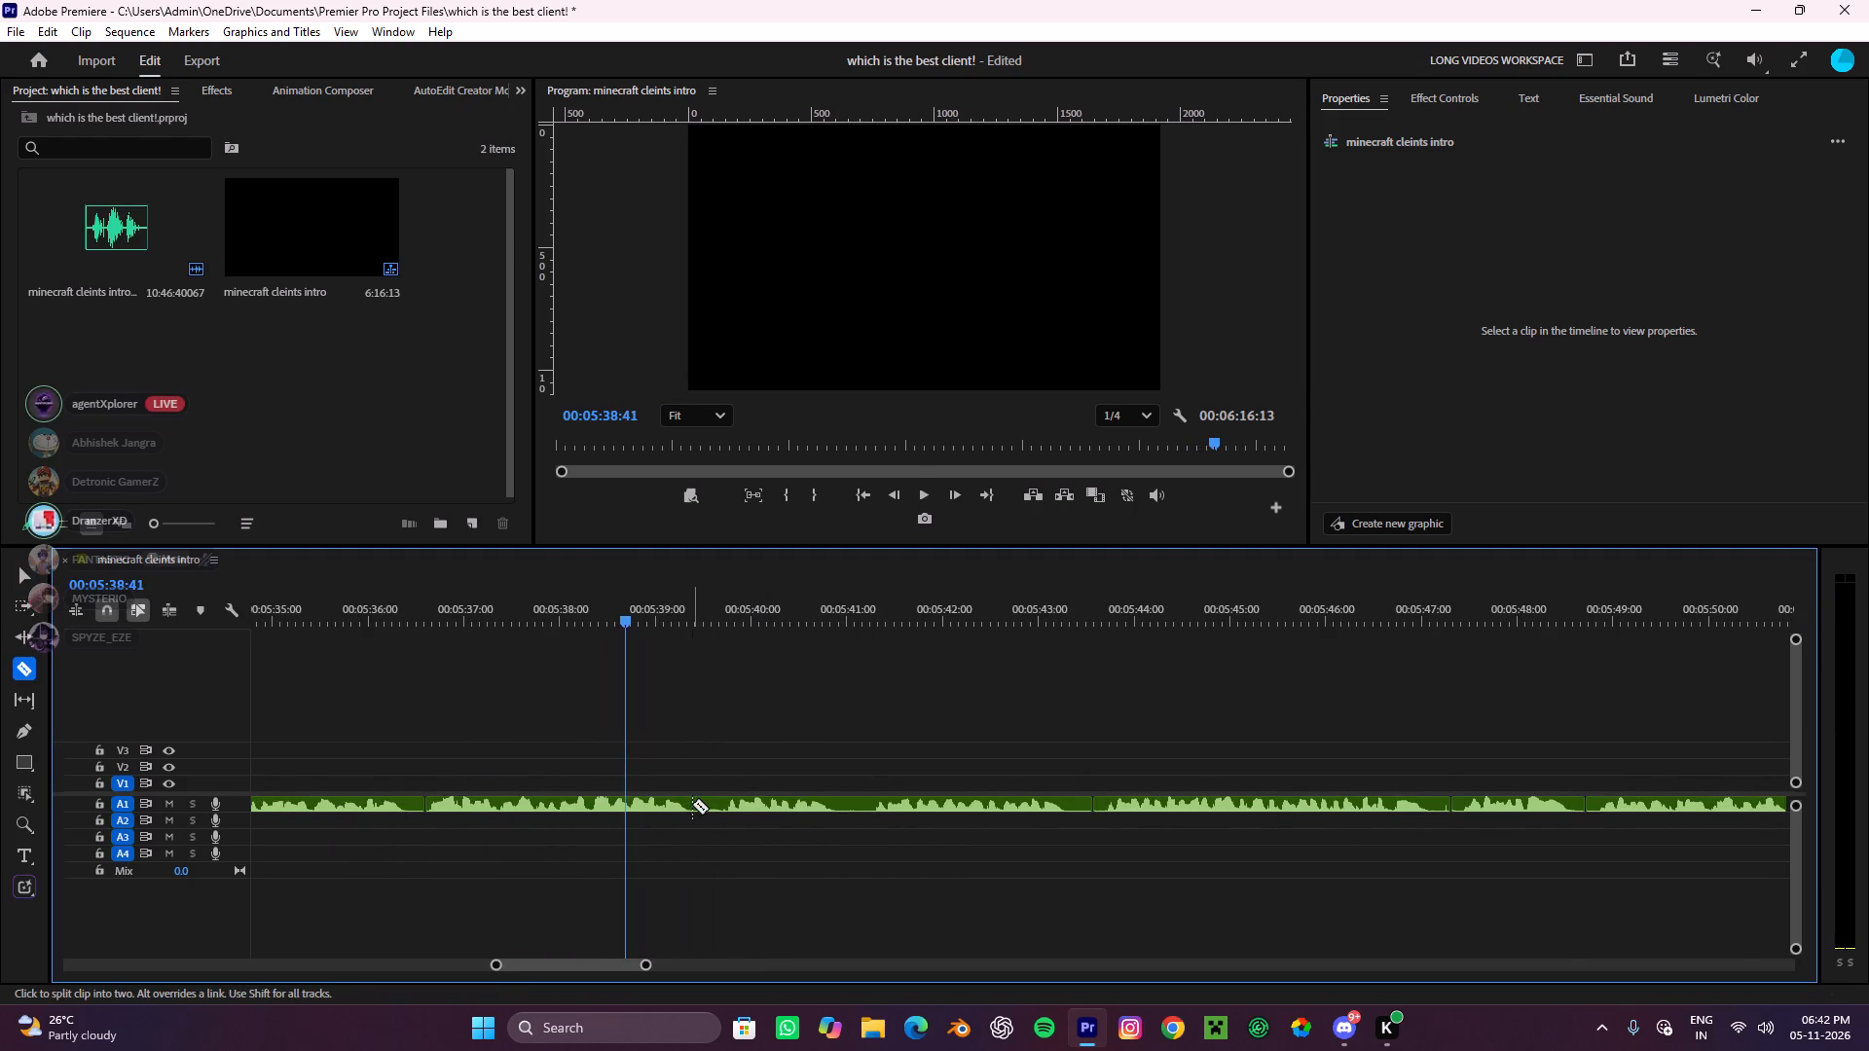
{"action": "key", "text": "v"}
Split A1 at about 00:05:41 and cut out the take between 00:05:39 and there, leaving the gap open.
{"action": "key", "text": "space"}
{"action": "scroll", "coordinate": [758, 750], "scroll_direction": "down", "scroll_amount": 7, "text": "alt"}
{"action": "scroll", "coordinate": [734, 788], "scroll_direction": "up", "scroll_amount": 4, "text": "alt"}
{"action": "scroll", "coordinate": [734, 788], "scroll_direction": "down", "scroll_amount": 4}
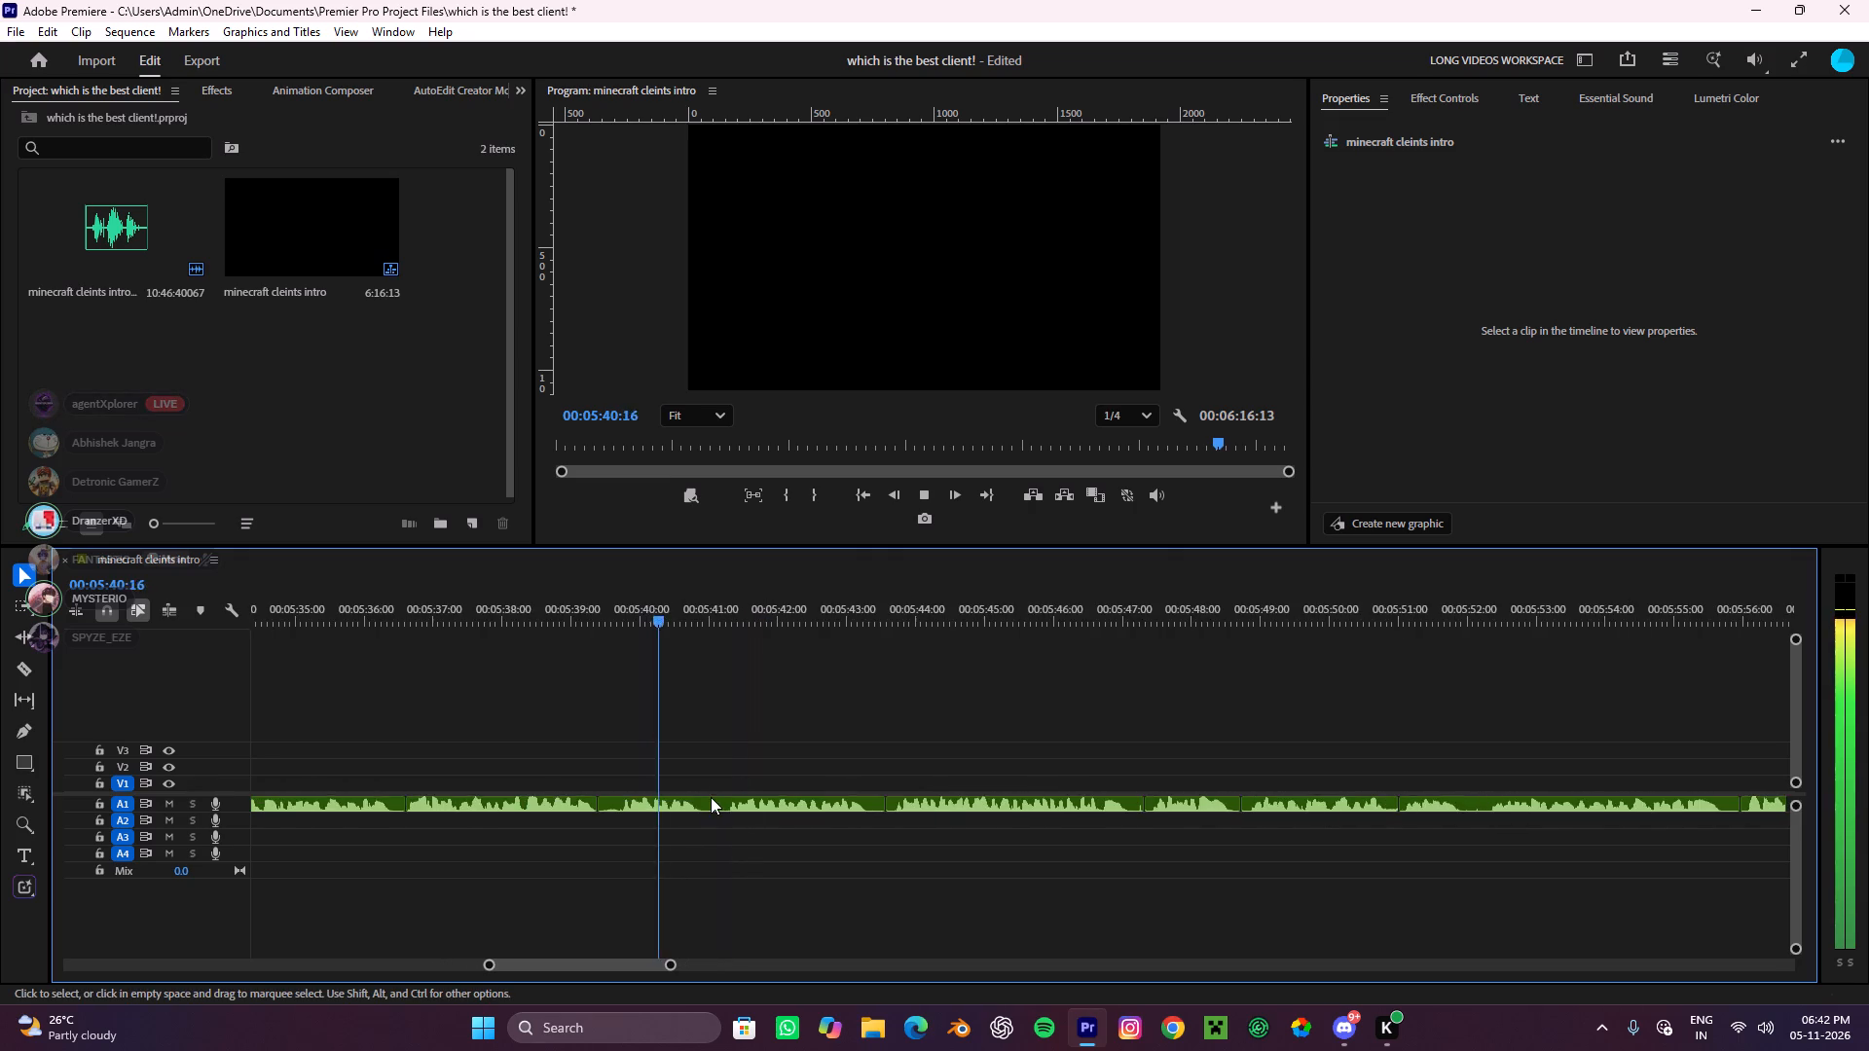
{"action": "scroll", "coordinate": [770, 810], "scroll_direction": "up", "scroll_amount": 4, "text": "alt"}
{"action": "key", "text": "space"}
{"action": "key", "text": "c"}
{"action": "left_click", "coordinate": [704, 801]}
{"action": "key", "text": "v"}
{"action": "left_click_drag", "start_coordinate": [651, 854], "coordinate": [588, 783]}
{"action": "key", "text": "ctrl+x"}
Listen on and cut the A1 segment running from about 00:05:41 to 00:05:43:30.
{"action": "key", "text": "space"}
{"action": "scroll", "coordinate": [671, 813], "scroll_direction": "down", "scroll_amount": 7, "text": "alt"}
{"action": "scroll", "coordinate": [969, 852], "scroll_direction": "up", "scroll_amount": 4, "text": "alt"}
{"action": "scroll", "coordinate": [964, 851], "scroll_direction": "down", "scroll_amount": 3}
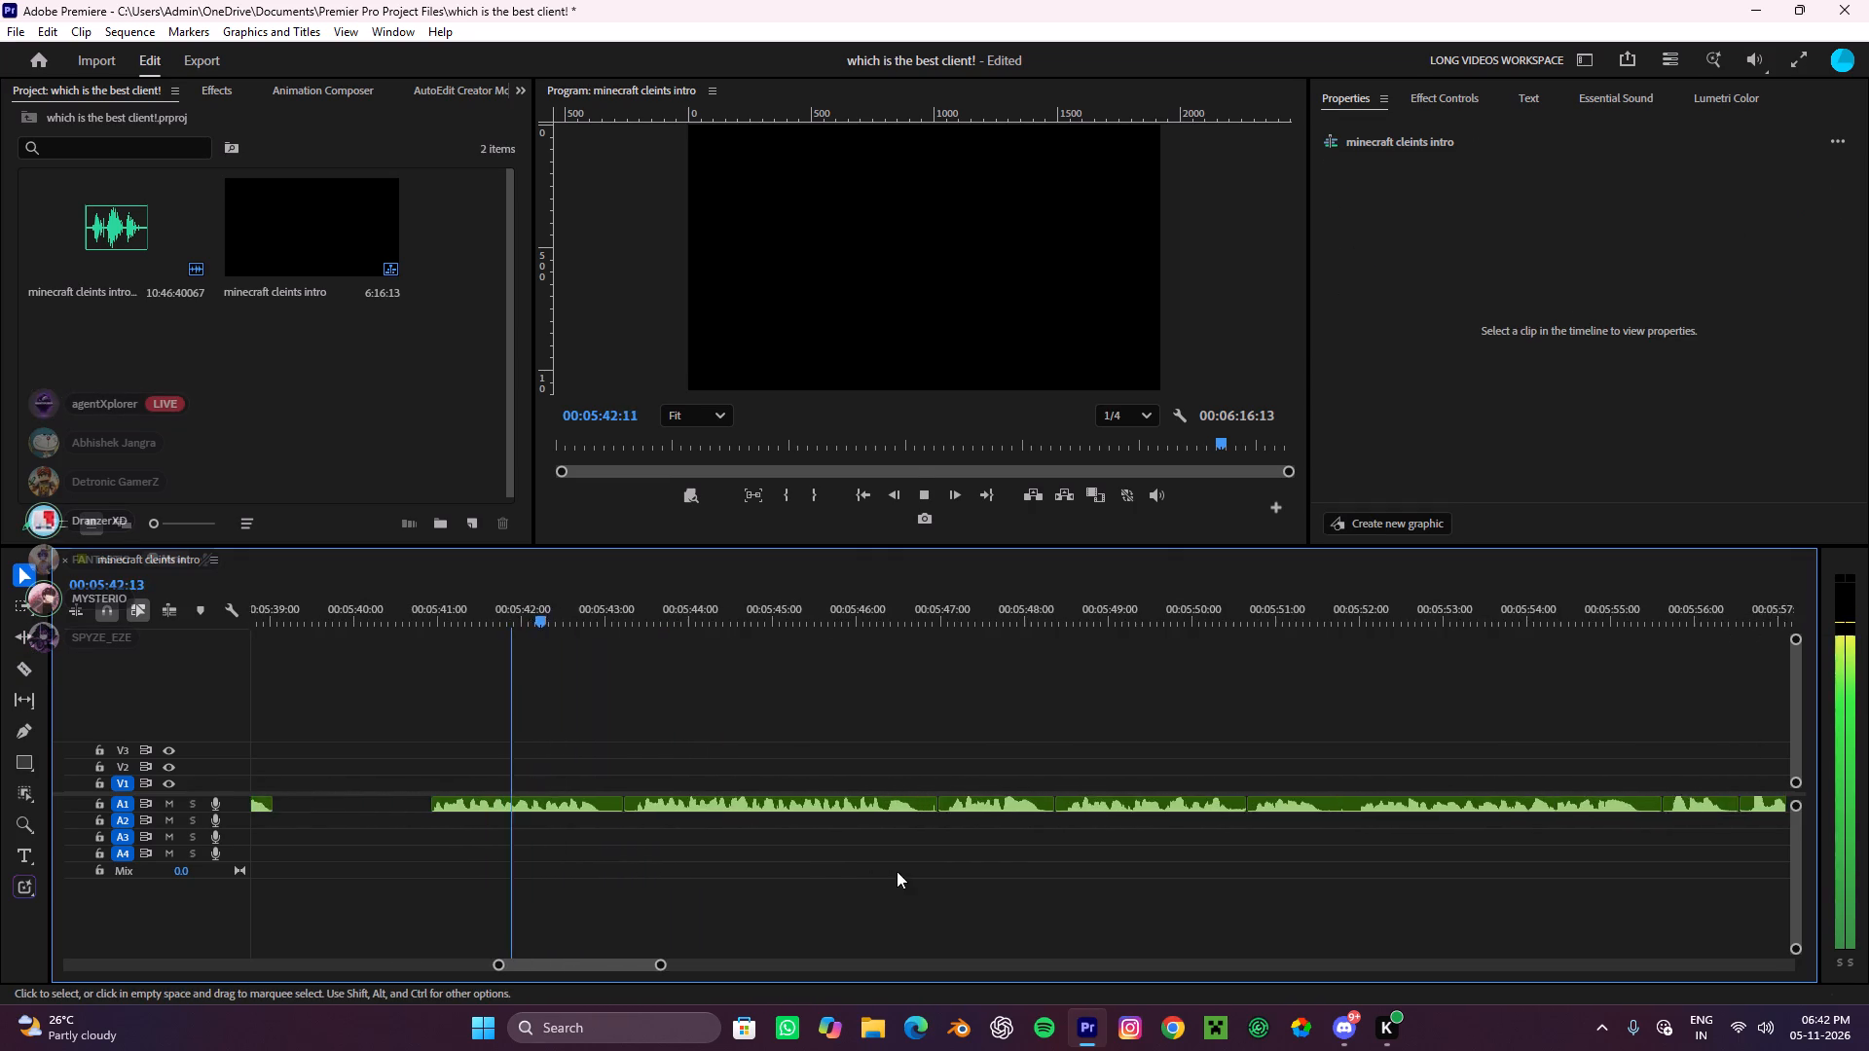
{"action": "scroll", "coordinate": [815, 863], "scroll_direction": "up", "scroll_amount": 3, "text": "alt"}
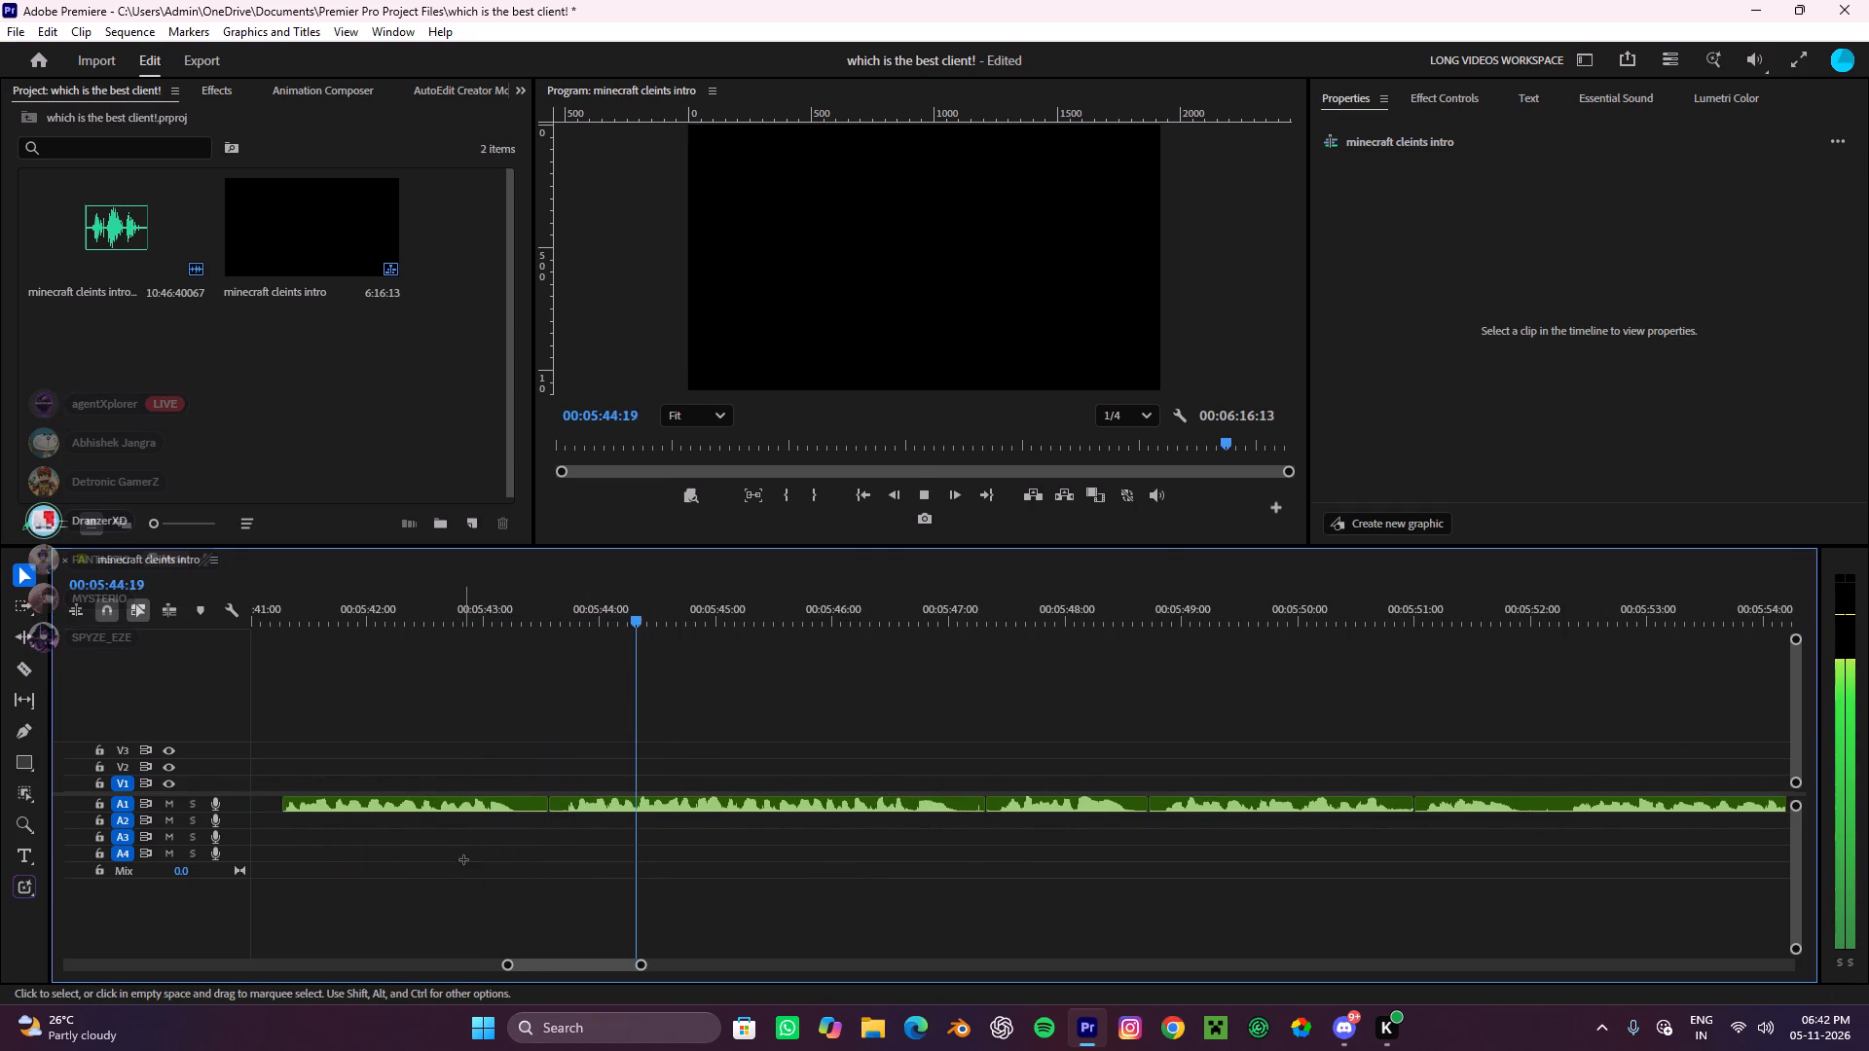
{"action": "left_click_drag", "start_coordinate": [463, 863], "coordinate": [369, 746]}
{"action": "key", "text": "ctrl+x"}
Split A1 at about 00:05:47 and cut the short pause fragment right after the split.
{"action": "scroll", "coordinate": [603, 804], "scroll_direction": "down", "scroll_amount": 6}
{"action": "scroll", "coordinate": [843, 854], "scroll_direction": "up", "scroll_amount": 3, "text": "alt"}
{"action": "scroll", "coordinate": [833, 852], "scroll_direction": "down", "scroll_amount": 4}
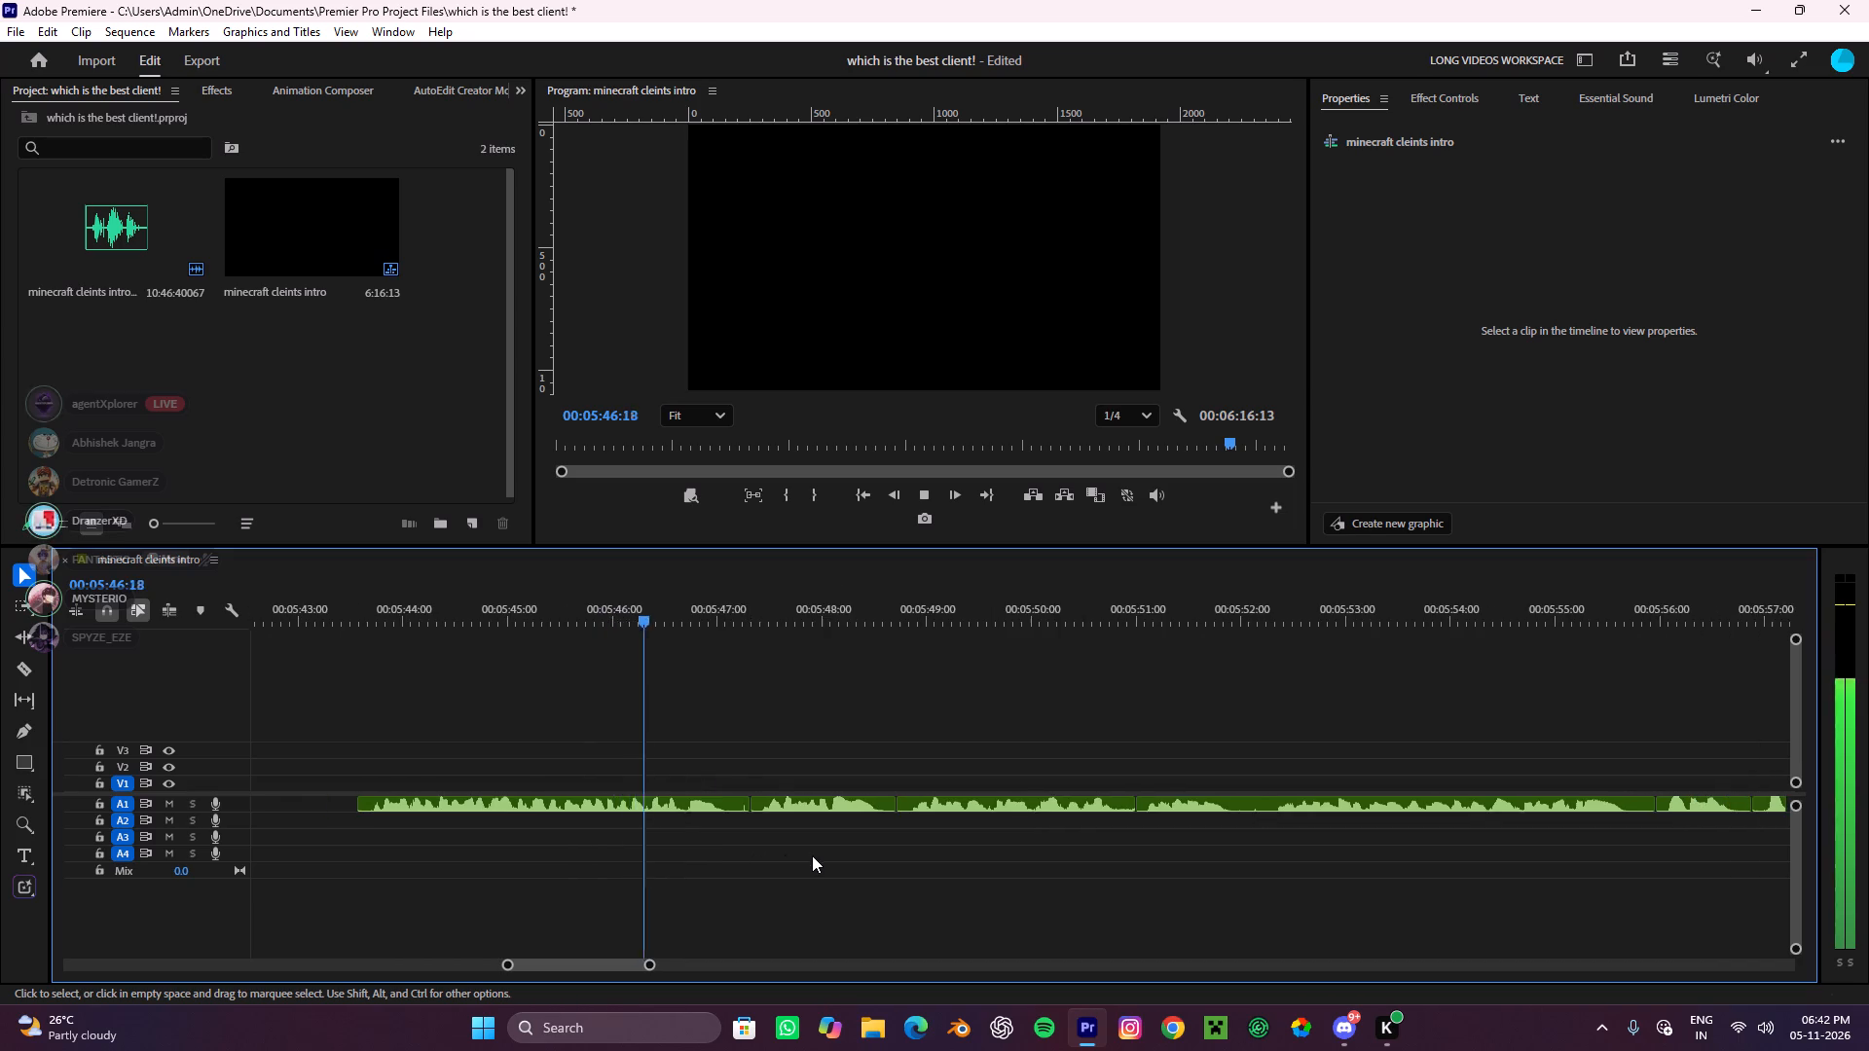
{"action": "scroll", "coordinate": [812, 855], "scroll_direction": "down", "scroll_amount": 3}
{"action": "key", "text": "space"}
{"action": "scroll", "coordinate": [648, 853], "scroll_direction": "up", "scroll_amount": 3, "text": "alt"}
{"action": "key", "text": "c"}
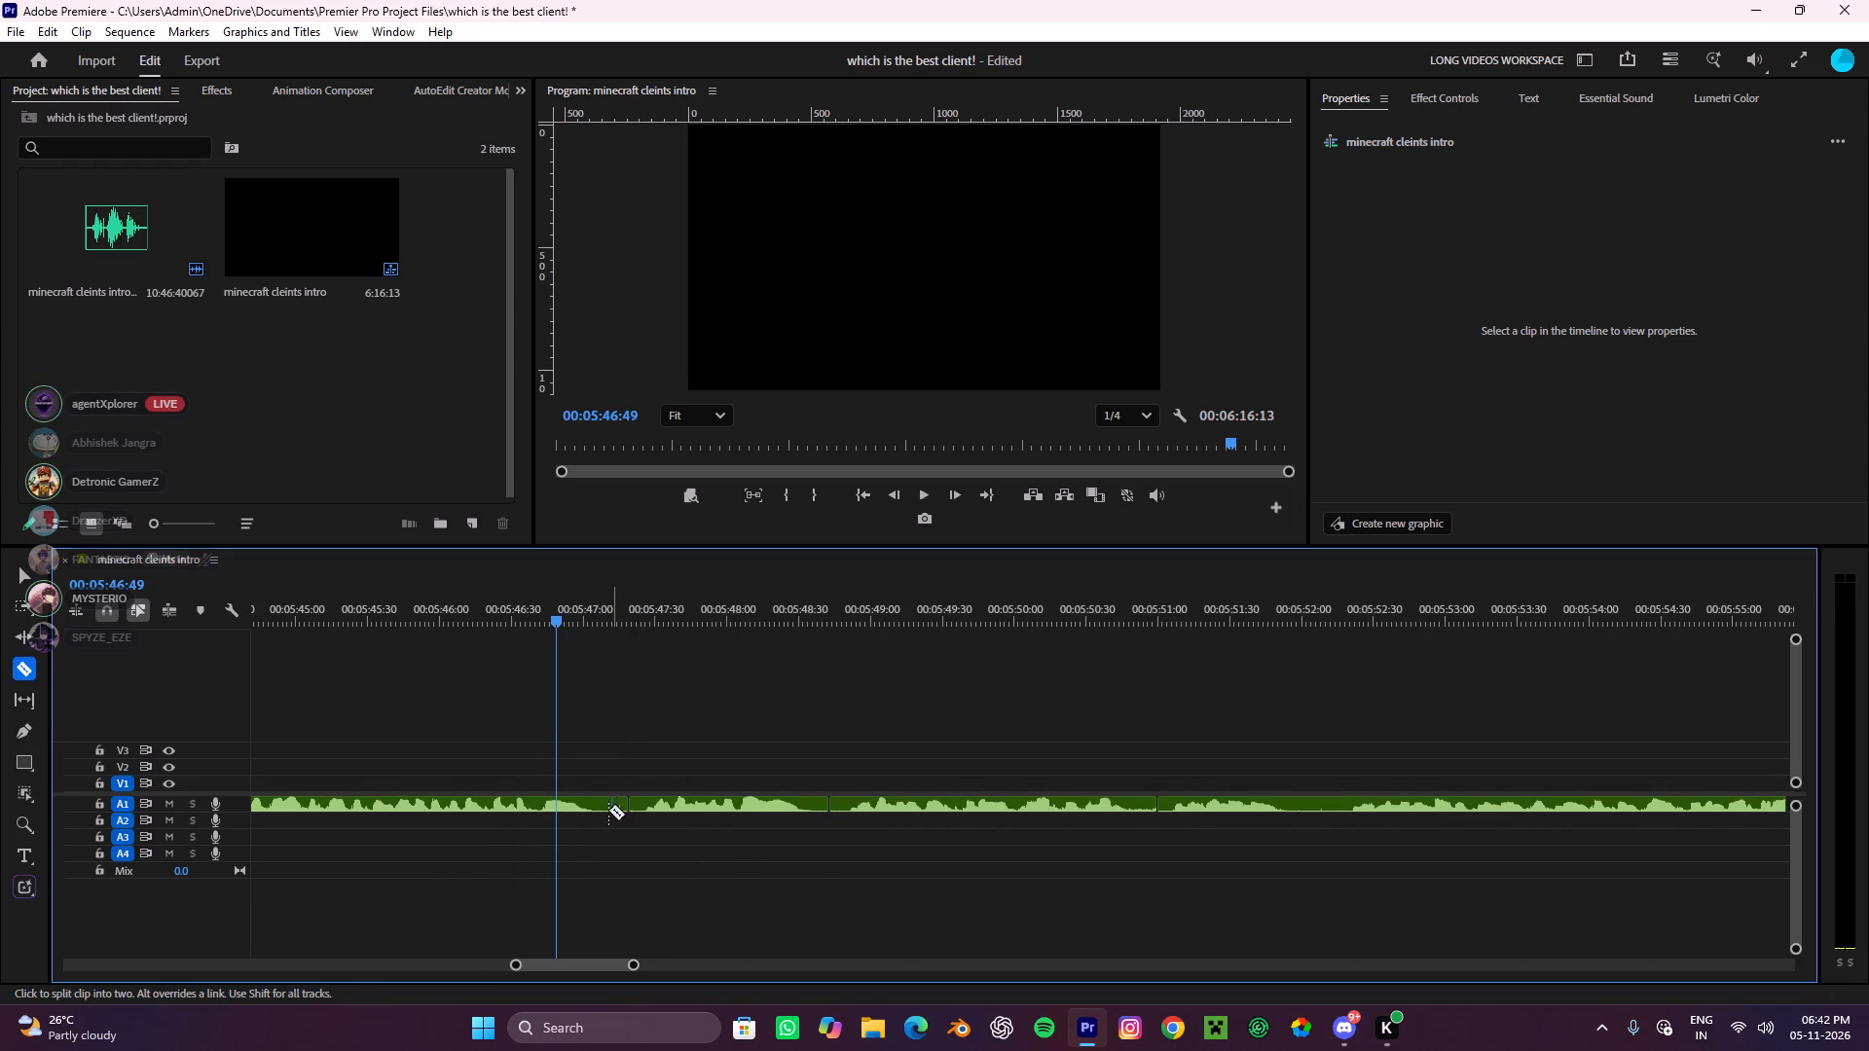
{"action": "left_click", "coordinate": [605, 811]}
{"action": "key", "text": "v"}
{"action": "left_click_drag", "start_coordinate": [618, 845], "coordinate": [608, 771]}
{"action": "key", "text": "ctrl+x"}
Listen on and cut the two A1 segments between about 00:05:47 and 00:05:51.
{"action": "scroll", "coordinate": [617, 769], "scroll_direction": "down", "scroll_amount": 4}
{"action": "key", "text": "space"}
{"action": "scroll", "coordinate": [603, 788], "scroll_direction": "down", "scroll_amount": 5, "text": "alt"}
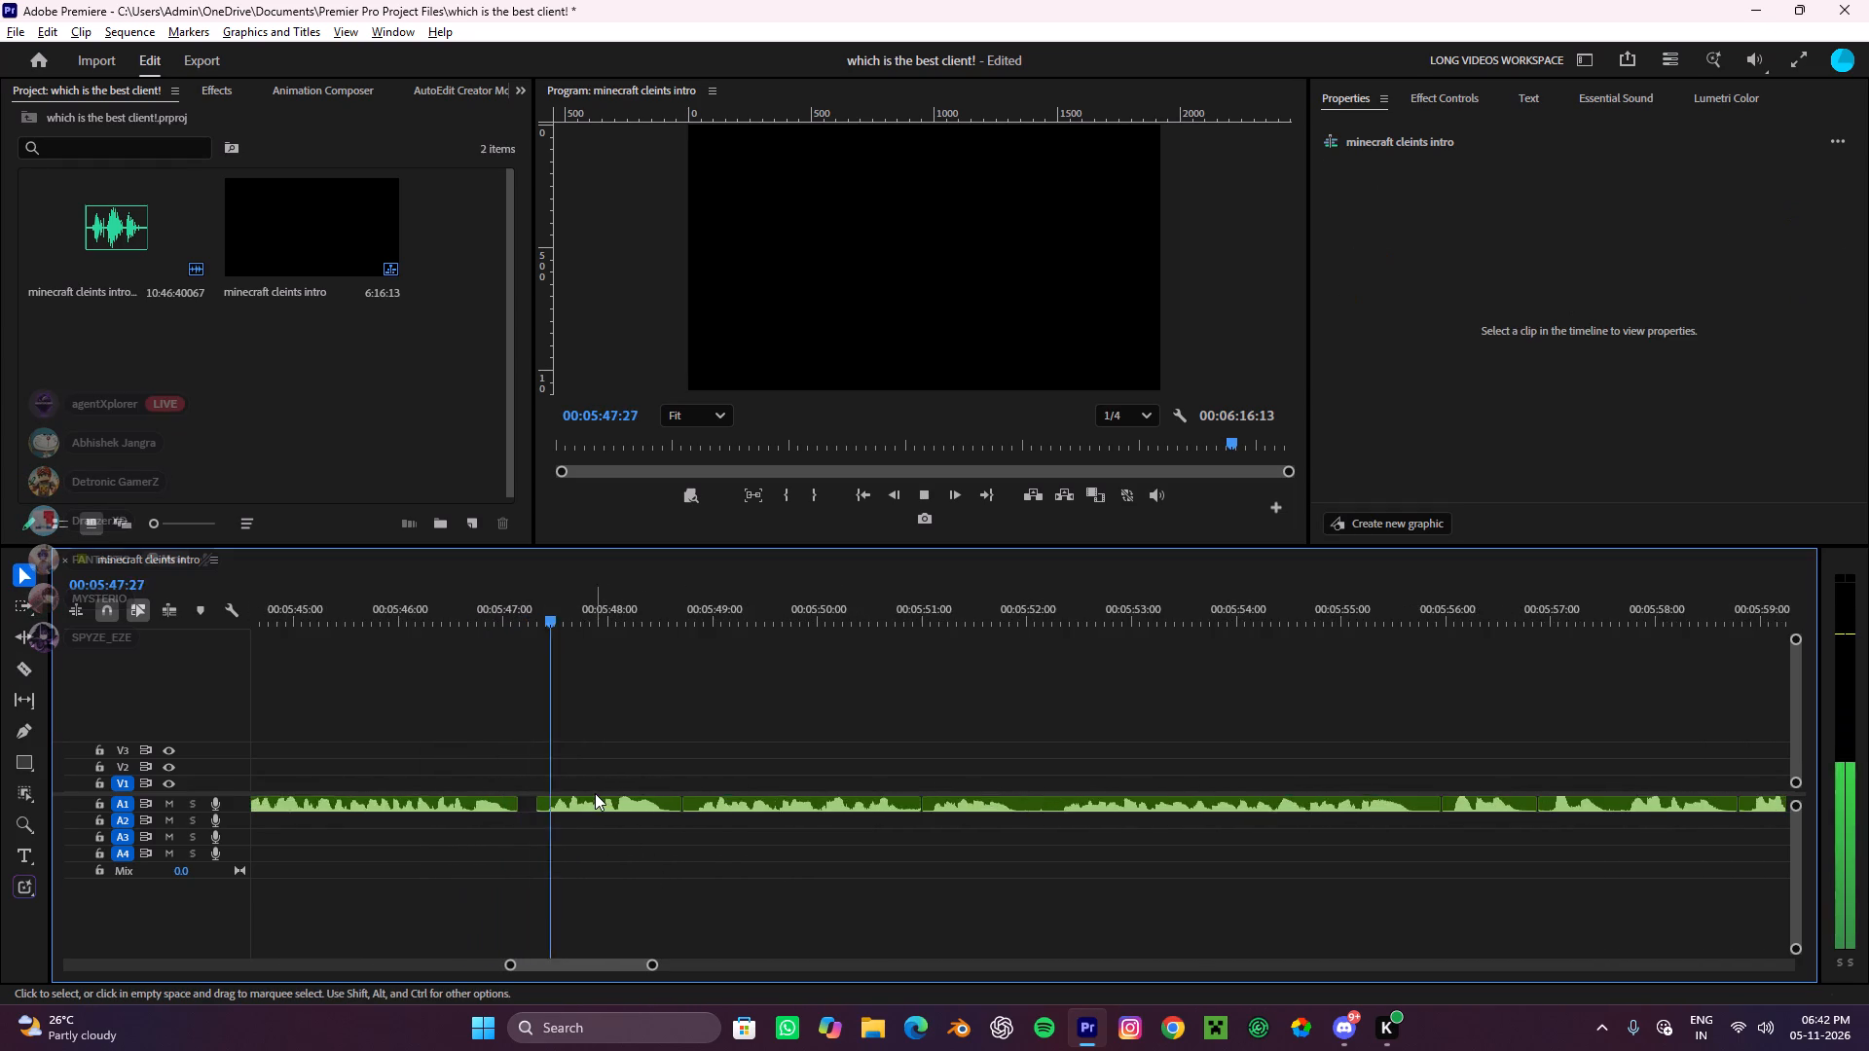
{"action": "scroll", "coordinate": [595, 793], "scroll_direction": "down", "scroll_amount": 2, "text": "alt"}
{"action": "scroll", "coordinate": [771, 864], "scroll_direction": "up", "scroll_amount": 1, "text": "alt"}
{"action": "left_click_drag", "start_coordinate": [567, 864], "coordinate": [531, 787]}
{"action": "key", "text": "ctrl+x"}
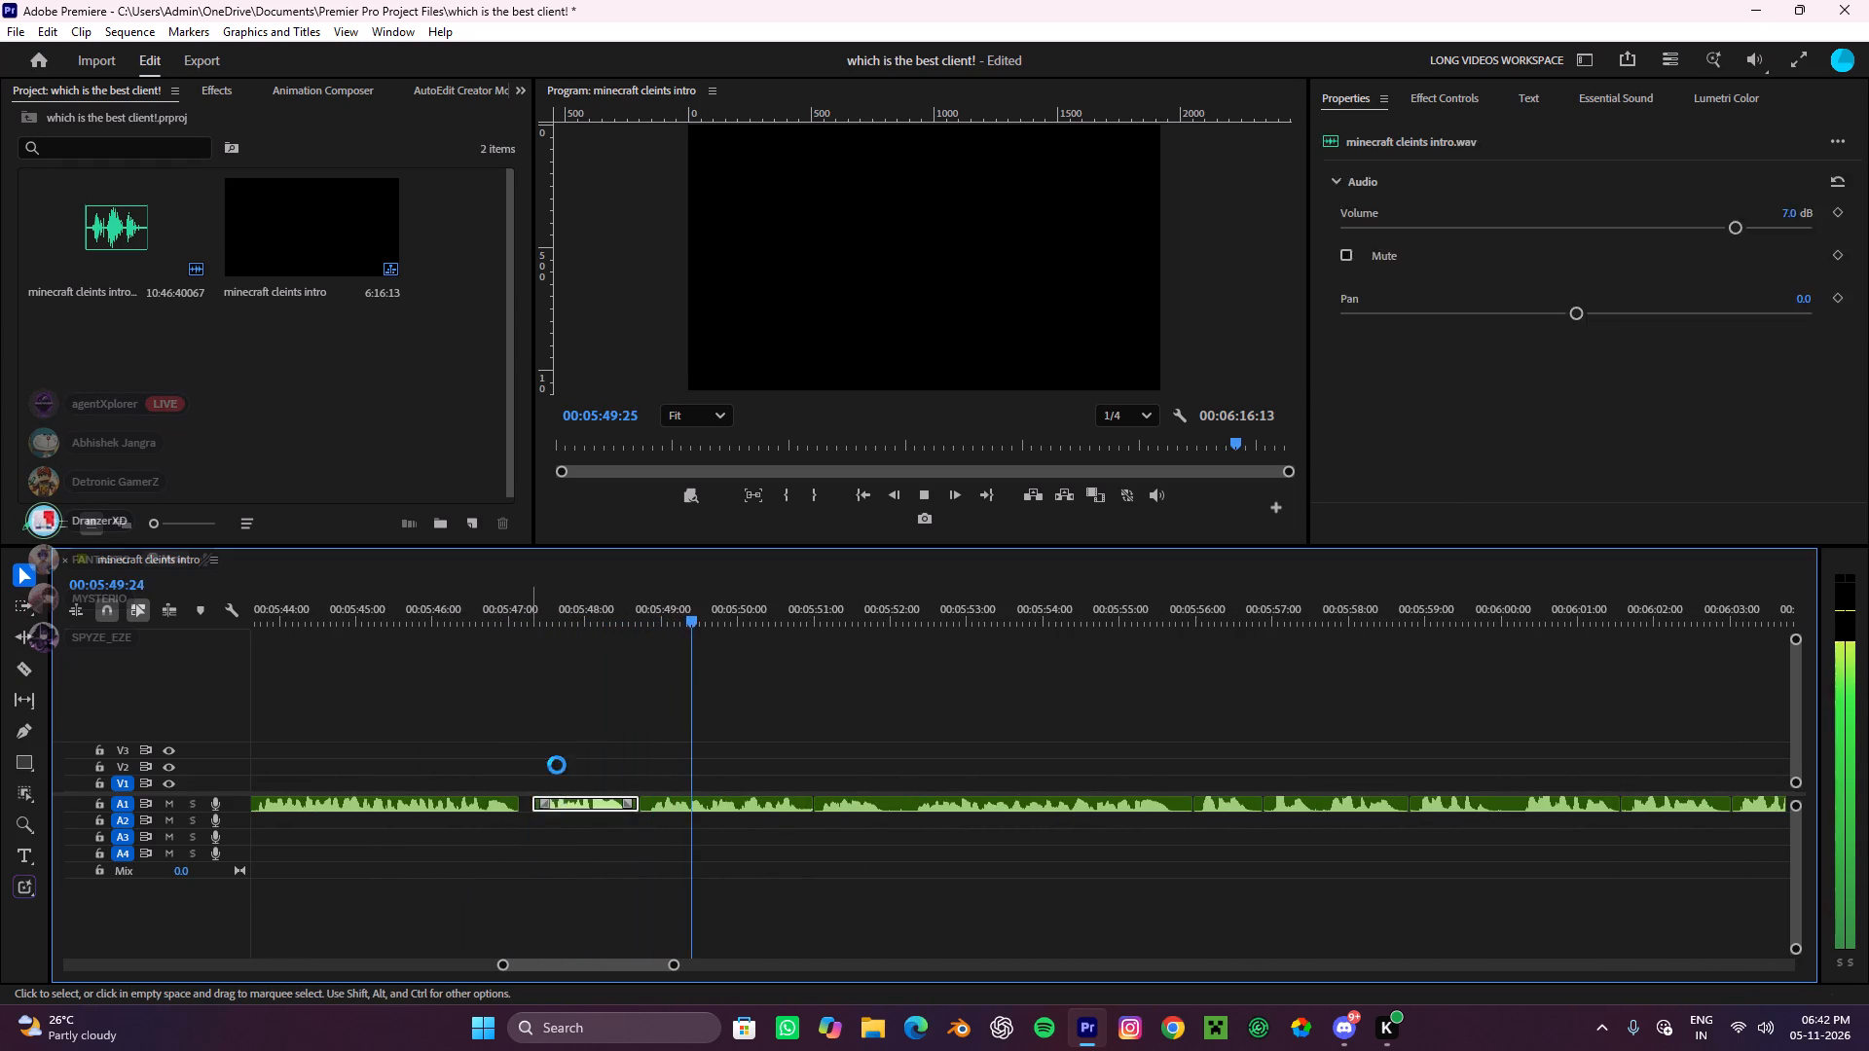
{"action": "scroll", "coordinate": [569, 762], "scroll_direction": "down", "scroll_amount": 4}
{"action": "left_click_drag", "start_coordinate": [610, 864], "coordinate": [512, 779]}
{"action": "key", "text": "ctrl+x"}
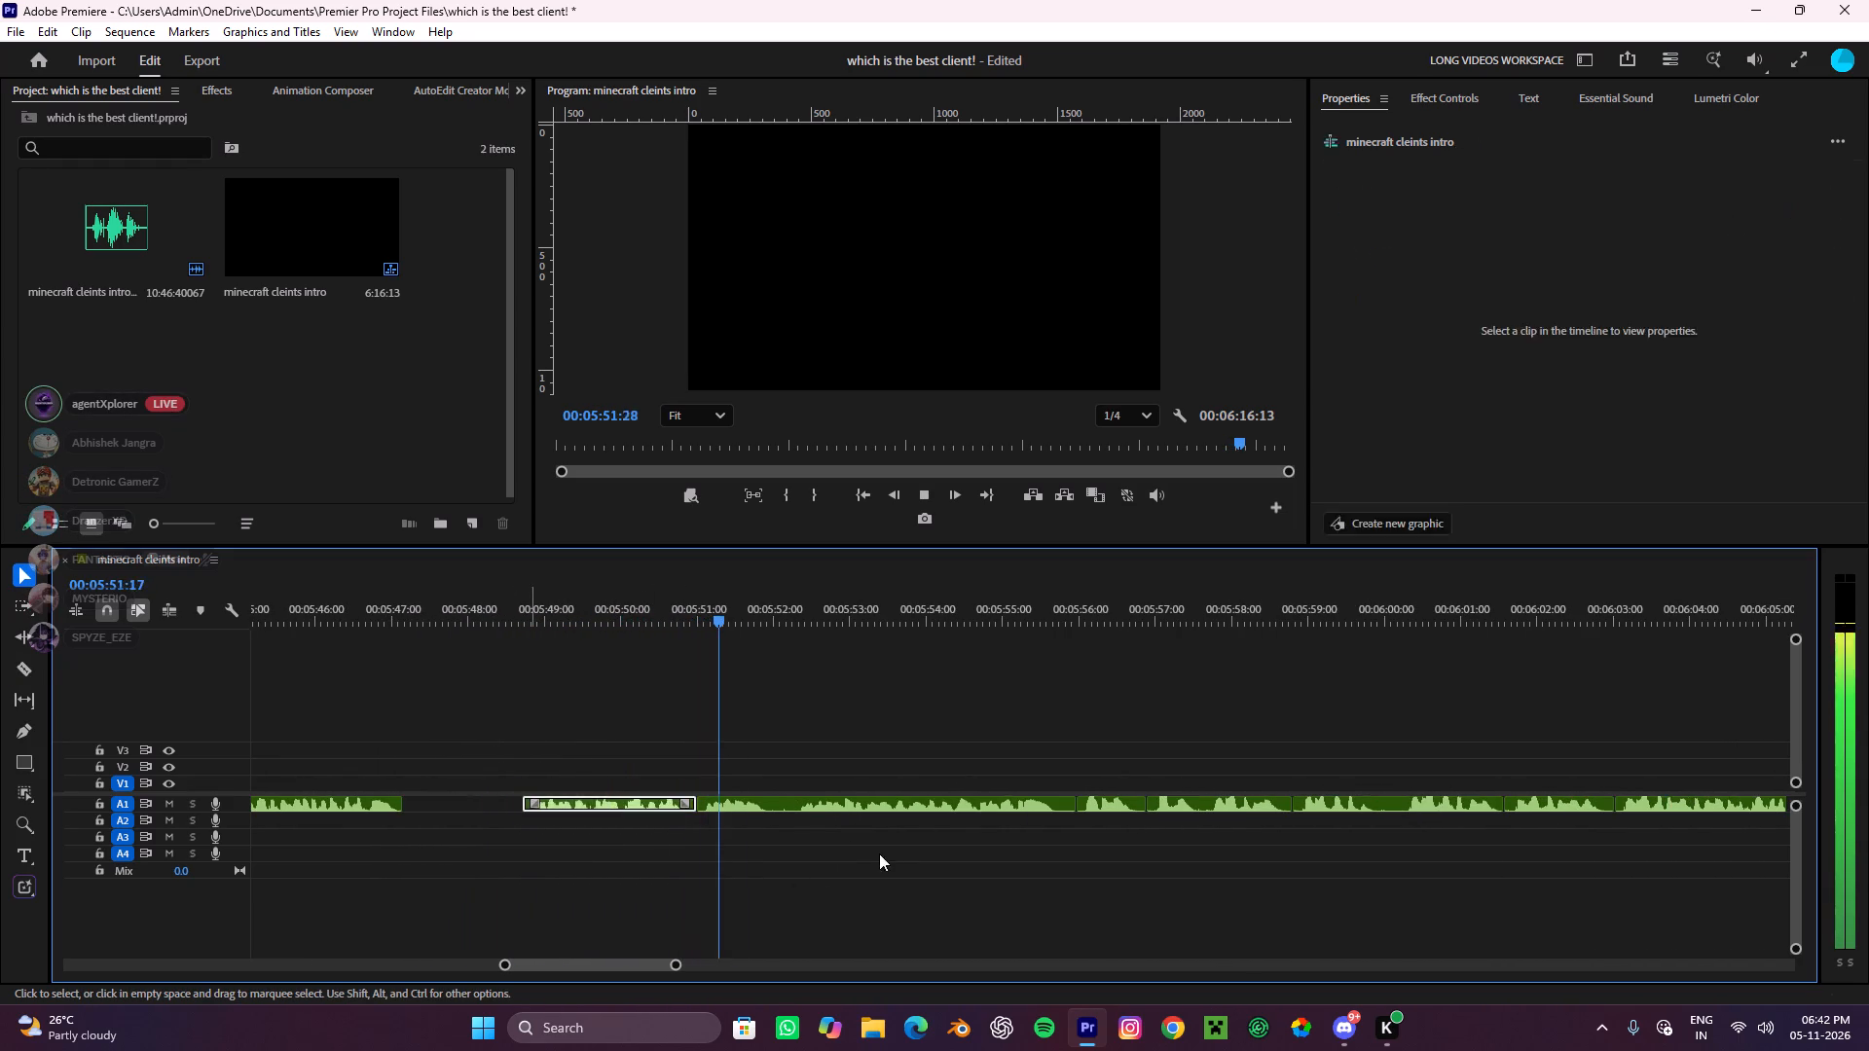
Split A1 at about 00:05:52 and cut the segment before it, starting at about 00:05:51.
{"action": "scroll", "coordinate": [865, 857], "scroll_direction": "up", "scroll_amount": 4, "text": "alt"}
{"action": "key", "text": "space"}
{"action": "key", "text": "c"}
{"action": "left_click", "coordinate": [755, 808]}
{"action": "key", "text": "v"}
{"action": "left_click_drag", "start_coordinate": [644, 878], "coordinate": [648, 834]}
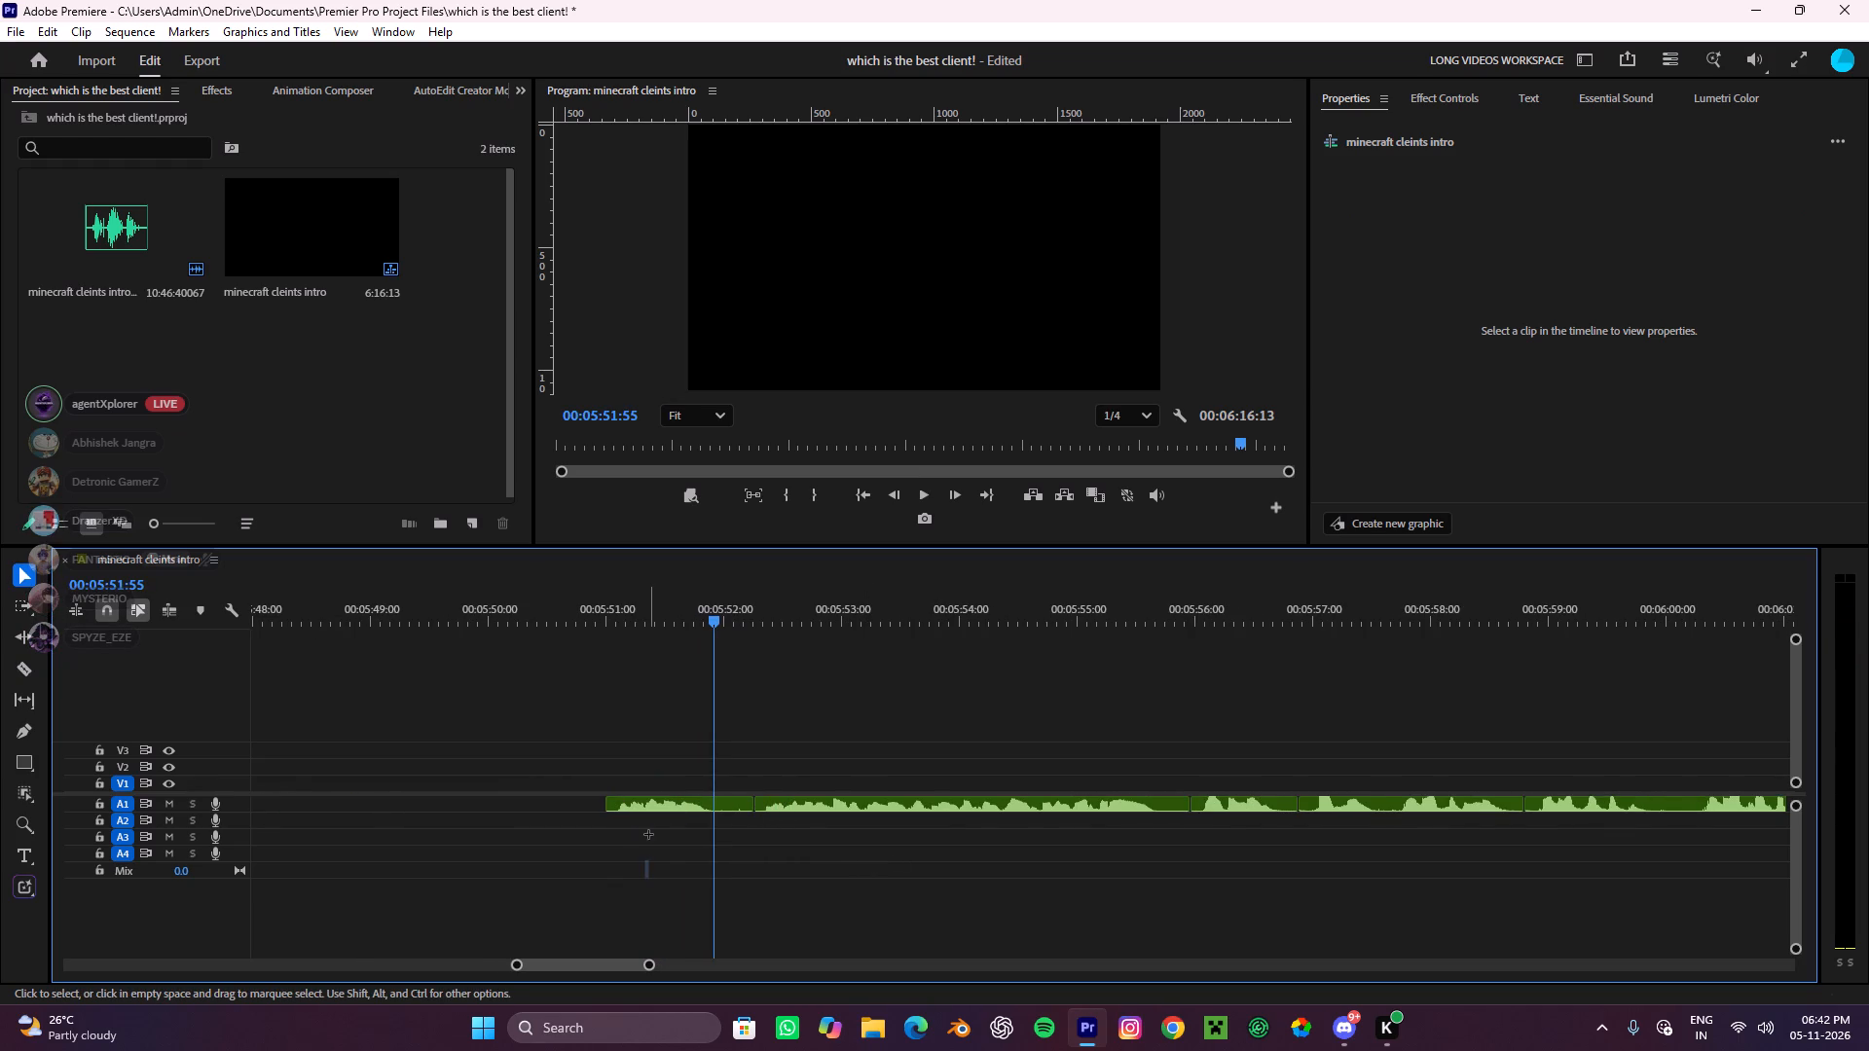
{"action": "left_click_drag", "start_coordinate": [648, 834], "coordinate": [642, 727]}
{"action": "key", "text": "ctrl+x"}
Listen from about 00:05:52 and cut the short A1 segment between about 00:05:56 and 00:05:57.
{"action": "scroll", "coordinate": [735, 804], "scroll_direction": "down", "scroll_amount": 3}
{"action": "key", "text": "space"}
{"action": "scroll", "coordinate": [719, 823], "scroll_direction": "down", "scroll_amount": 7, "text": "alt"}
{"action": "scroll", "coordinate": [852, 832], "scroll_direction": "down", "scroll_amount": 4, "text": "alt"}
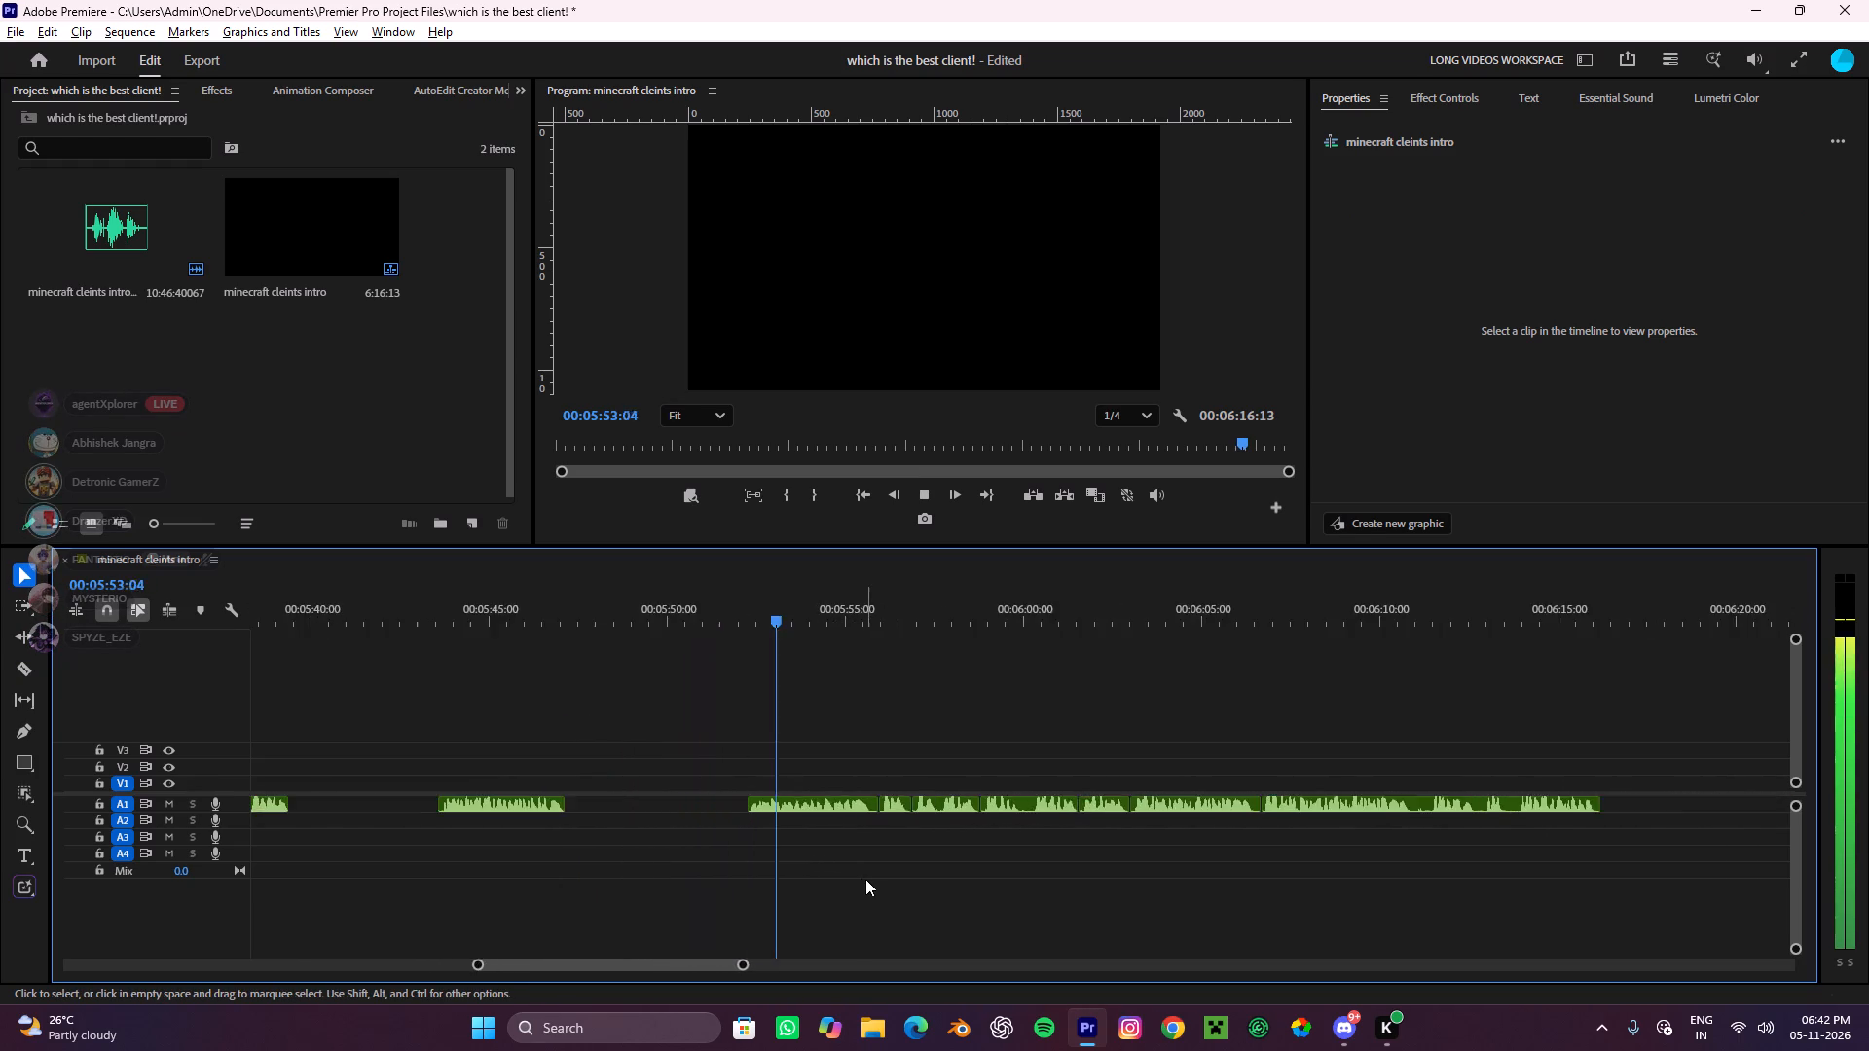
{"action": "scroll", "coordinate": [865, 879], "scroll_direction": "up", "scroll_amount": 4, "text": "alt"}
{"action": "scroll", "coordinate": [873, 852], "scroll_direction": "down", "scroll_amount": 11}
{"action": "key", "text": "space"}
{"action": "key", "text": "space"}
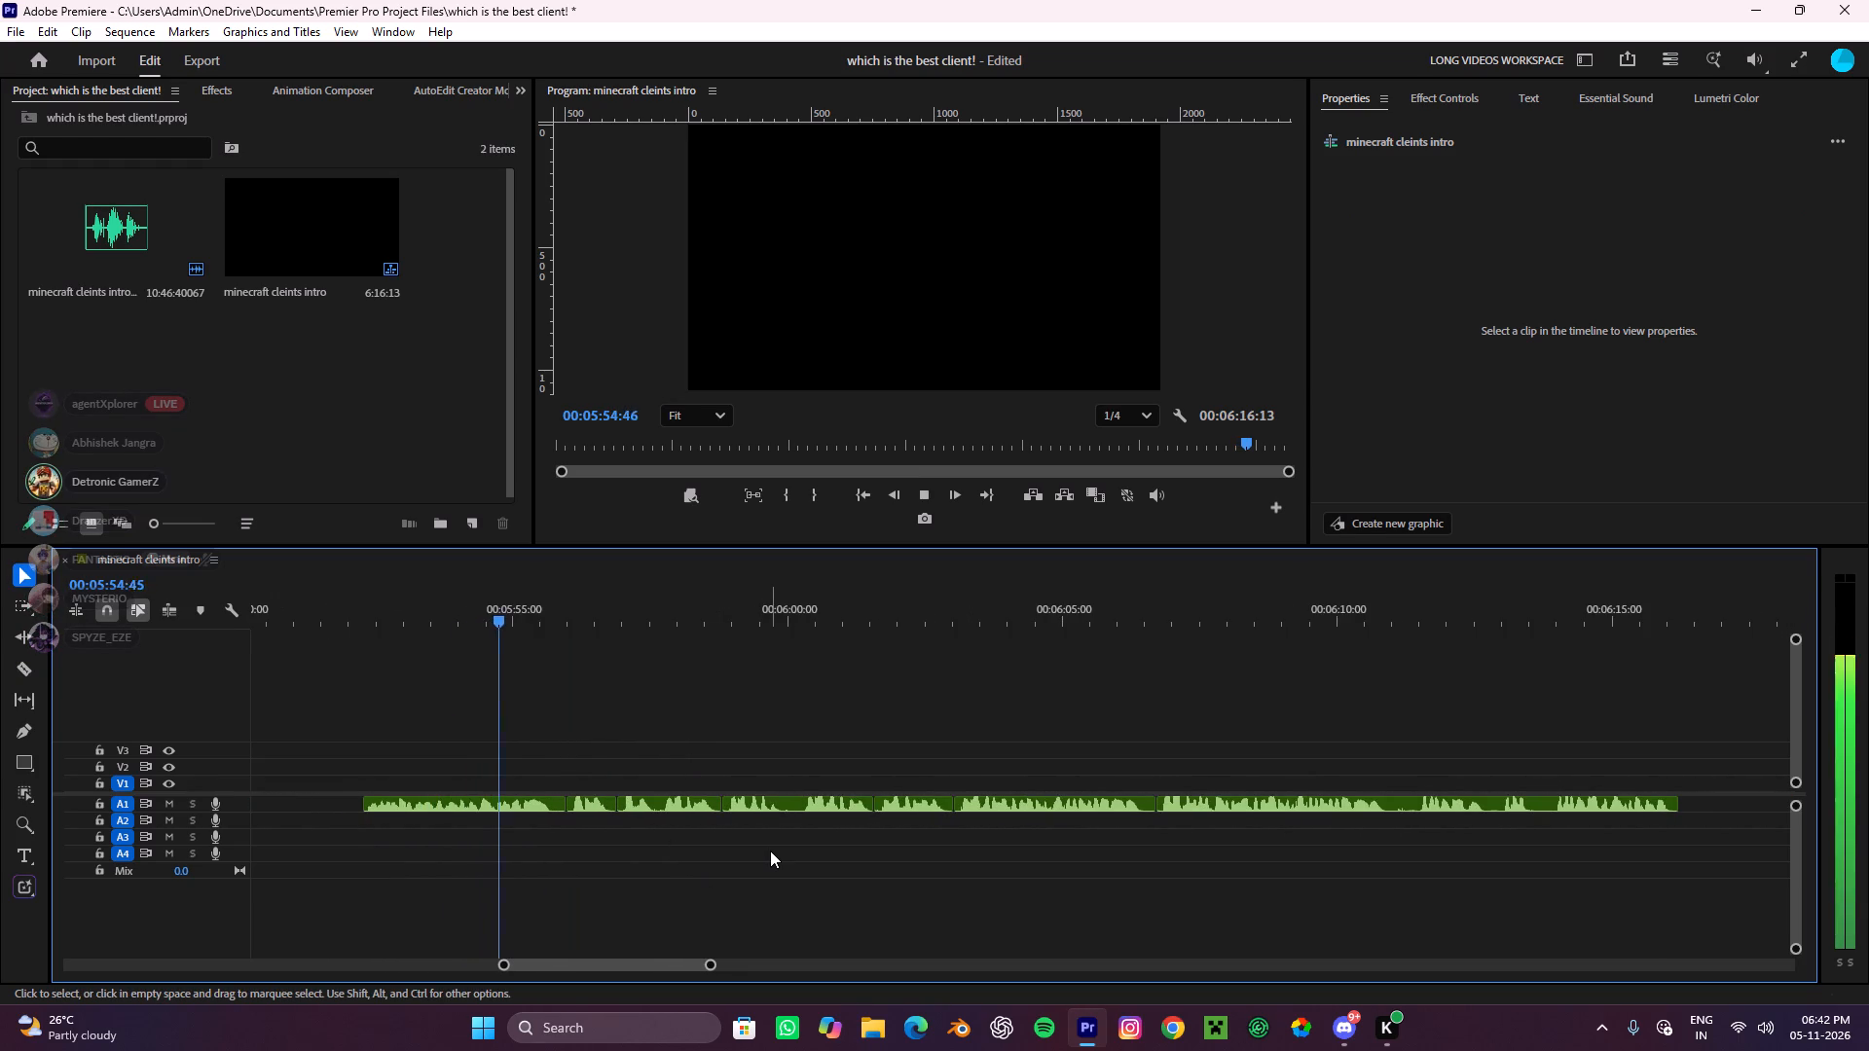
{"action": "scroll", "coordinate": [607, 865], "scroll_direction": "up", "scroll_amount": 9, "text": "alt"}
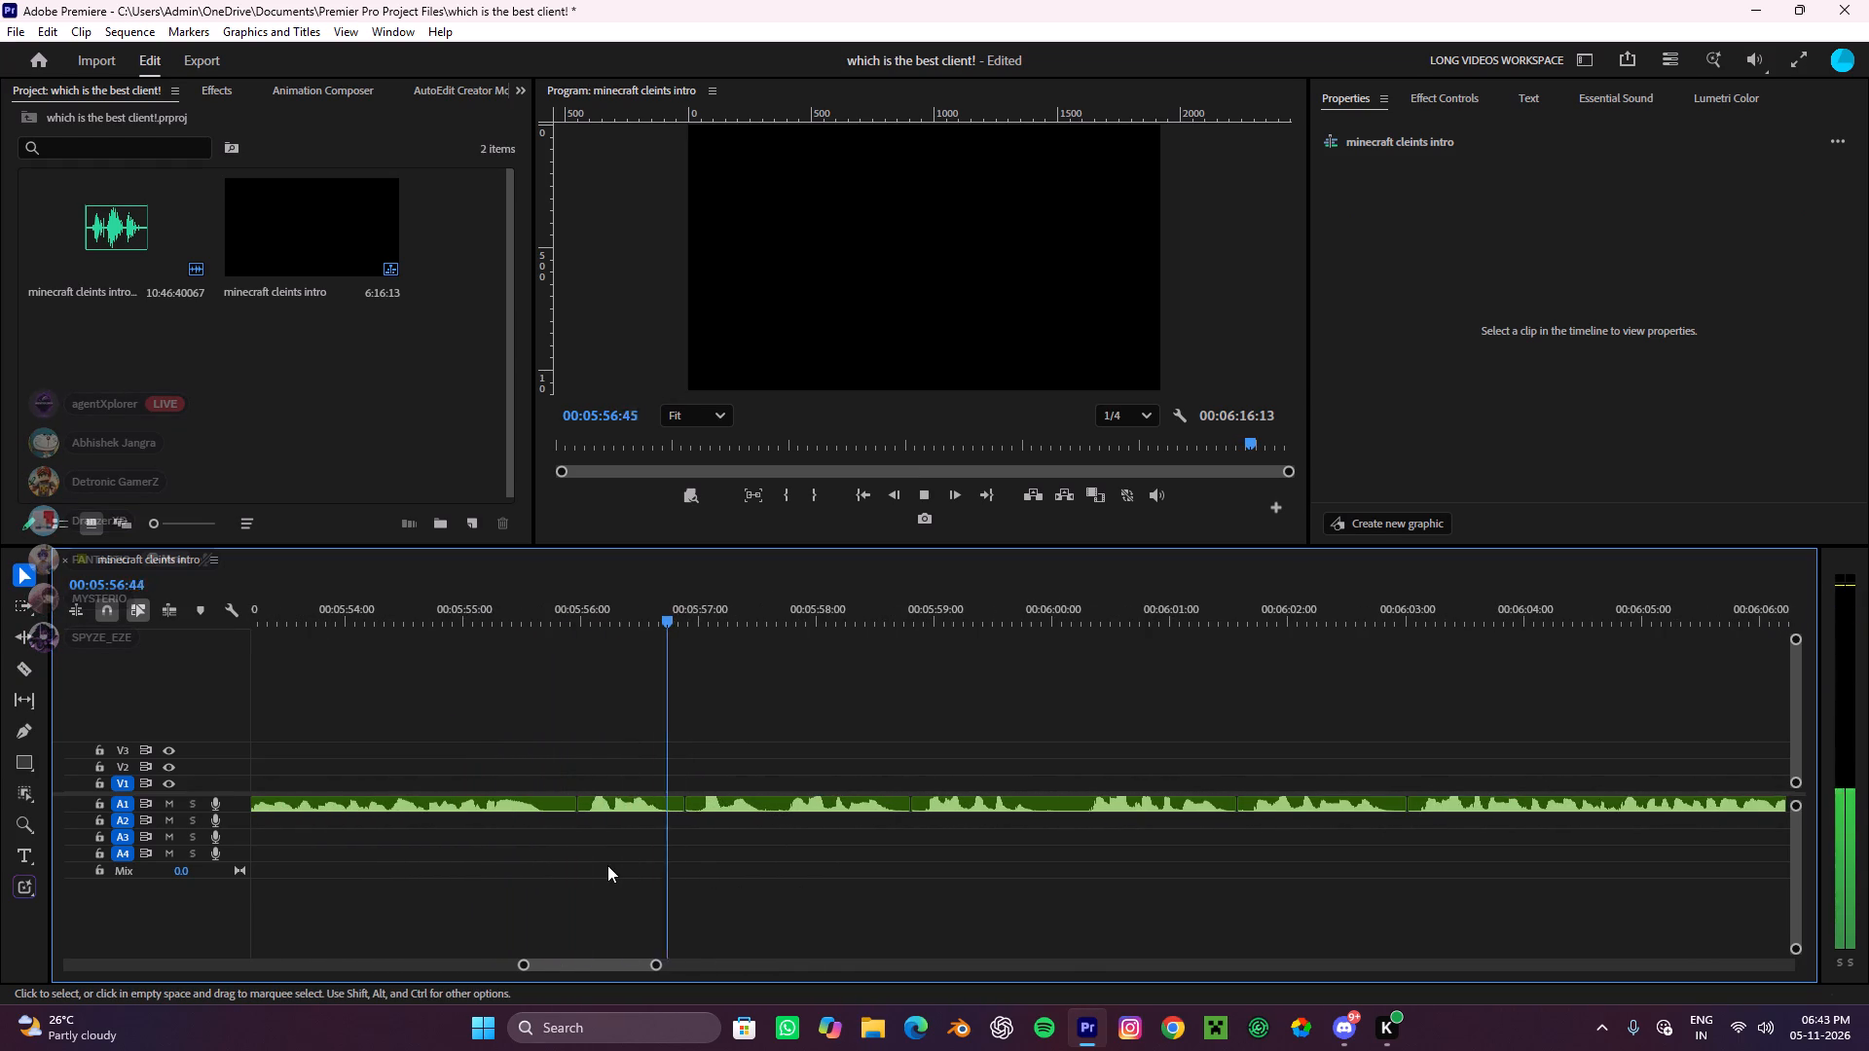
{"action": "left_click_drag", "start_coordinate": [610, 862], "coordinate": [619, 778]}
{"action": "key", "text": "ctrl+x"}
Cut the A1 segments between about 00:05:57 and 00:05:59.
{"action": "scroll", "coordinate": [628, 768], "scroll_direction": "down", "scroll_amount": 5}
{"action": "left_click", "coordinate": [648, 837]}
{"action": "scroll", "coordinate": [648, 837], "scroll_direction": "down", "scroll_amount": 5, "text": "alt"}
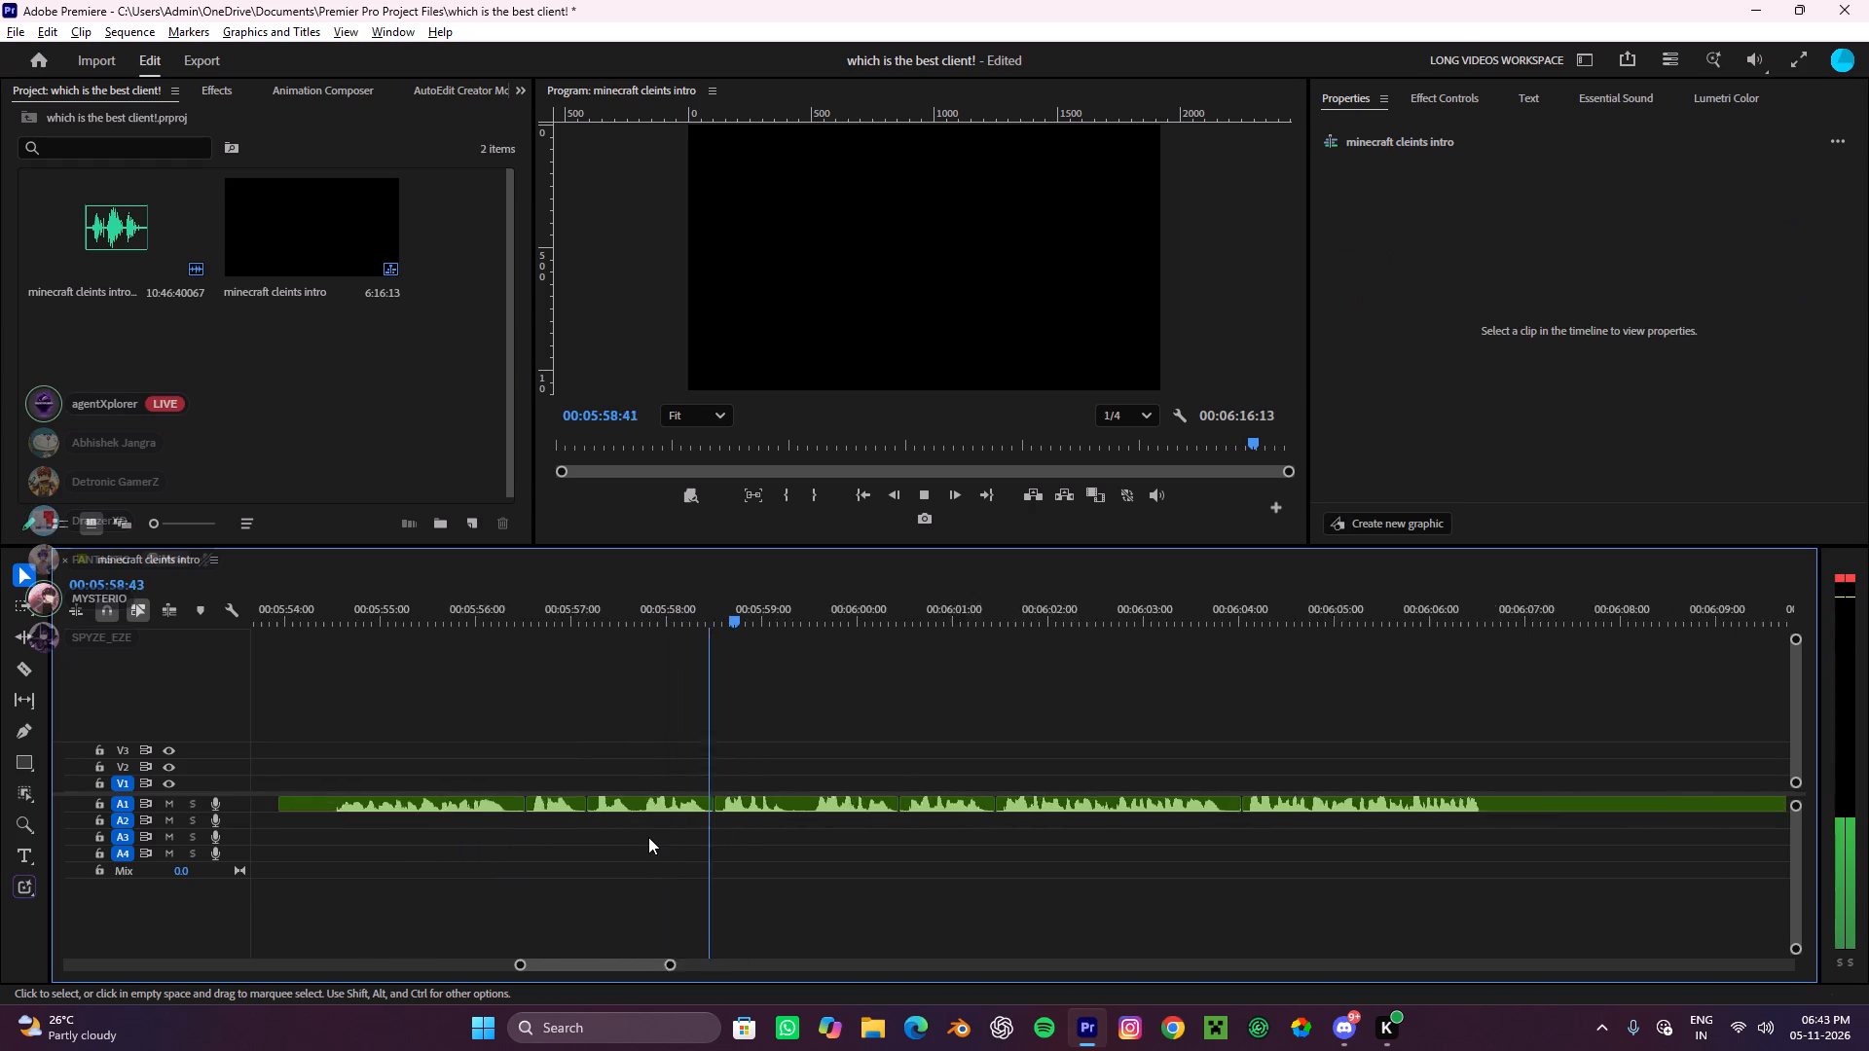
{"action": "left_click_drag", "start_coordinate": [664, 840], "coordinate": [577, 793]}
{"action": "key", "text": "ctrl+x"}
Split A1 at about 00:06:00 and cut the segment before it, starting at about 00:05:59.
{"action": "scroll", "coordinate": [708, 804], "scroll_direction": "down", "scroll_amount": 5}
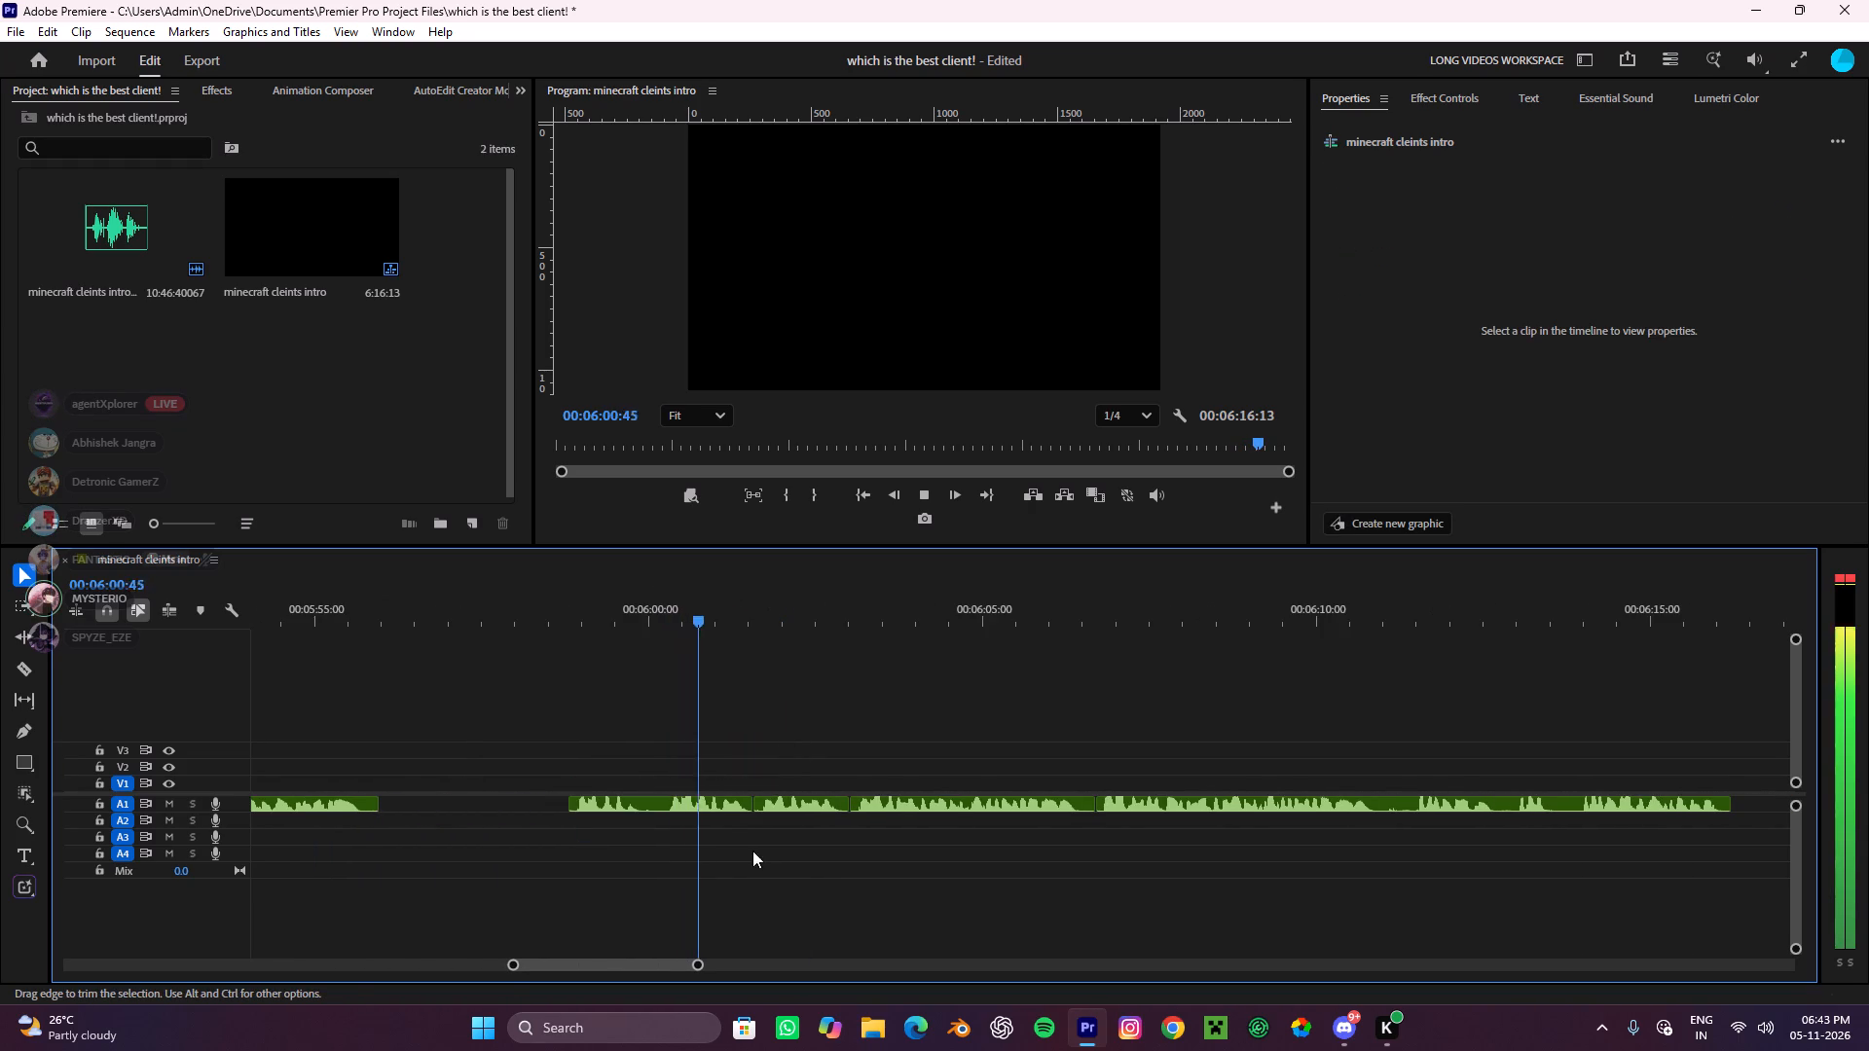
{"action": "key", "text": "space"}
{"action": "key", "text": "c"}
{"action": "left_click", "coordinate": [668, 800]}
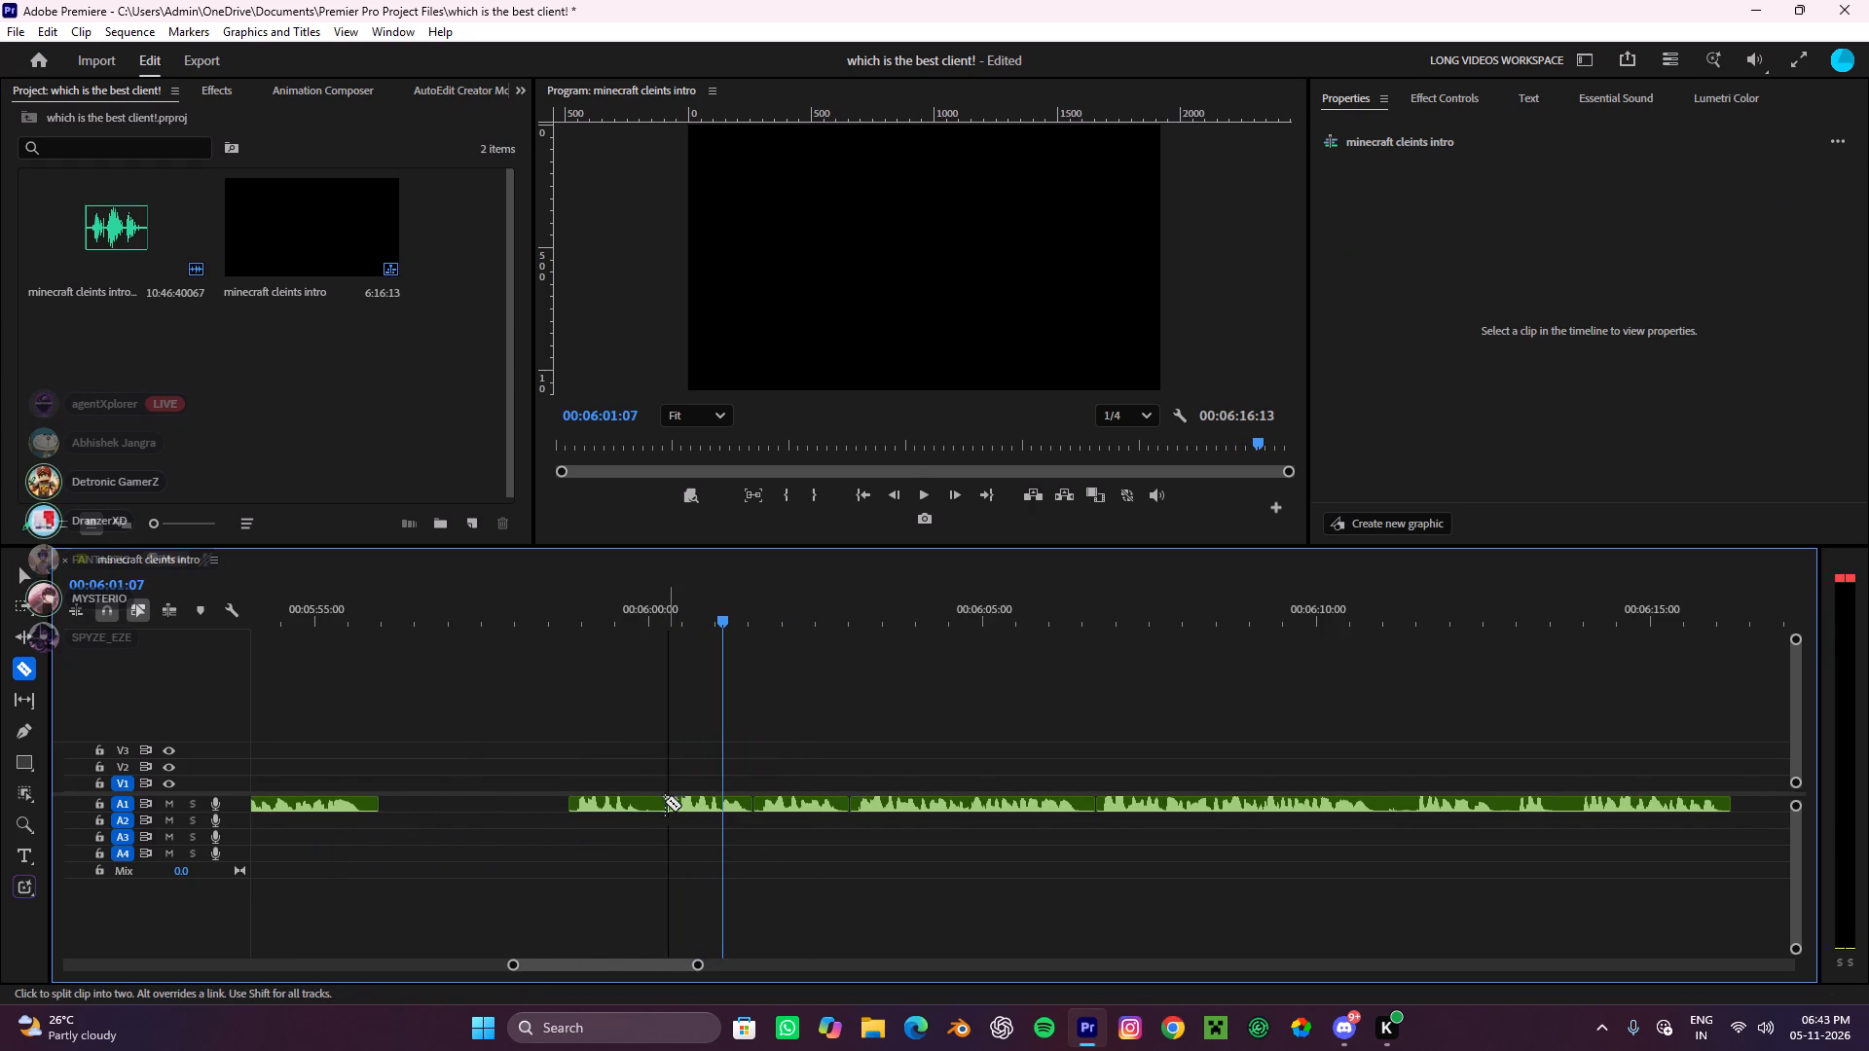
{"action": "key", "text": "v"}
{"action": "left_click_drag", "start_coordinate": [628, 870], "coordinate": [568, 790]}
{"action": "key", "text": "ctrl+x"}
Play from about 00:06:03 and cut the A1 segments between about 00:06:00 and 00:06:03.
{"action": "left_click_drag", "start_coordinate": [736, 624], "coordinate": [911, 727]}
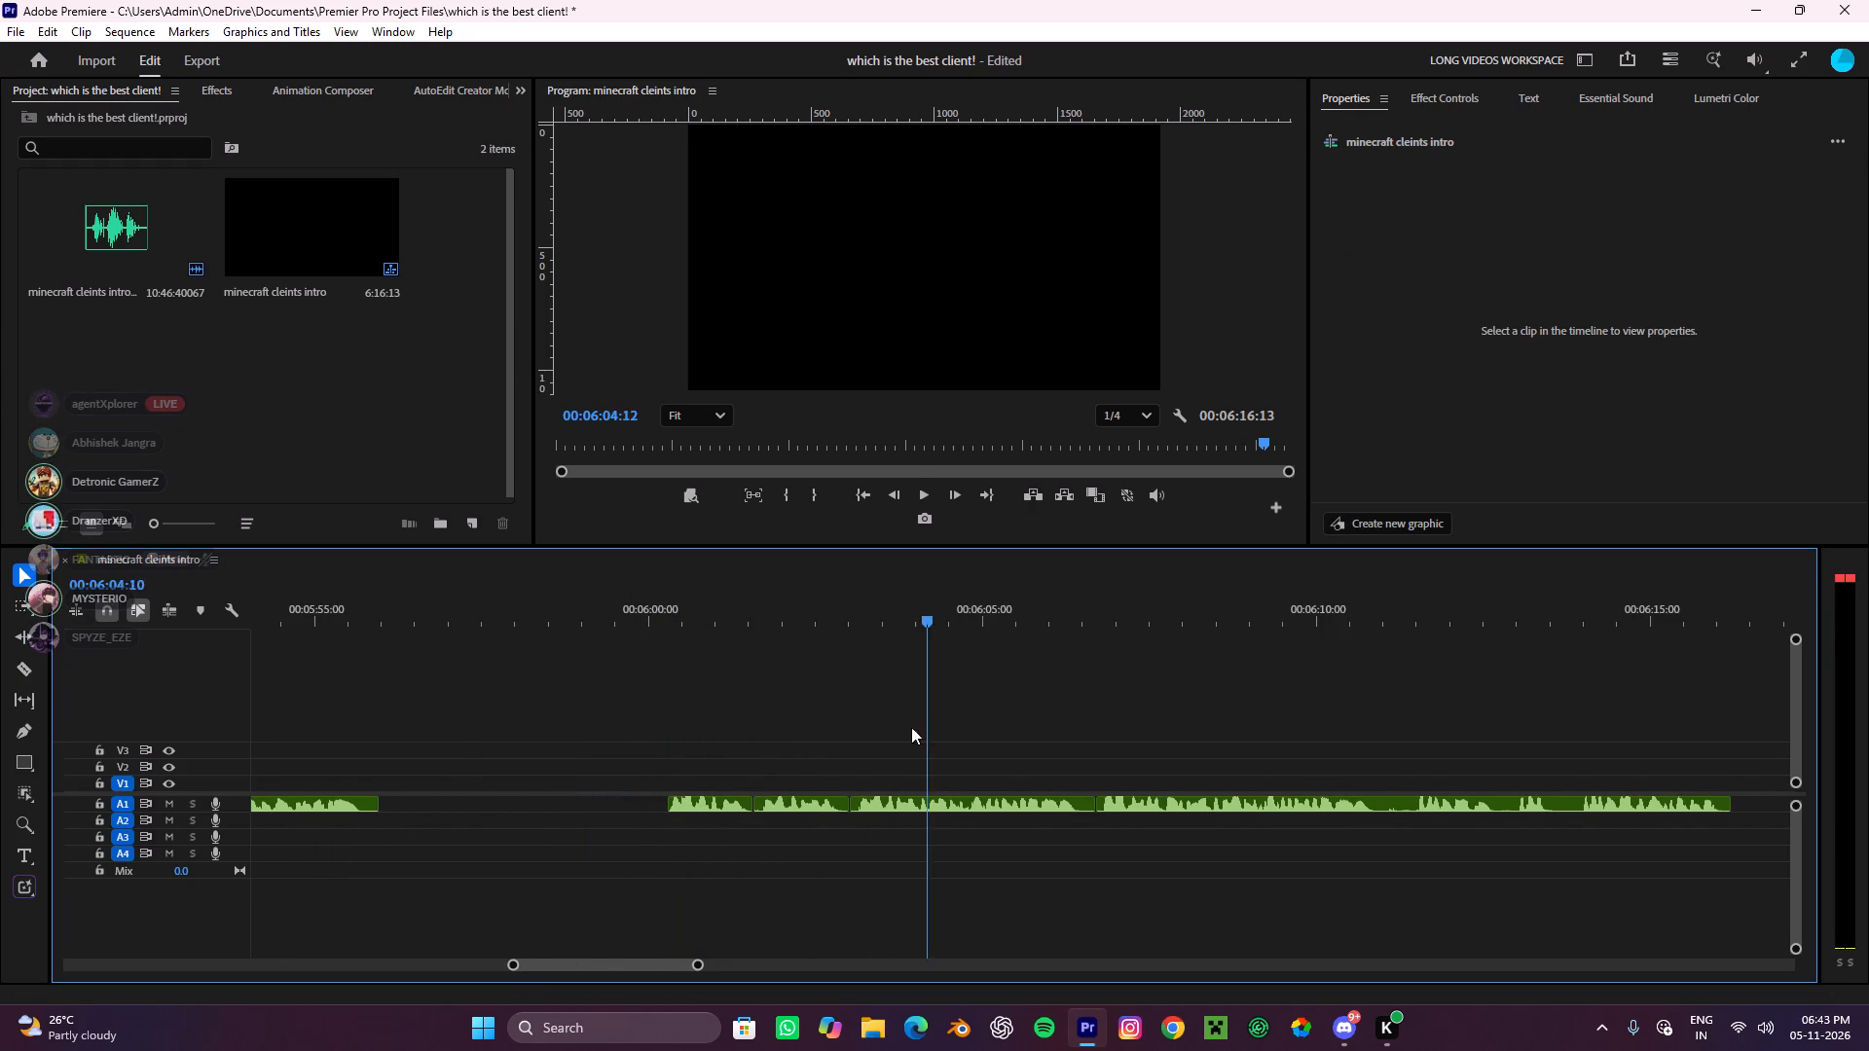
{"action": "left_click_drag", "start_coordinate": [911, 727], "coordinate": [849, 807]}
{"action": "key", "text": "space"}
{"action": "left_click_drag", "start_coordinate": [794, 849], "coordinate": [529, 724]}
{"action": "key", "text": "ctrl+x"}
Listen on and cut the A1 segment from about 00:06:03 to 00:06:07.
{"action": "scroll", "coordinate": [800, 734], "scroll_direction": "down", "scroll_amount": 5}
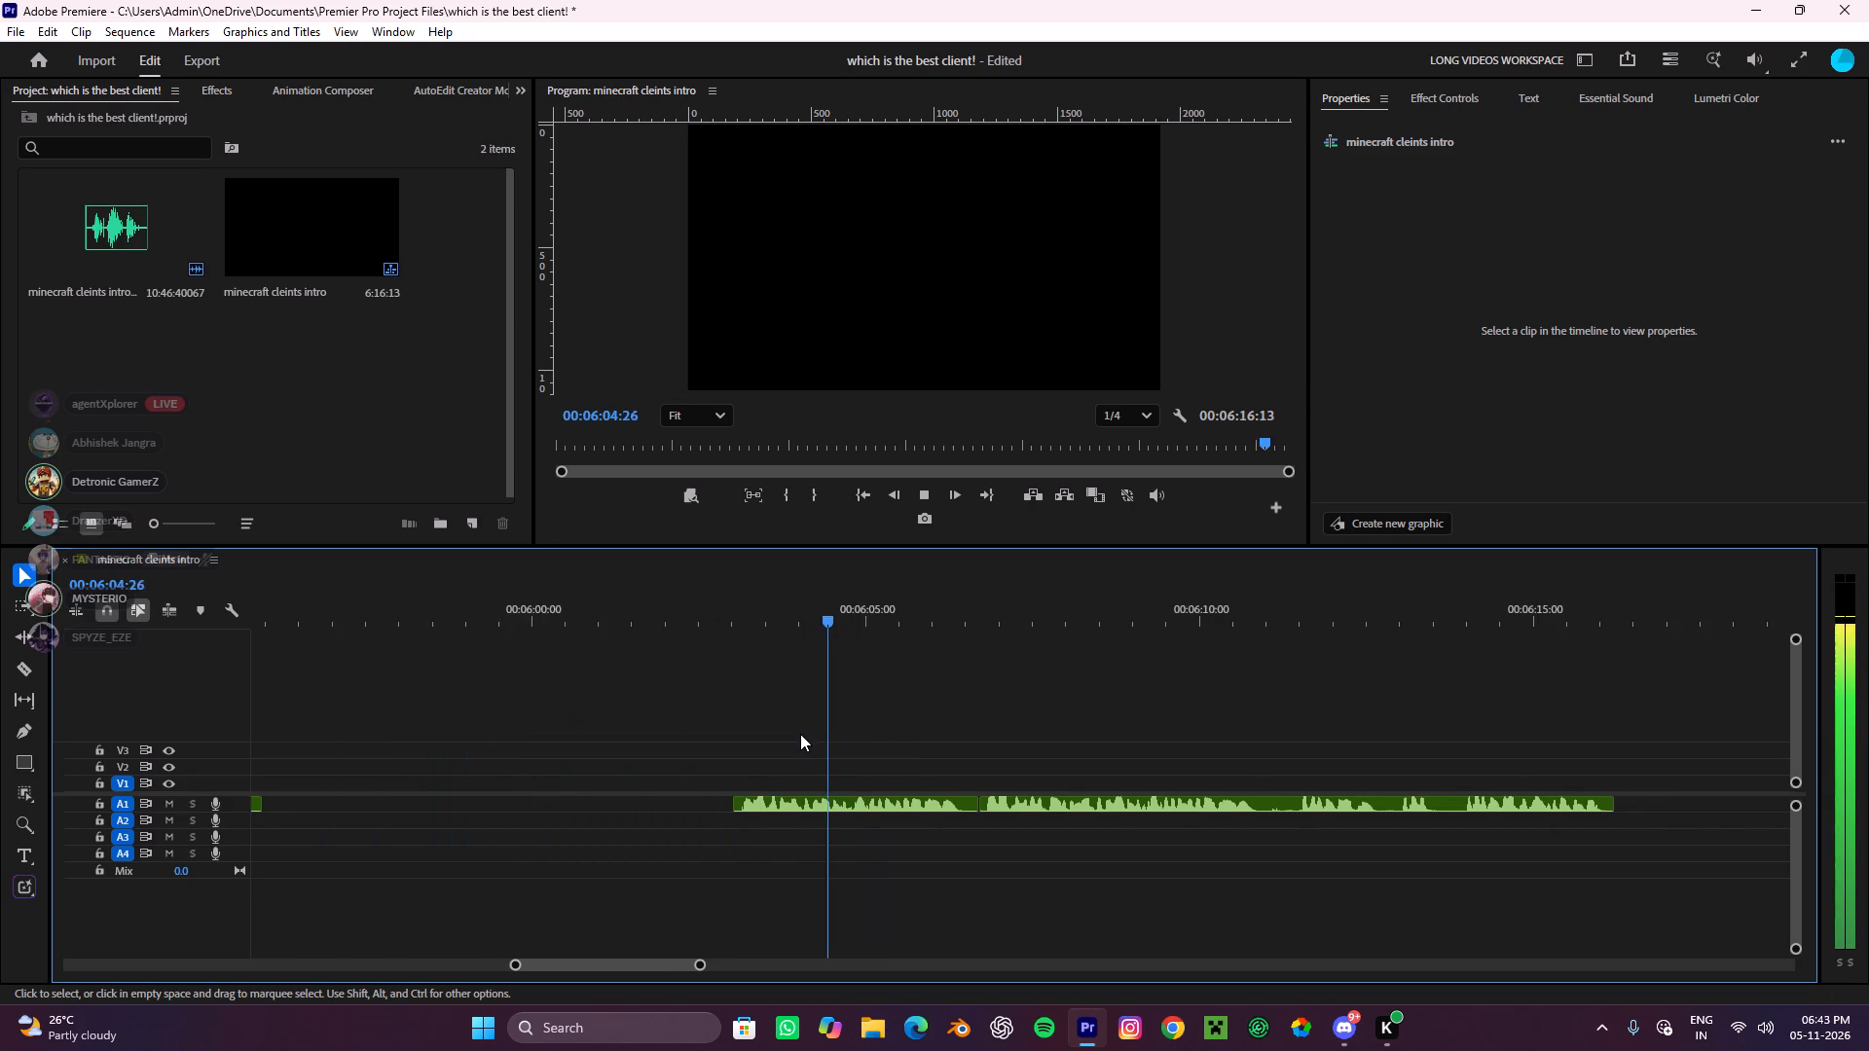
{"action": "scroll", "coordinate": [800, 734], "scroll_direction": "down", "scroll_amount": 3}
{"action": "scroll", "coordinate": [855, 764], "scroll_direction": "down", "scroll_amount": 3, "text": "alt"}
{"action": "scroll", "coordinate": [849, 791], "scroll_direction": "up", "scroll_amount": 4, "text": "alt"}
{"action": "scroll", "coordinate": [849, 791], "scroll_direction": "down", "scroll_amount": 5}
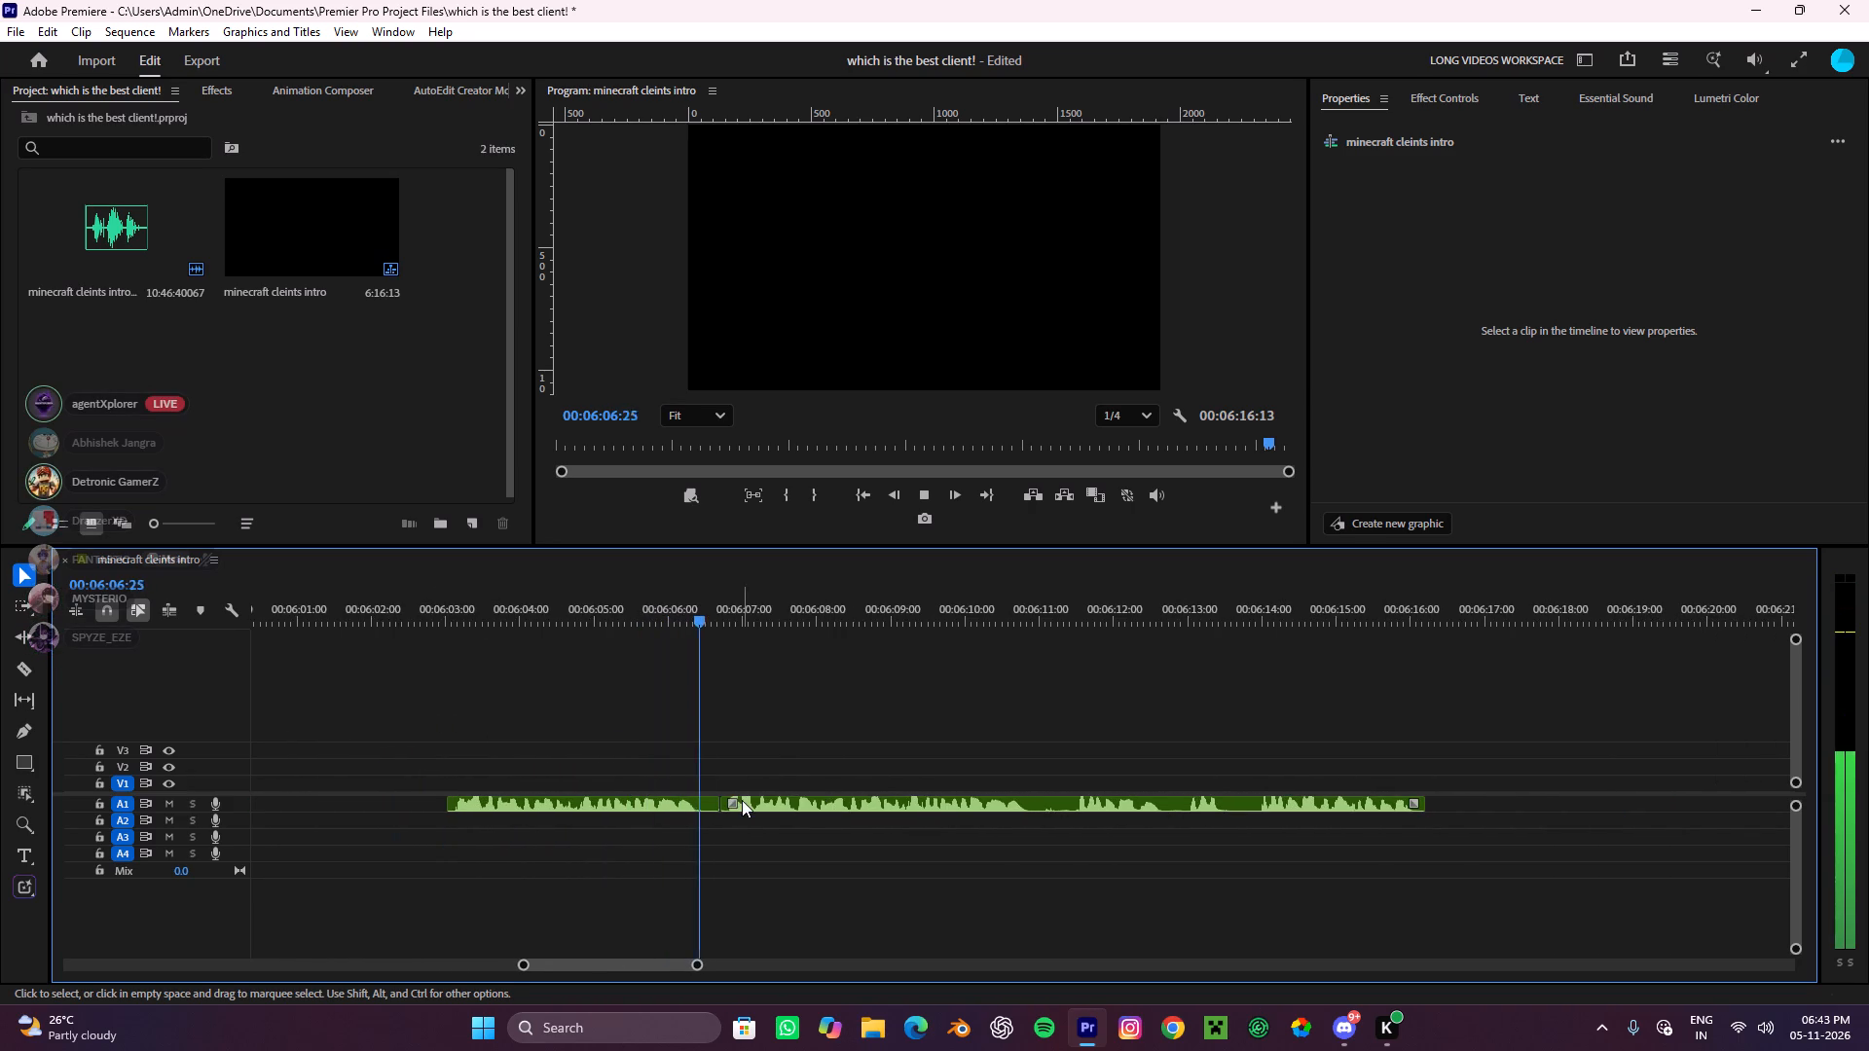
{"action": "left_click_drag", "start_coordinate": [686, 846], "coordinate": [529, 773]}
{"action": "key", "text": "ctrl+x"}
Split the last A1 clip in the pause at about 00:06:11.
{"action": "scroll", "coordinate": [703, 757], "scroll_direction": "down", "scroll_amount": 4}
{"action": "left_click", "coordinate": [877, 765]}
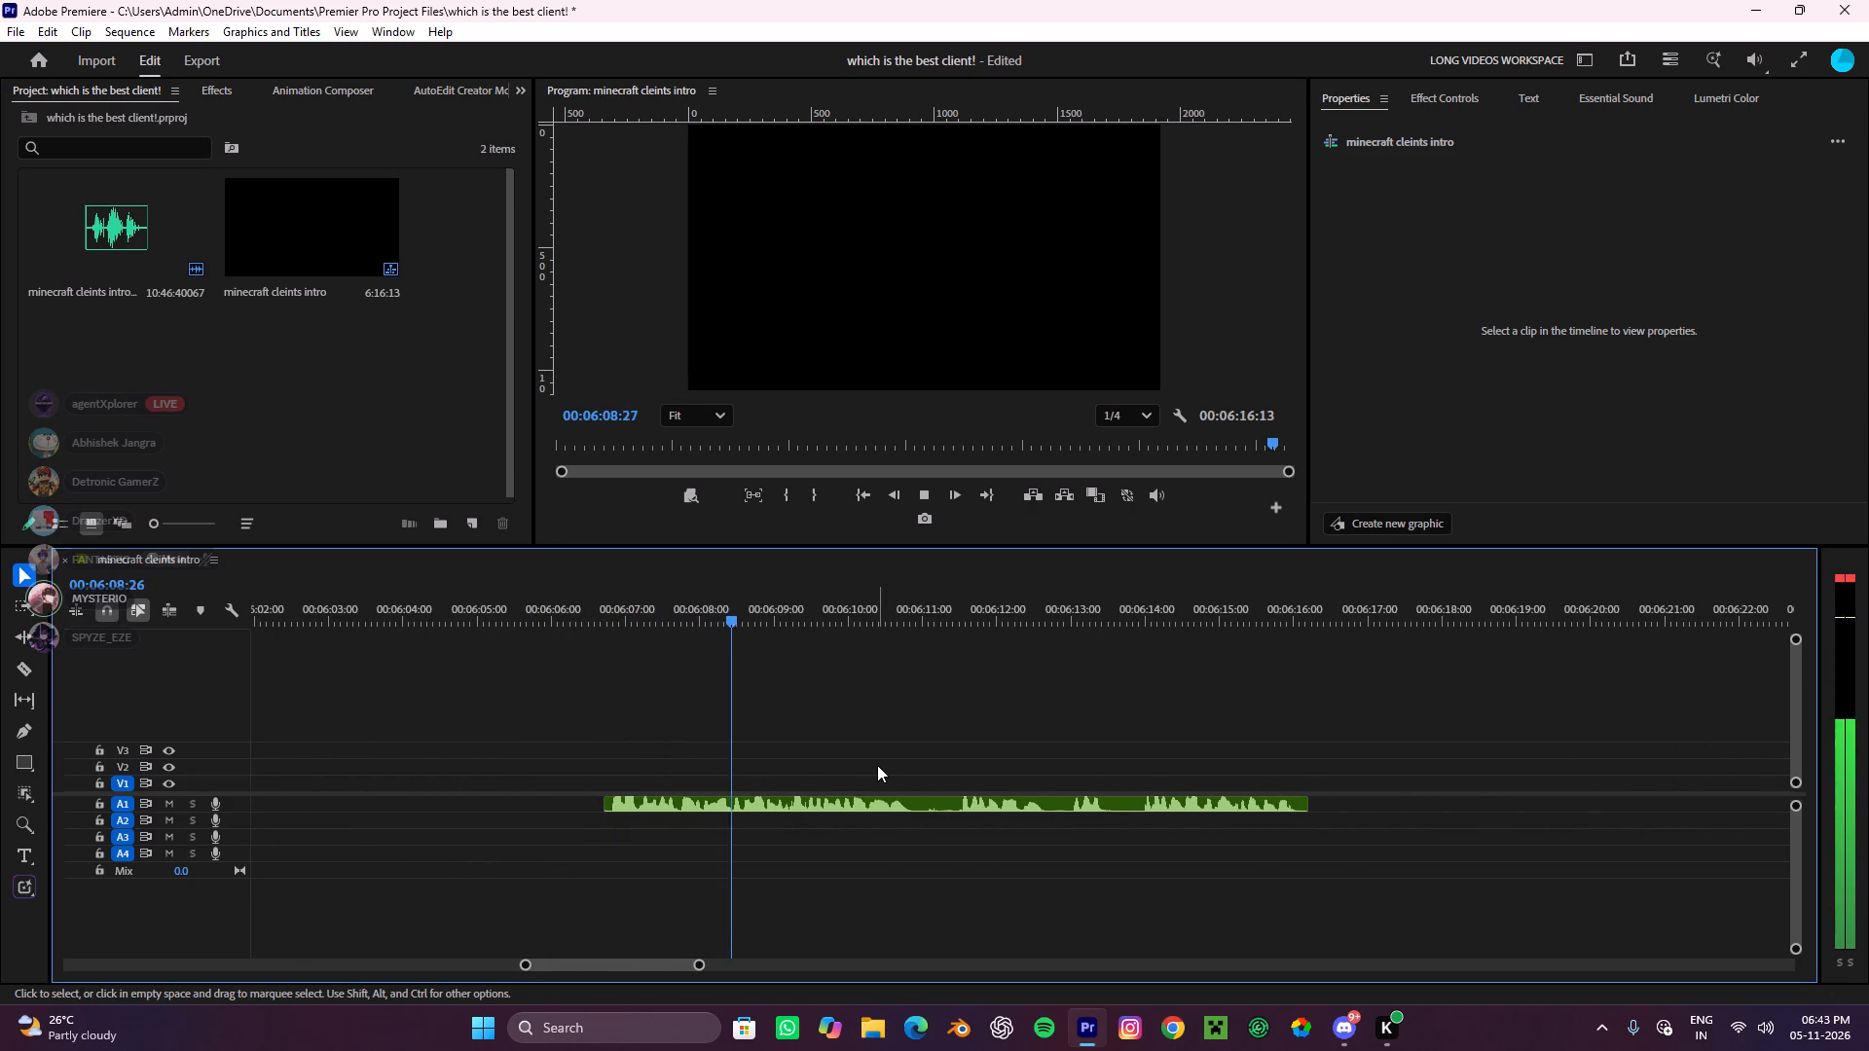
{"action": "key", "text": "c"}
{"action": "left_click", "coordinate": [926, 801]}
{"action": "key", "text": "v"}
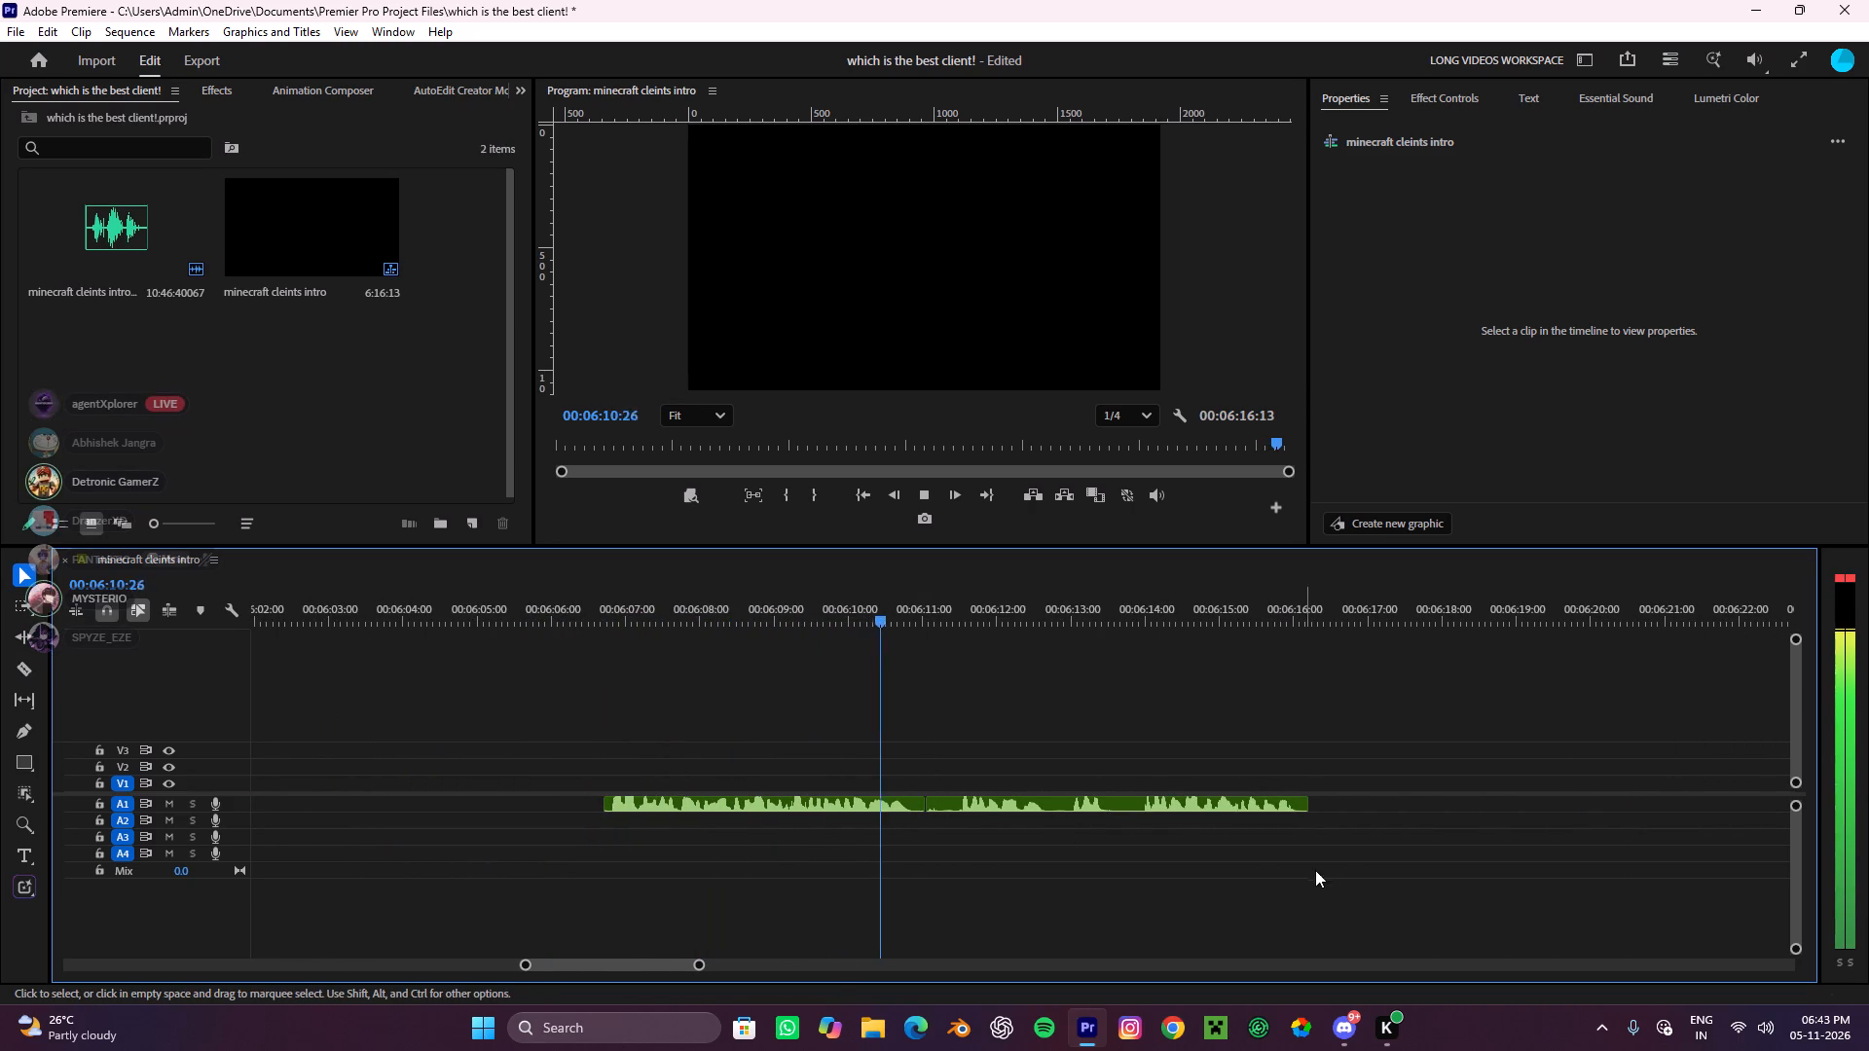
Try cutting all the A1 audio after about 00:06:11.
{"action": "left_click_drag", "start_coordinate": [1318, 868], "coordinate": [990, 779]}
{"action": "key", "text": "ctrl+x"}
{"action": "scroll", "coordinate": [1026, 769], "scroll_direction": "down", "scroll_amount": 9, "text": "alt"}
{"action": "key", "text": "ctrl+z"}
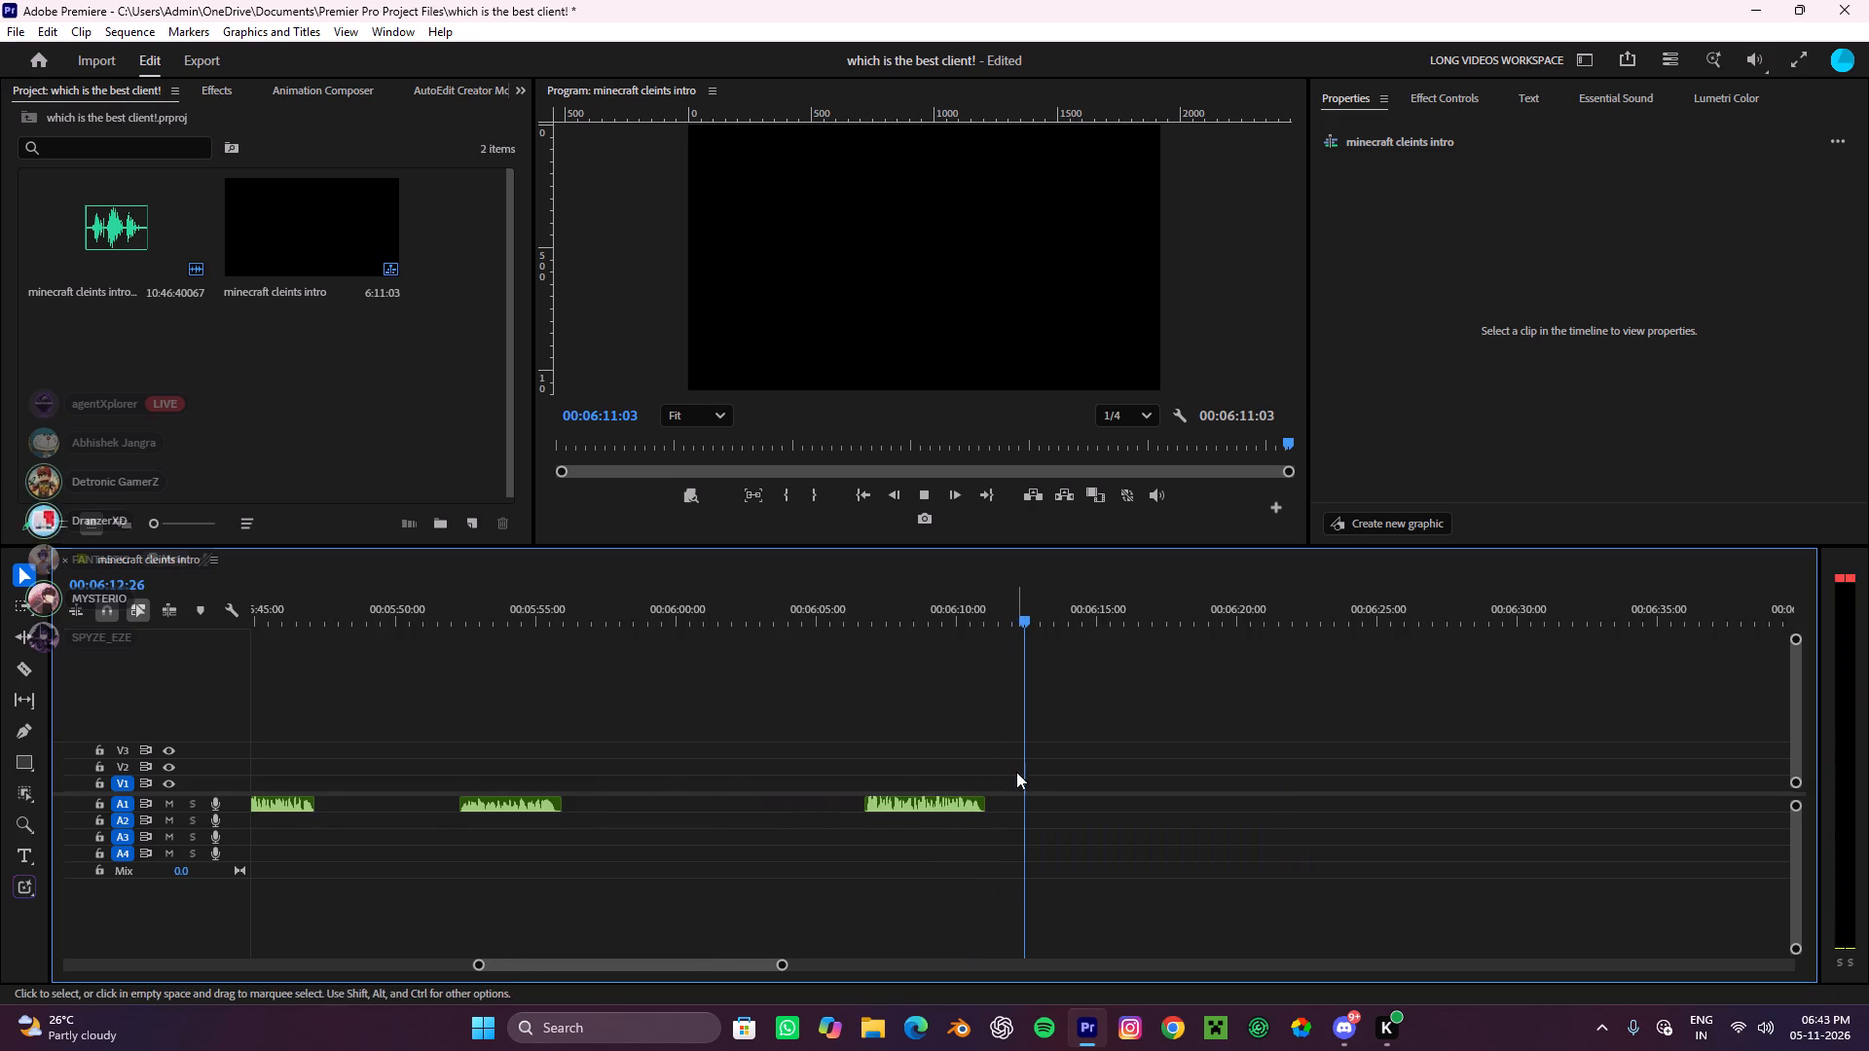
Review the final takes, split A1 at about 00:06:14 and cut the audio between 00:06:11 and 00:06:14.
{"action": "key", "text": "space"}
{"action": "scroll", "coordinate": [1080, 794], "scroll_direction": "up", "scroll_amount": 5, "text": "alt"}
{"action": "left_click_drag", "start_coordinate": [1033, 619], "coordinate": [1058, 692]}
{"action": "key", "text": "space"}
{"action": "scroll", "coordinate": [1081, 766], "scroll_direction": "up", "scroll_amount": 10, "text": "alt"}
{"action": "key", "text": "c"}
{"action": "key", "text": "space"}
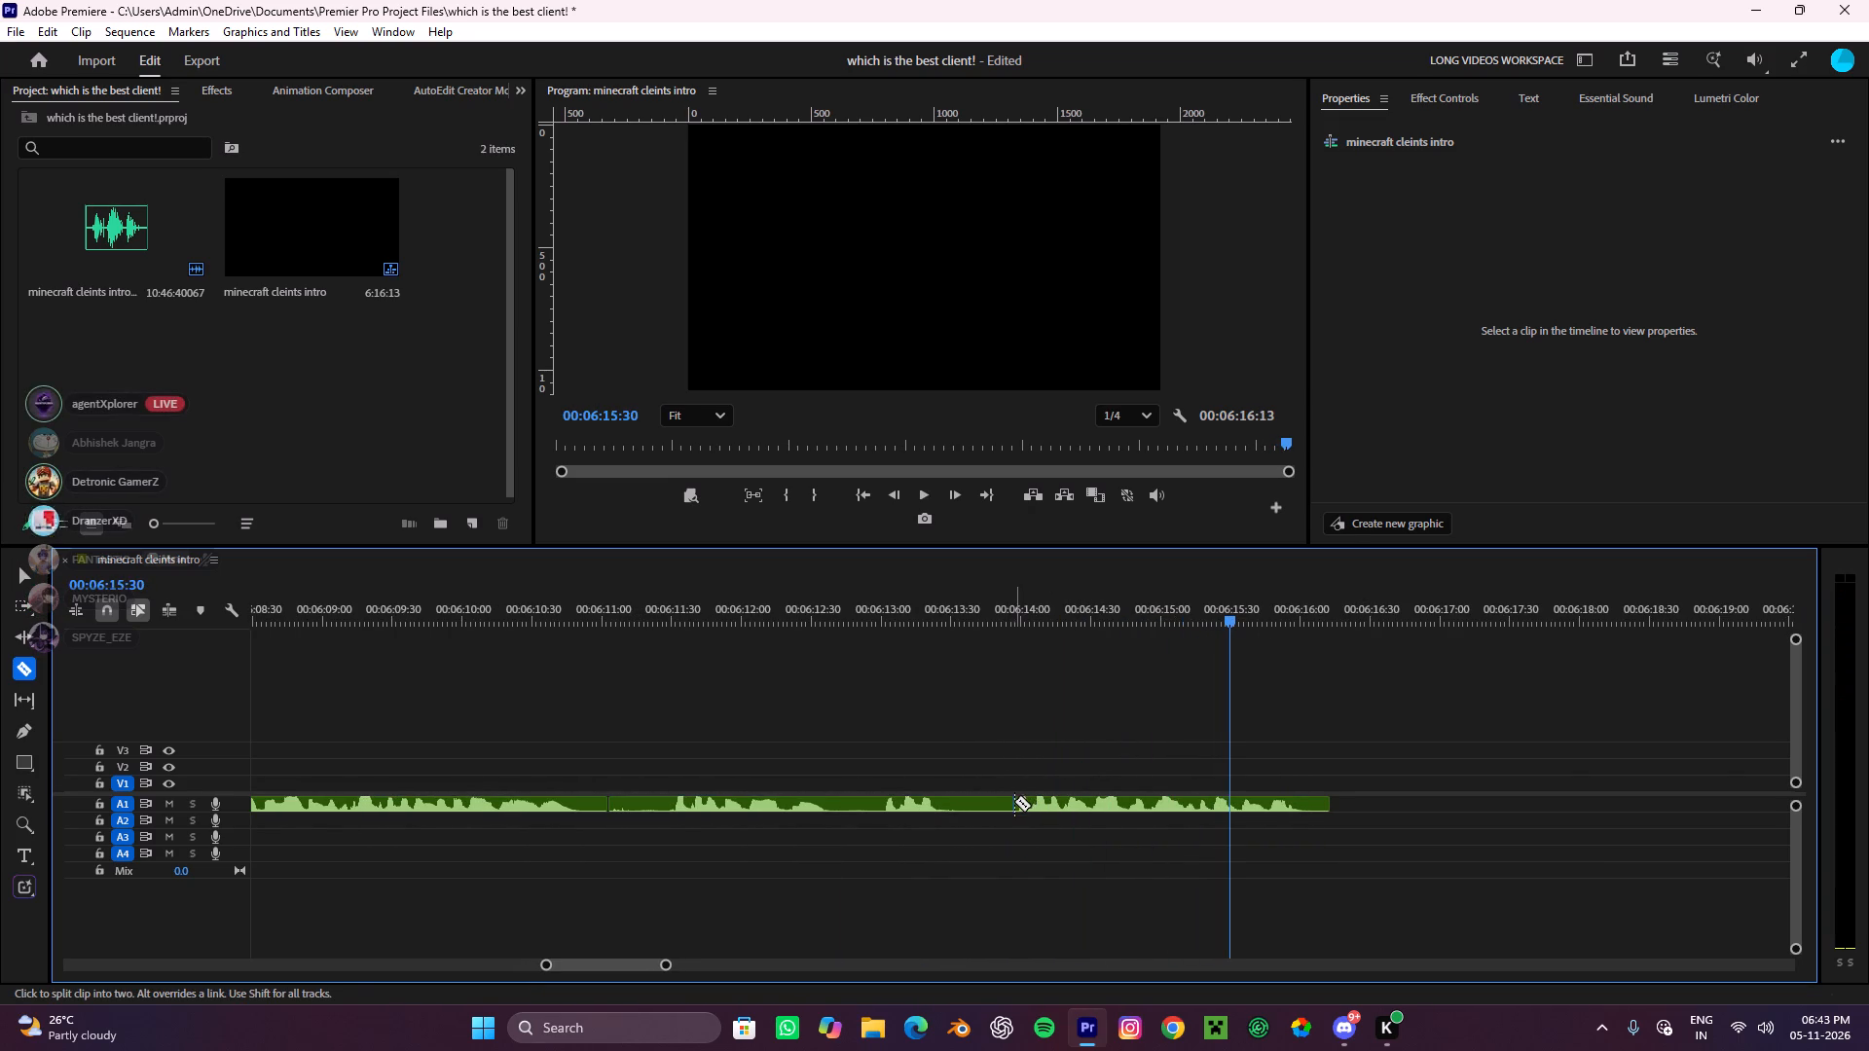
{"action": "left_click", "coordinate": [1016, 801]}
{"action": "key", "text": "v"}
{"action": "left_click_drag", "start_coordinate": [918, 849], "coordinate": [733, 770]}
{"action": "key", "text": "ctrl+x"}
{"action": "key", "text": "space"}
{"action": "scroll", "coordinate": [1039, 734], "scroll_direction": "down", "scroll_amount": 8, "text": "alt"}
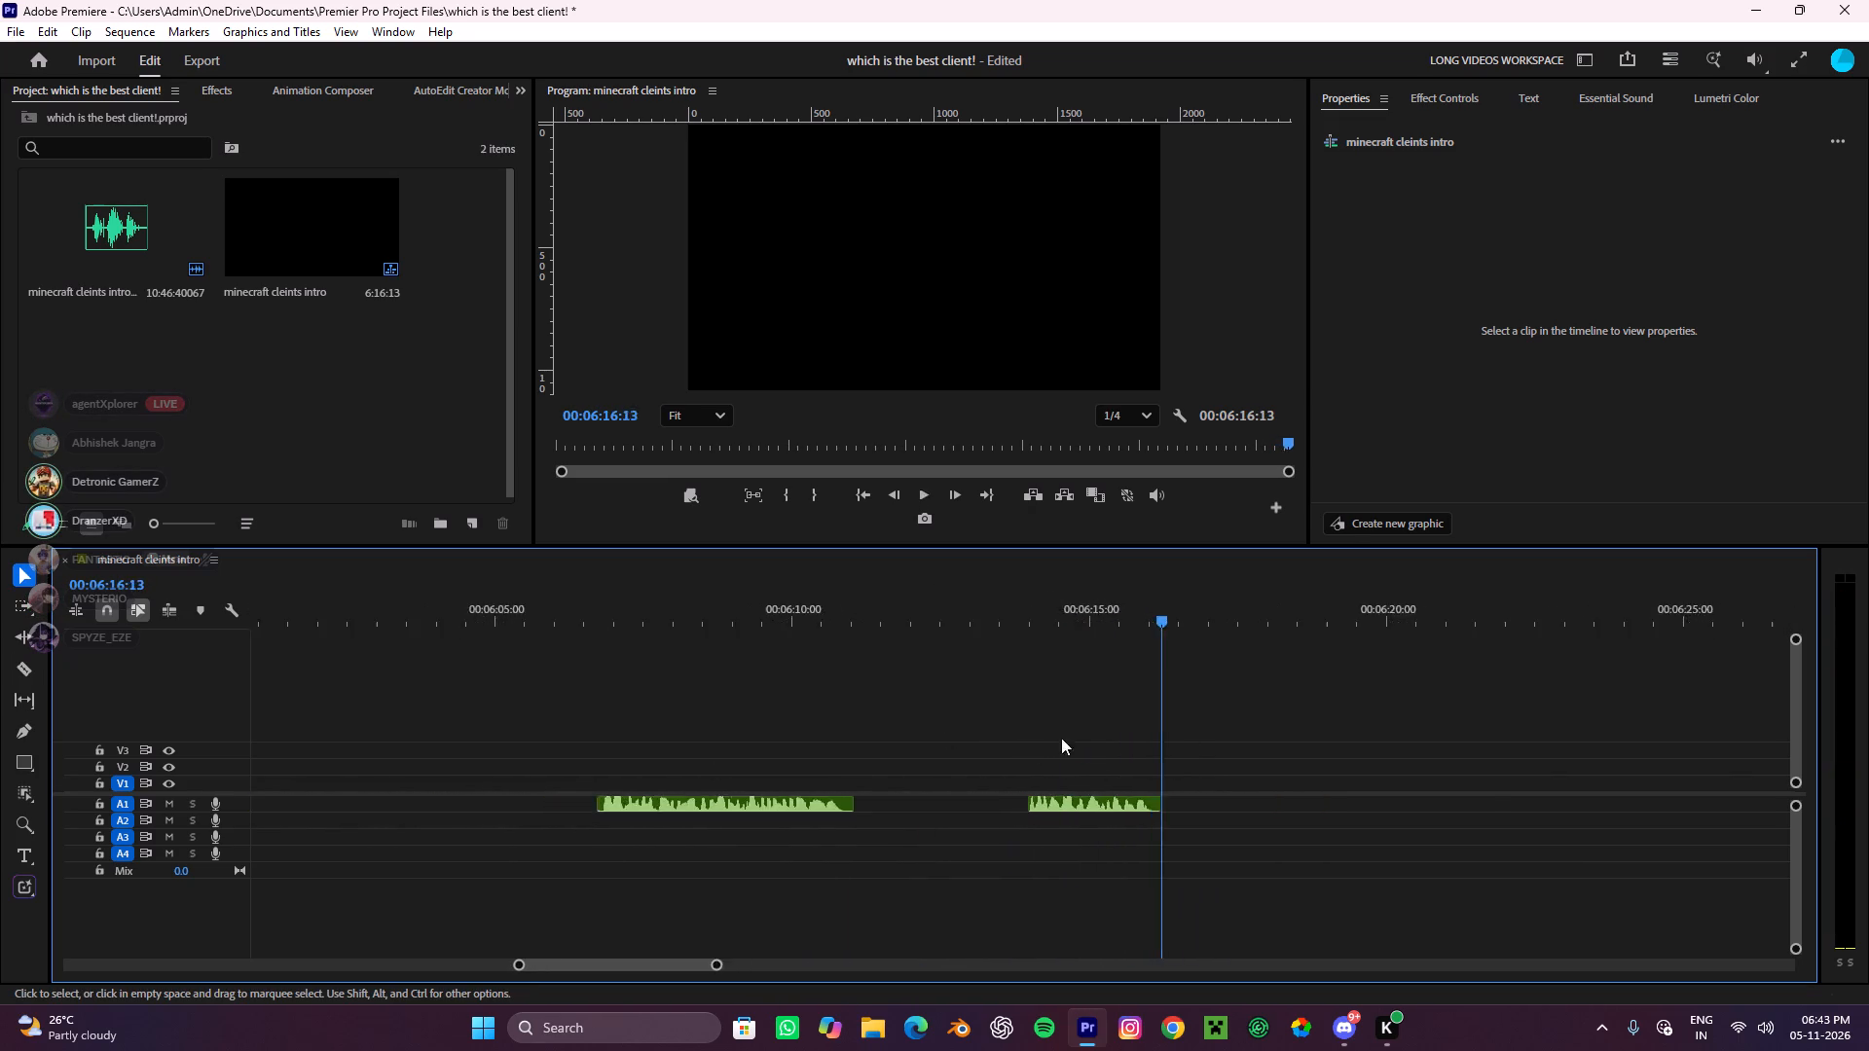
At the start of the sequence, ripple-delete the A1 gaps before the first and second voiceover clips.
{"action": "key", "text": "space"}
{"action": "scroll", "coordinate": [1135, 815], "scroll_direction": "down", "scroll_amount": 10, "text": "alt"}
{"action": "left_click", "coordinate": [460, 799]}
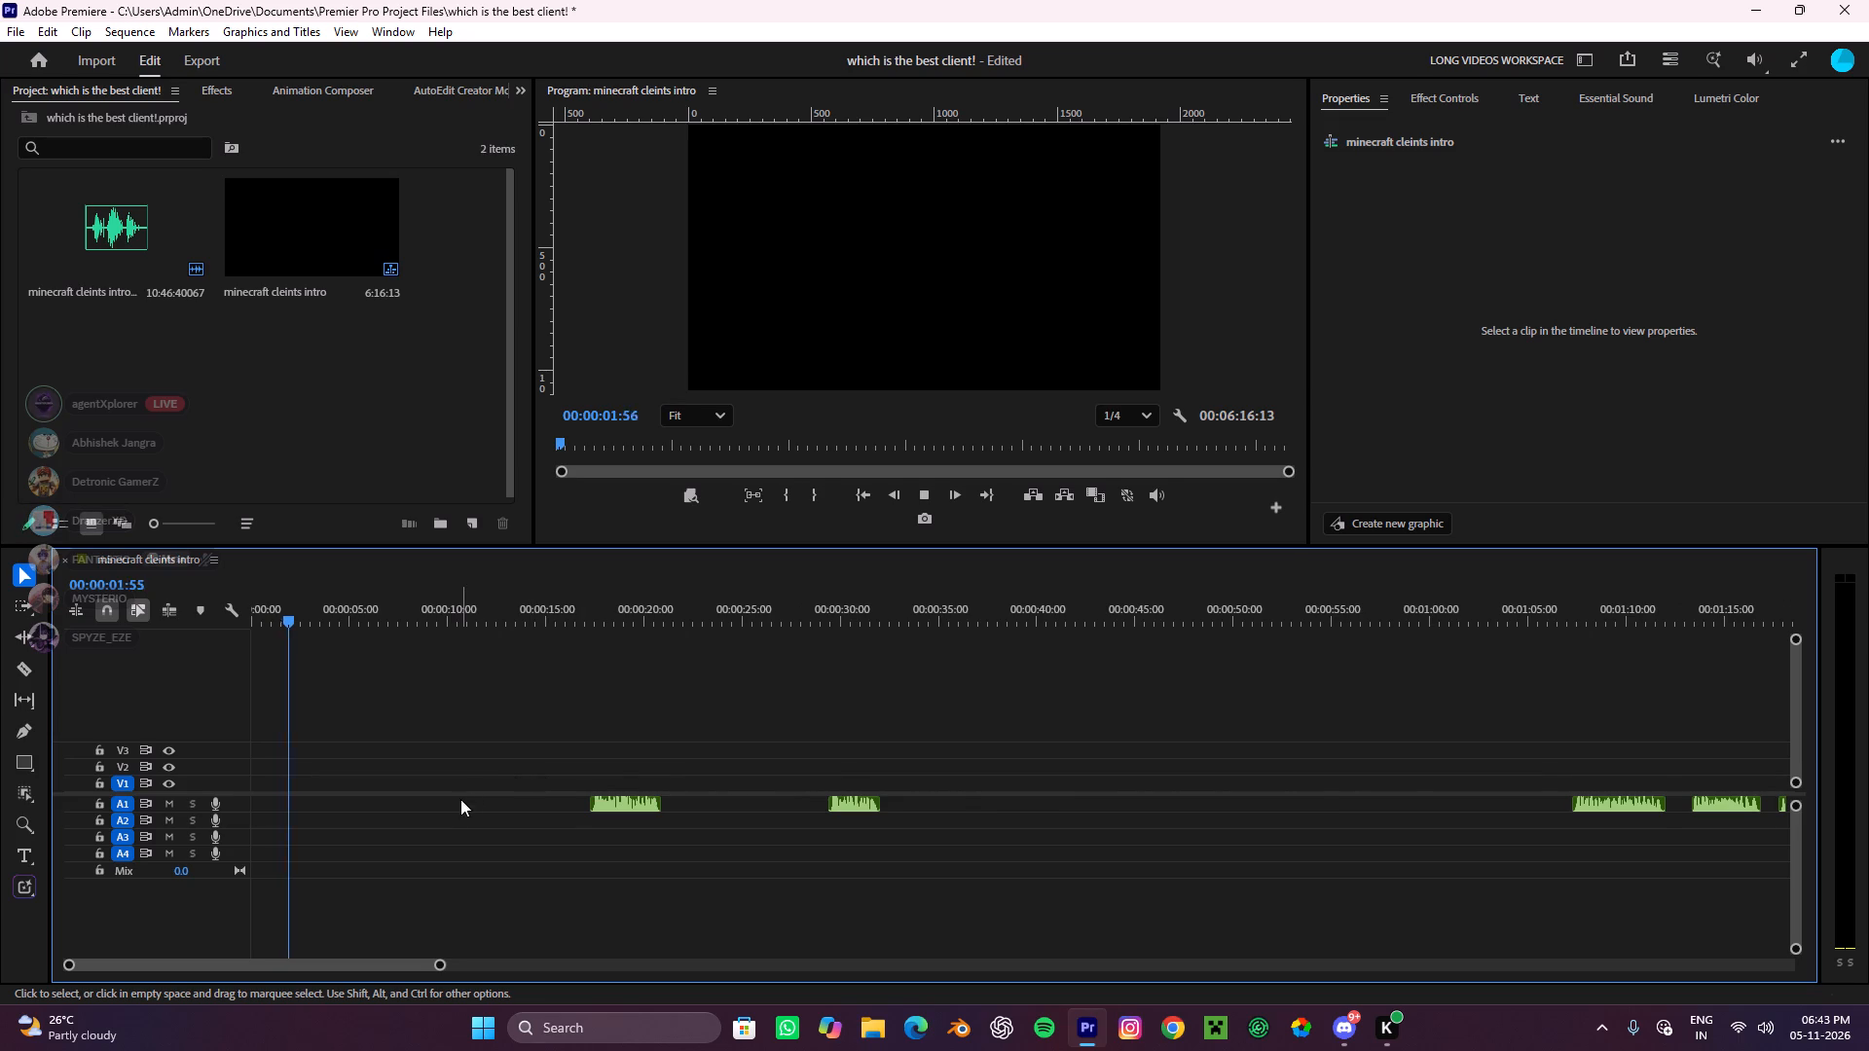
{"action": "key", "text": "e"}
{"action": "left_click", "coordinate": [468, 795]}
{"action": "key", "text": "e"}
{"action": "left_click", "coordinate": [467, 797]}
{"action": "key", "text": "e"}
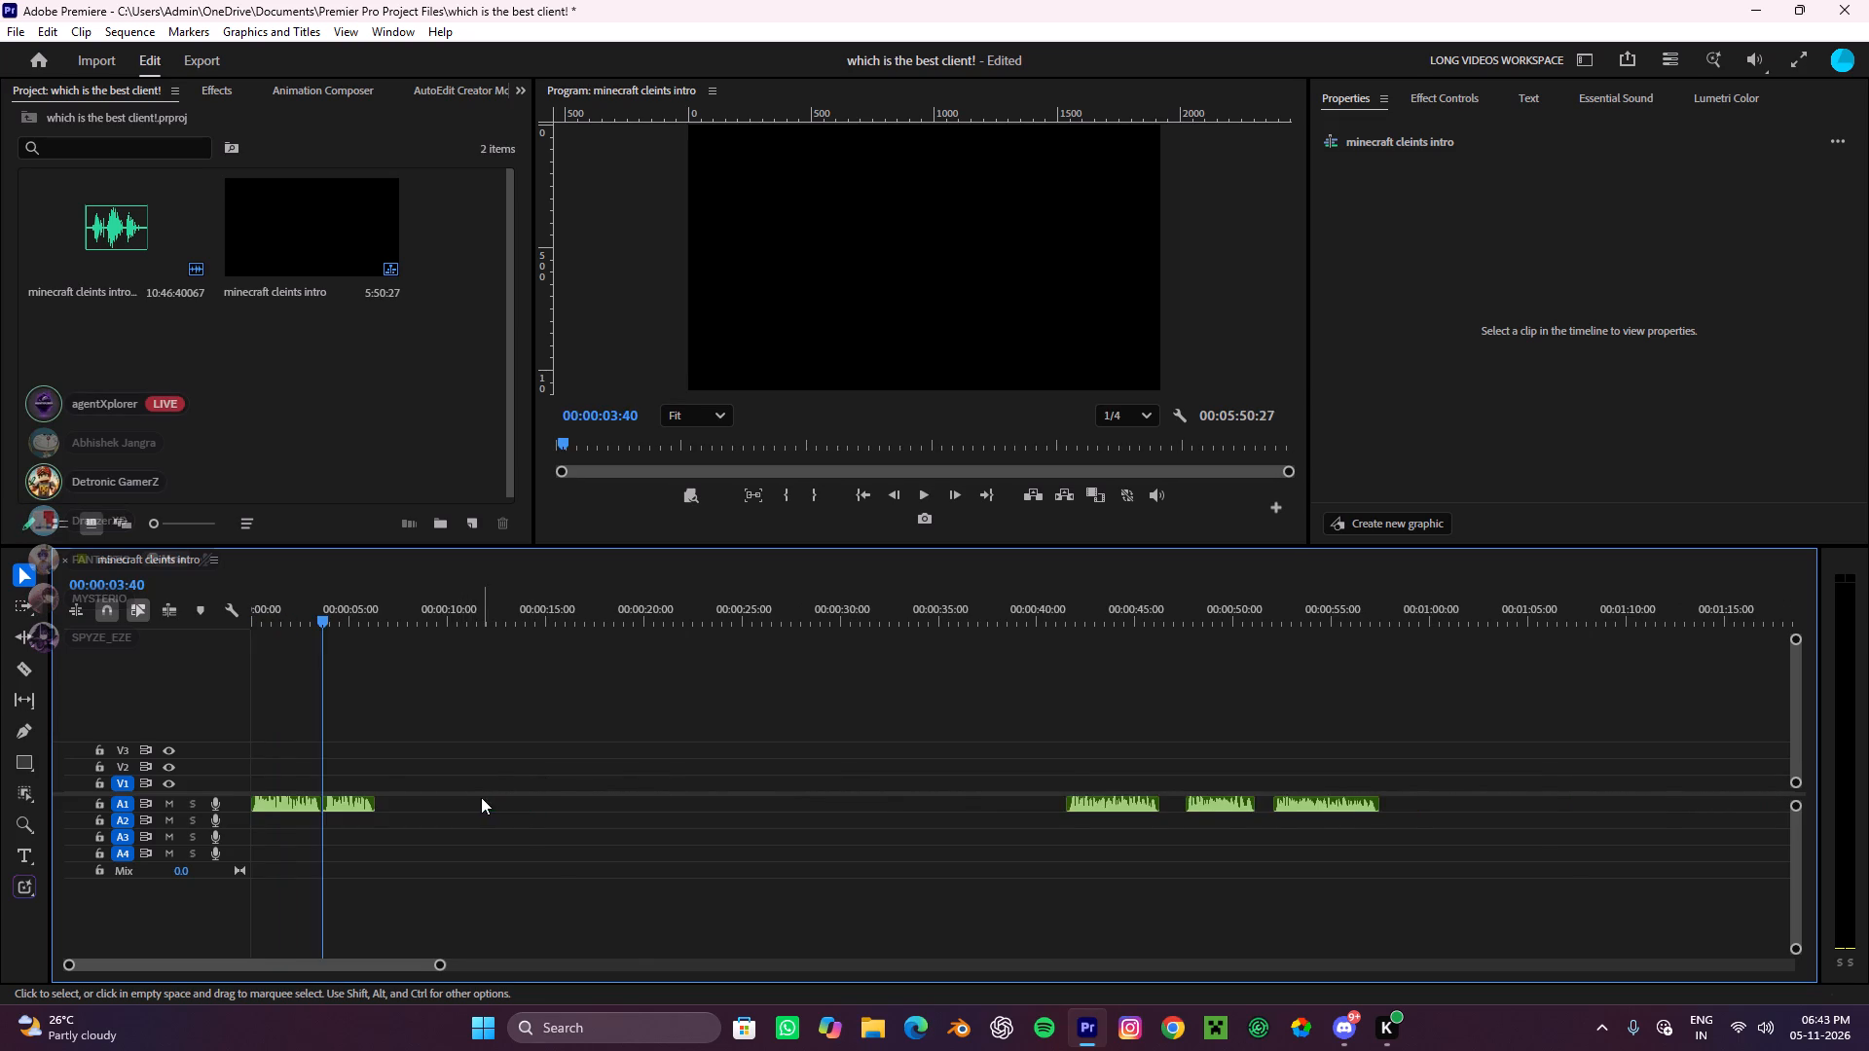
Ripple-delete the next three A1 gaps, at about 00:00:06, 00:00:11 and 00:00:15.
{"action": "left_click", "coordinate": [481, 797]}
{"action": "key", "text": "e"}
{"action": "left_click", "coordinate": [493, 807]}
{"action": "left_click", "coordinate": [486, 807]}
{"action": "key", "text": "e"}
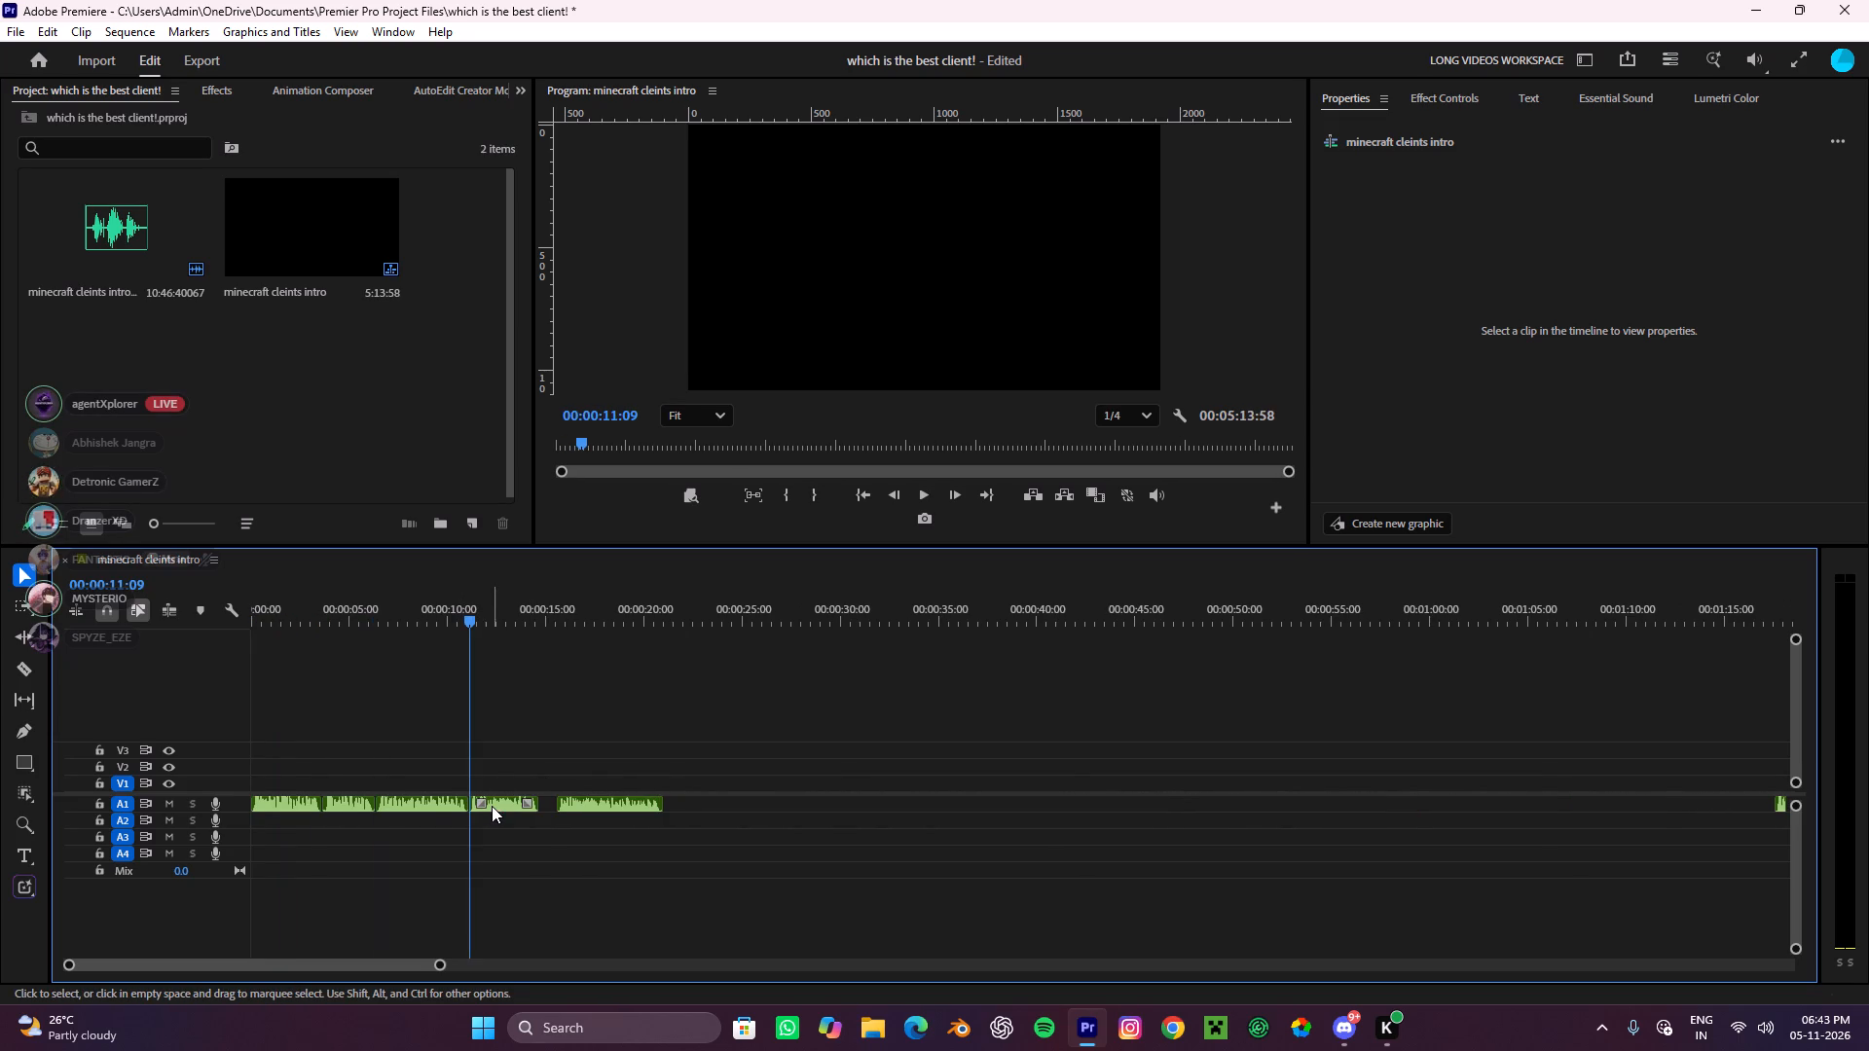
{"action": "left_click", "coordinate": [544, 805]}
{"action": "key", "text": "e"}
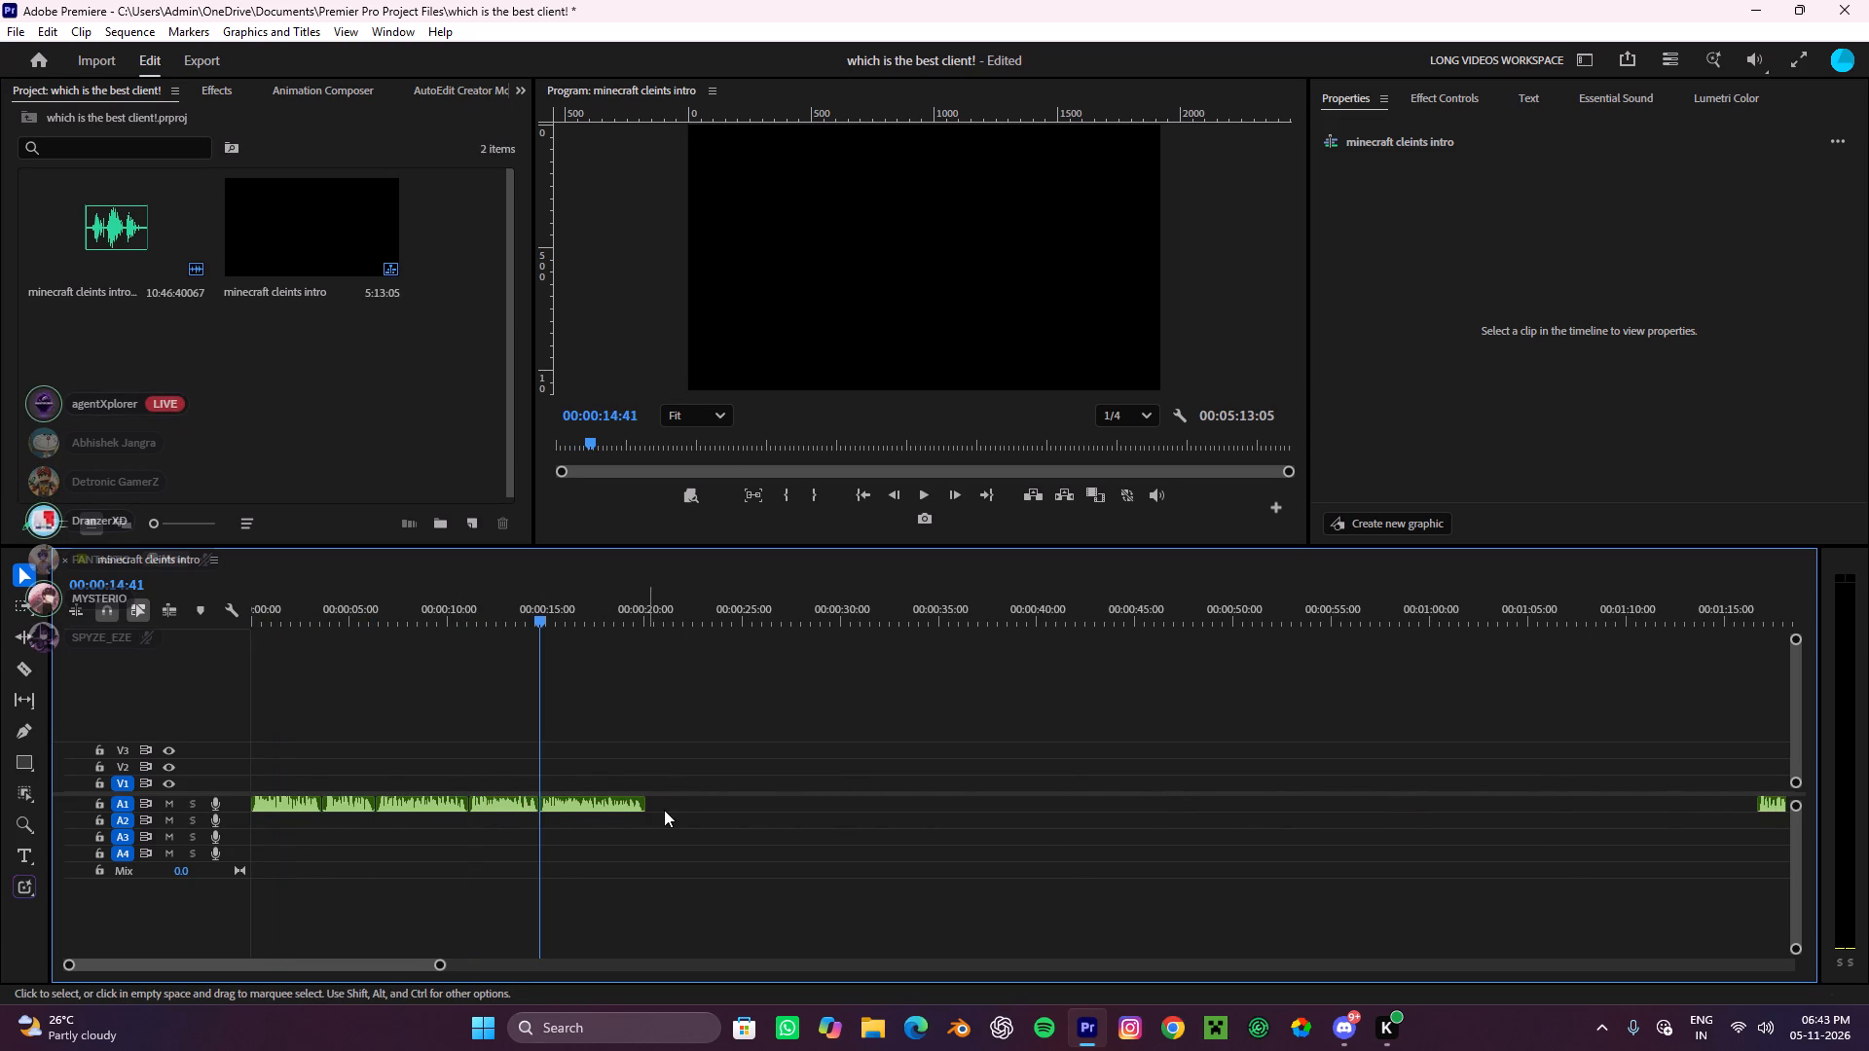
Ripple-delete the A1 gaps at about 00:00:20 and 00:00:23.
{"action": "left_click", "coordinate": [667, 810]}
{"action": "key", "text": "e"}
{"action": "scroll", "coordinate": [672, 809], "scroll_direction": "down", "scroll_amount": 5}
{"action": "left_click", "coordinate": [621, 801]}
{"action": "key", "text": "e"}
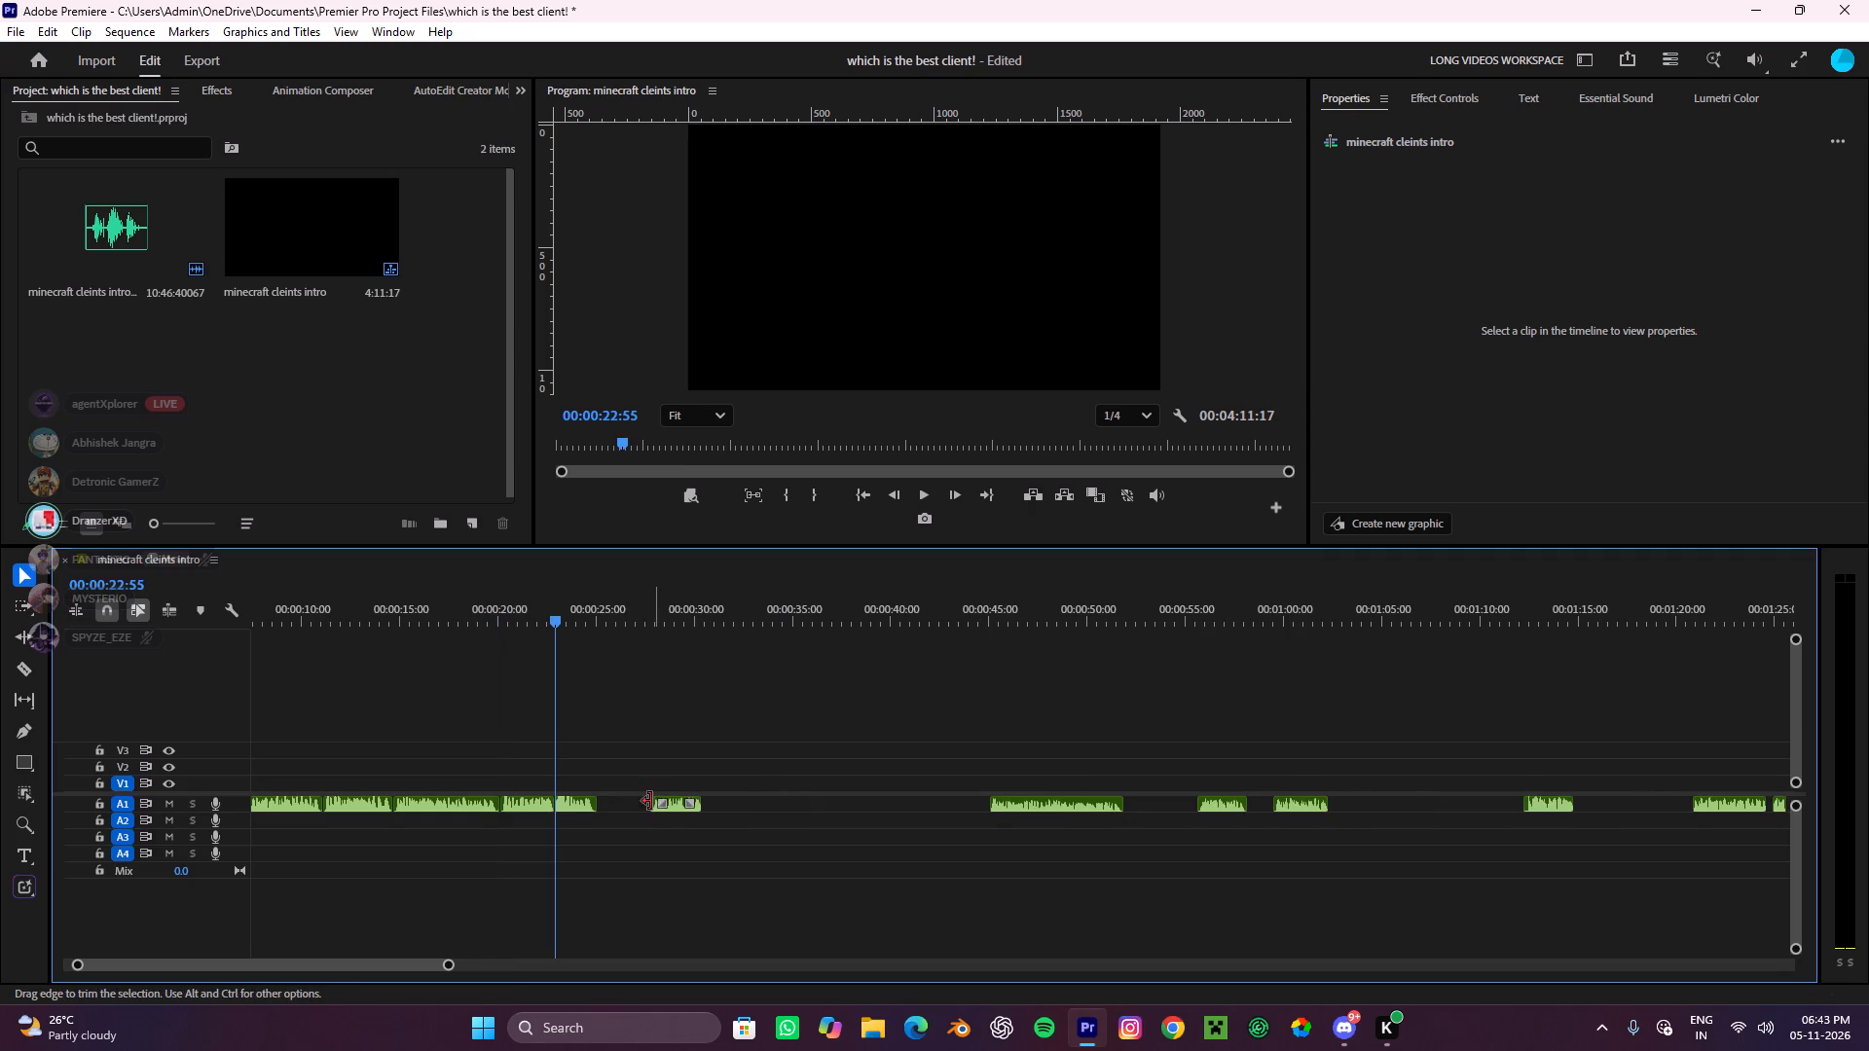
Ripple-delete the next five A1 gaps, at about 00:00:25, 00:00:27, 00:00:34, 00:00:37 and 00:00:40.
{"action": "left_click", "coordinate": [635, 808]}
{"action": "key", "text": "e"}
{"action": "left_click", "coordinate": [691, 802]}
{"action": "key", "text": "e"}
{"action": "left_click", "coordinate": [817, 804]}
{"action": "key", "text": "e"}
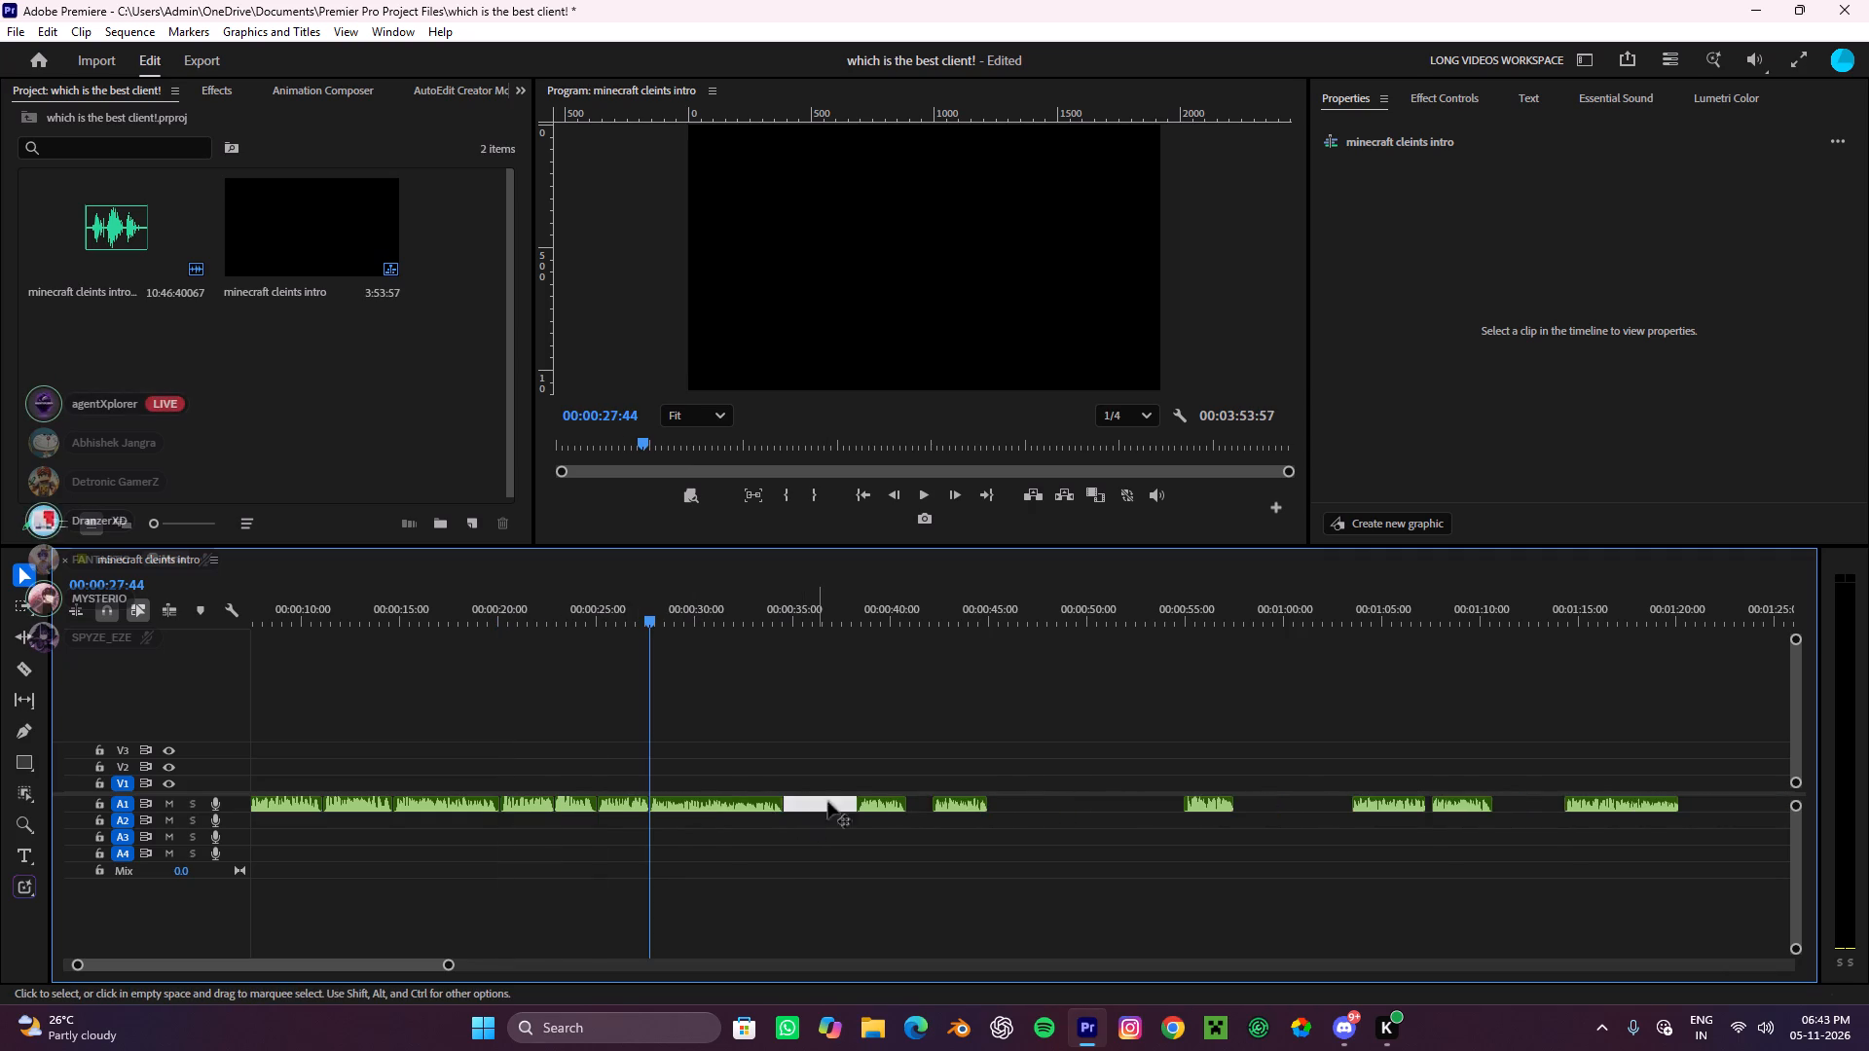
{"action": "left_click", "coordinate": [845, 805]}
{"action": "key", "text": "e"}
{"action": "left_click", "coordinate": [903, 803]}
{"action": "key", "text": "e"}
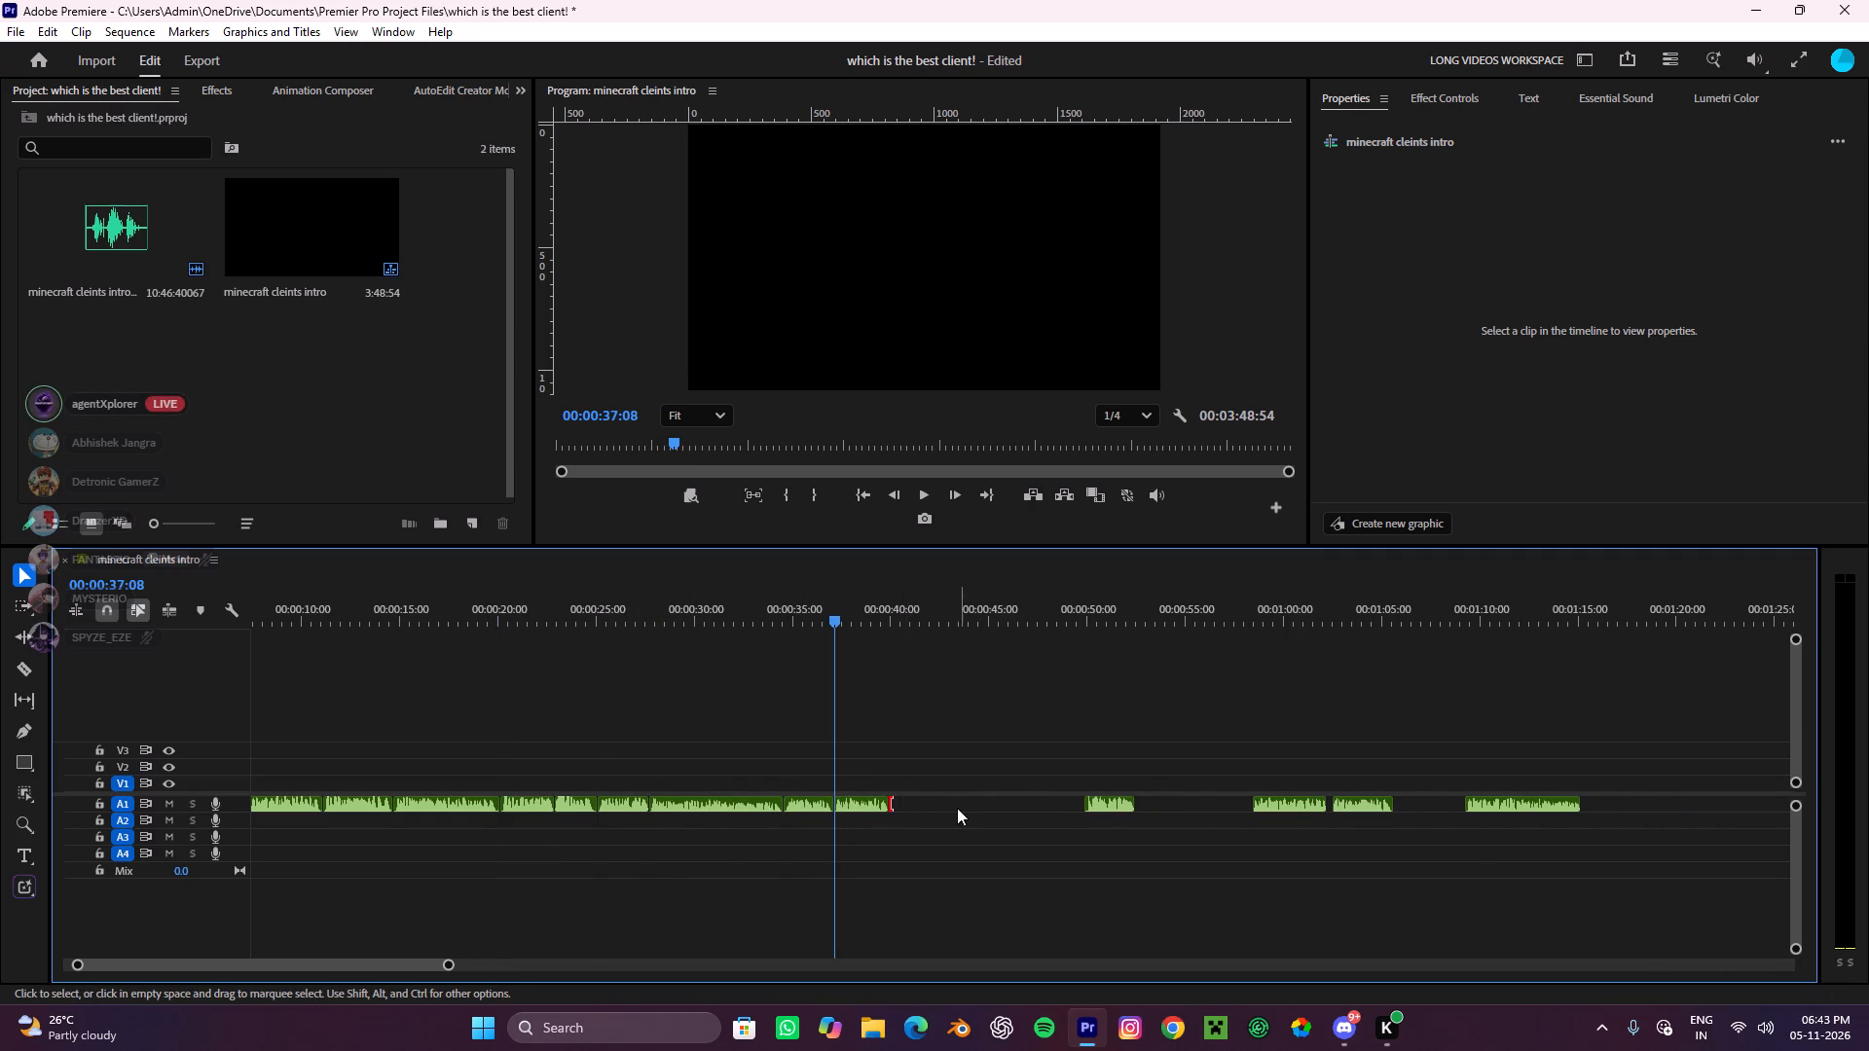
Ripple-delete the A1 gaps at about 00:00:42, 00:00:46 and 00:00:49.
{"action": "left_click", "coordinate": [947, 808]}
{"action": "key", "text": "e"}
{"action": "left_click", "coordinate": [971, 806]}
{"action": "key", "text": "e"}
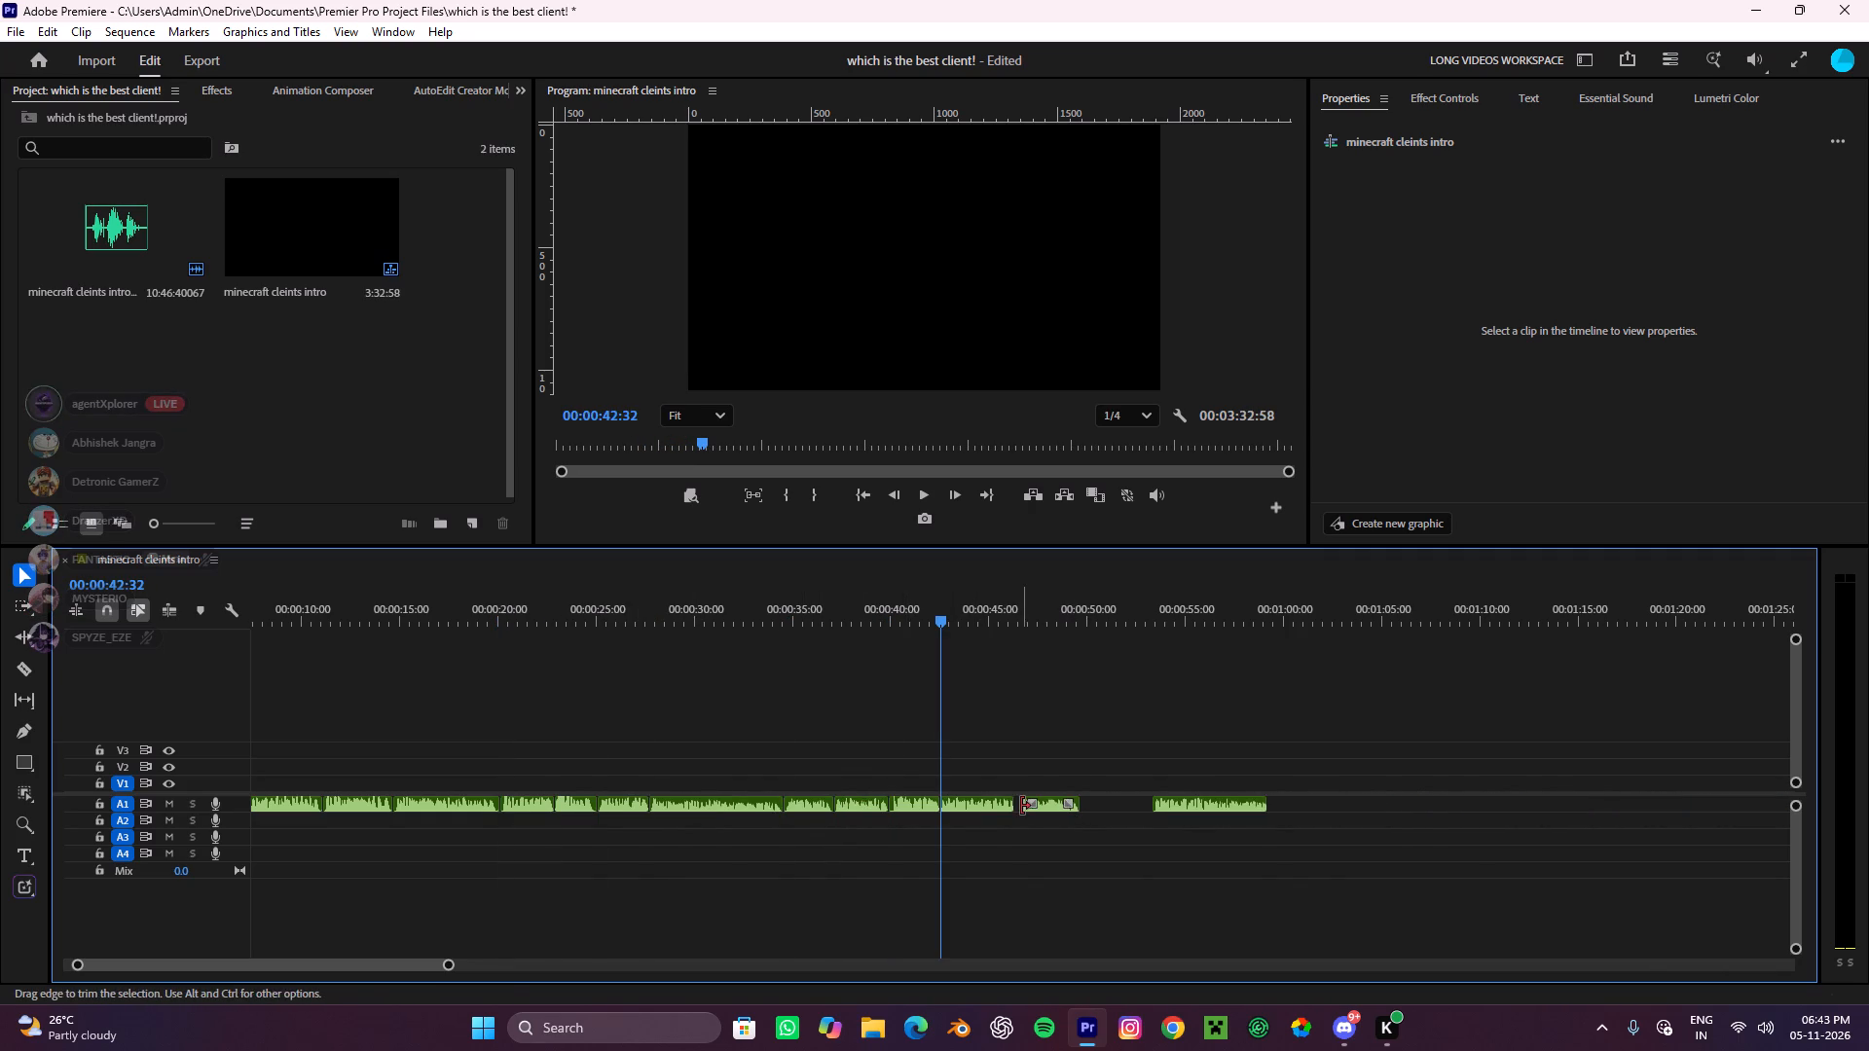
{"action": "left_click", "coordinate": [1016, 806]}
{"action": "key", "text": "e"}
{"action": "left_click", "coordinate": [1089, 801]}
{"action": "key", "text": "e"}
Ripple-delete the A1 gaps at about 00:00:55, 00:00:58 and 00:01:05.
{"action": "scroll", "coordinate": [1058, 810], "scroll_direction": "down", "scroll_amount": 7}
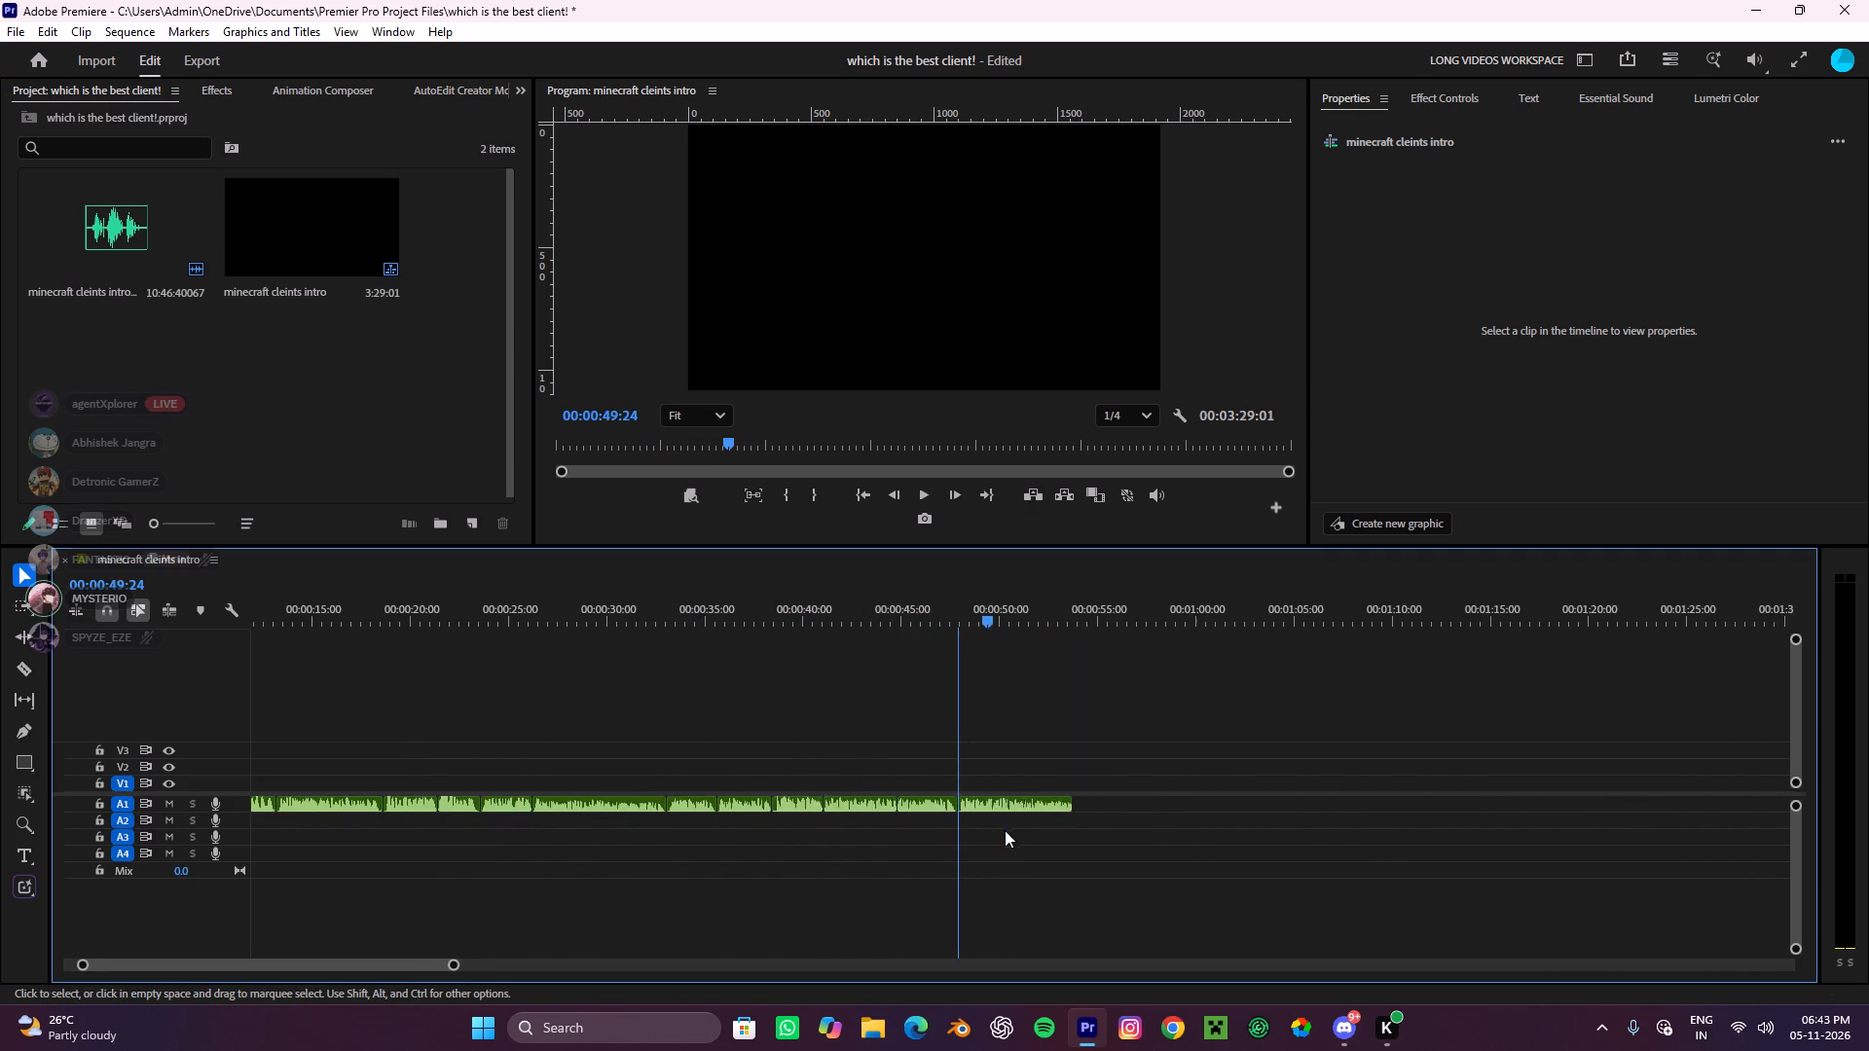
{"action": "key", "text": "e"}
{"action": "left_click", "coordinate": [1059, 806]}
{"action": "key", "text": "e"}
{"action": "left_click", "coordinate": [1060, 805]}
{"action": "key", "text": "e"}
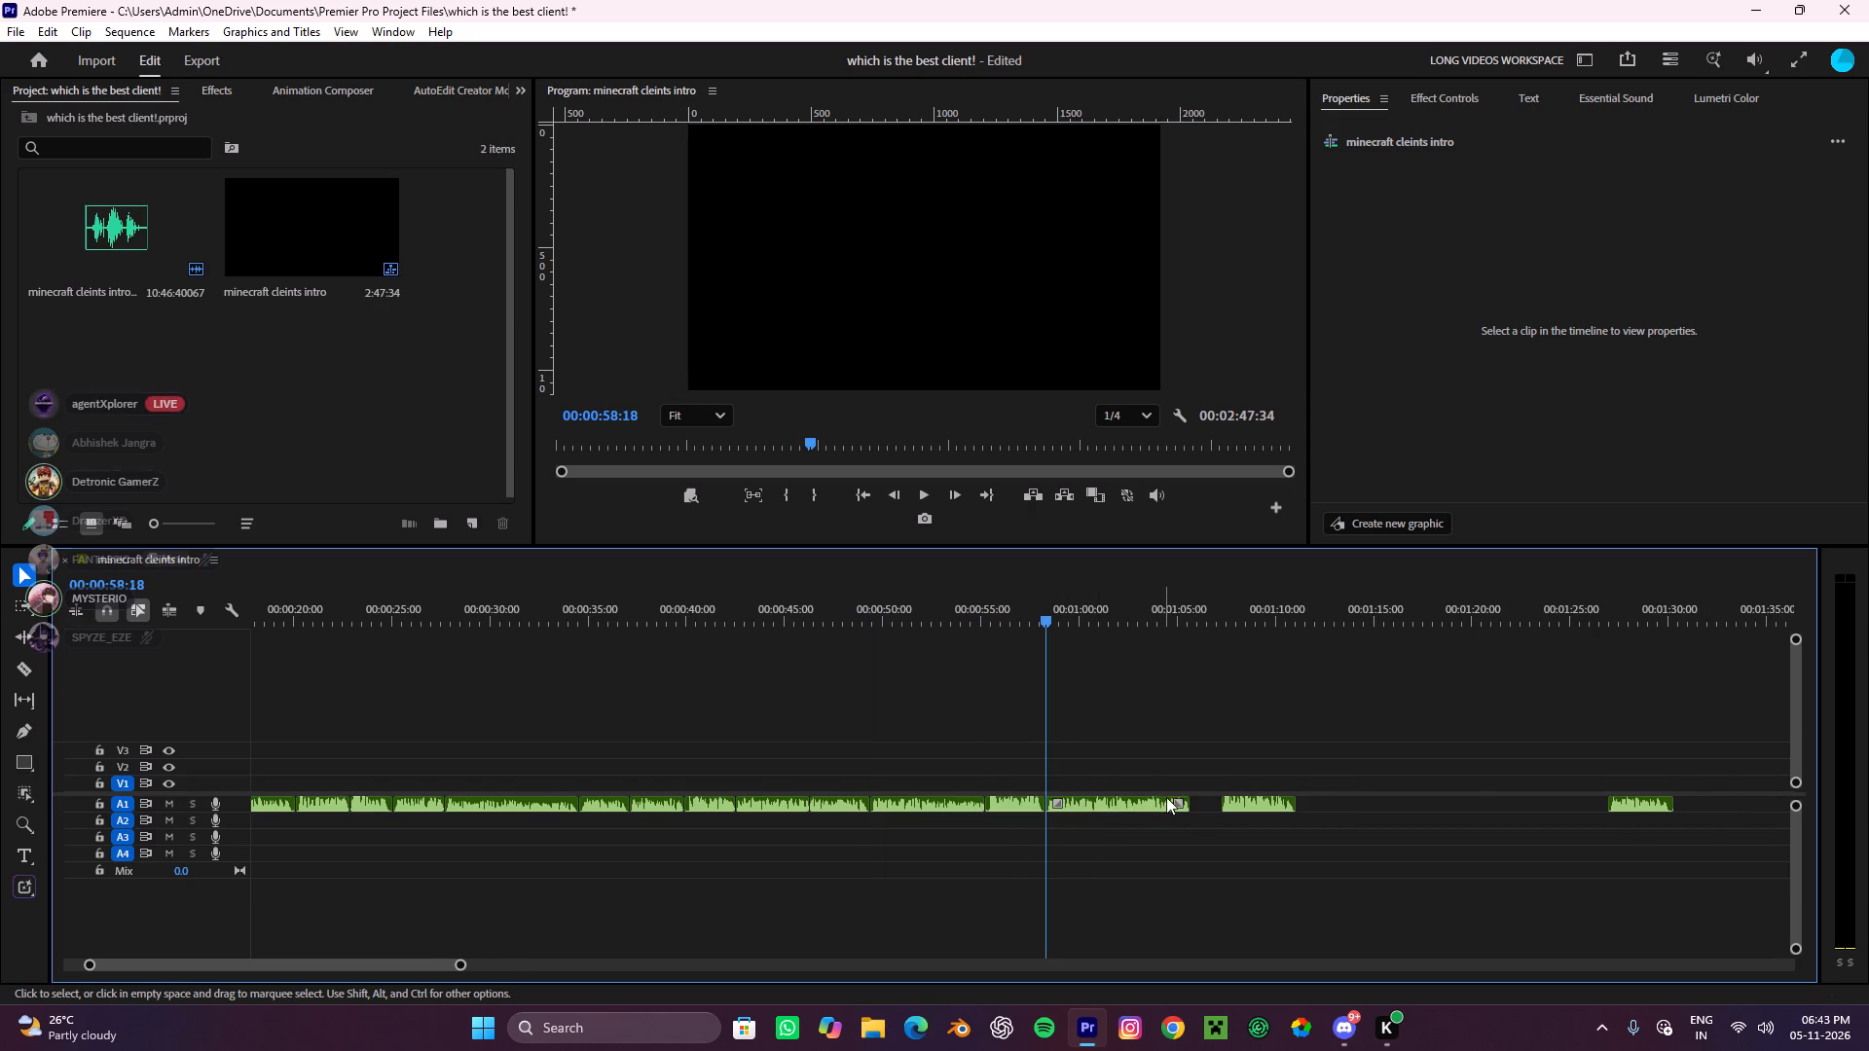
{"action": "left_click", "coordinate": [1198, 800]}
{"action": "left_click", "coordinate": [1205, 803]}
{"action": "key", "text": "e"}
Ripple-delete the A1 gaps at about 00:01:09, 00:01:12 and 00:01:16.
{"action": "scroll", "coordinate": [1179, 811], "scroll_direction": "down", "scroll_amount": 8}
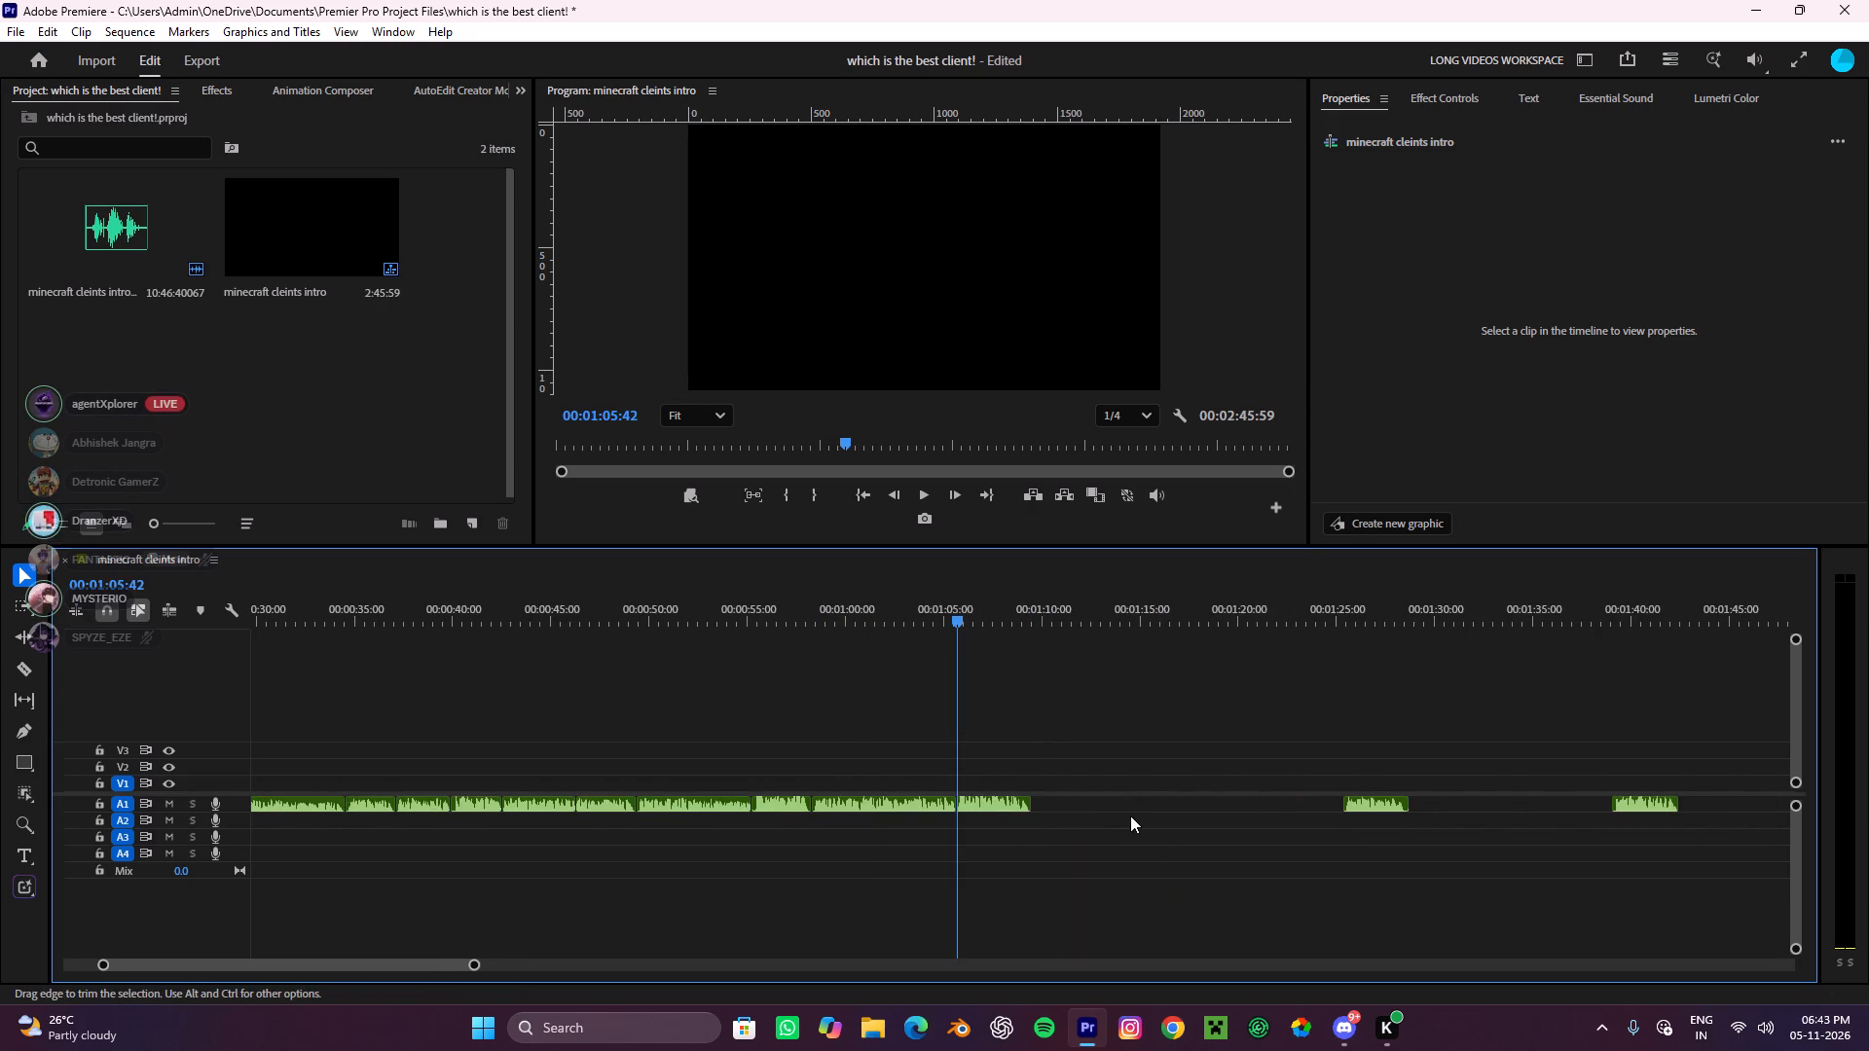
{"action": "left_click", "coordinate": [1117, 809]}
{"action": "key", "text": "e"}
{"action": "scroll", "coordinate": [1115, 809], "scroll_direction": "down", "scroll_amount": 4}
{"action": "left_click", "coordinate": [1103, 808]}
{"action": "key", "text": "e"}
{"action": "scroll", "coordinate": [1103, 808], "scroll_direction": "down", "scroll_amount": 4}
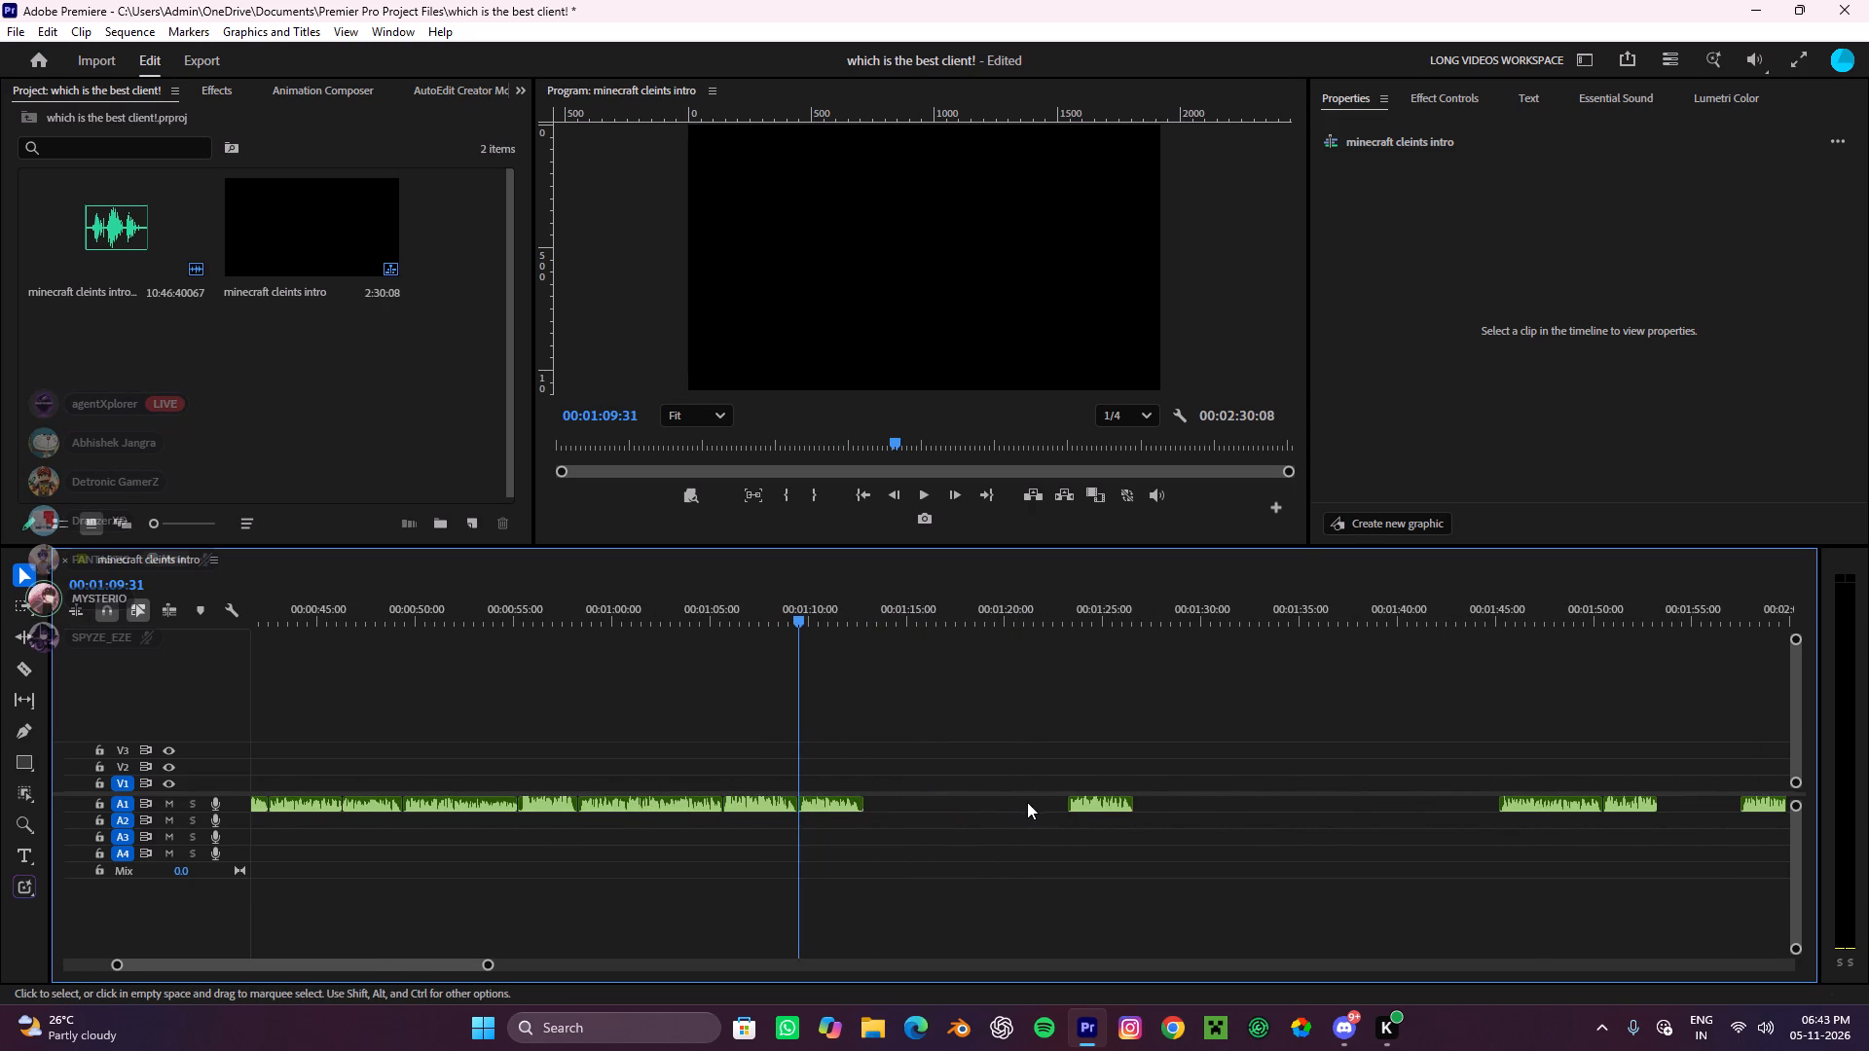
{"action": "left_click", "coordinate": [1018, 801]}
{"action": "key", "text": "e"}
{"action": "scroll", "coordinate": [1018, 801], "scroll_direction": "down", "scroll_amount": 4}
{"action": "left_click", "coordinate": [1011, 802]}
{"action": "key", "text": "e"}
{"action": "left_click", "coordinate": [1011, 802]}
{"action": "key", "text": "e"}
Ripple-delete the remaining A1 gaps, at about 00:01:24, 00:01:28, 00:01:31 and 00:01:36.
{"action": "scroll", "coordinate": [1011, 802], "scroll_direction": "down", "scroll_amount": 4}
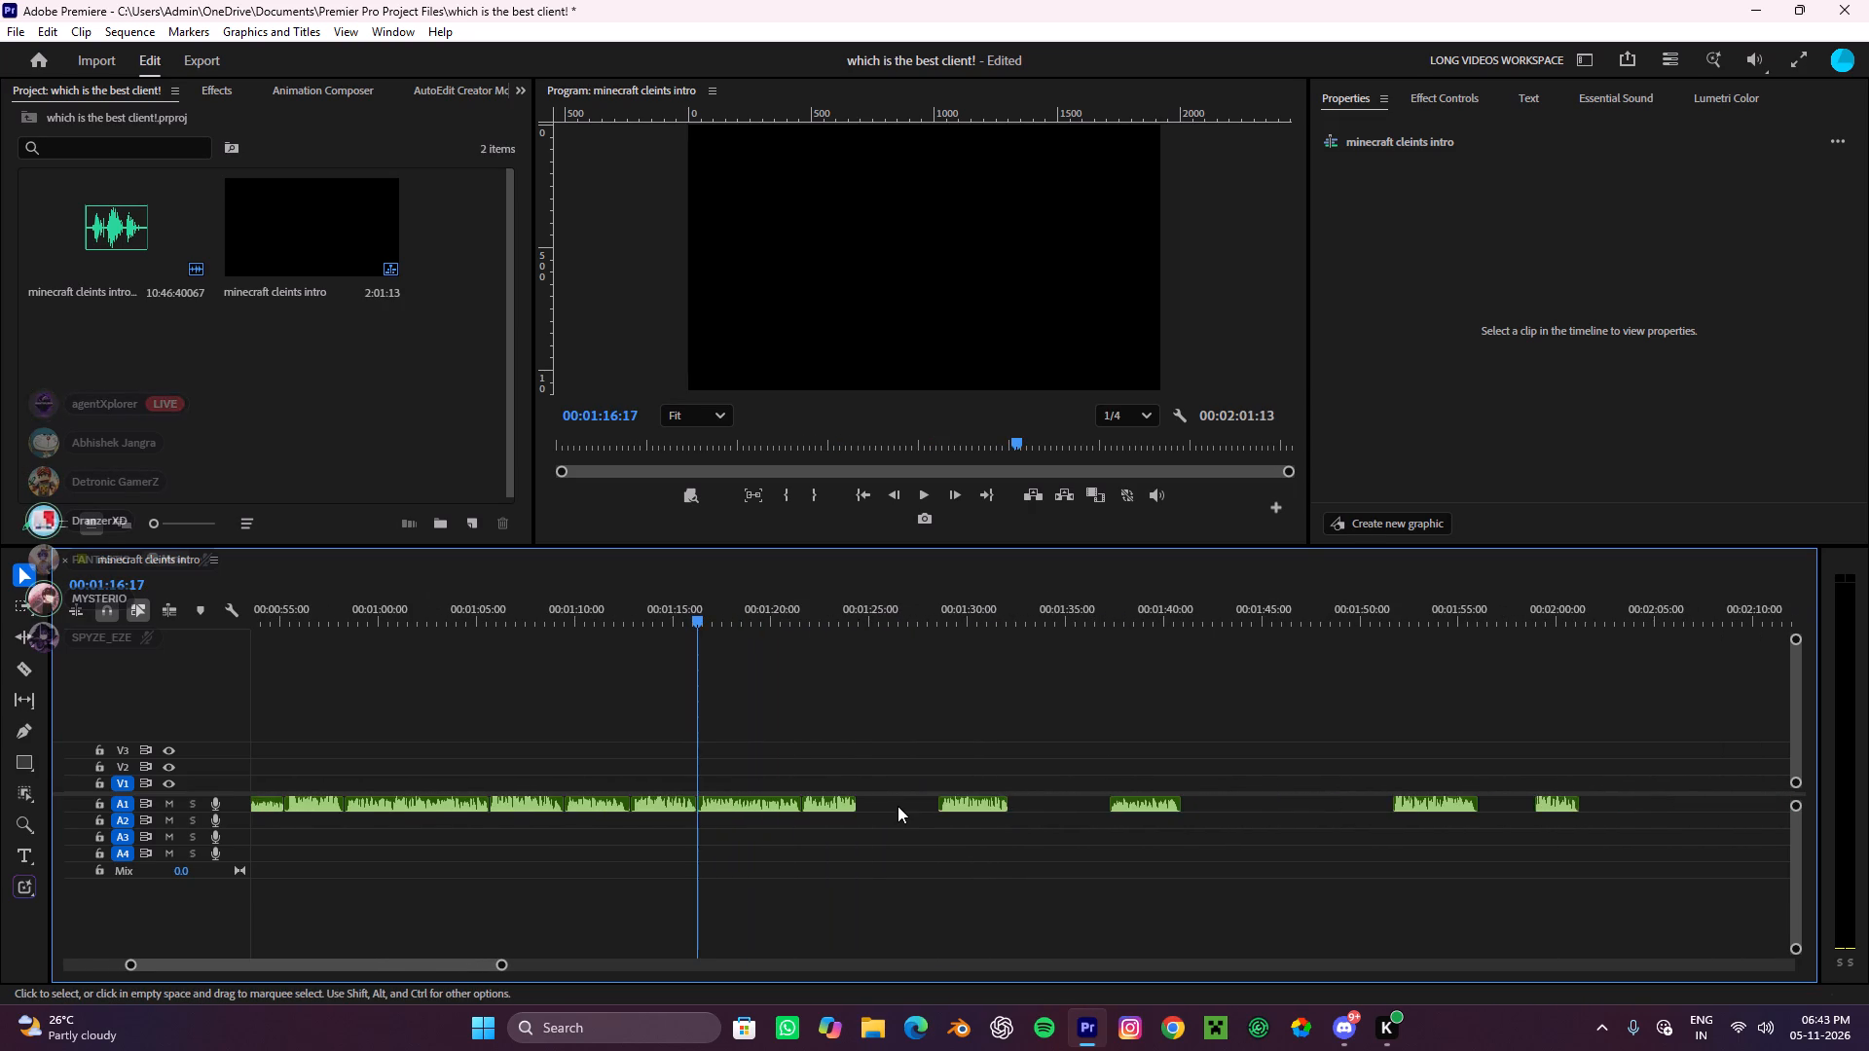
{"action": "left_click", "coordinate": [898, 806]}
{"action": "key", "text": "e"}
{"action": "scroll", "coordinate": [898, 806], "scroll_direction": "down", "scroll_amount": 4}
{"action": "left_click", "coordinate": [890, 808]}
{"action": "key", "text": "e"}
{"action": "scroll", "coordinate": [890, 808], "scroll_direction": "down", "scroll_amount": 4}
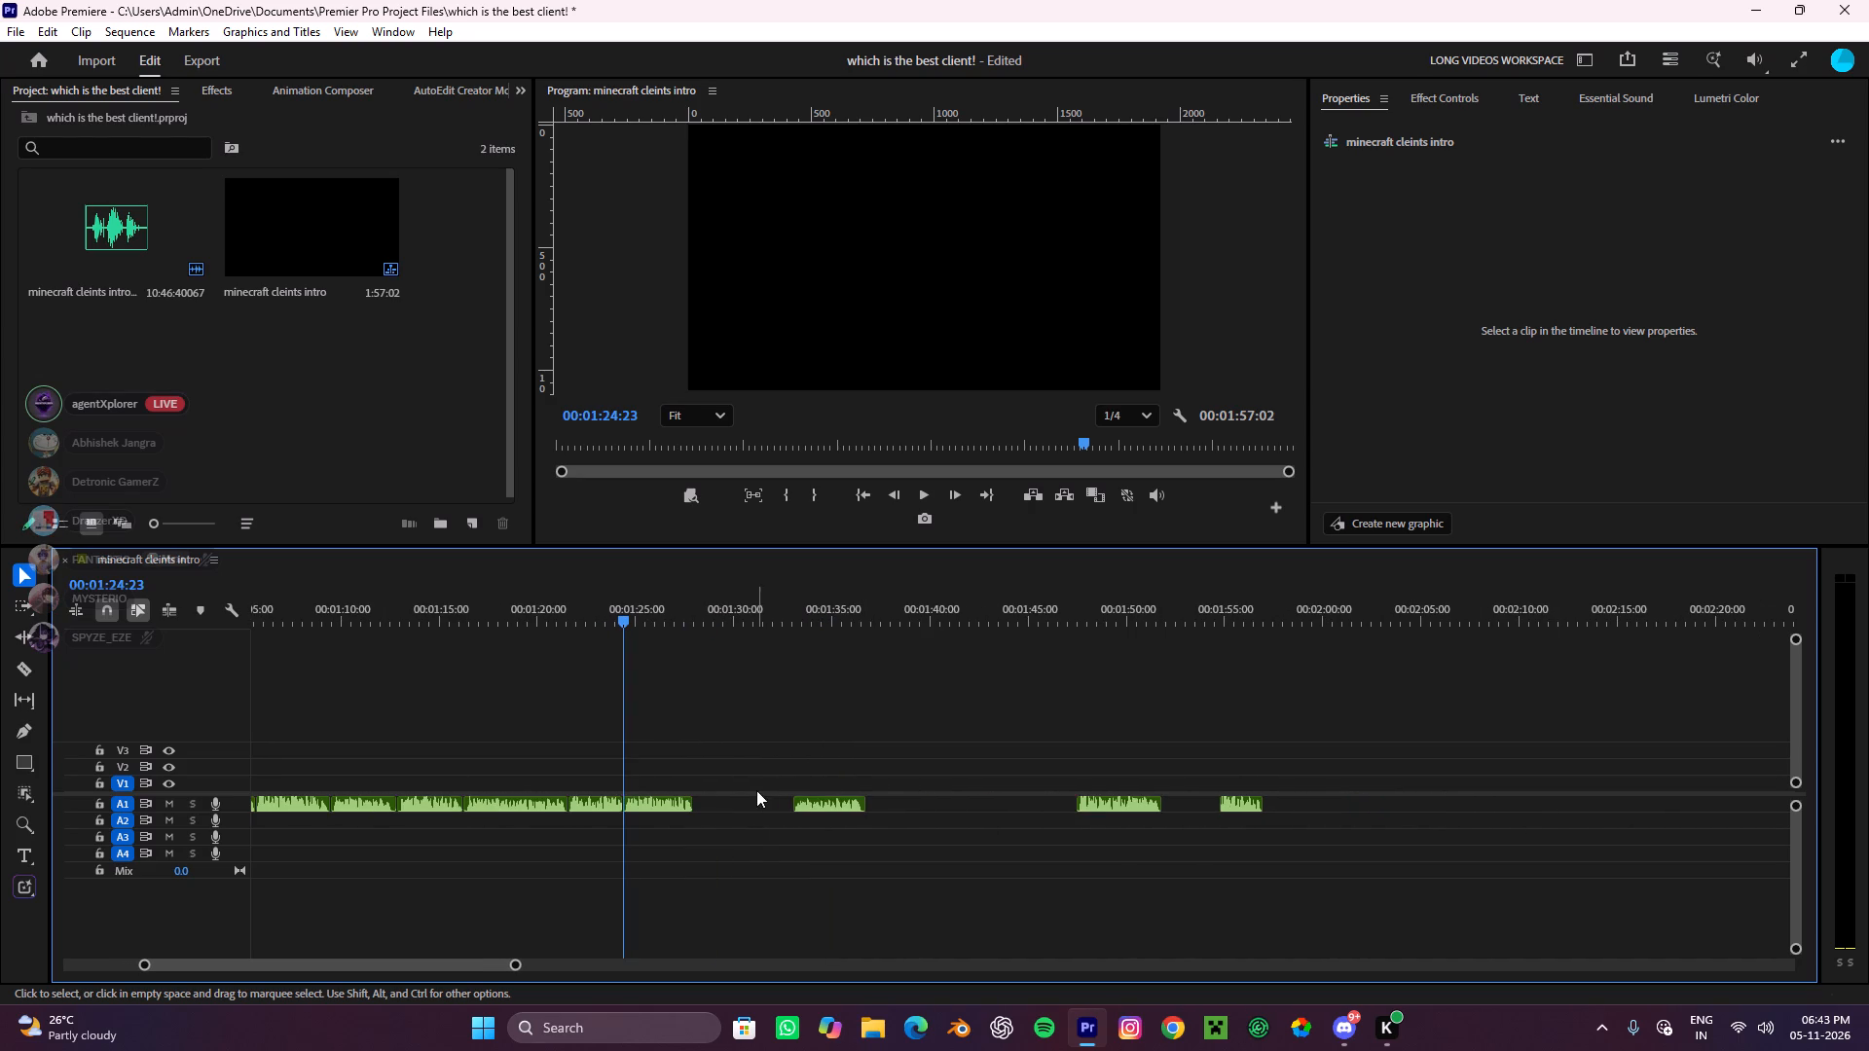
{"action": "left_click", "coordinate": [741, 799]}
{"action": "key", "text": "e"}
{"action": "left_click", "coordinate": [799, 803]}
{"action": "key", "text": "e"}
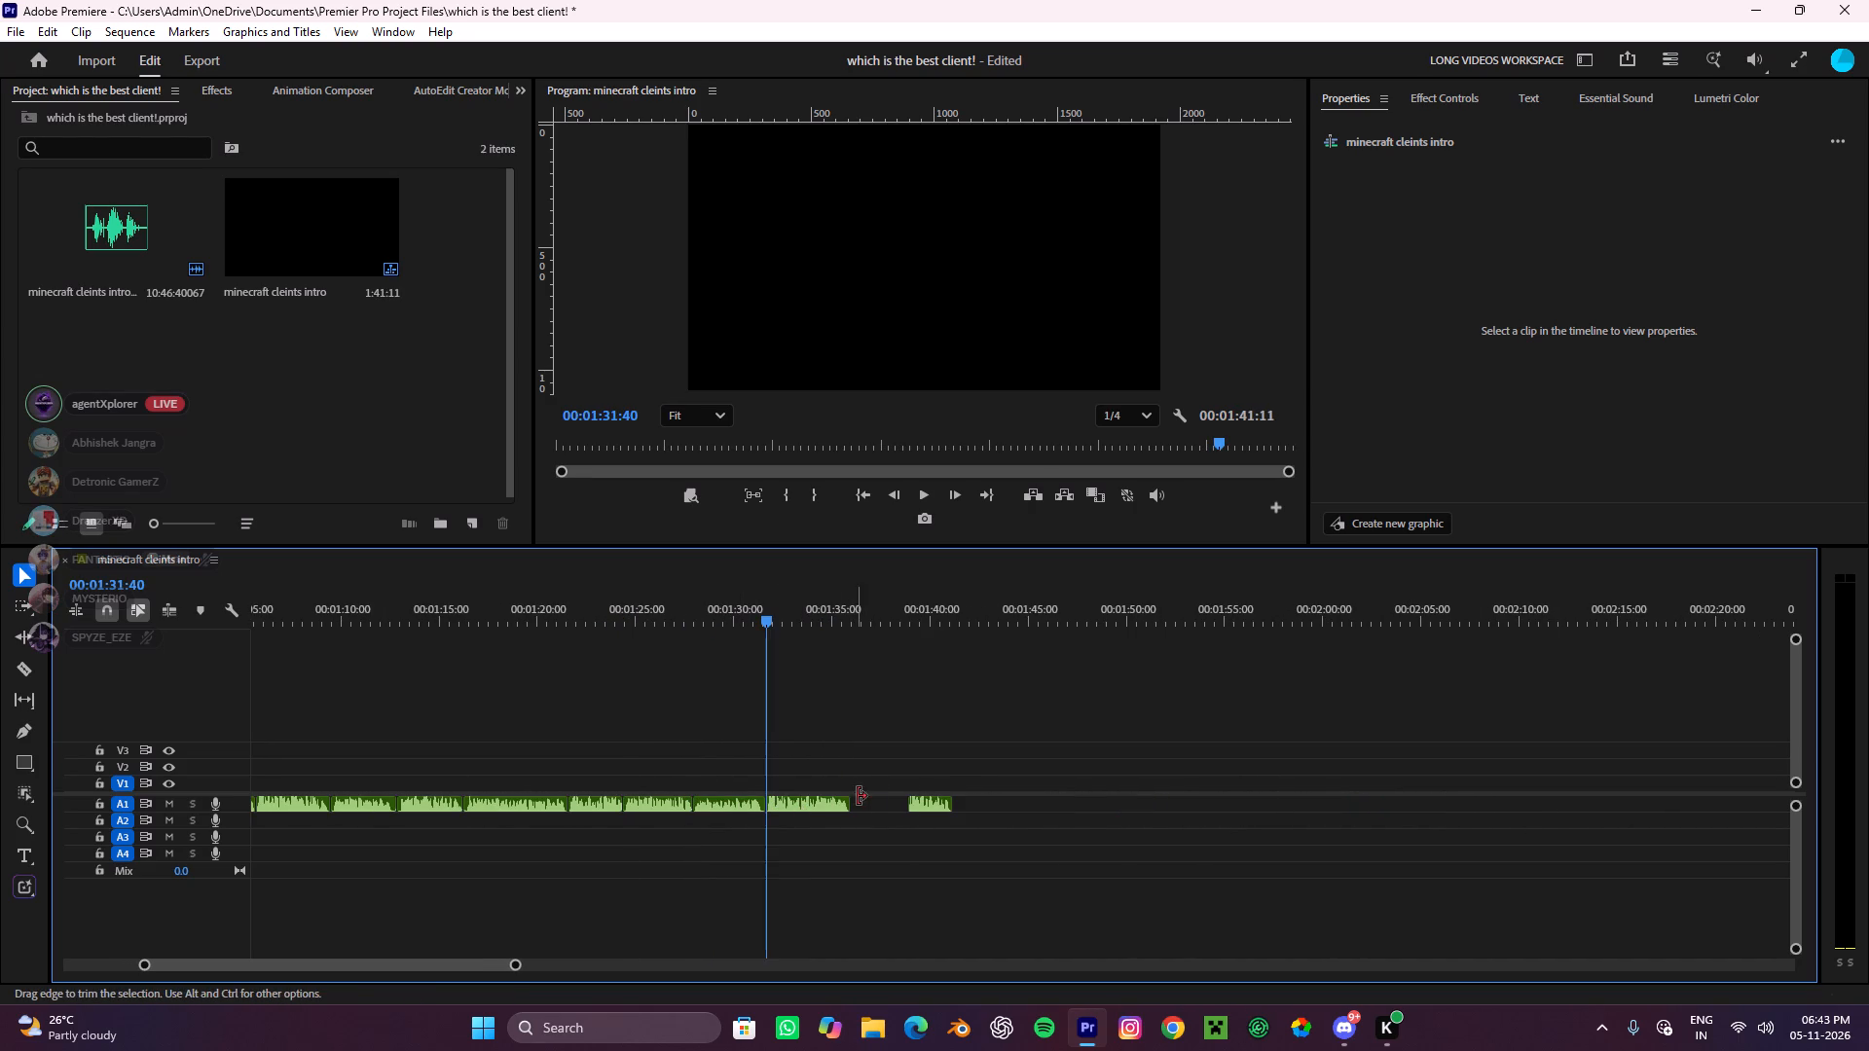
{"action": "left_click", "coordinate": [870, 806]}
{"action": "key", "text": "e"}
{"action": "left_click", "coordinate": [943, 800]}
{"action": "key", "text": "e"}
Play the voiceover from the start and raise the volume of all A1 clips together to 11.0 dB.
{"action": "scroll", "coordinate": [831, 798], "scroll_direction": "down", "scroll_amount": 3, "text": "alt"}
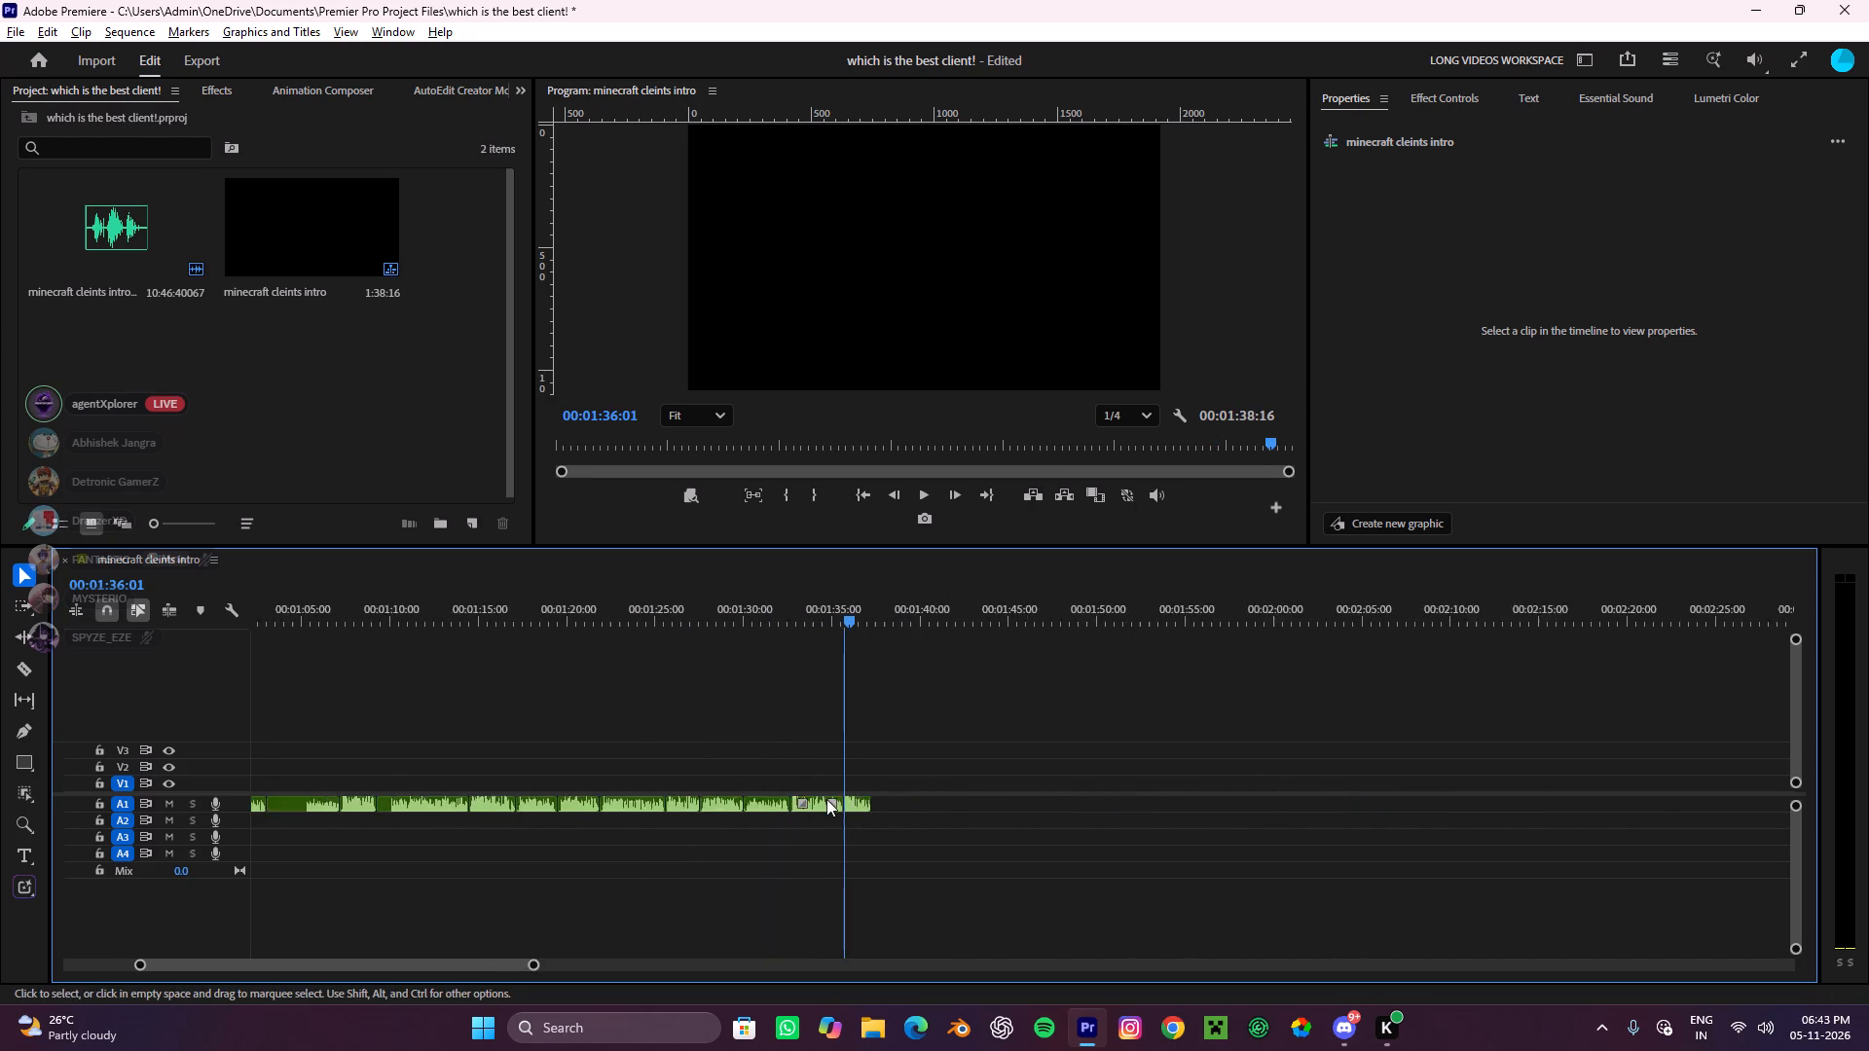
{"action": "scroll", "coordinate": [826, 799], "scroll_direction": "down", "scroll_amount": 5, "text": "alt"}
{"action": "left_click_drag", "start_coordinate": [846, 611], "coordinate": [0, 680]}
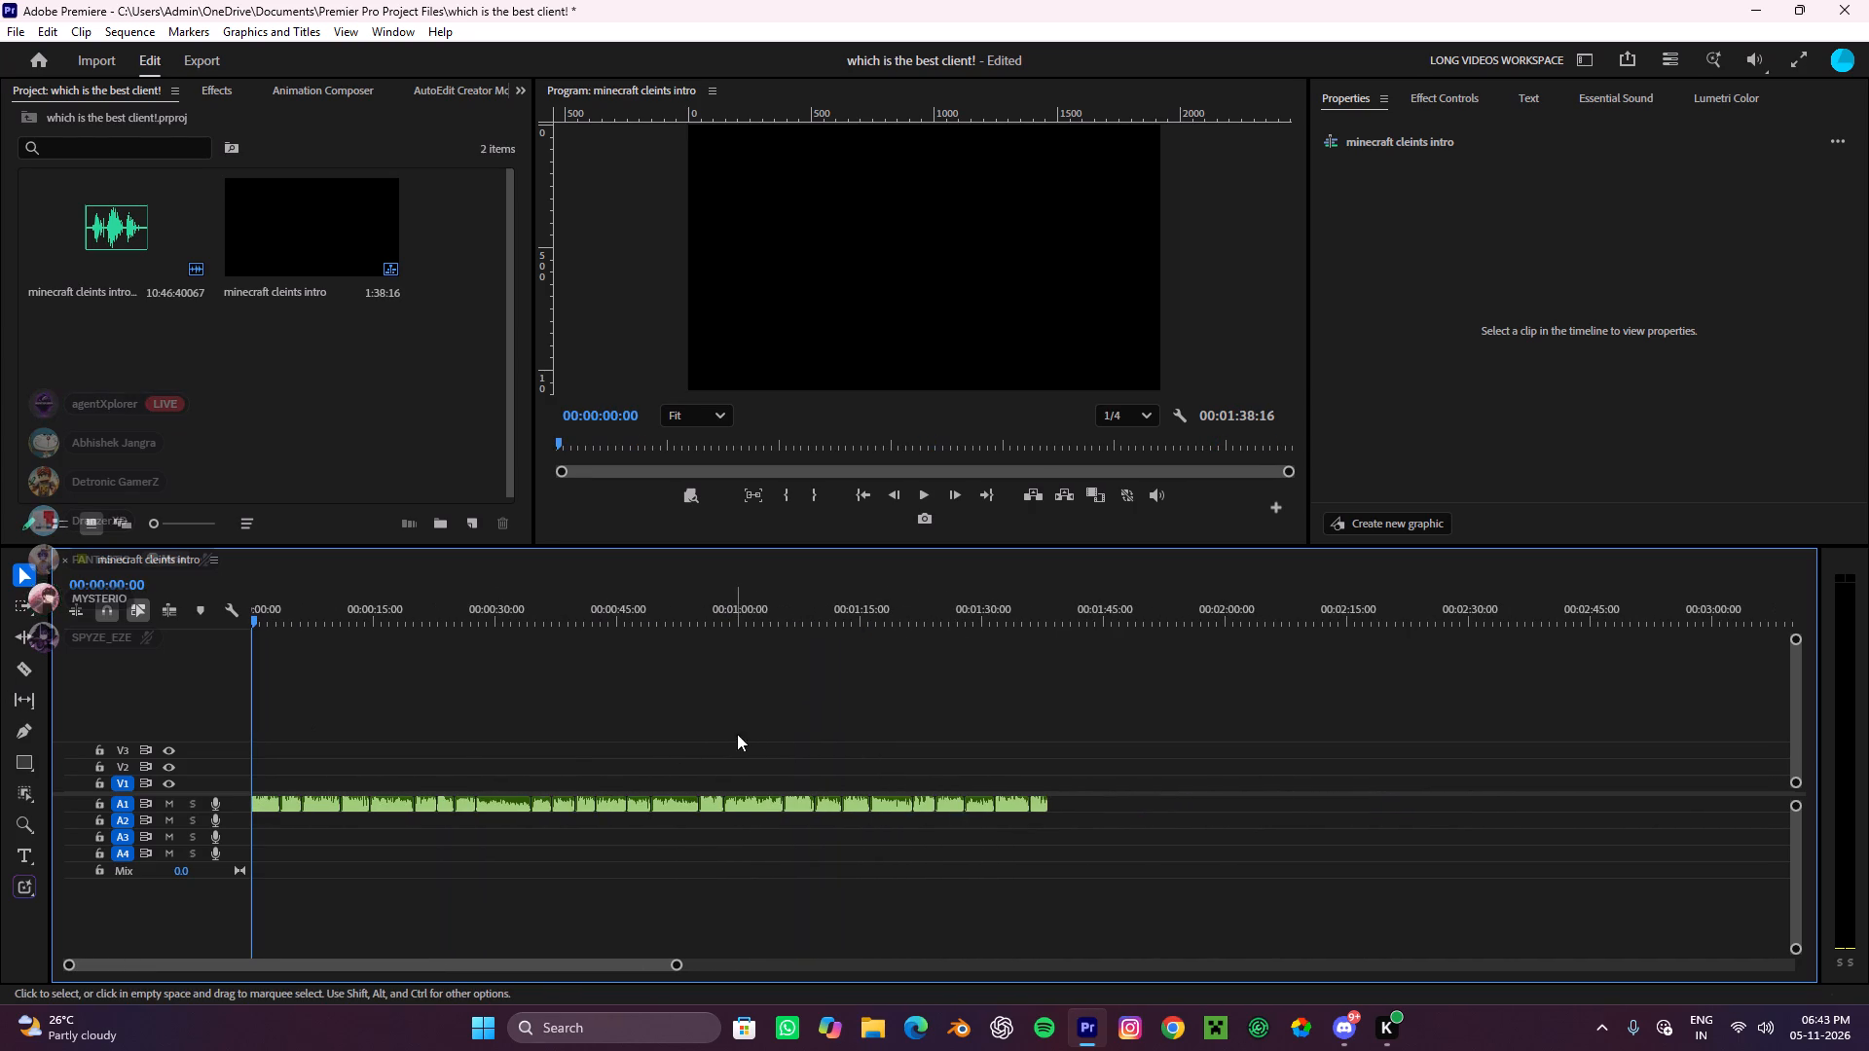
{"action": "scroll", "coordinate": [593, 745], "scroll_direction": "down", "scroll_amount": 5, "text": "alt"}
{"action": "scroll", "coordinate": [573, 785], "scroll_direction": "up", "scroll_amount": 12, "text": "alt"}
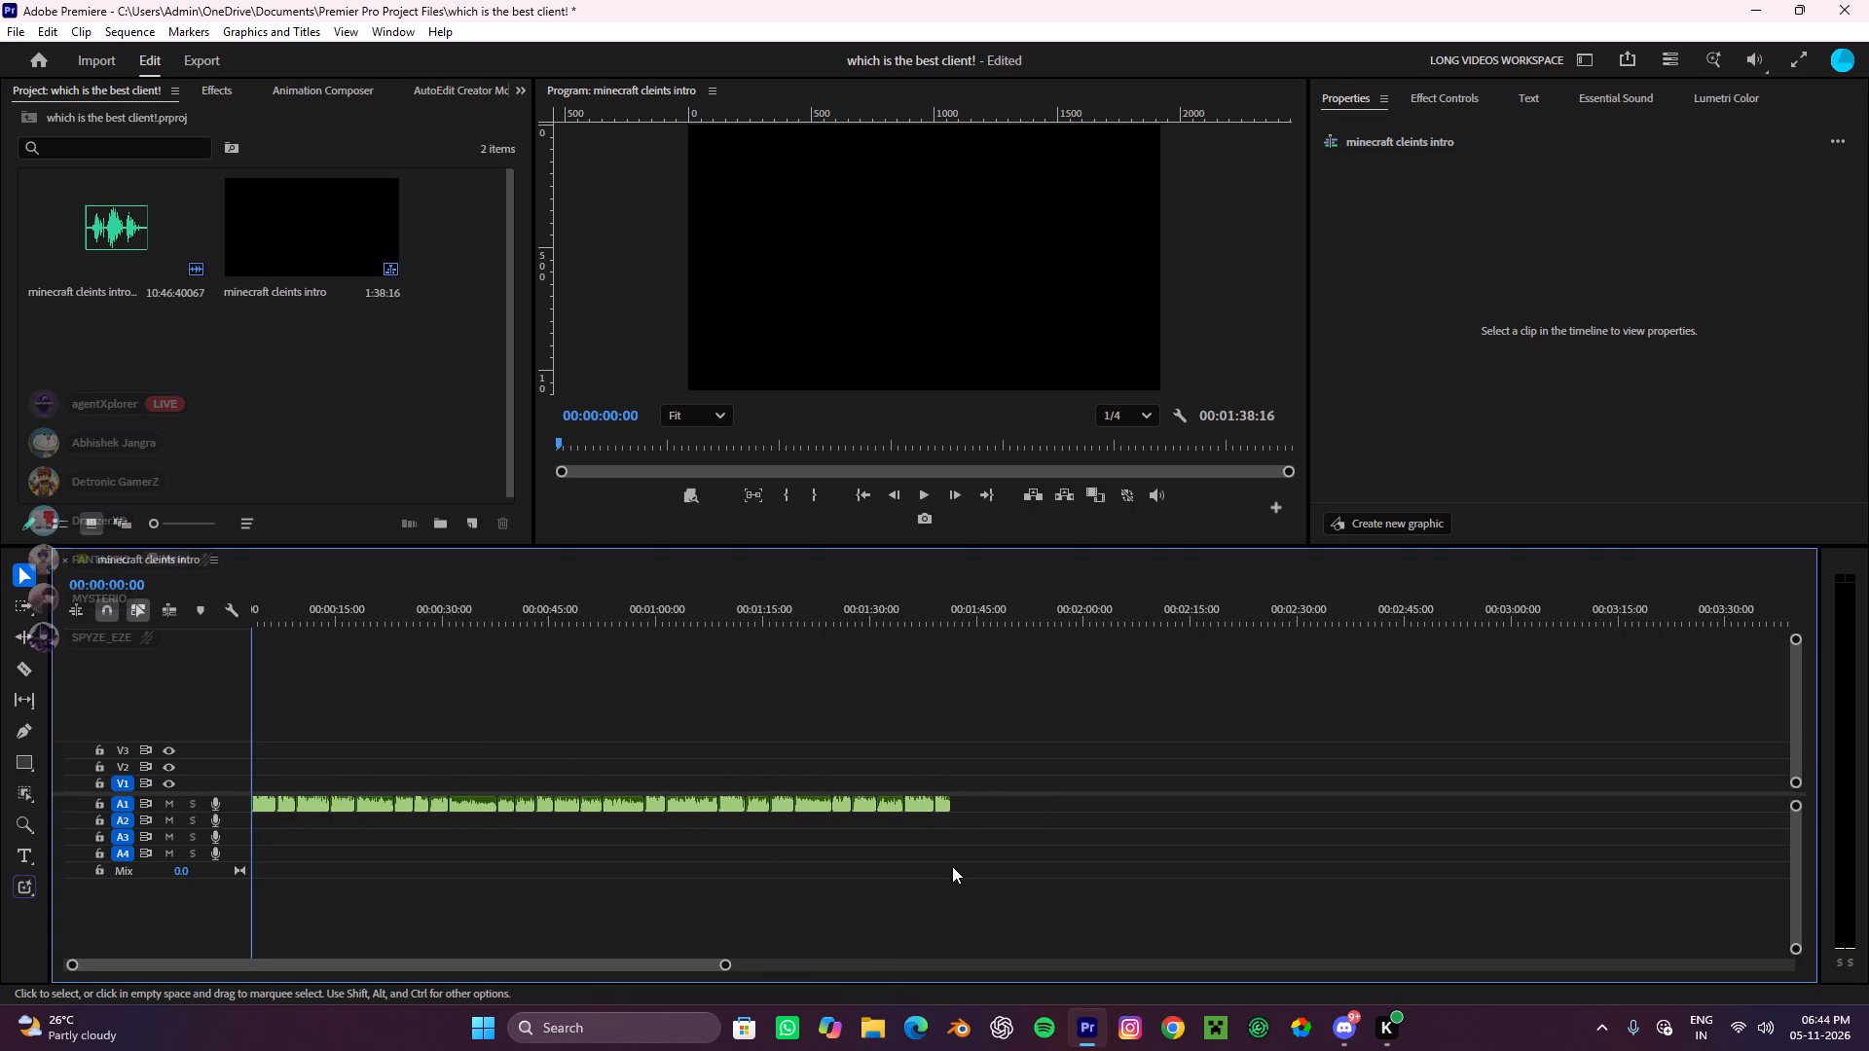
{"action": "key", "text": "space"}
{"action": "left_click_drag", "start_coordinate": [1094, 768], "coordinate": [169, 838]}
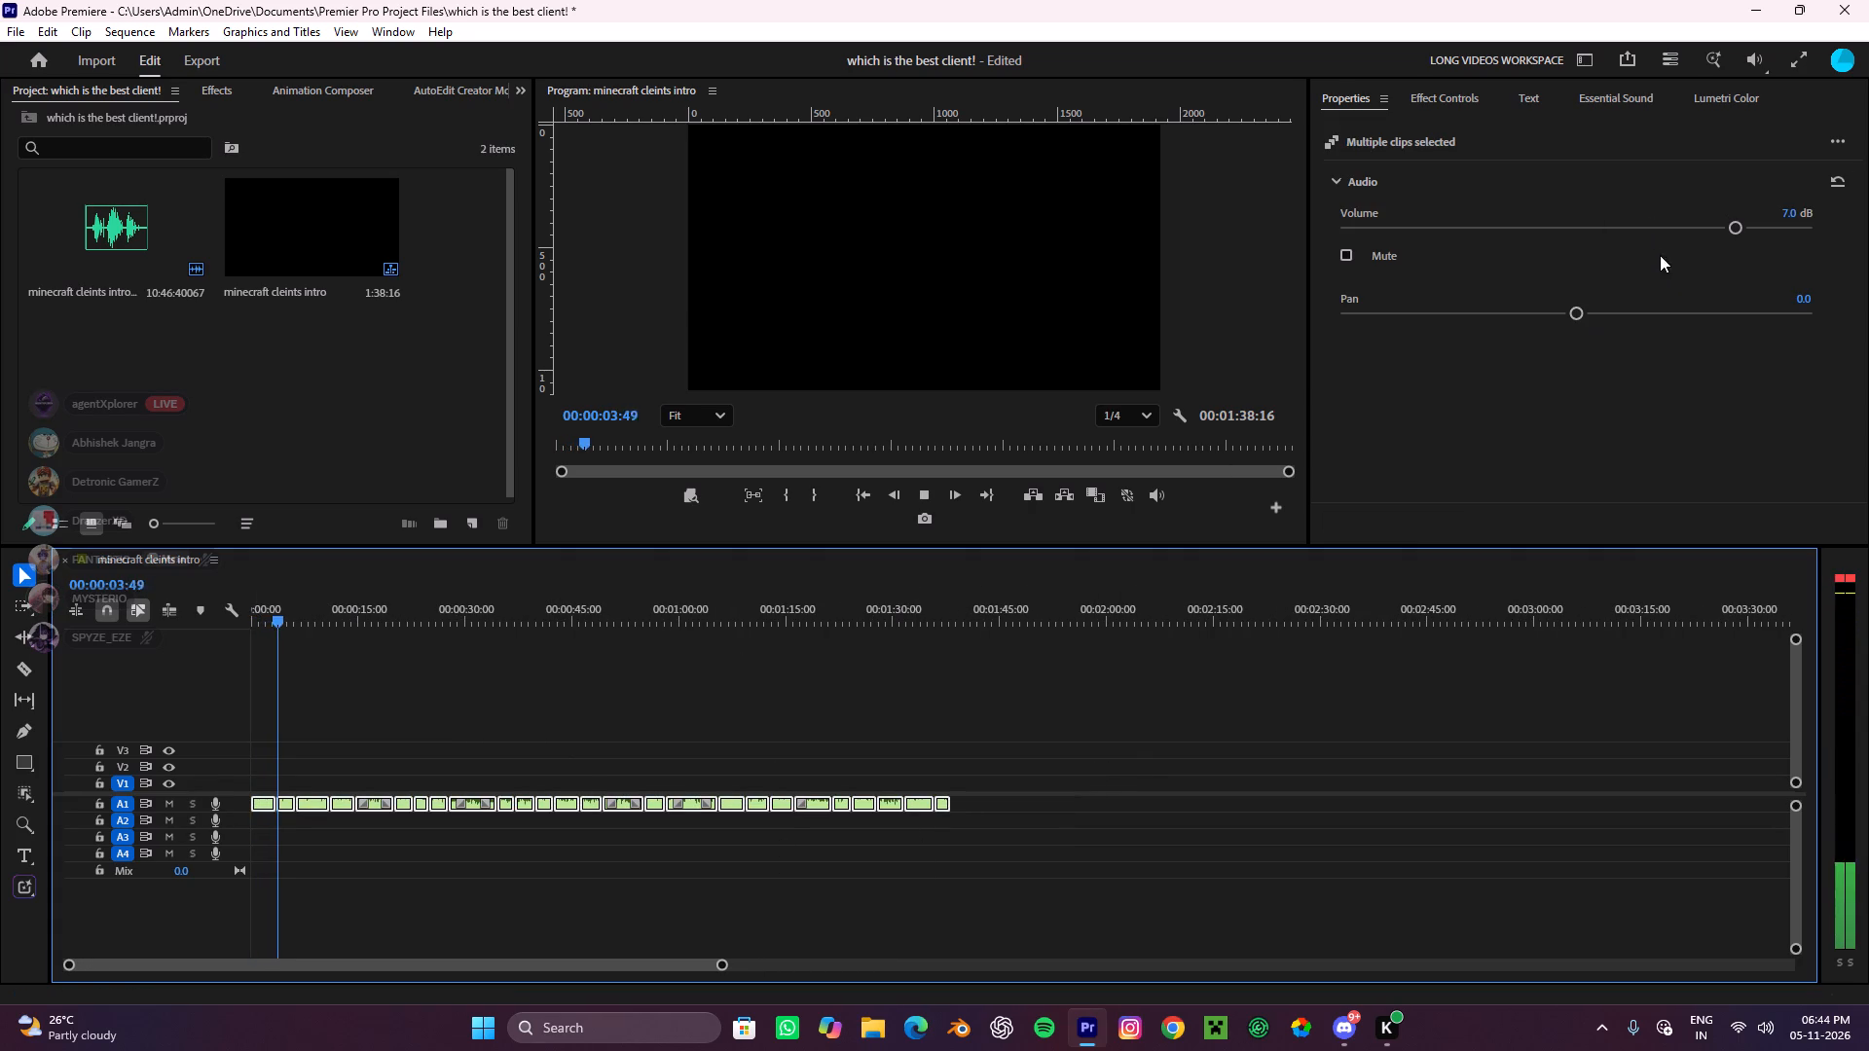
{"action": "left_click_drag", "start_coordinate": [1740, 228], "coordinate": [1762, 232]}
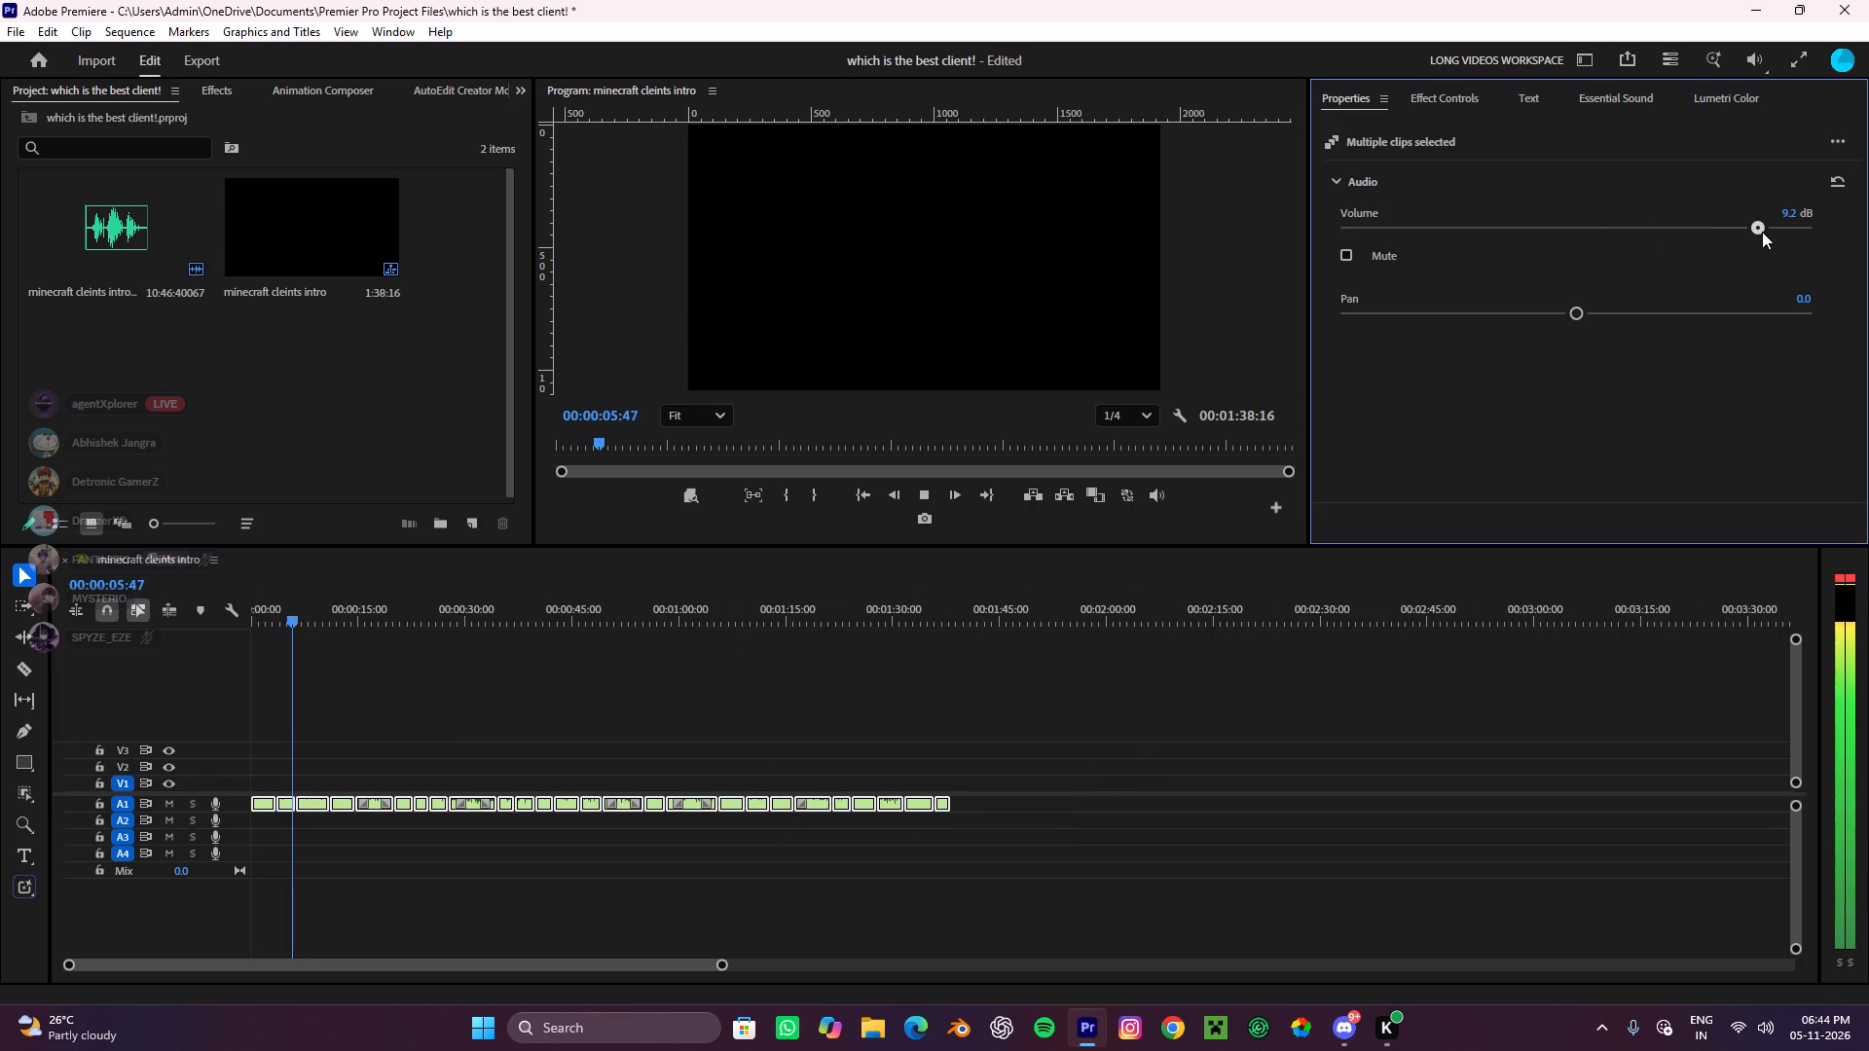
{"action": "left_click_drag", "start_coordinate": [1762, 232], "coordinate": [1773, 304]}
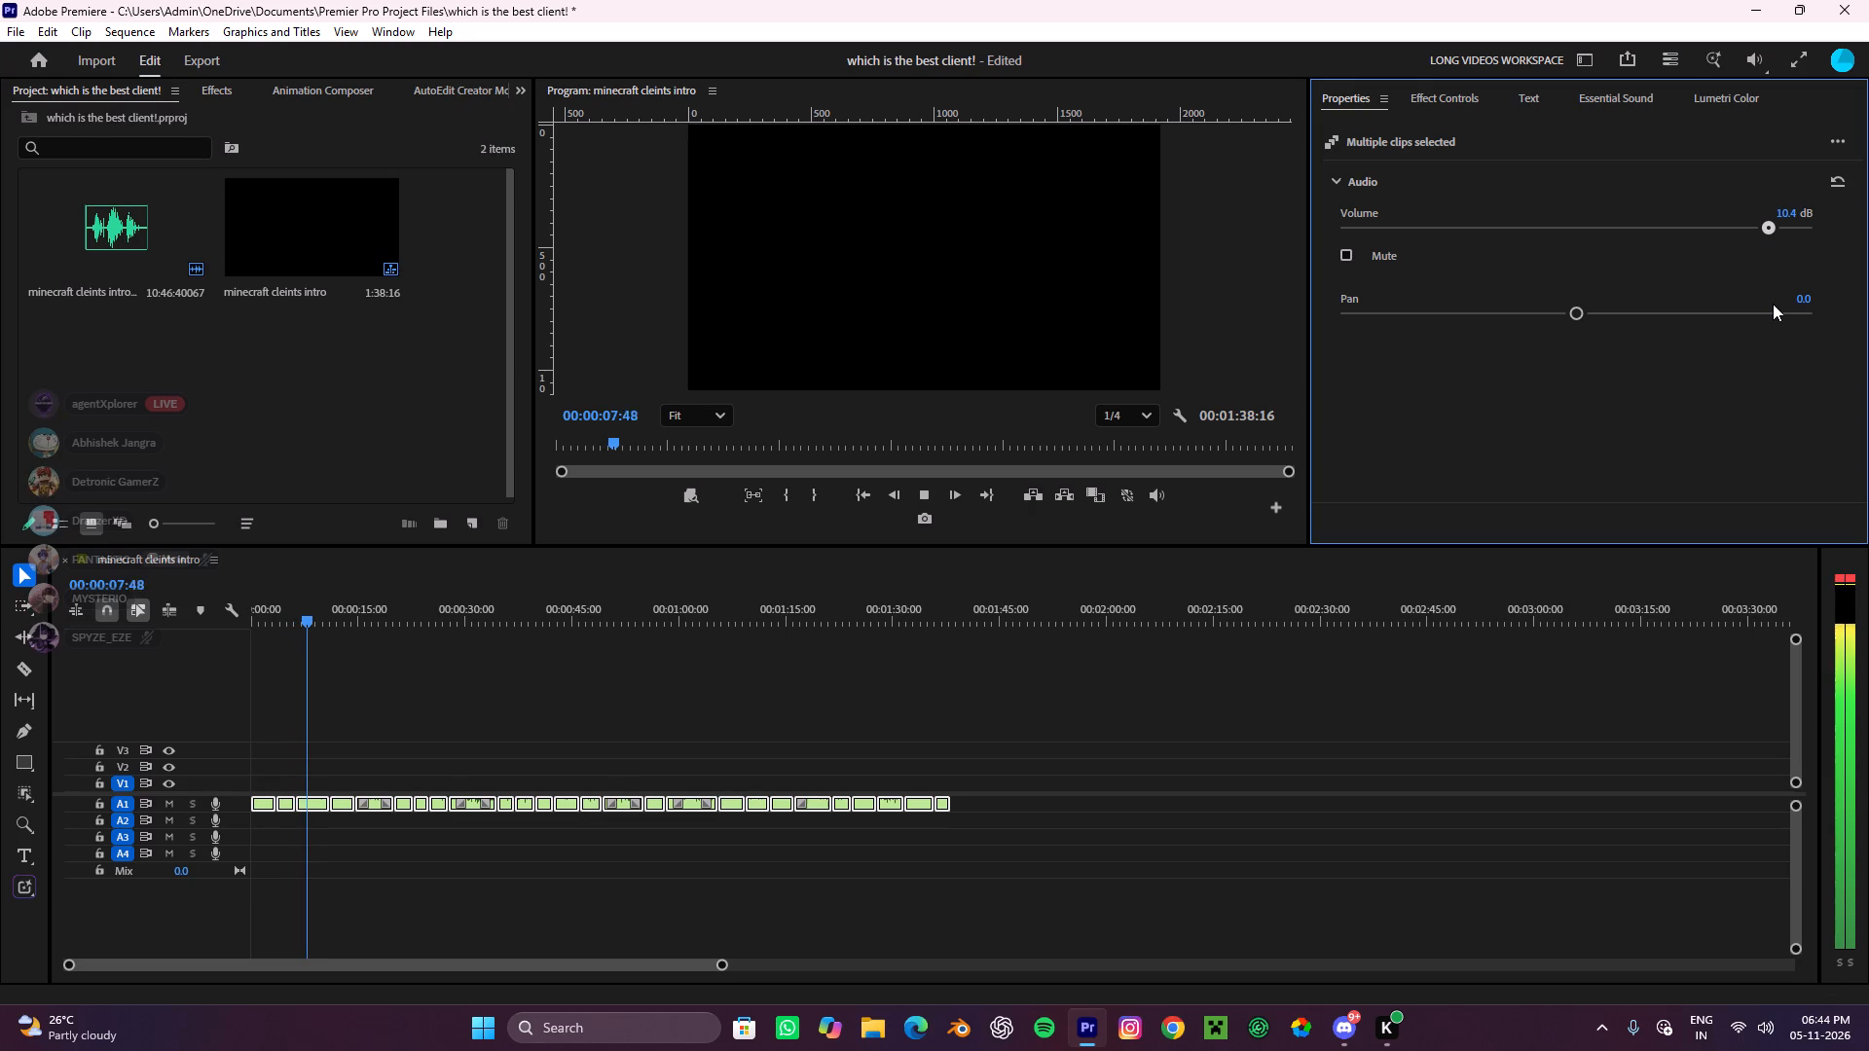
{"action": "left_click_drag", "start_coordinate": [1773, 304], "coordinate": [1777, 383]}
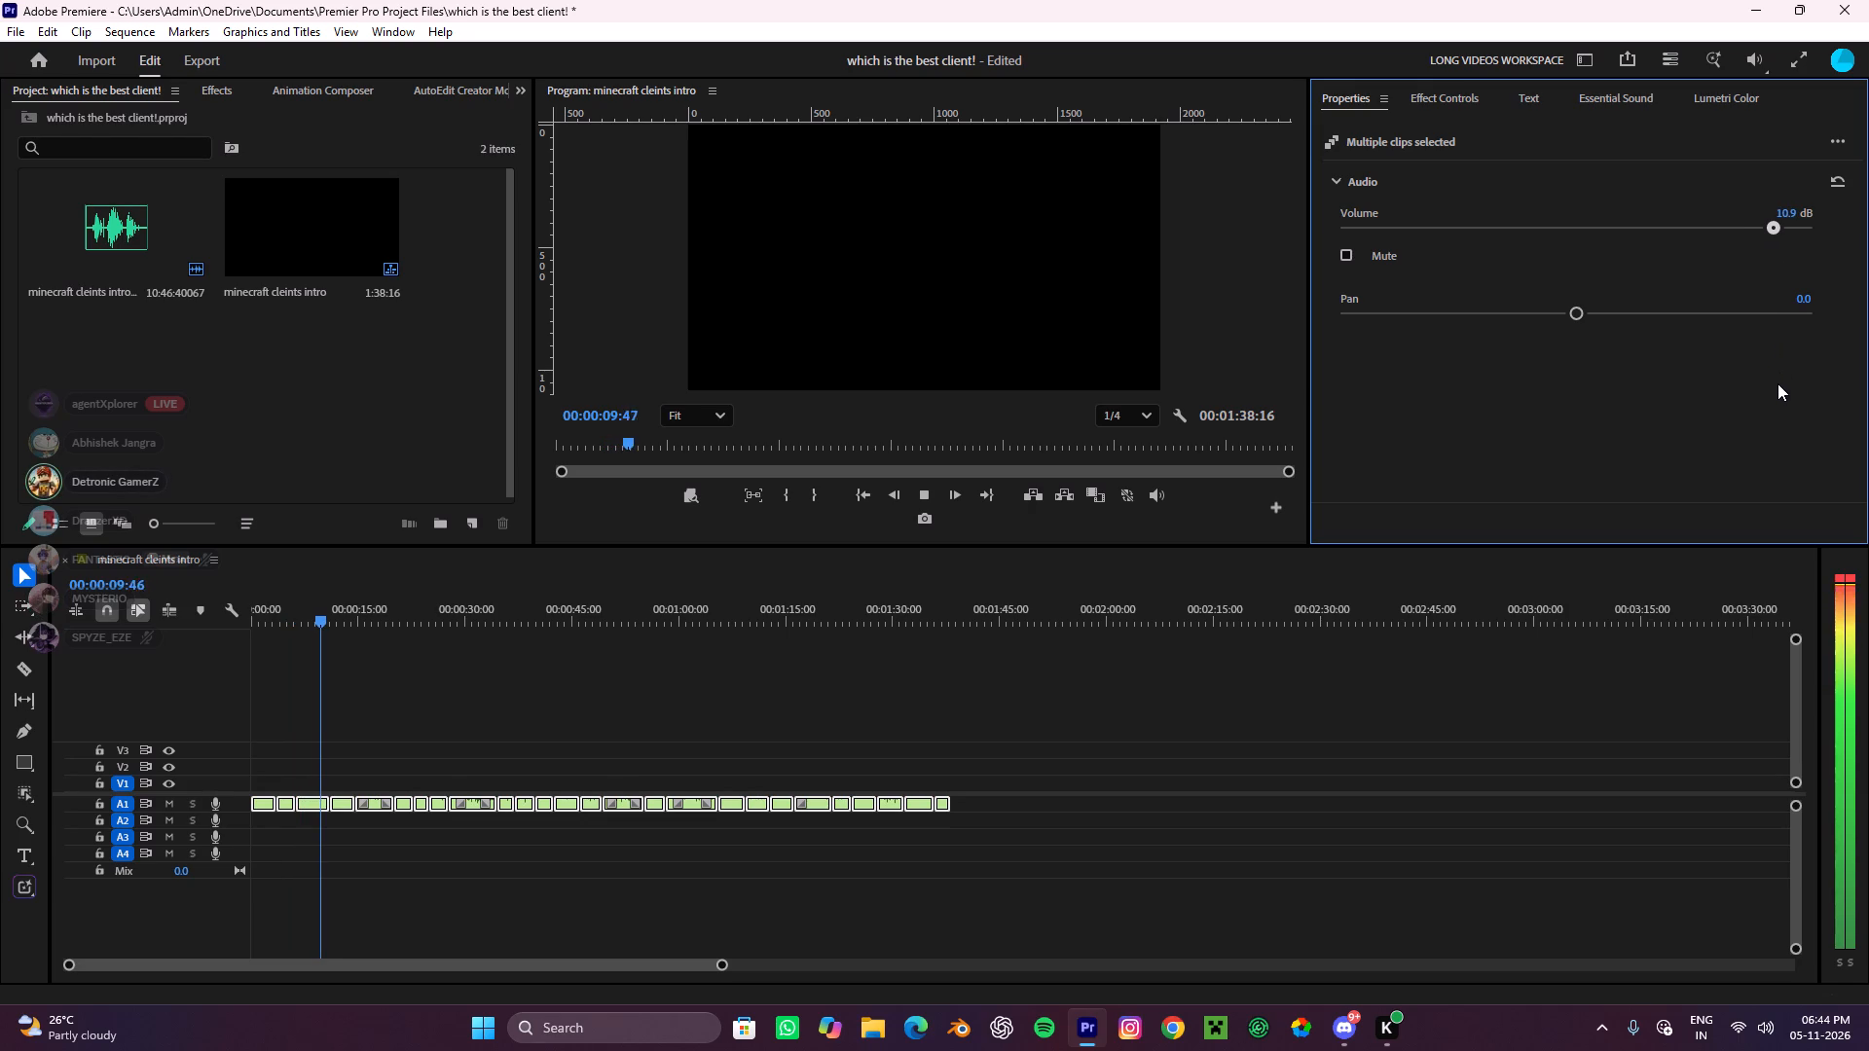
{"action": "left_click_drag", "start_coordinate": [1777, 383], "coordinate": [1778, 412]}
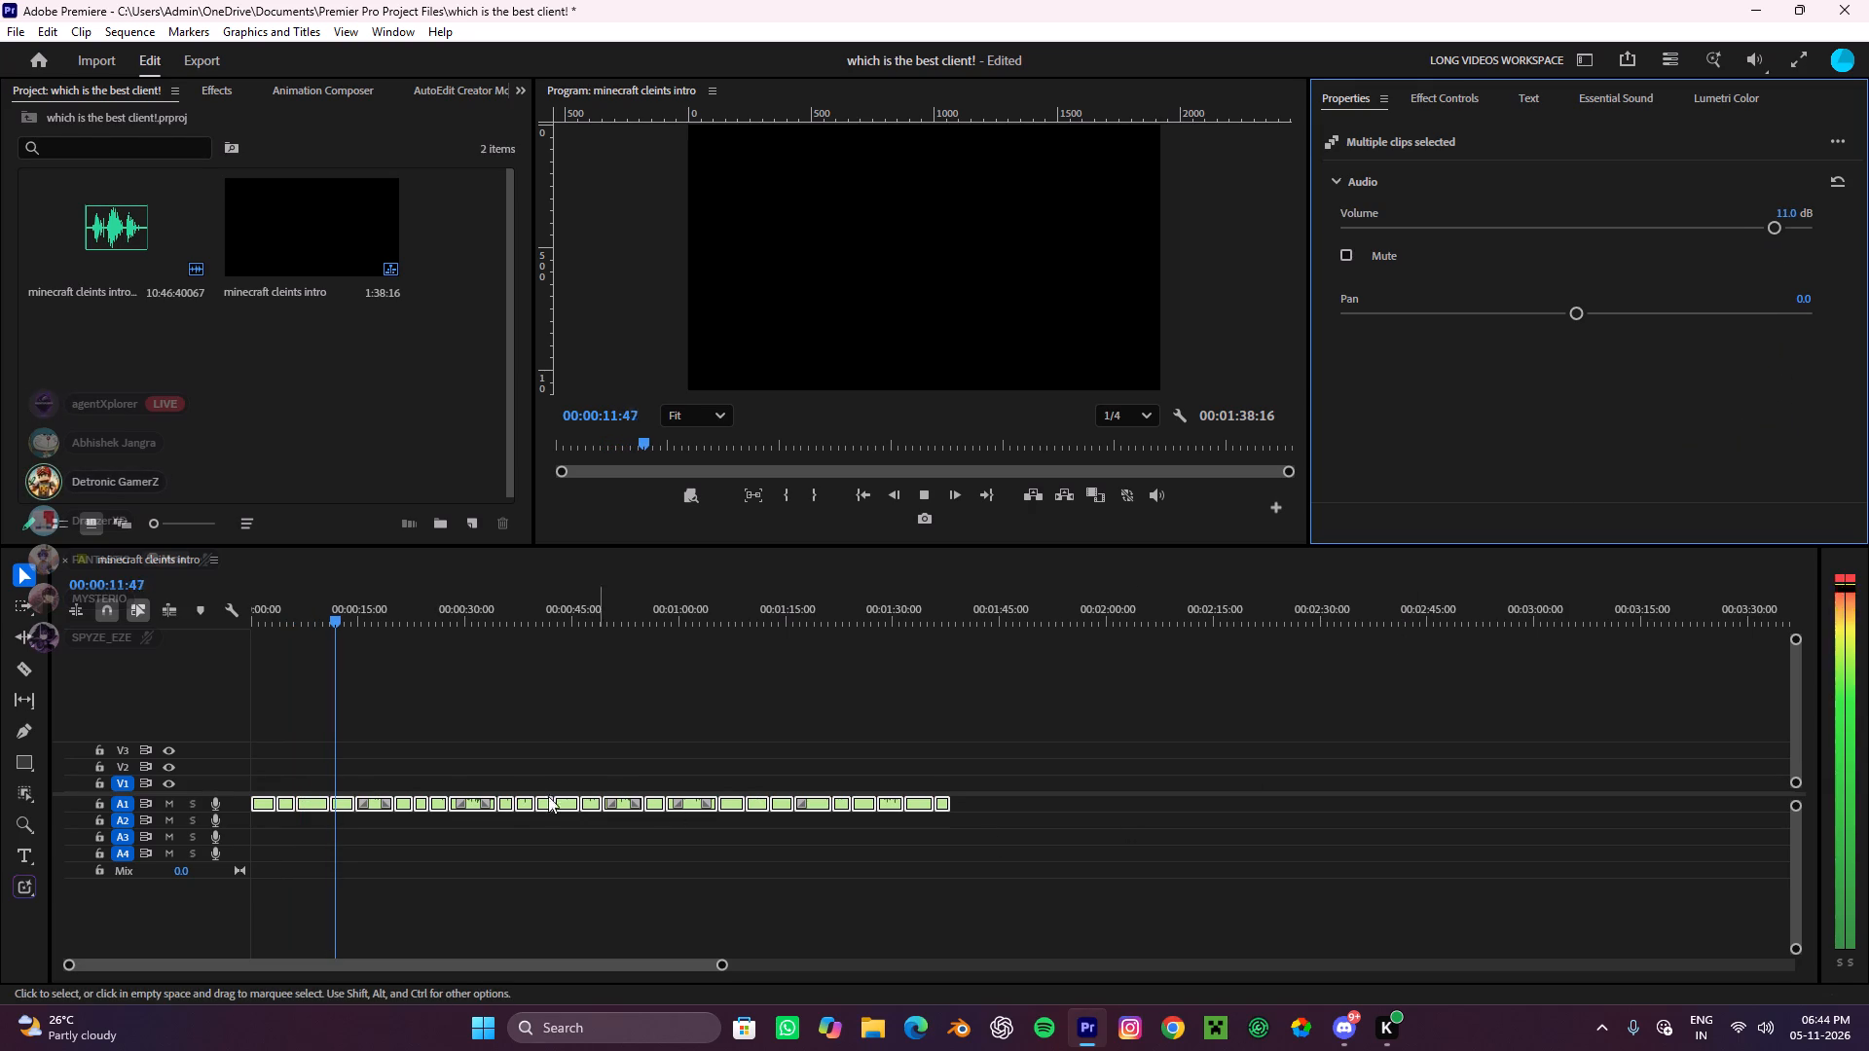
{"action": "left_click", "coordinate": [438, 848]}
Stop playback, move the second voiceover clip to A2 at about 00:00:03:18 and shift the third on A1 to about 00:00:05:20, overlapping neighbouring ends.
{"action": "scroll", "coordinate": [361, 836], "scroll_direction": "up", "scroll_amount": 10, "text": "alt"}
{"action": "scroll", "coordinate": [334, 829], "scroll_direction": "up", "scroll_amount": 4}
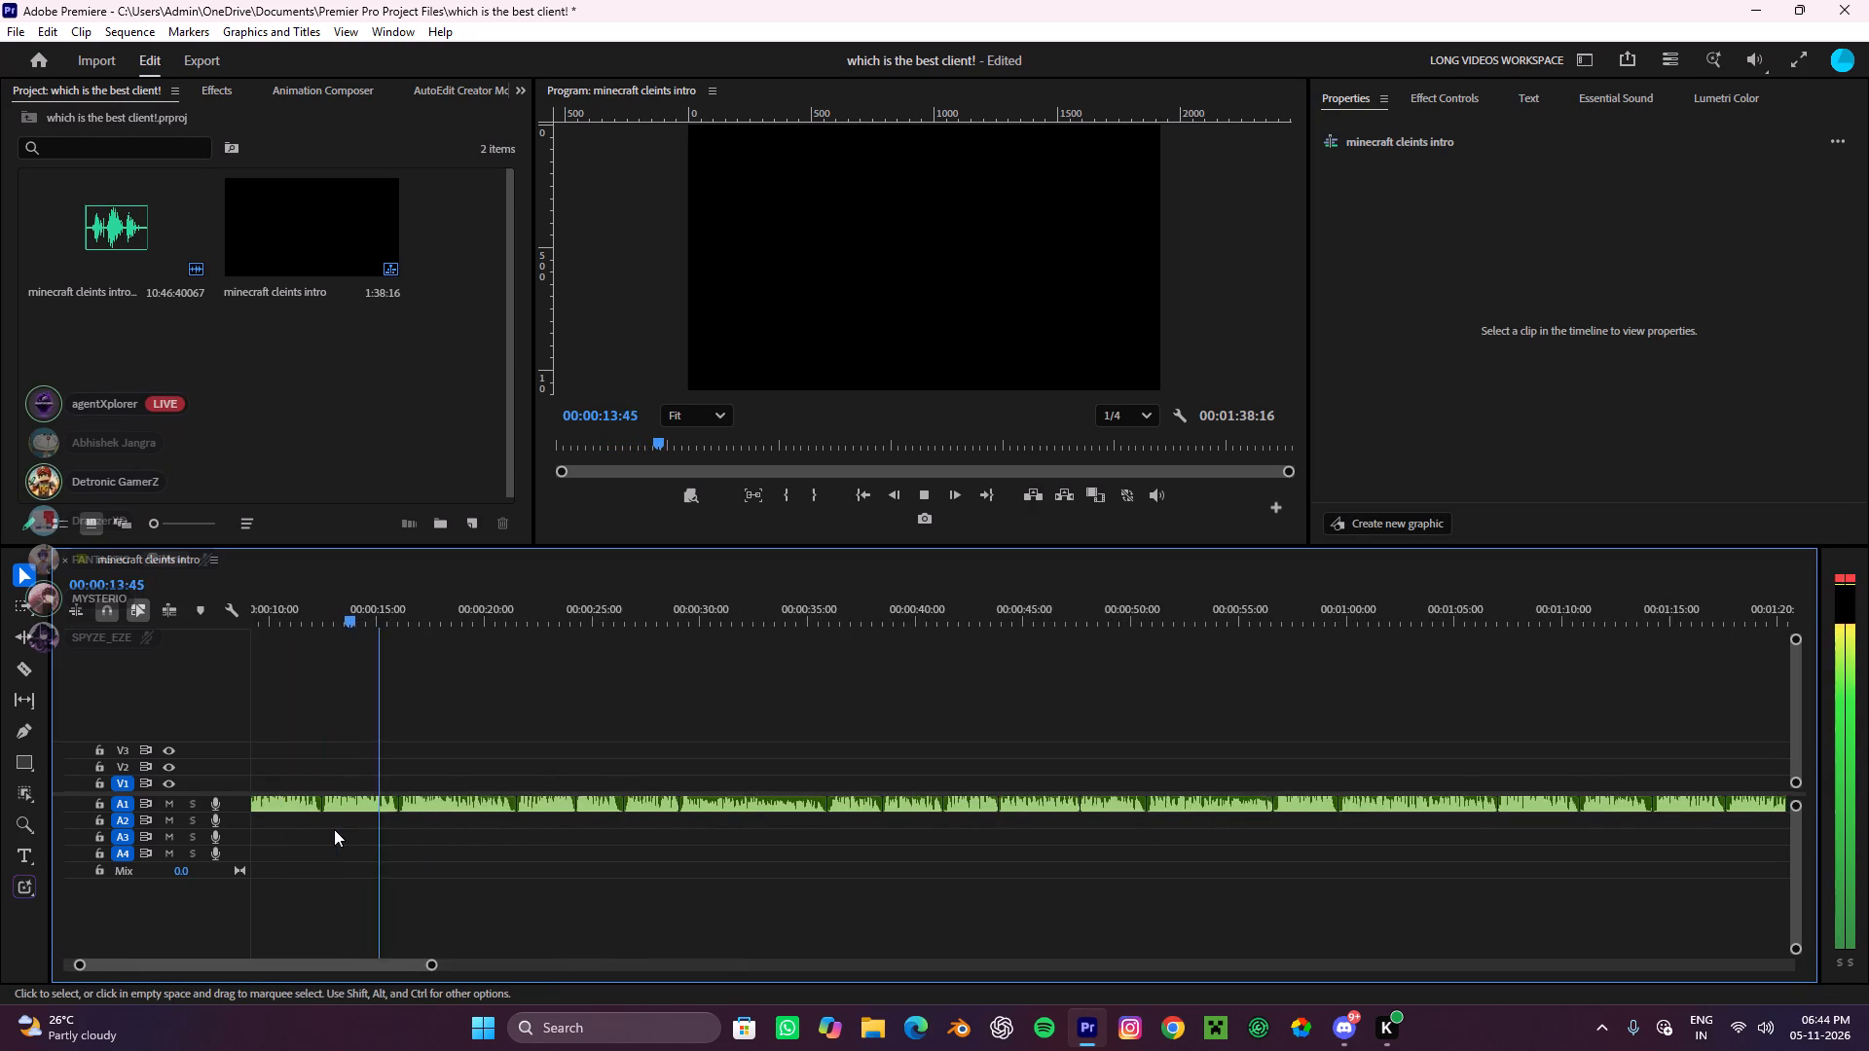
{"action": "scroll", "coordinate": [334, 829], "scroll_direction": "up", "scroll_amount": 14}
{"action": "key", "text": "space"}
{"action": "scroll", "coordinate": [370, 819], "scroll_direction": "up", "scroll_amount": 11, "text": "alt"}
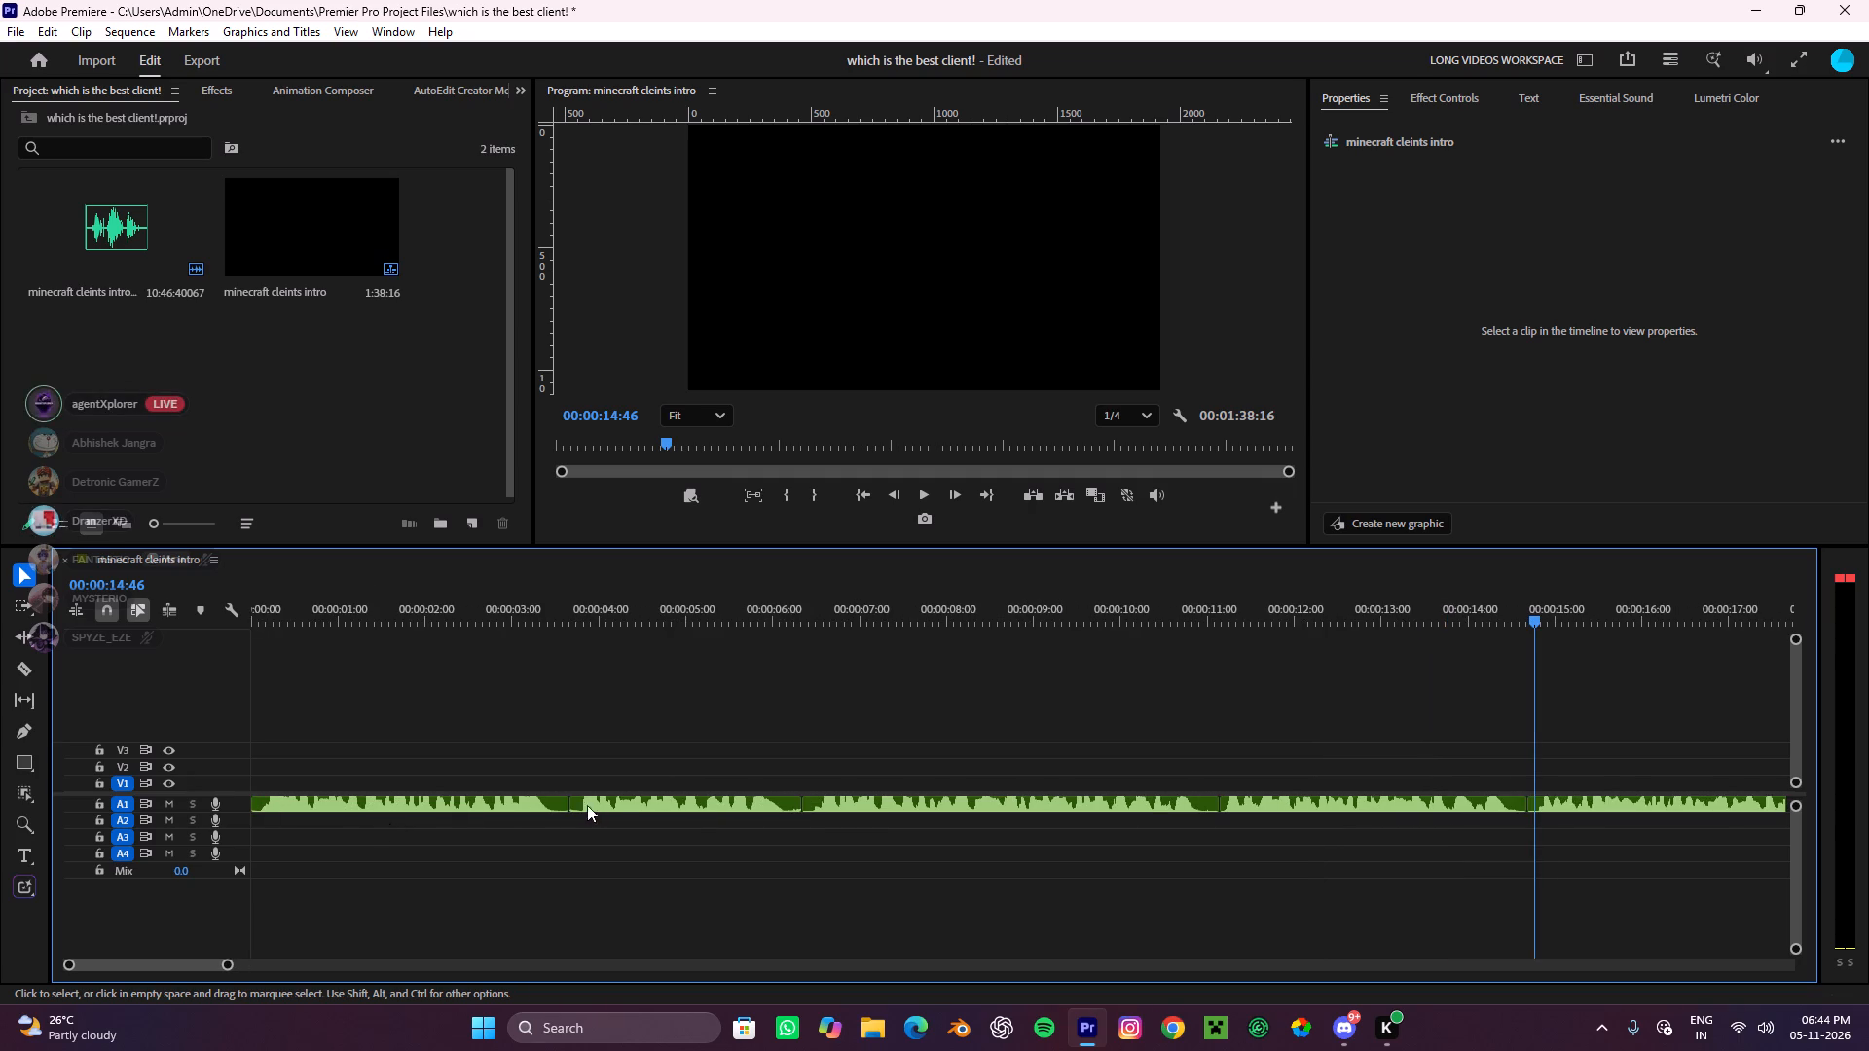
{"action": "left_click", "coordinate": [617, 800]}
{"action": "left_click_drag", "start_coordinate": [620, 800], "coordinate": [622, 814]}
{"action": "left_click_drag", "start_coordinate": [622, 814], "coordinate": [591, 818]}
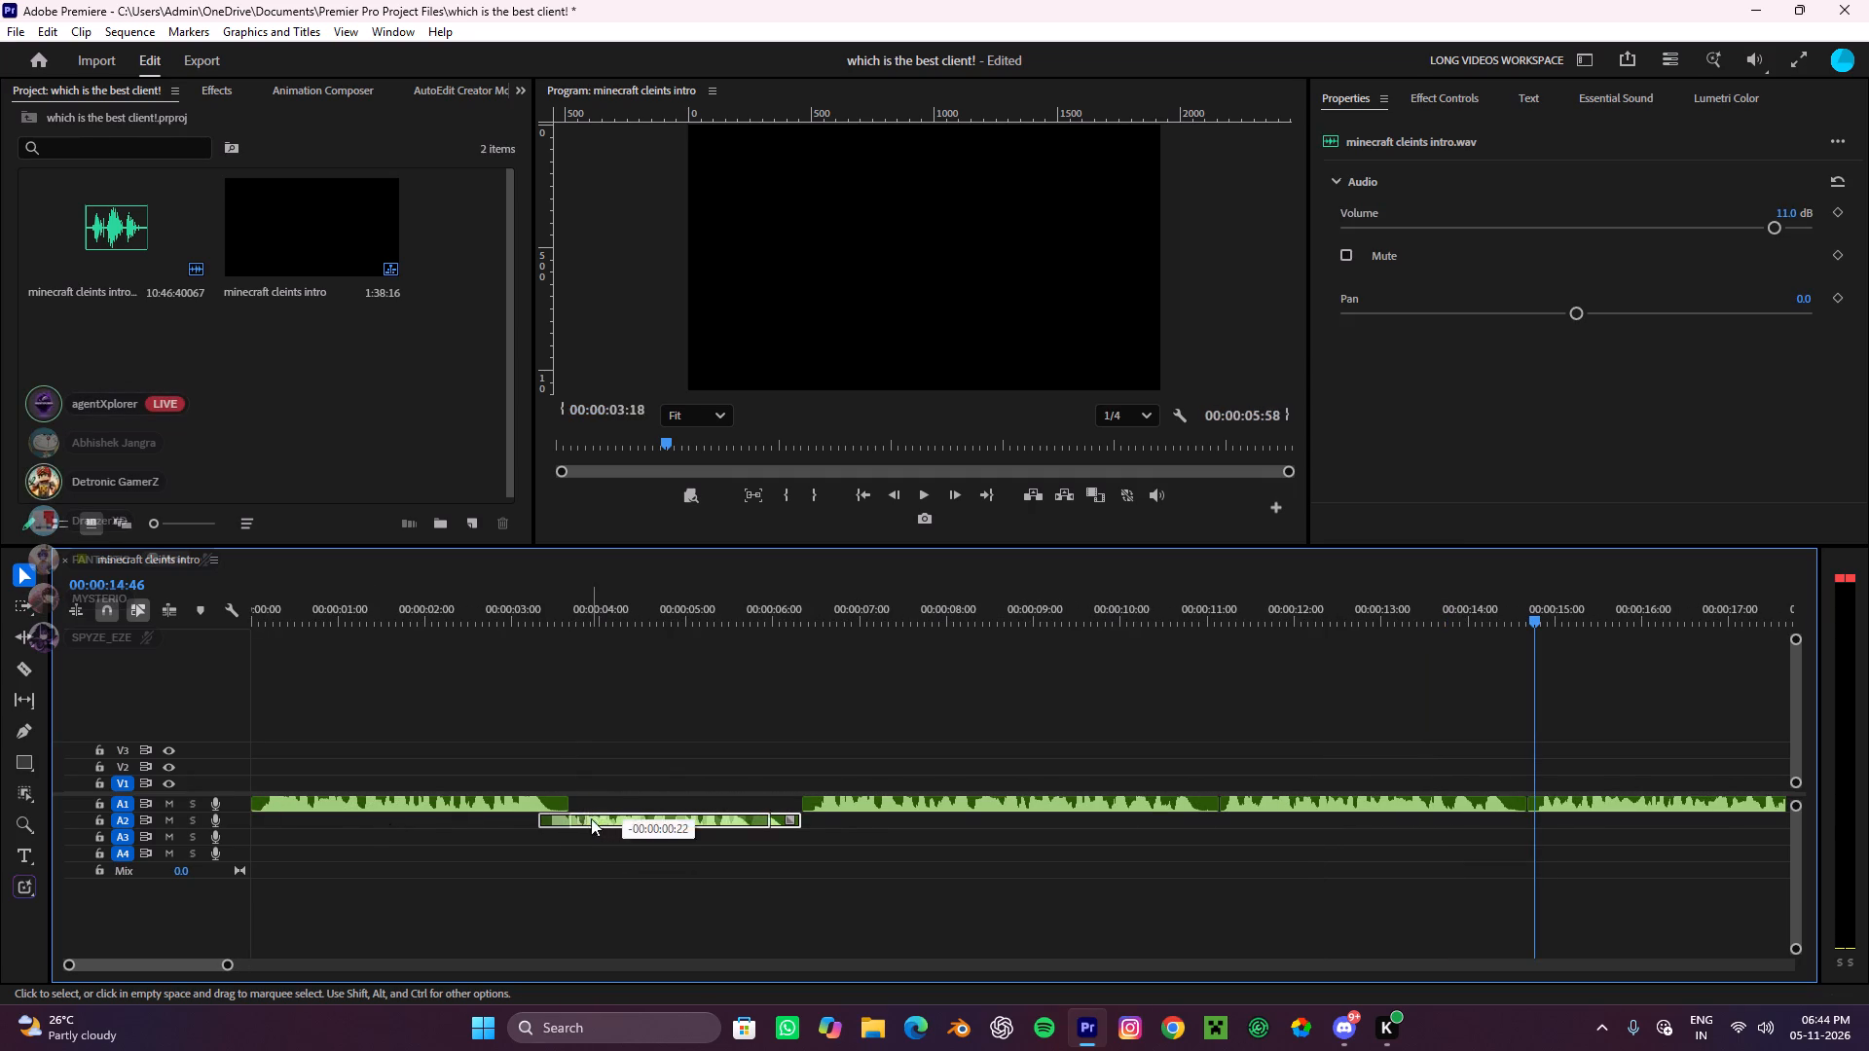
{"action": "left_click_drag", "start_coordinate": [924, 801], "coordinate": [836, 798]}
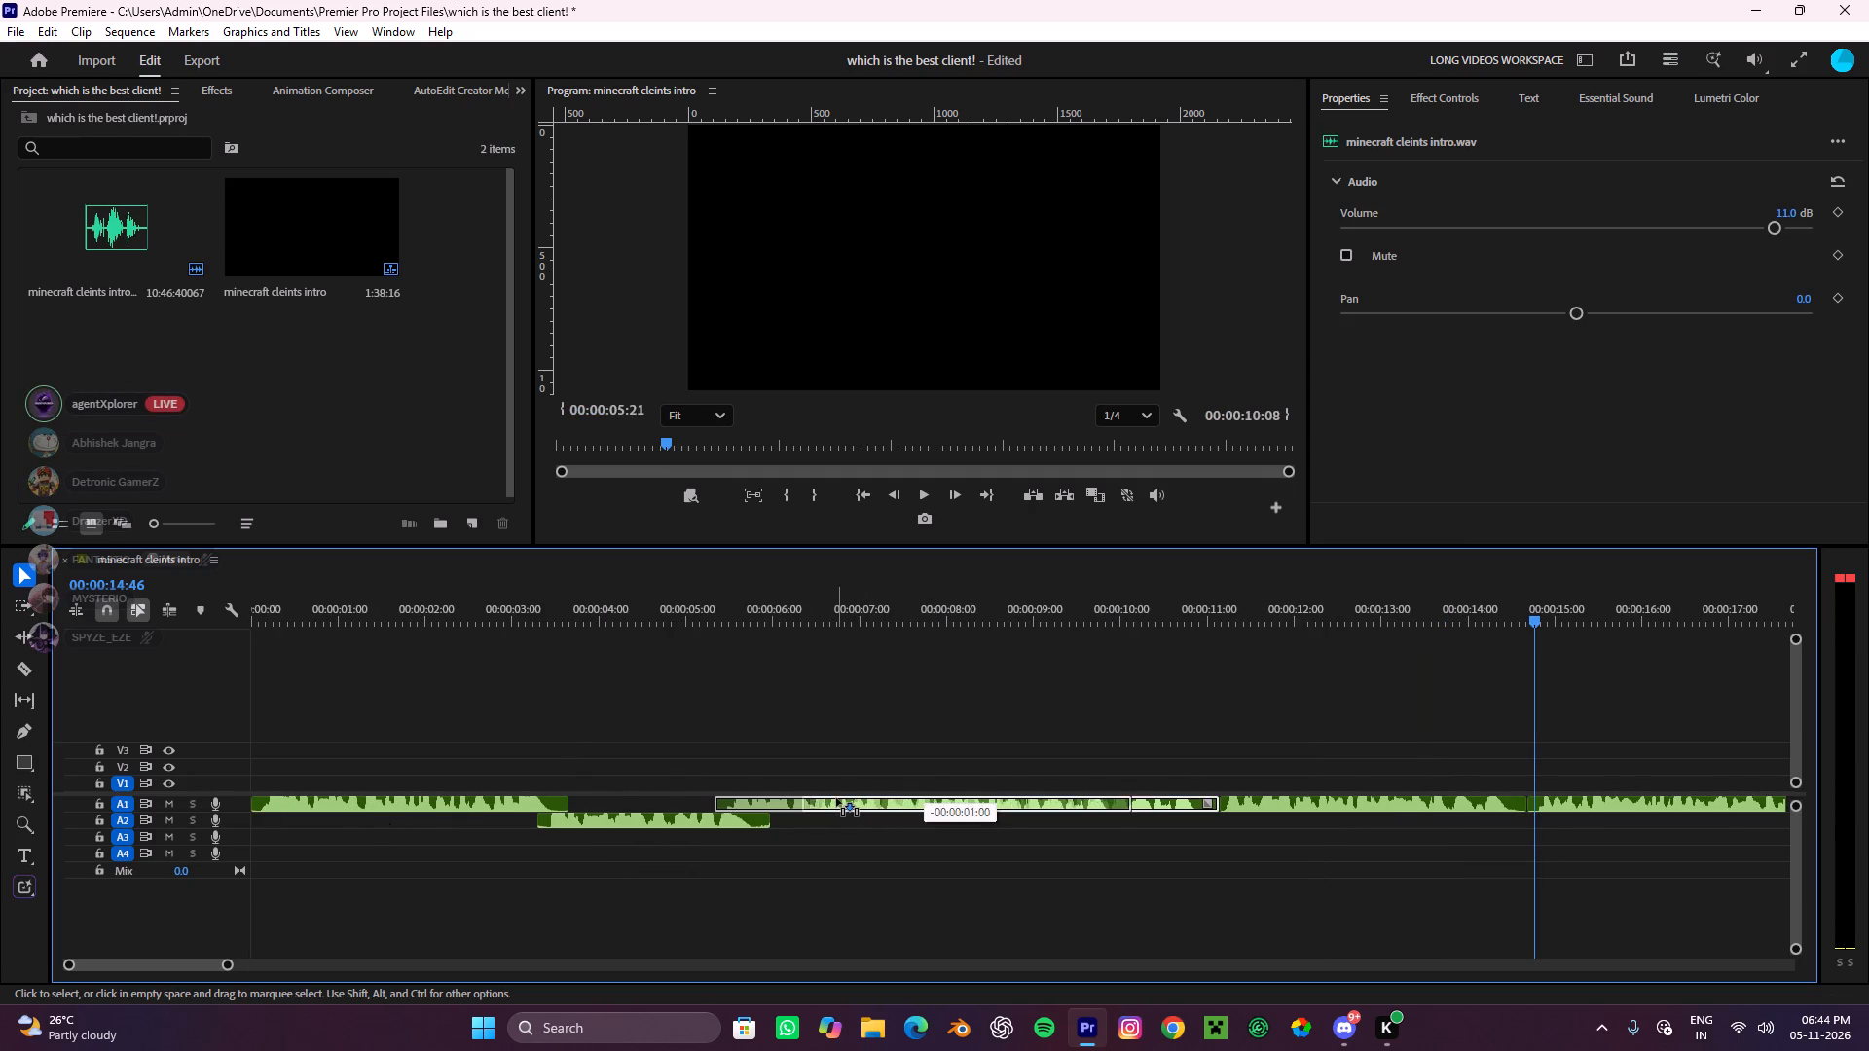
{"action": "left_click_drag", "start_coordinate": [836, 798], "coordinate": [846, 794]}
{"action": "left_click_drag", "start_coordinate": [868, 802], "coordinate": [784, 799]}
While playing from the start, overlap the fourth clip on A2 at about 00:00:09:46, fifth on A1 at 00:00:12:48 and sixth on A2 at 00:00:17:45.
{"action": "left_click", "coordinate": [271, 612]}
{"action": "key", "text": "space"}
{"action": "scroll", "coordinate": [424, 690], "scroll_direction": "down", "scroll_amount": 4, "text": "alt"}
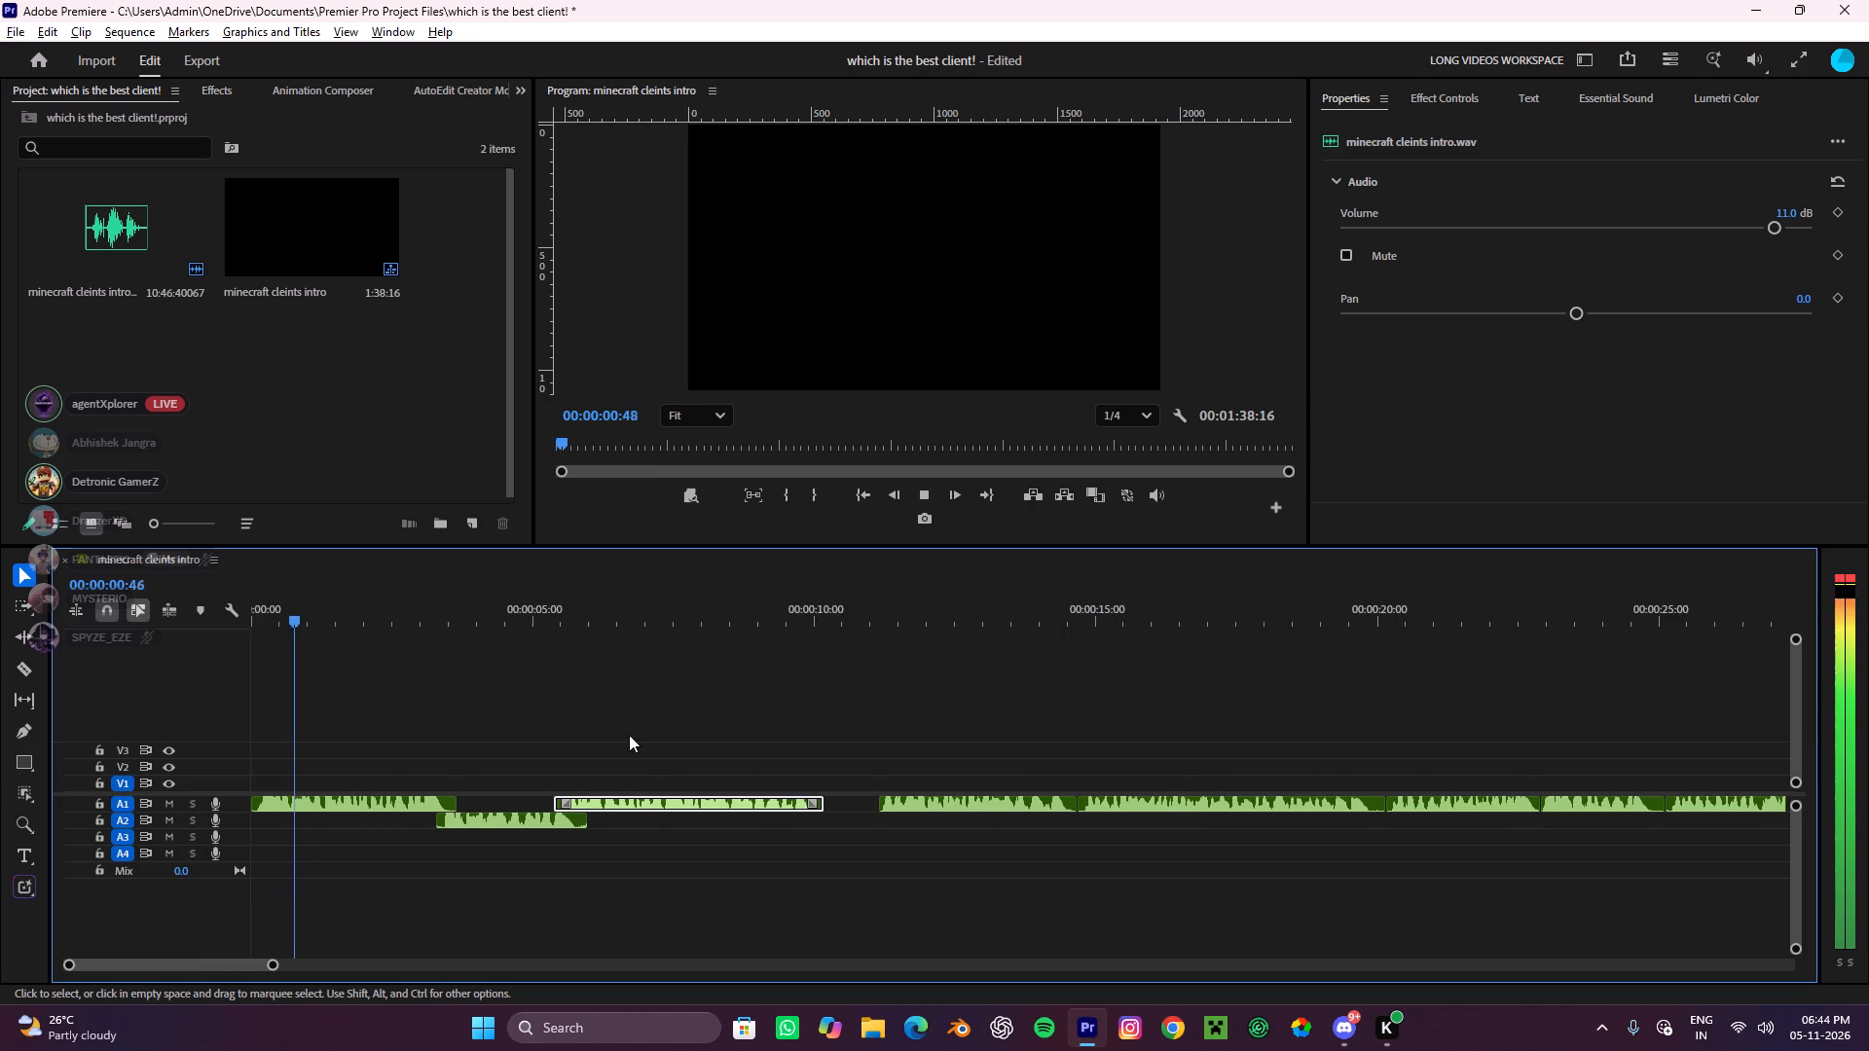
{"action": "left_click_drag", "start_coordinate": [910, 800], "coordinate": [832, 824]}
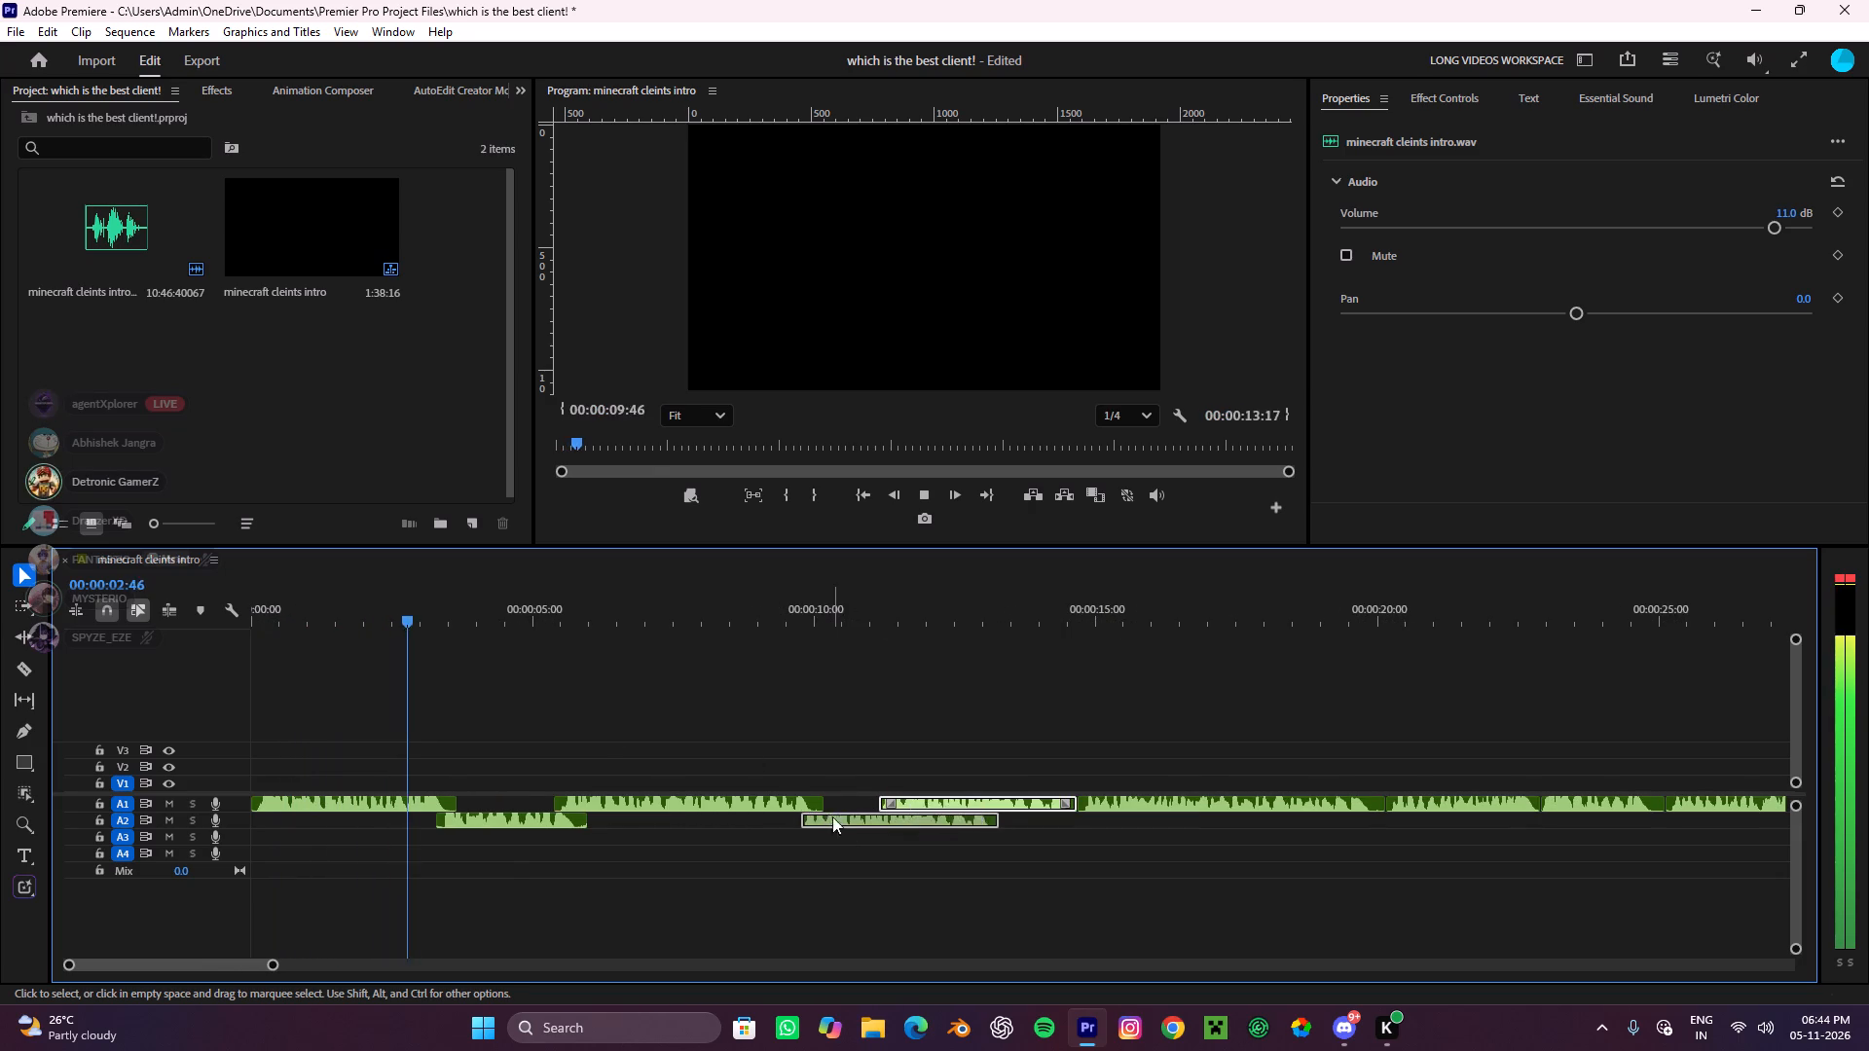
{"action": "scroll", "coordinate": [838, 797], "scroll_direction": "down", "scroll_amount": 4}
{"action": "left_click_drag", "start_coordinate": [1123, 801], "coordinate": [1017, 806]}
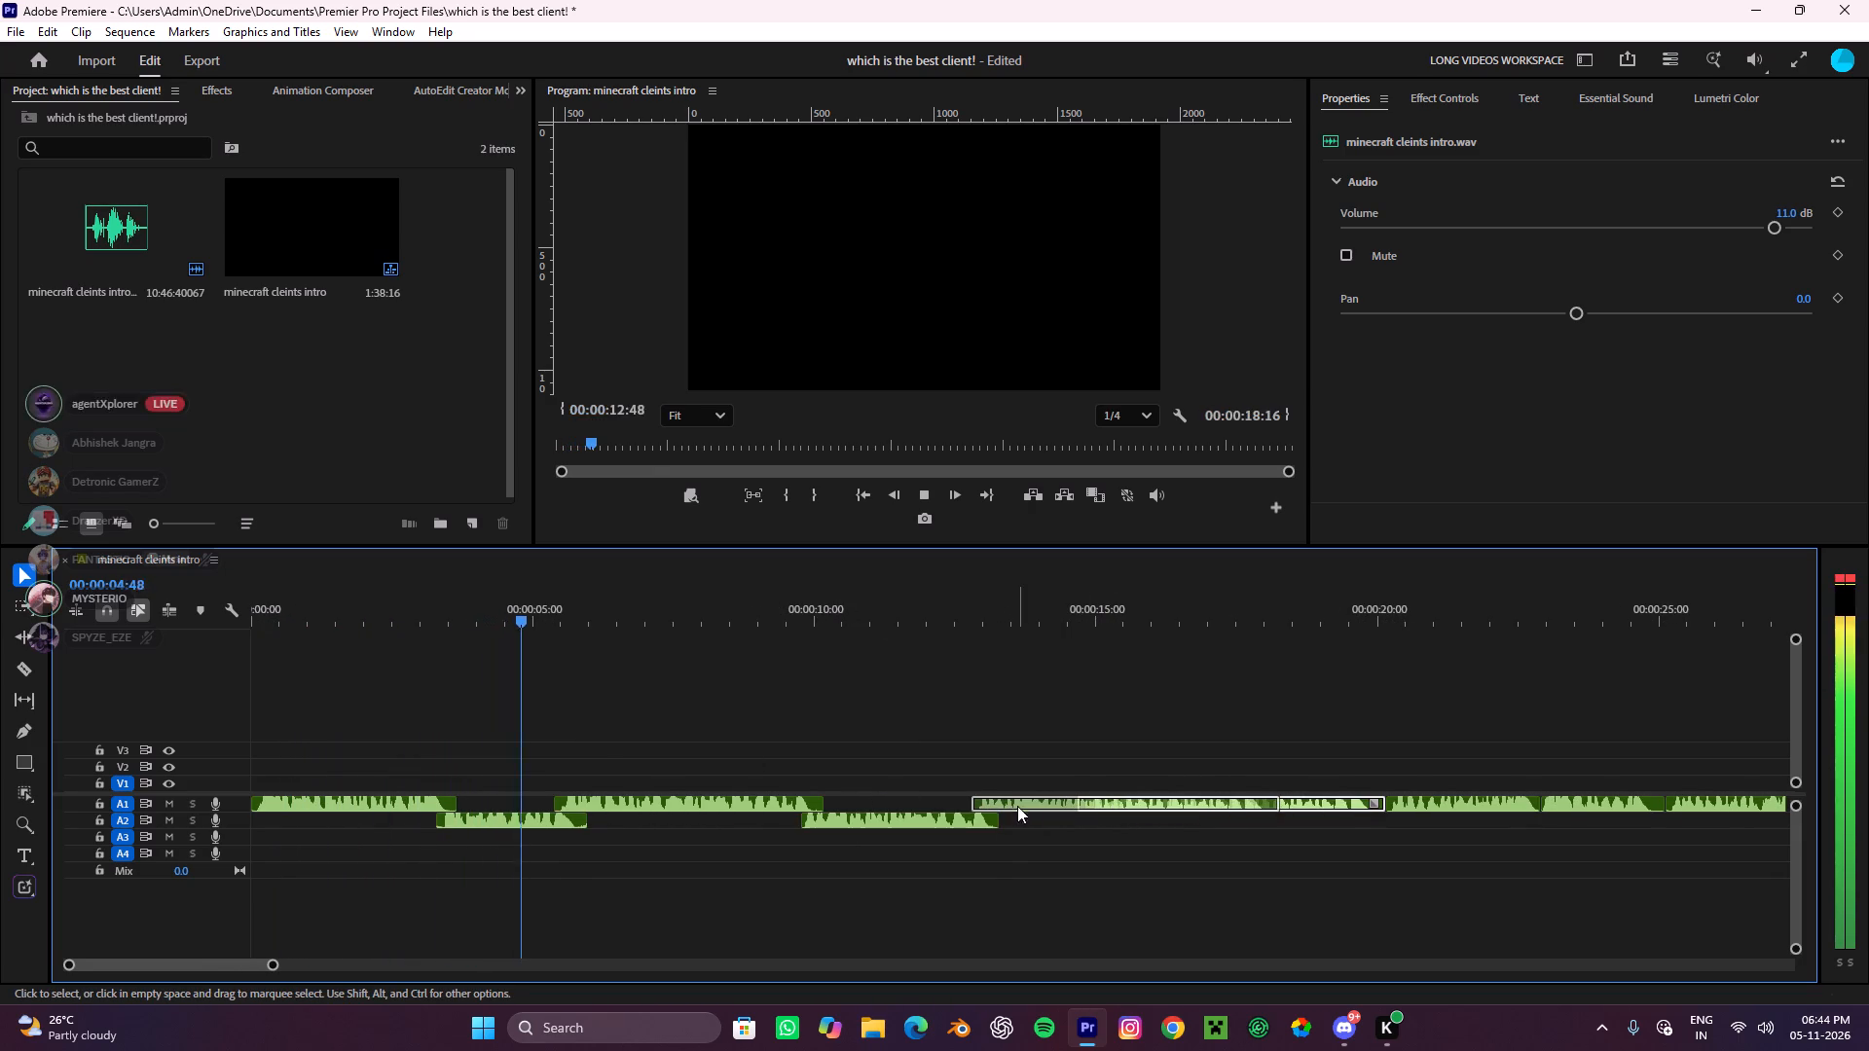
{"action": "scroll", "coordinate": [1031, 784], "scroll_direction": "down", "scroll_amount": 5}
{"action": "left_click_drag", "start_coordinate": [1295, 802], "coordinate": [1170, 821]}
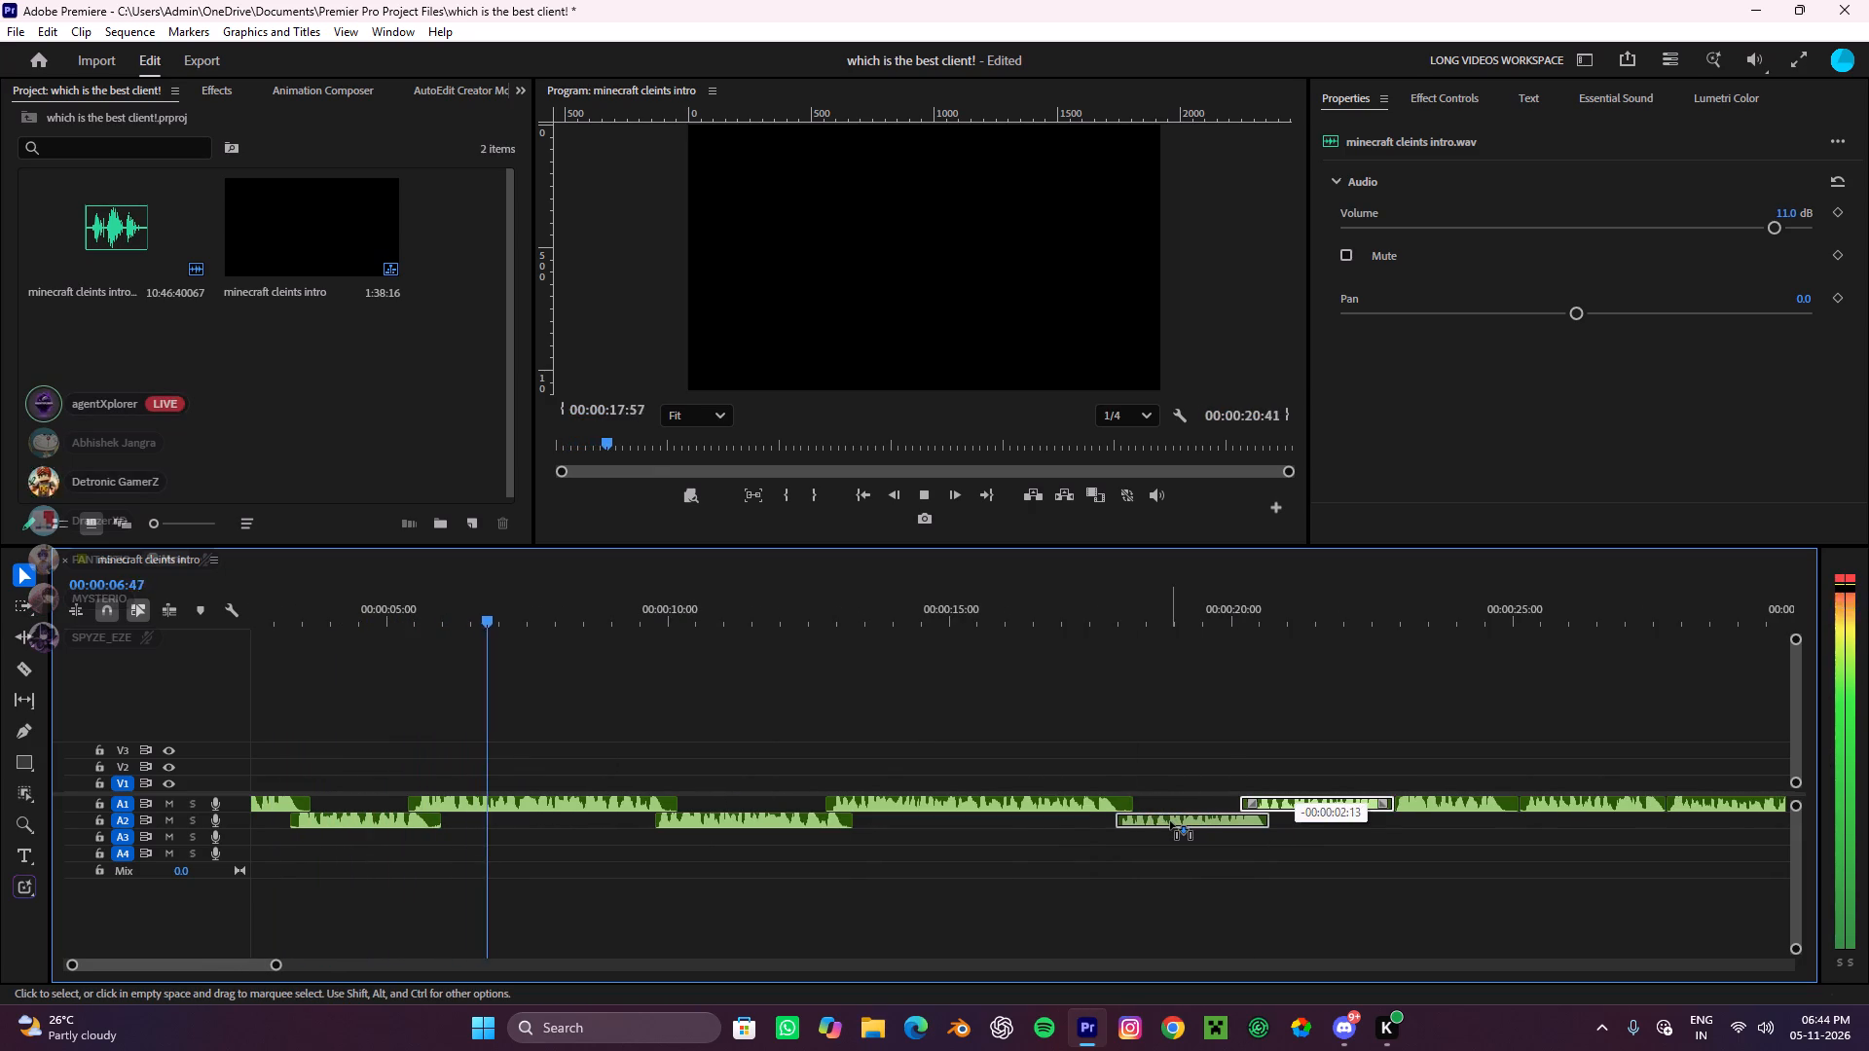
{"action": "left_click_drag", "start_coordinate": [1170, 821], "coordinate": [1157, 821]}
Overlap the seventh clip on A1 at about 00:00:20, the eighth on A2 at about 00:00:22 and the ninth on A1 at about 00:00:24.
{"action": "scroll", "coordinate": [1158, 806], "scroll_direction": "down", "scroll_amount": 5}
{"action": "left_click_drag", "start_coordinate": [1303, 805], "coordinate": [1154, 805]}
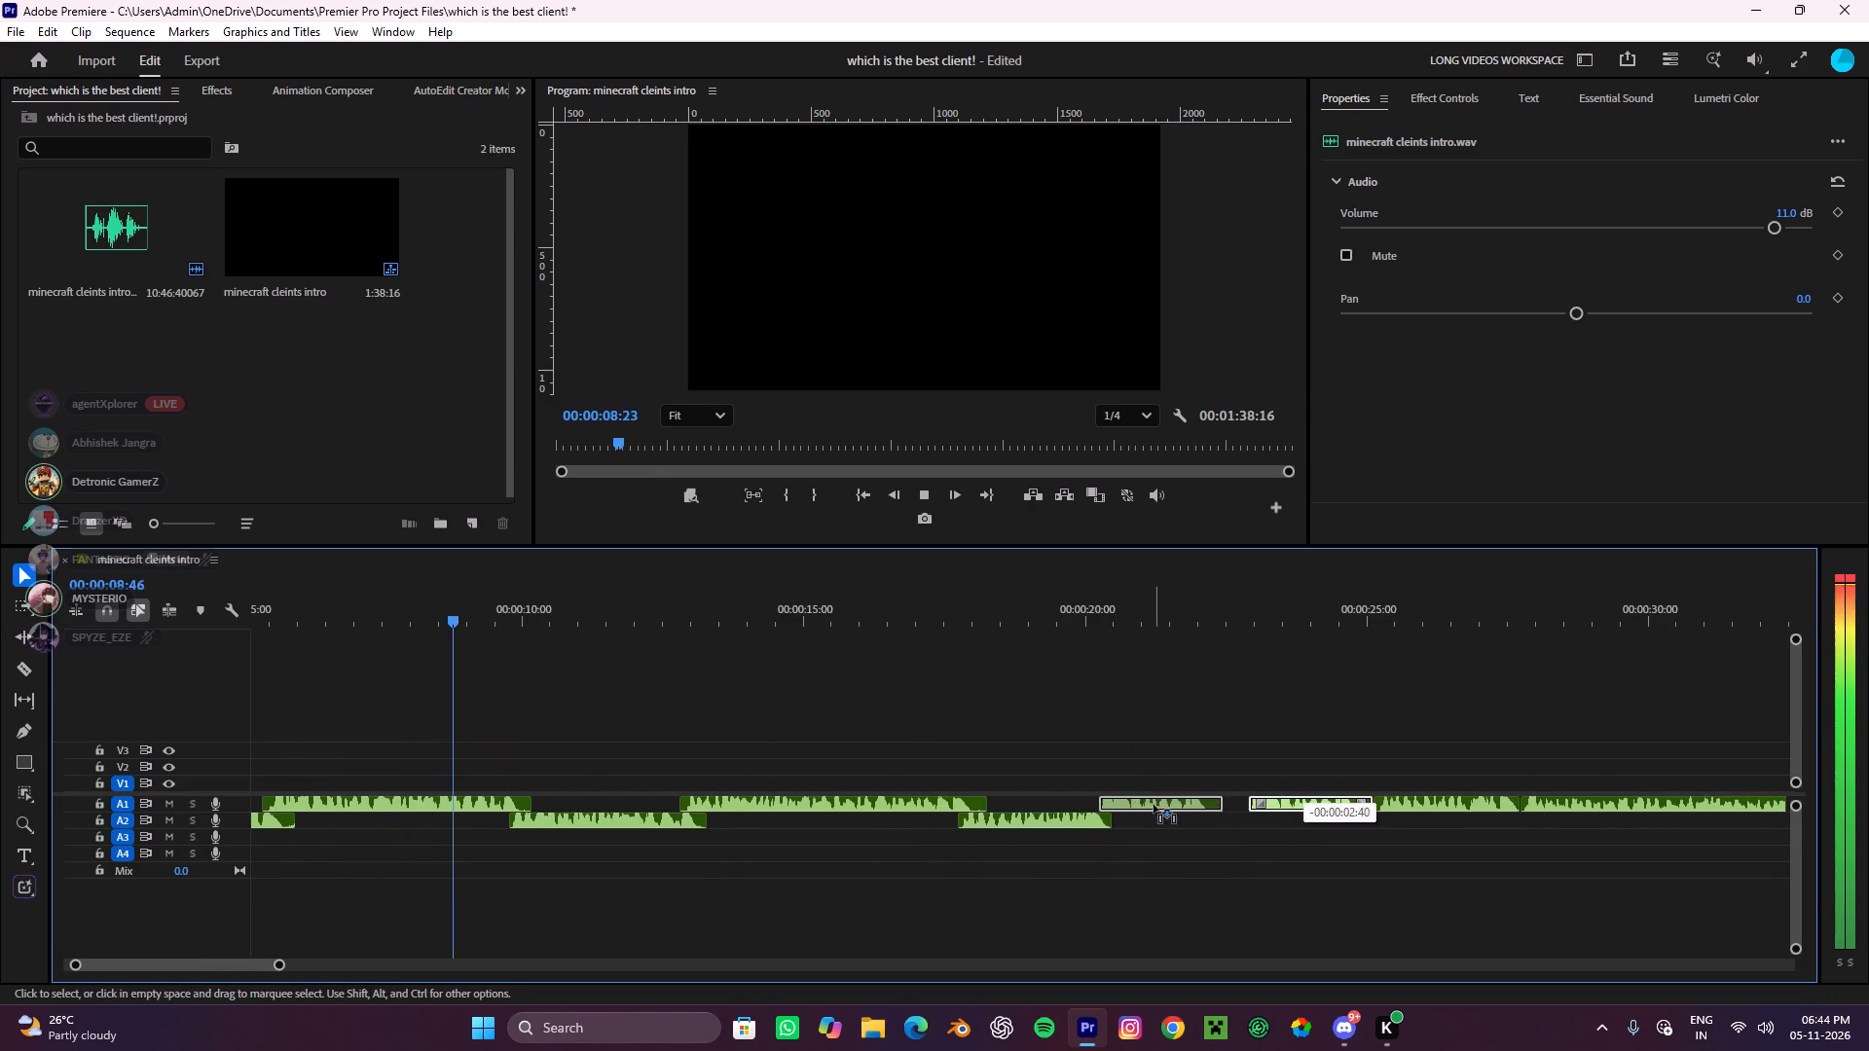
{"action": "left_click_drag", "start_coordinate": [1154, 805], "coordinate": [1154, 809]}
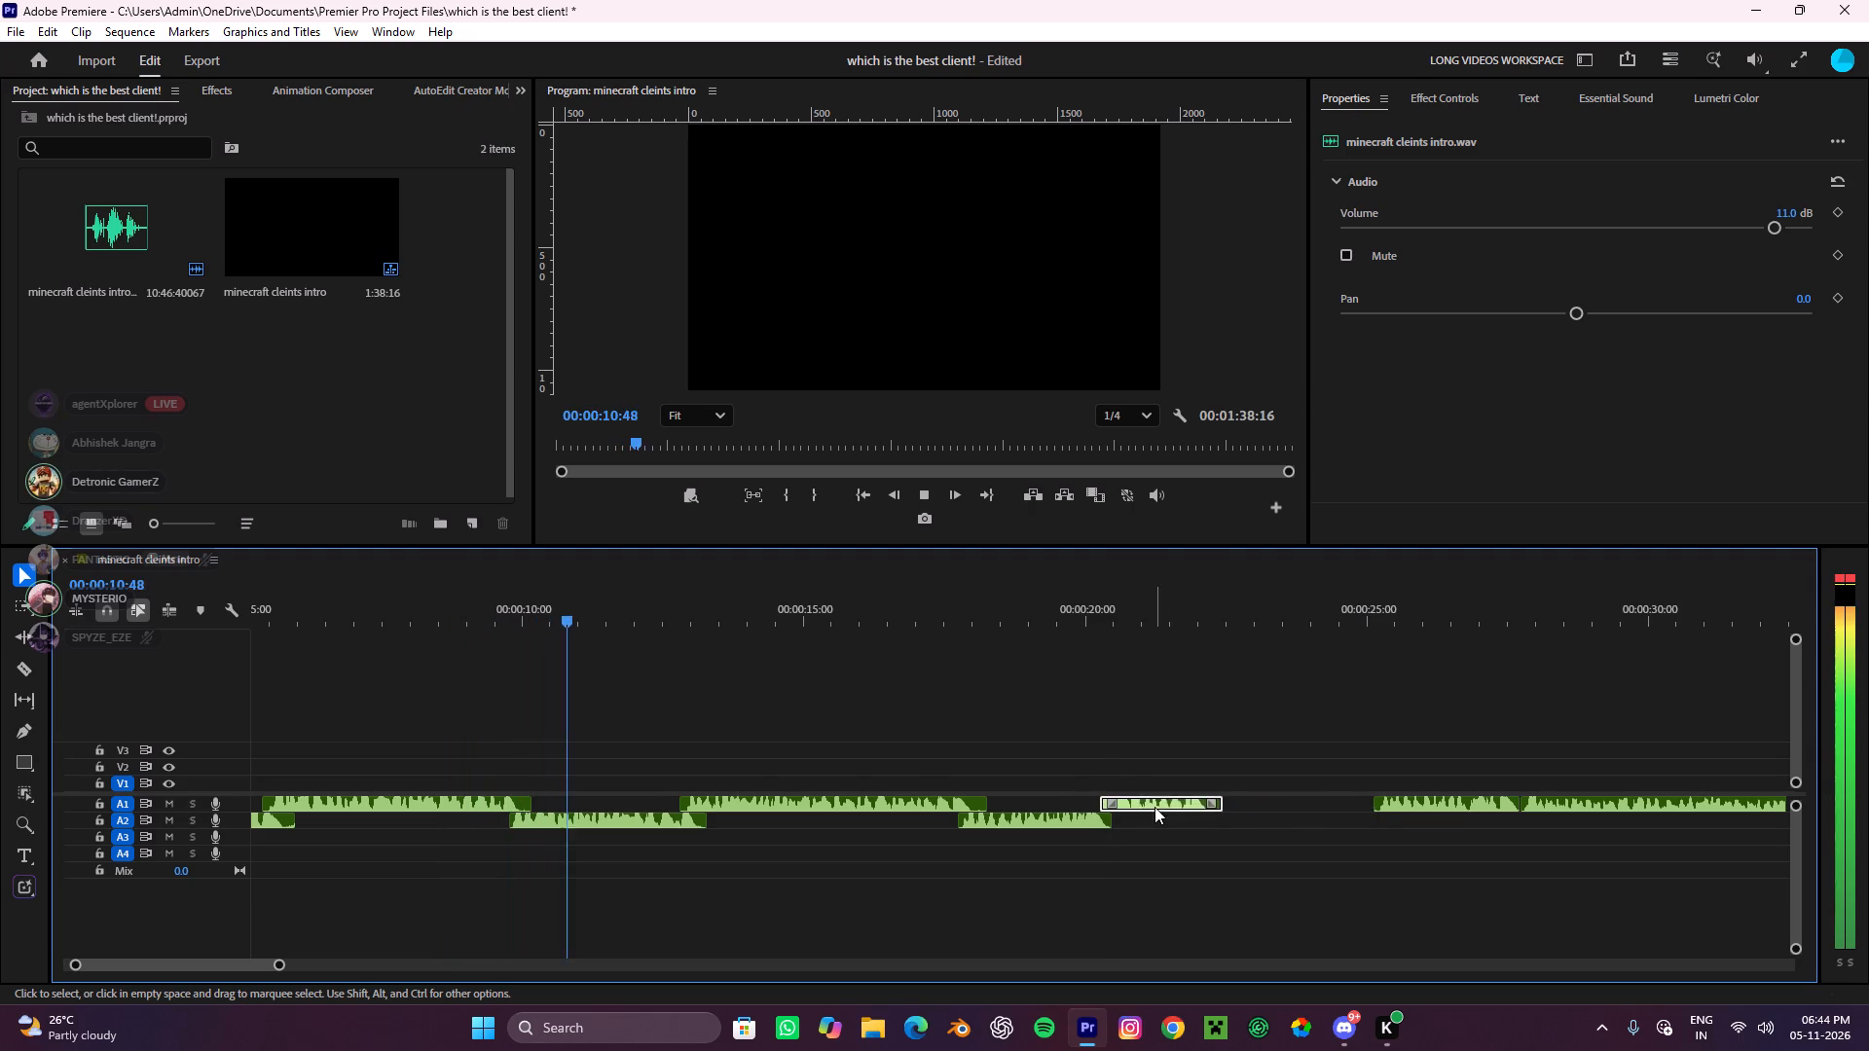
{"action": "scroll", "coordinate": [1154, 807], "scroll_direction": "down", "scroll_amount": 4}
{"action": "left_click_drag", "start_coordinate": [1333, 803], "coordinate": [1153, 818]}
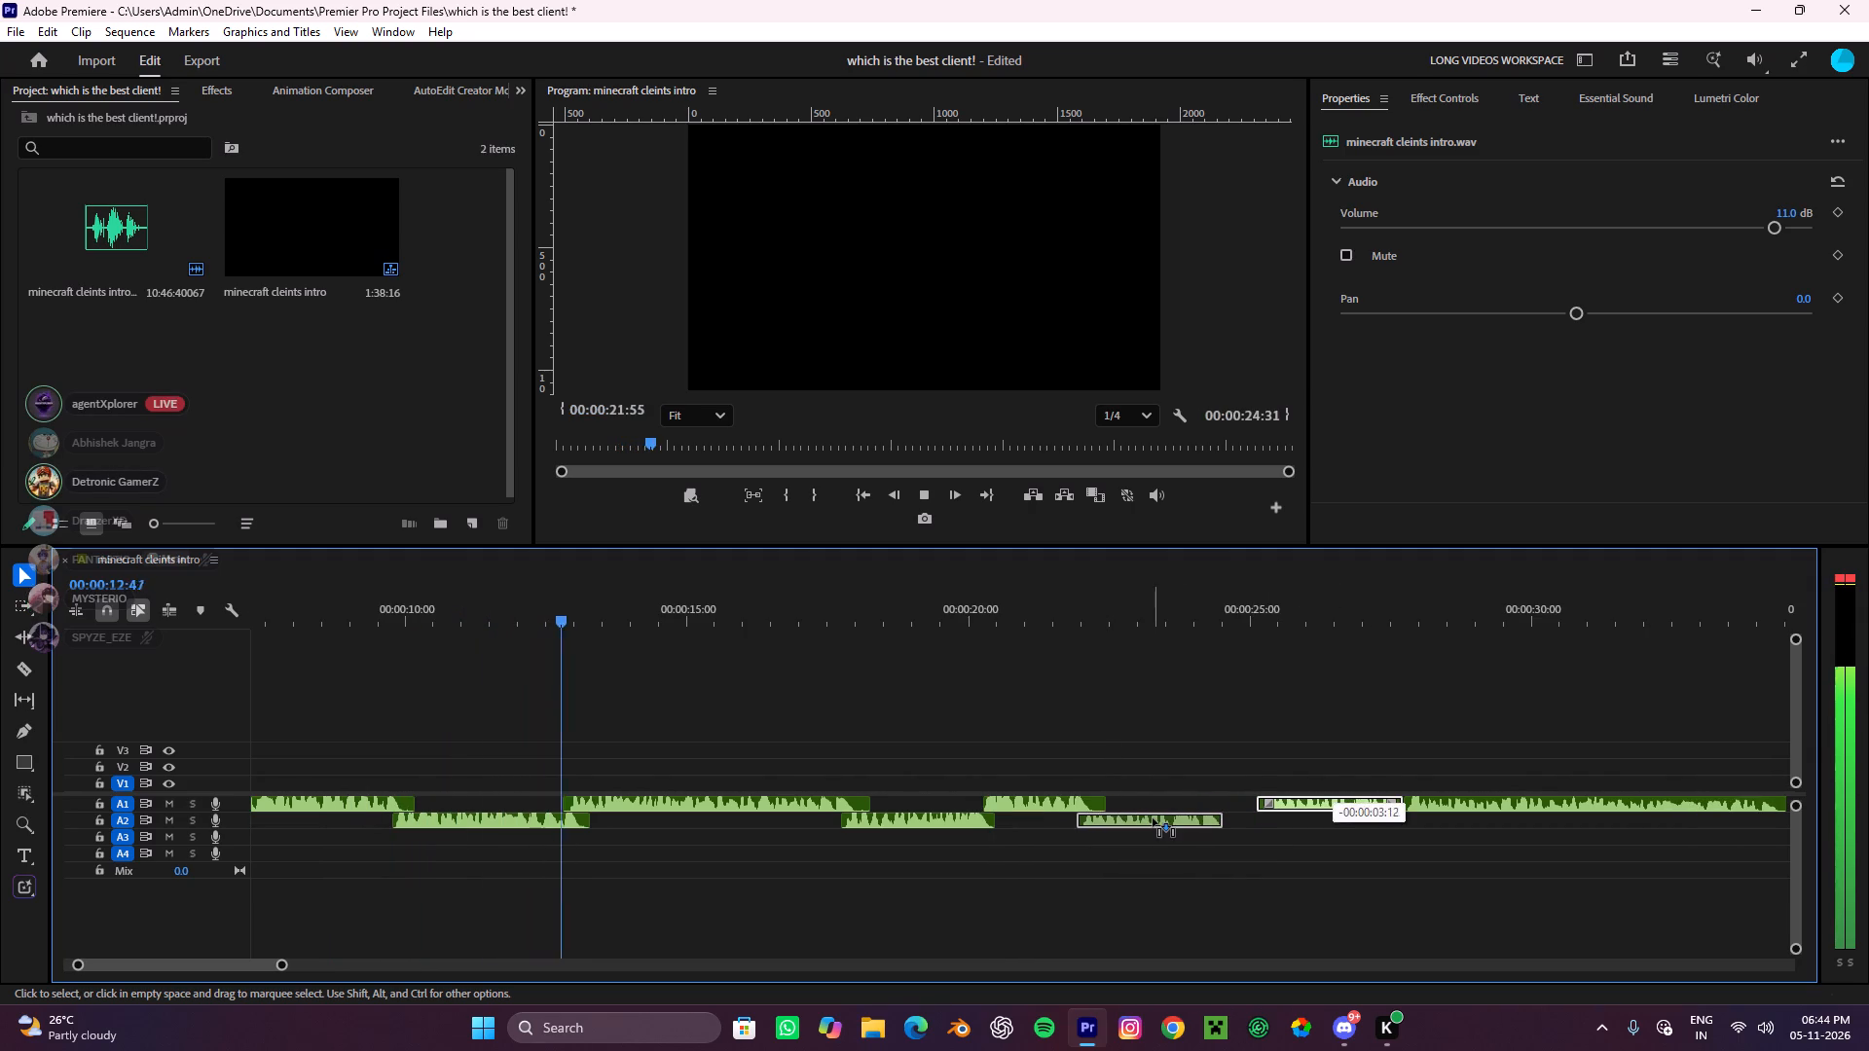
{"action": "left_click_drag", "start_coordinate": [1153, 818], "coordinate": [1157, 818]}
{"action": "left_click", "coordinate": [1166, 765]}
{"action": "scroll", "coordinate": [1166, 765], "scroll_direction": "down", "scroll_amount": 4}
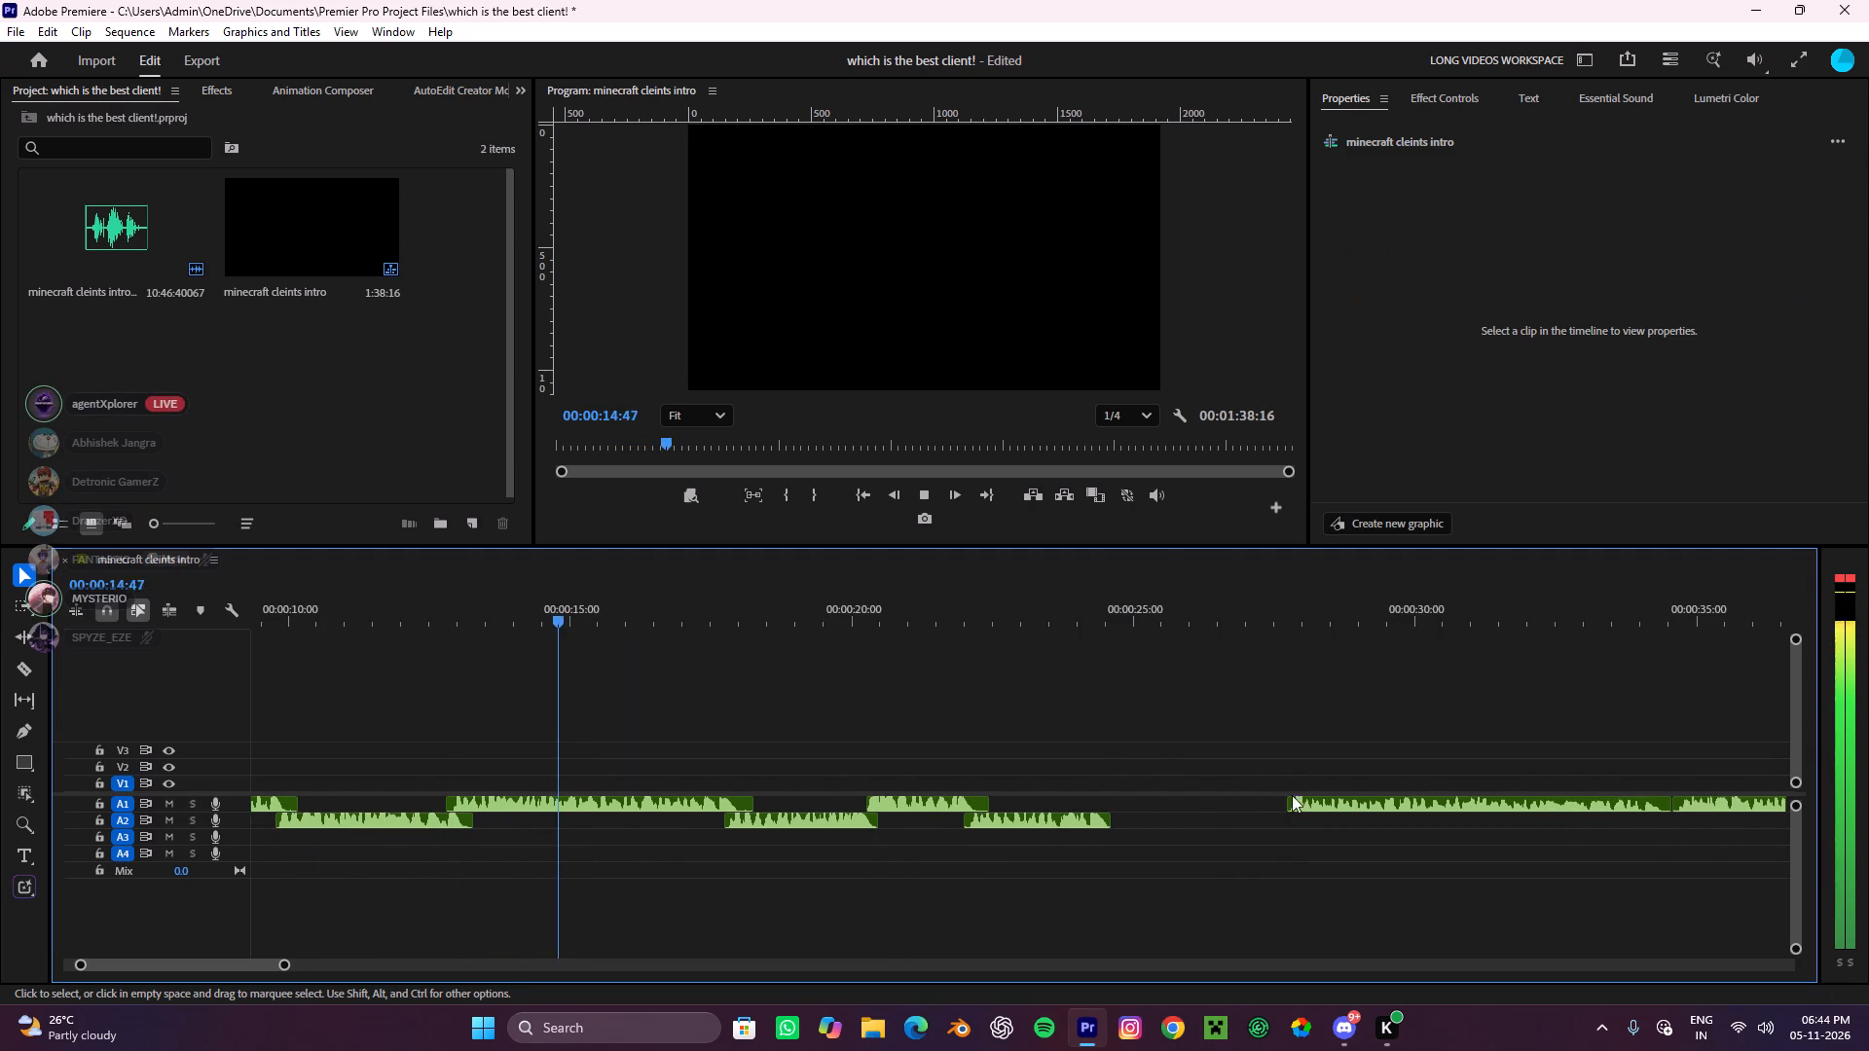
{"action": "left_click_drag", "start_coordinate": [1343, 802], "coordinate": [1154, 808]}
{"action": "left_click", "coordinate": [1162, 759]}
Move the tenth voiceover clip to A2 so it starts at about 00:00:30:40, overlapping the end of the ninth clip.
{"action": "scroll", "coordinate": [1160, 759], "scroll_direction": "down", "scroll_amount": 9, "text": "alt"}
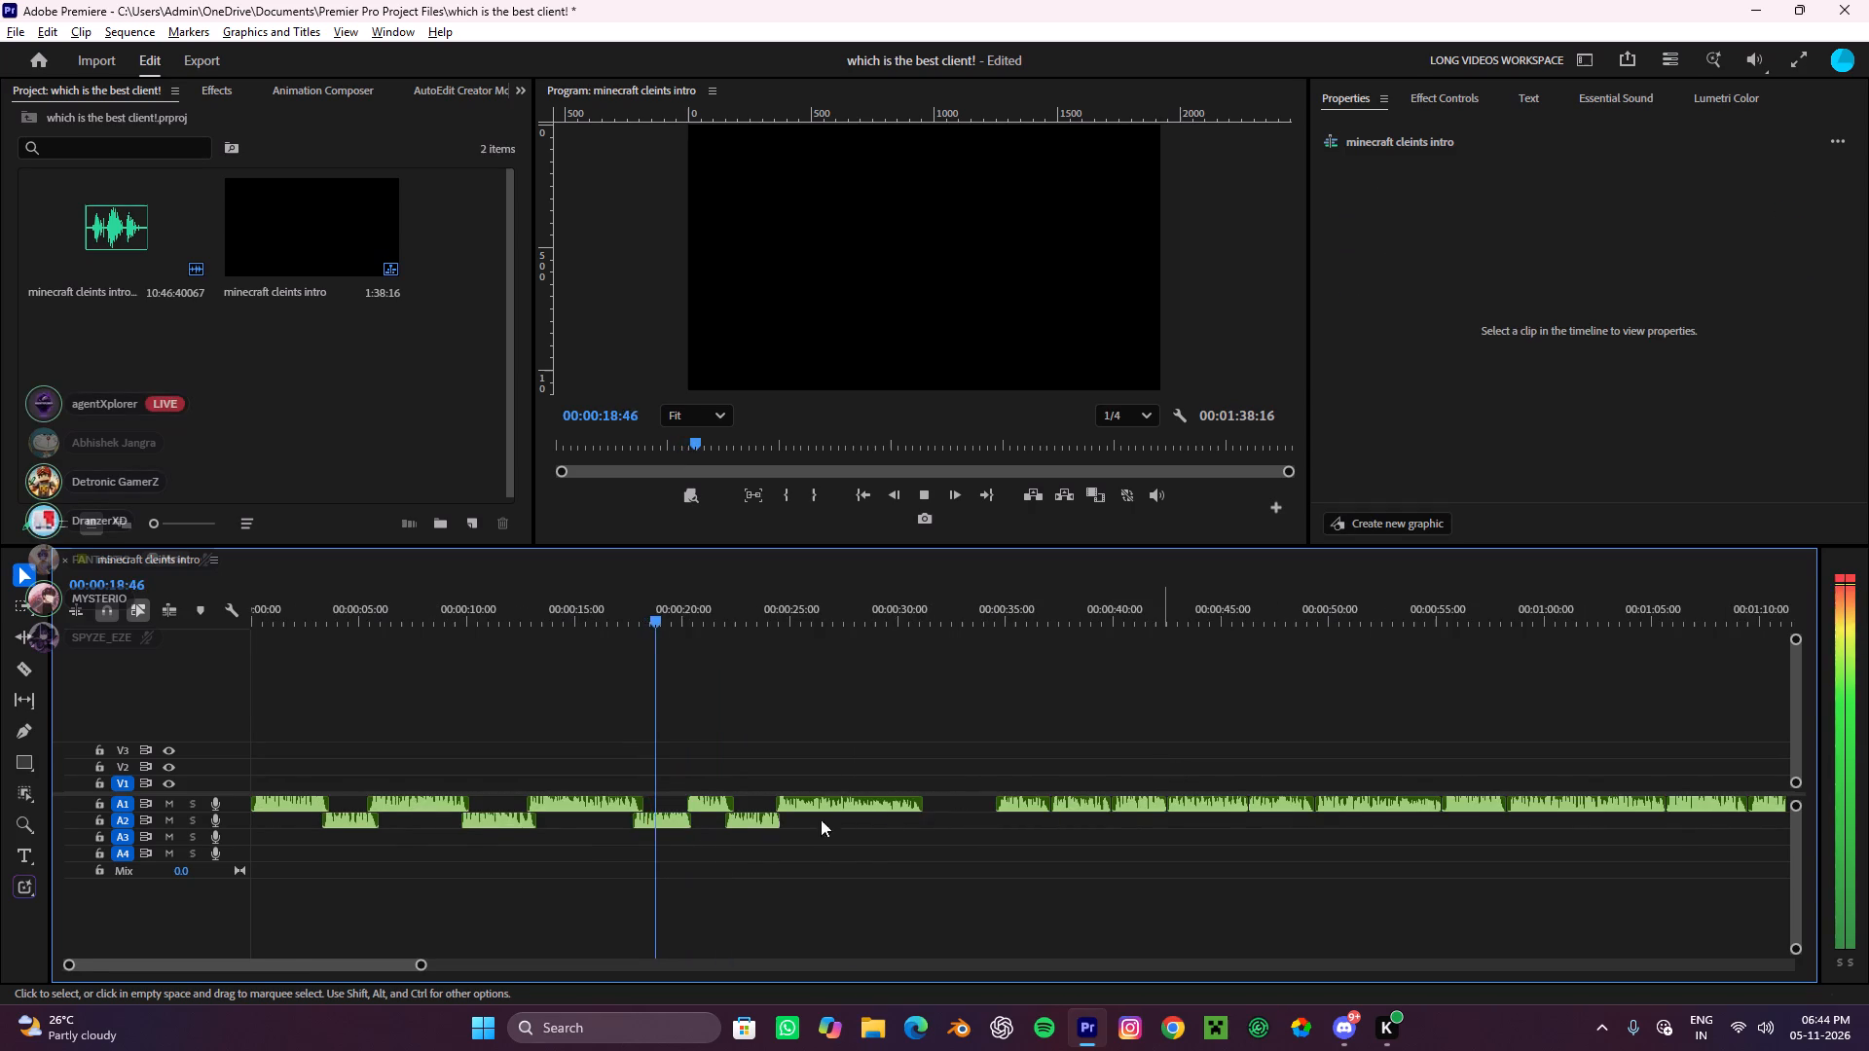
{"action": "scroll", "coordinate": [767, 820], "scroll_direction": "up", "scroll_amount": 4, "text": "alt"}
{"action": "scroll", "coordinate": [727, 807], "scroll_direction": "up", "scroll_amount": 5}
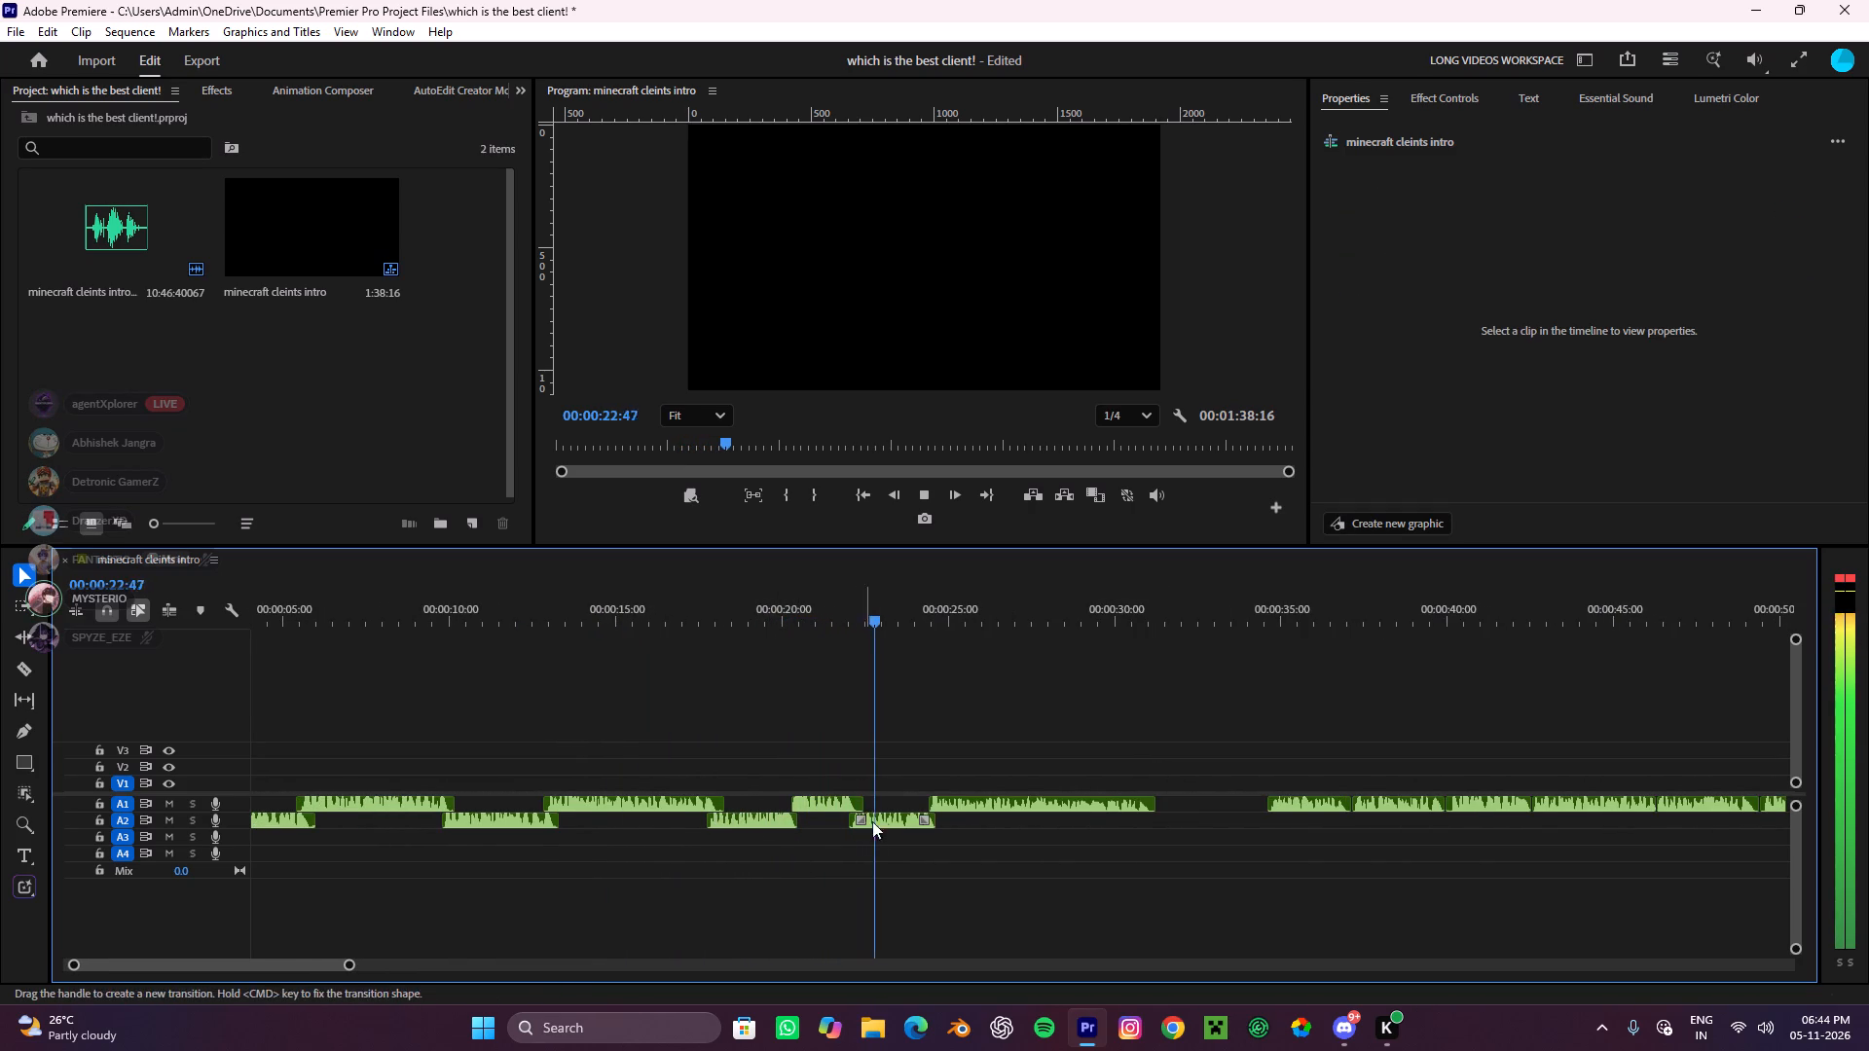
{"action": "scroll", "coordinate": [898, 823], "scroll_direction": "down", "scroll_amount": 4, "text": "alt"}
{"action": "scroll", "coordinate": [788, 840], "scroll_direction": "up", "scroll_amount": 4, "text": "alt"}
{"action": "scroll", "coordinate": [788, 840], "scroll_direction": "down", "scroll_amount": 4, "text": "alt"}
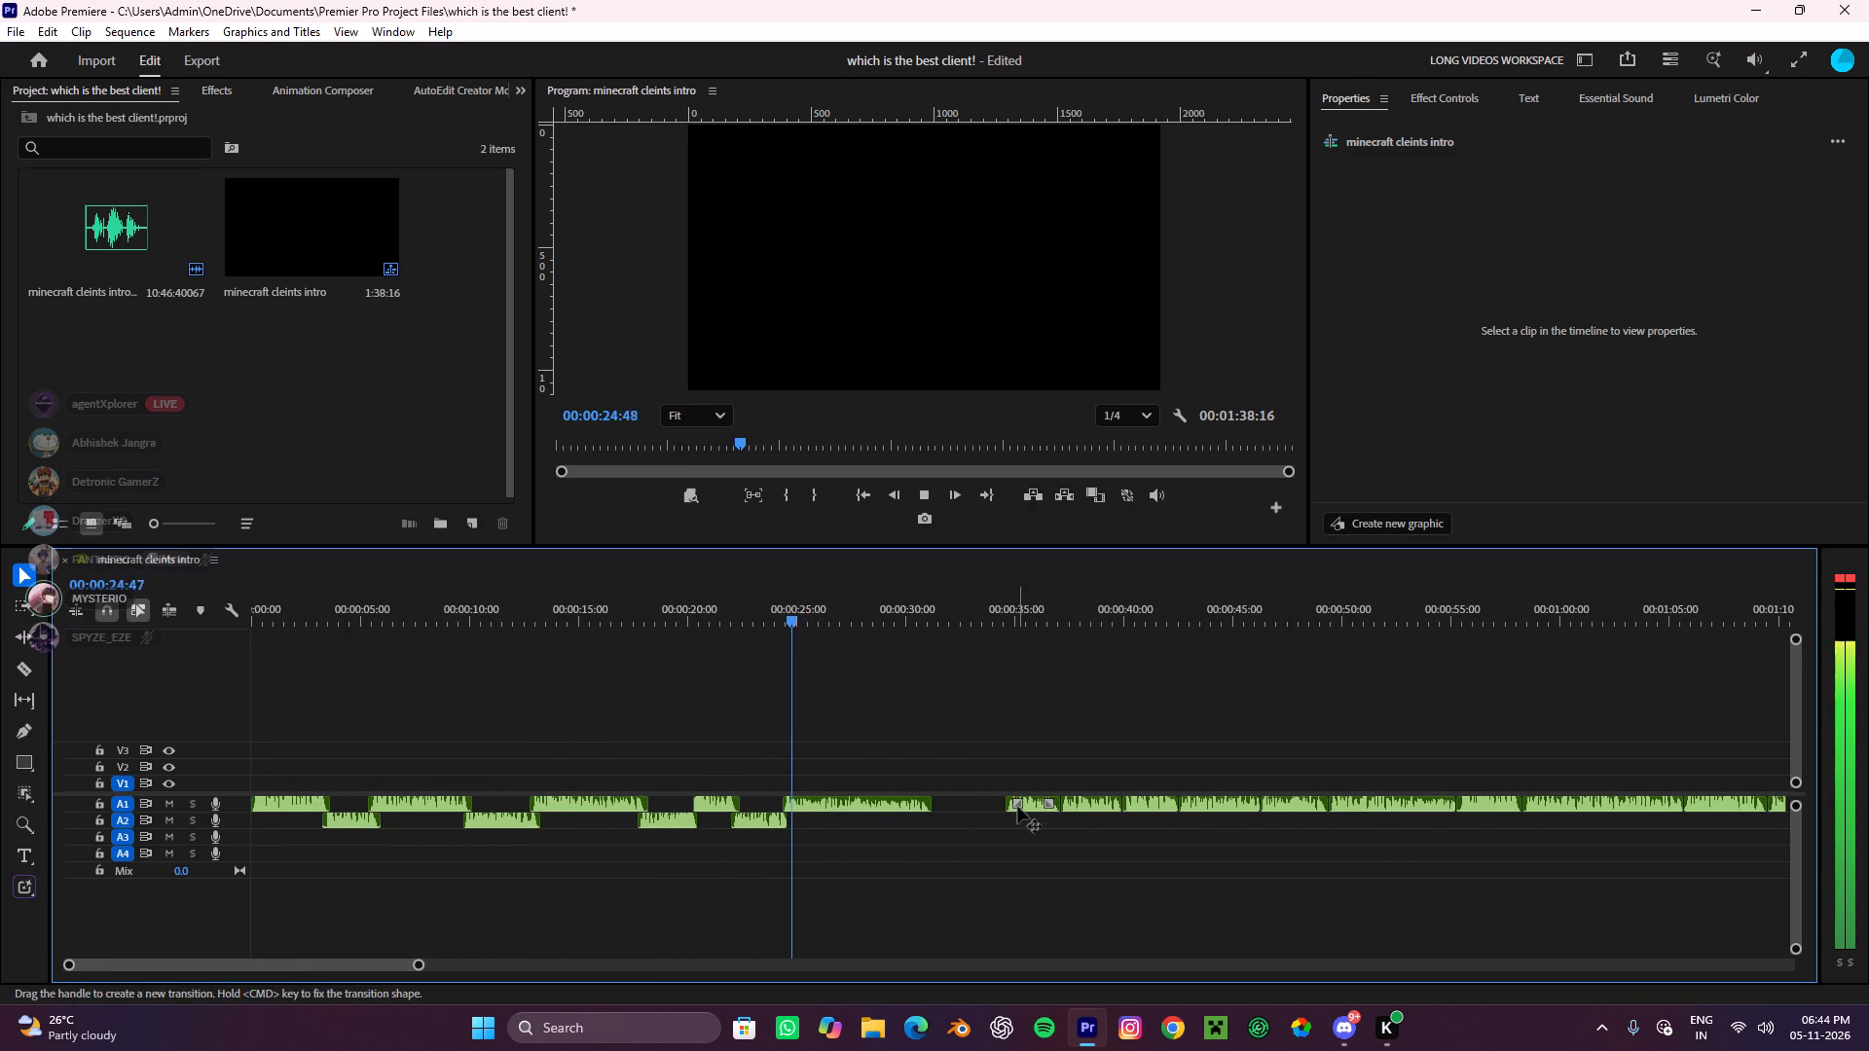
{"action": "left_click_drag", "start_coordinate": [1029, 802], "coordinate": [951, 823]}
{"action": "scroll", "coordinate": [919, 825], "scroll_direction": "up", "scroll_amount": 6, "text": "alt"}
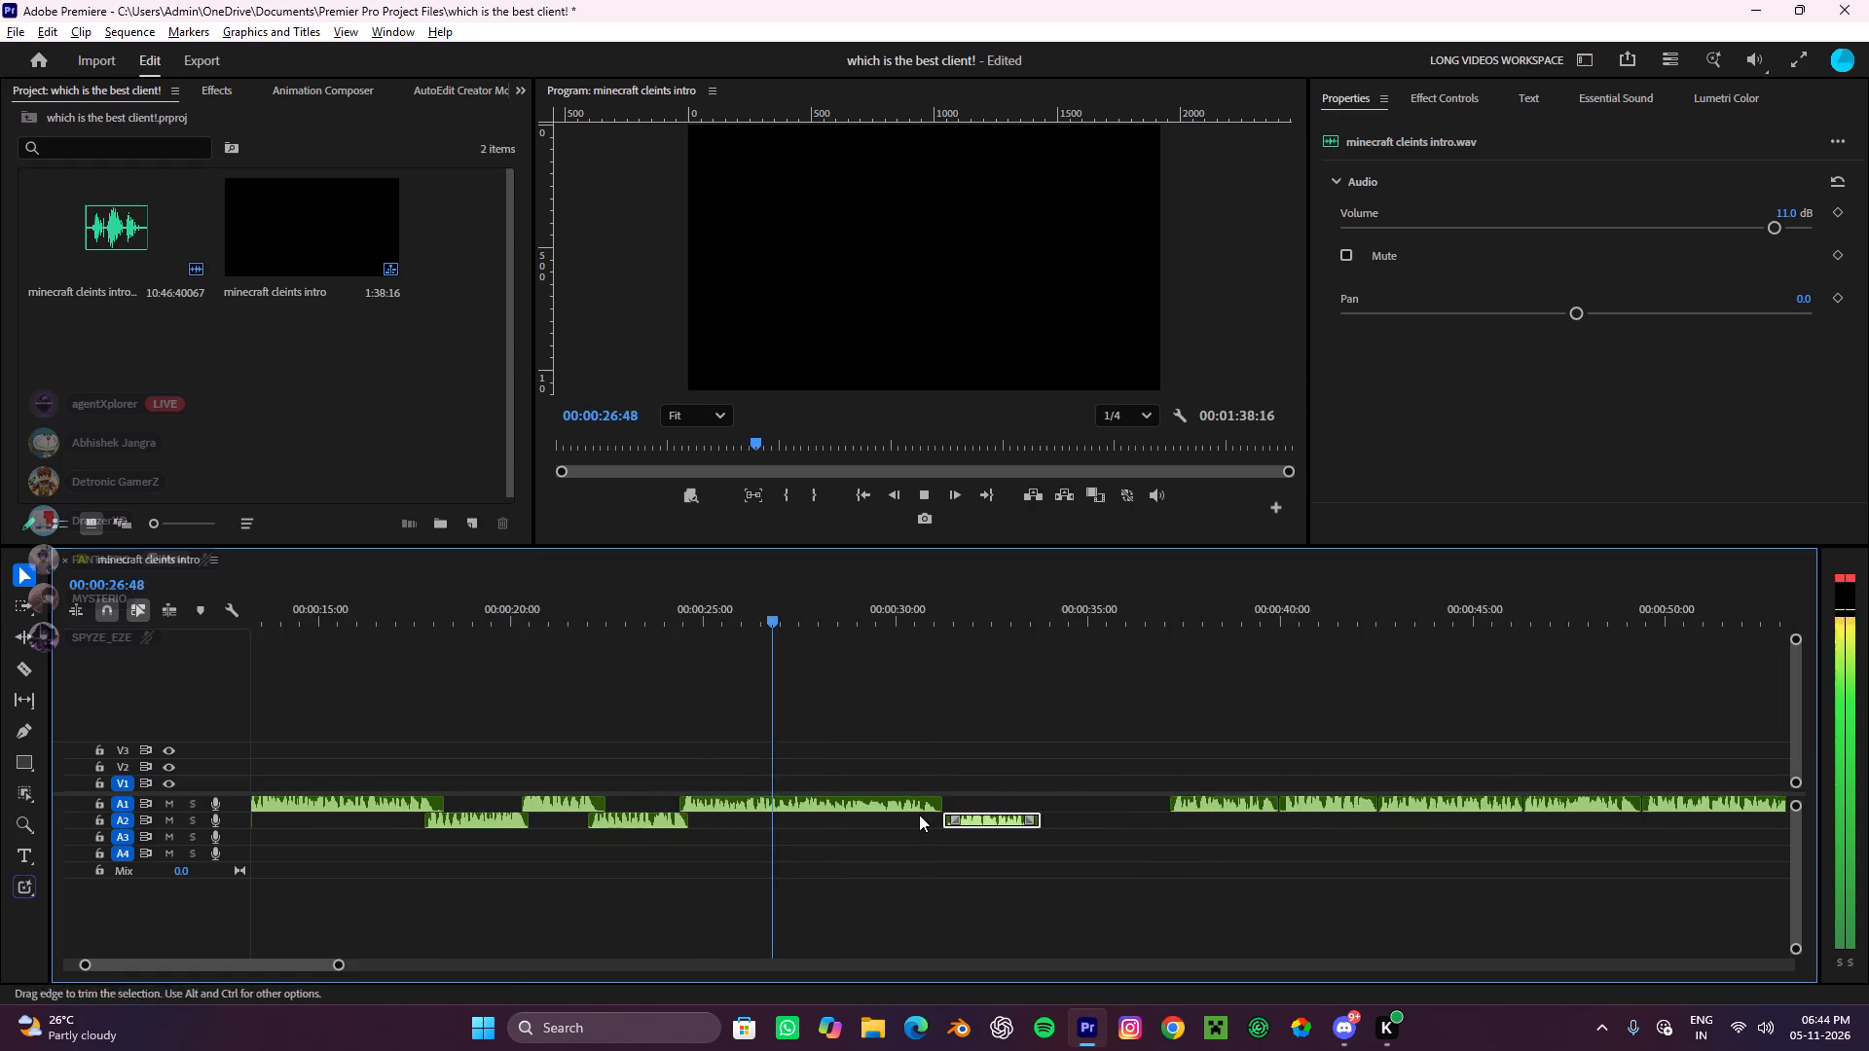
{"action": "scroll", "coordinate": [919, 815], "scroll_direction": "up", "scroll_amount": 4, "text": "alt"}
{"action": "left_click_drag", "start_coordinate": [1033, 822], "coordinate": [998, 816]}
{"action": "scroll", "coordinate": [994, 808], "scroll_direction": "down", "scroll_amount": 4}
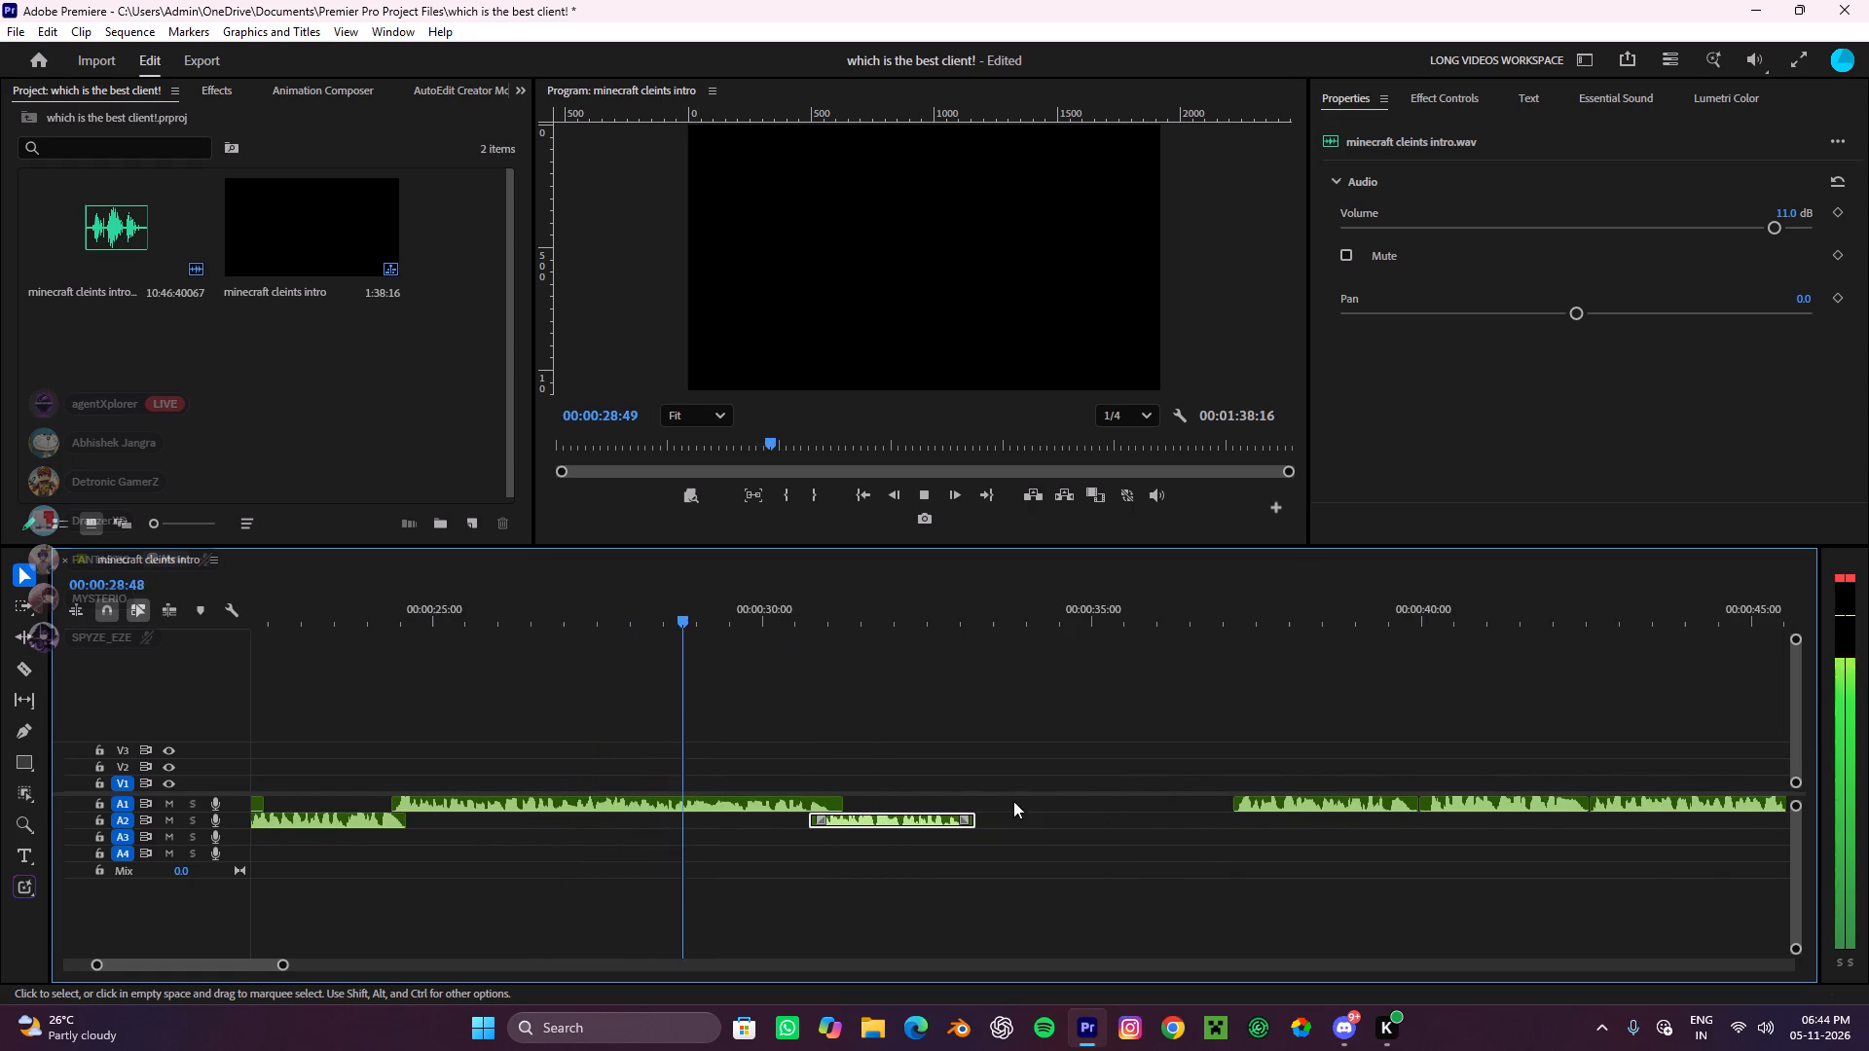
Overlap the eleventh clip on A1 at about 00:00:32:49 and the twelfth on A2 at about 00:00:35:15.
{"action": "left_click_drag", "start_coordinate": [1305, 806], "coordinate": [1036, 795]}
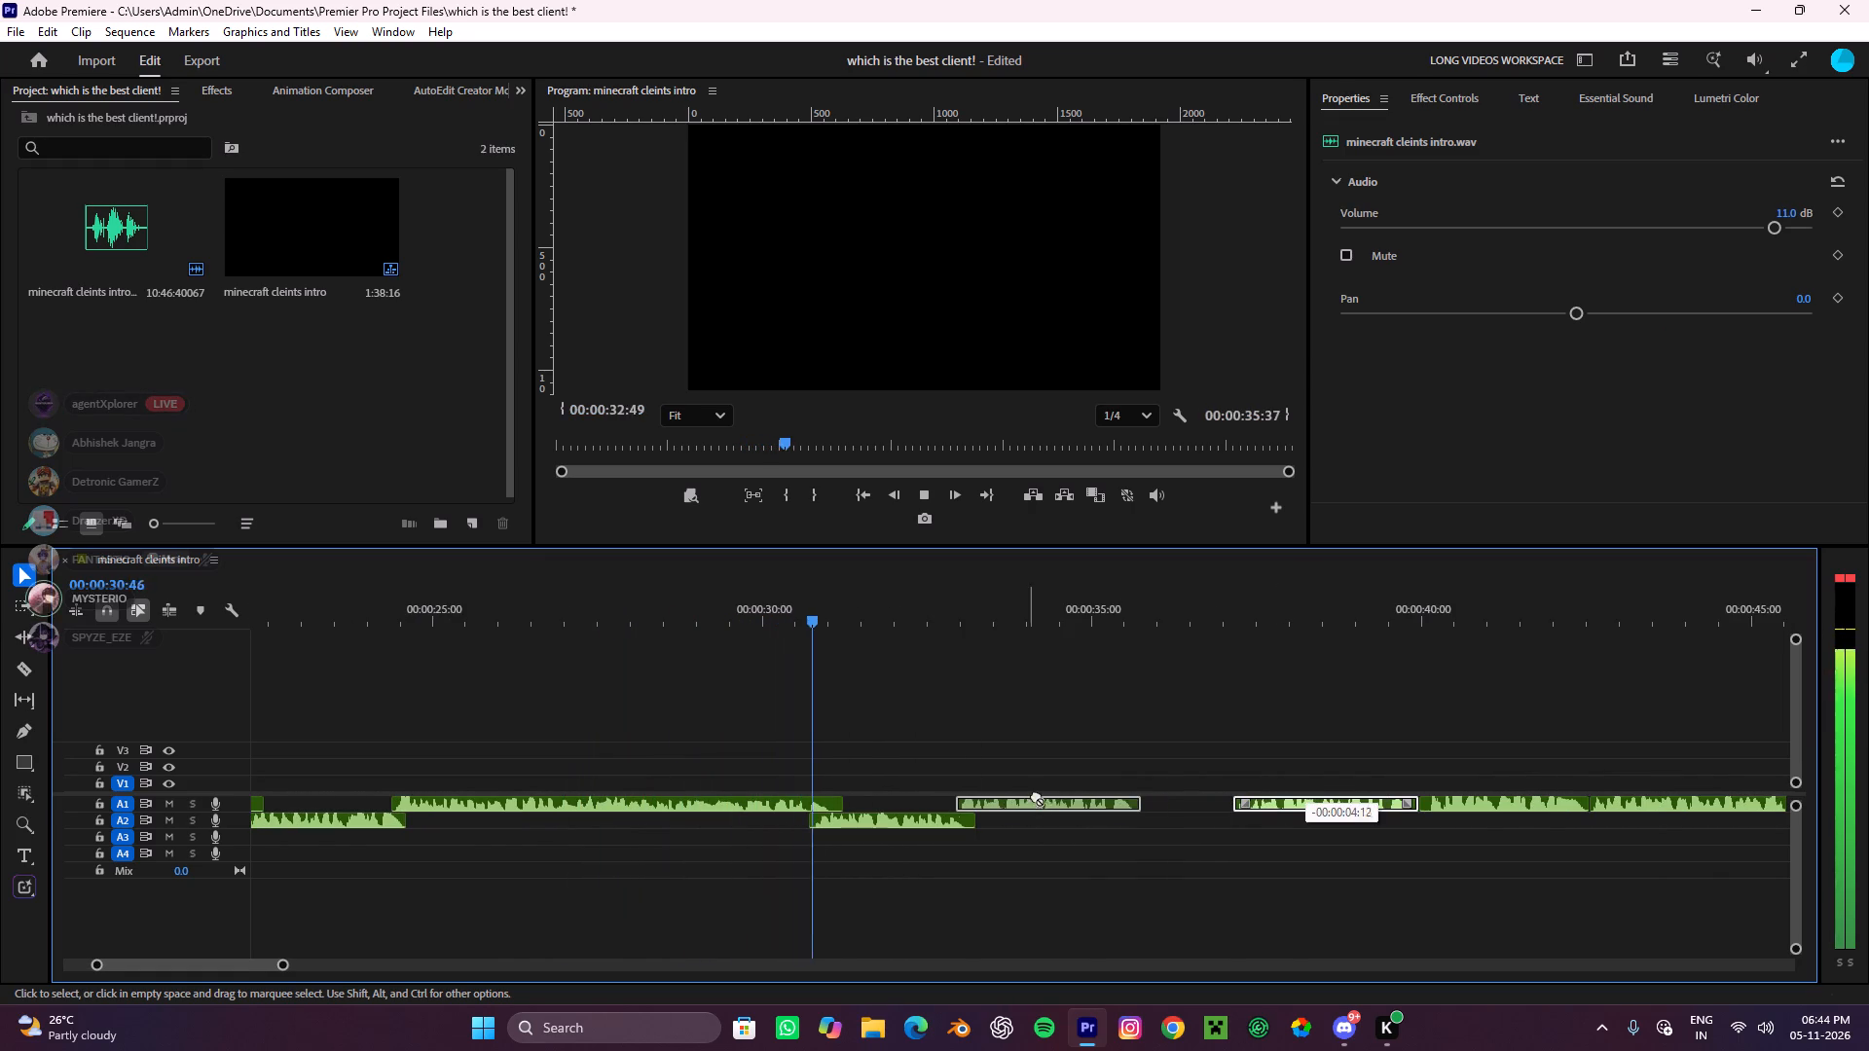
{"action": "left_click_drag", "start_coordinate": [1036, 795], "coordinate": [1014, 808]}
{"action": "scroll", "coordinate": [1045, 781], "scroll_direction": "down", "scroll_amount": 4}
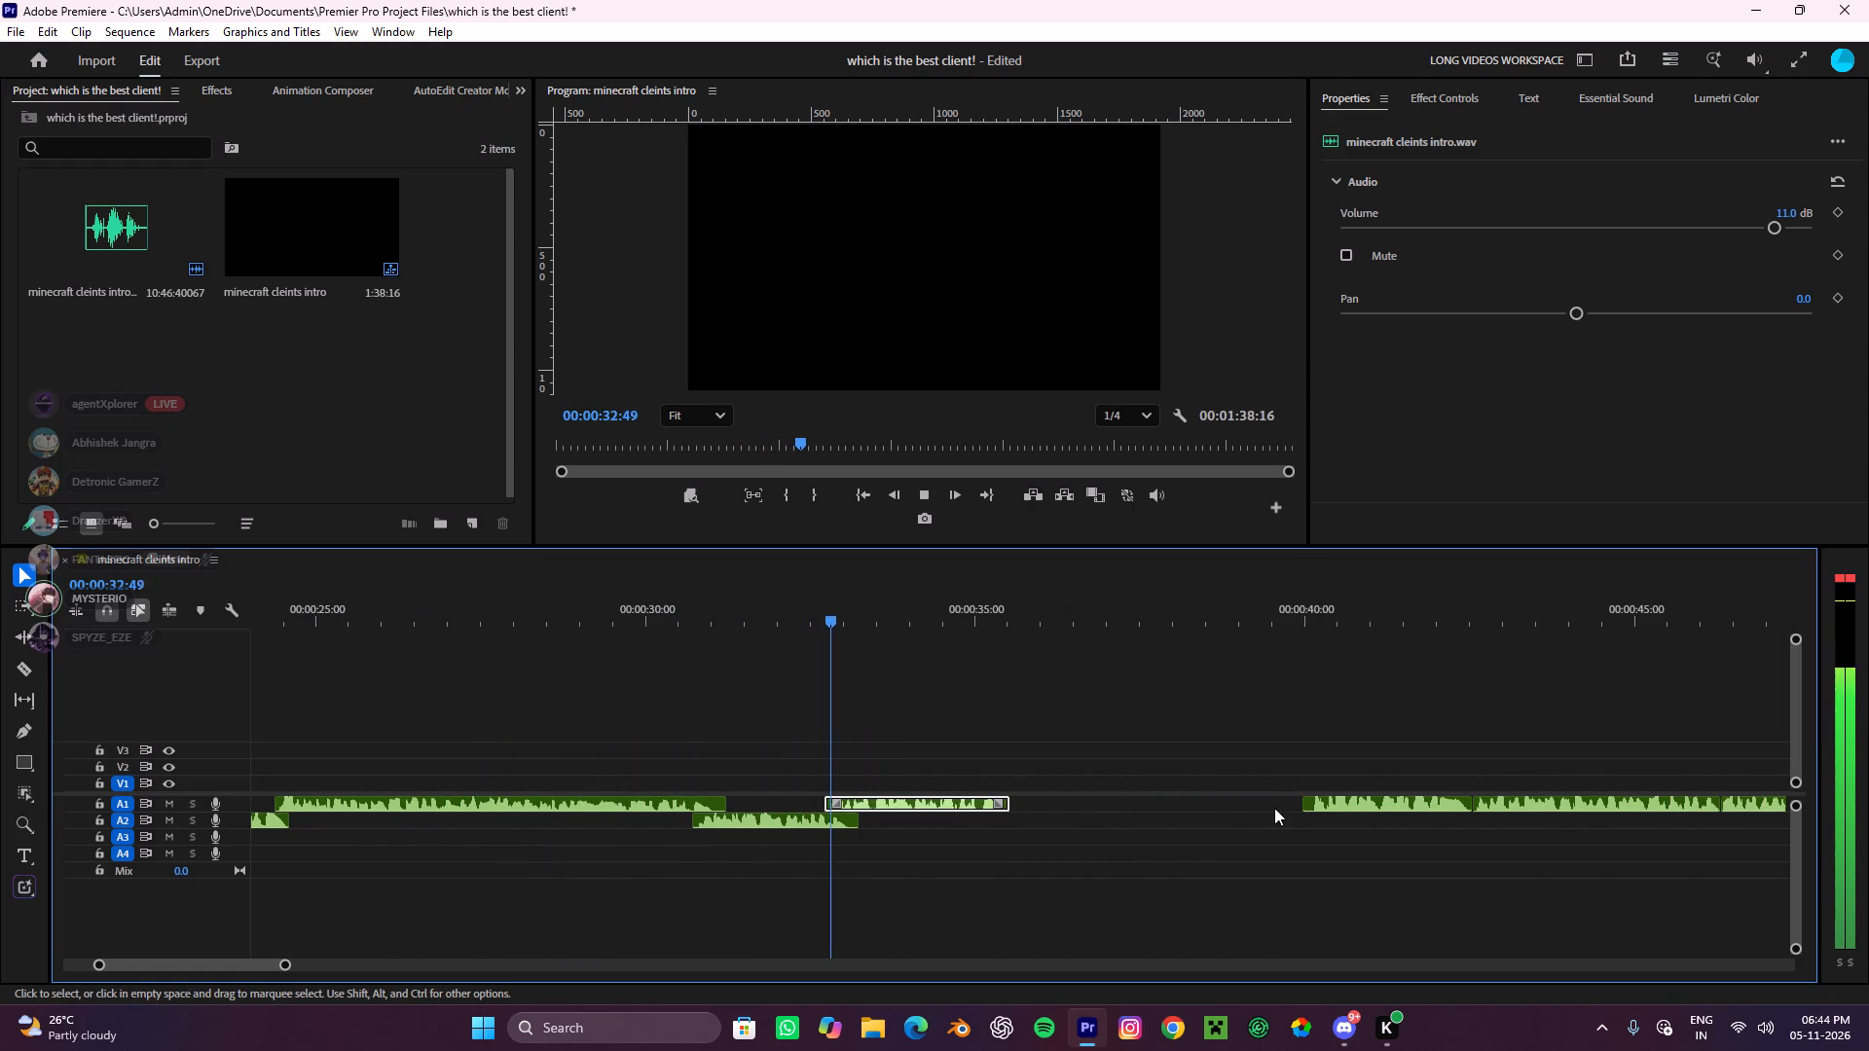
{"action": "left_click_drag", "start_coordinate": [1367, 802], "coordinate": [1060, 826]}
{"action": "key", "text": "space"}
{"action": "scroll", "coordinate": [900, 814], "scroll_direction": "up", "scroll_amount": 8, "text": "alt"}
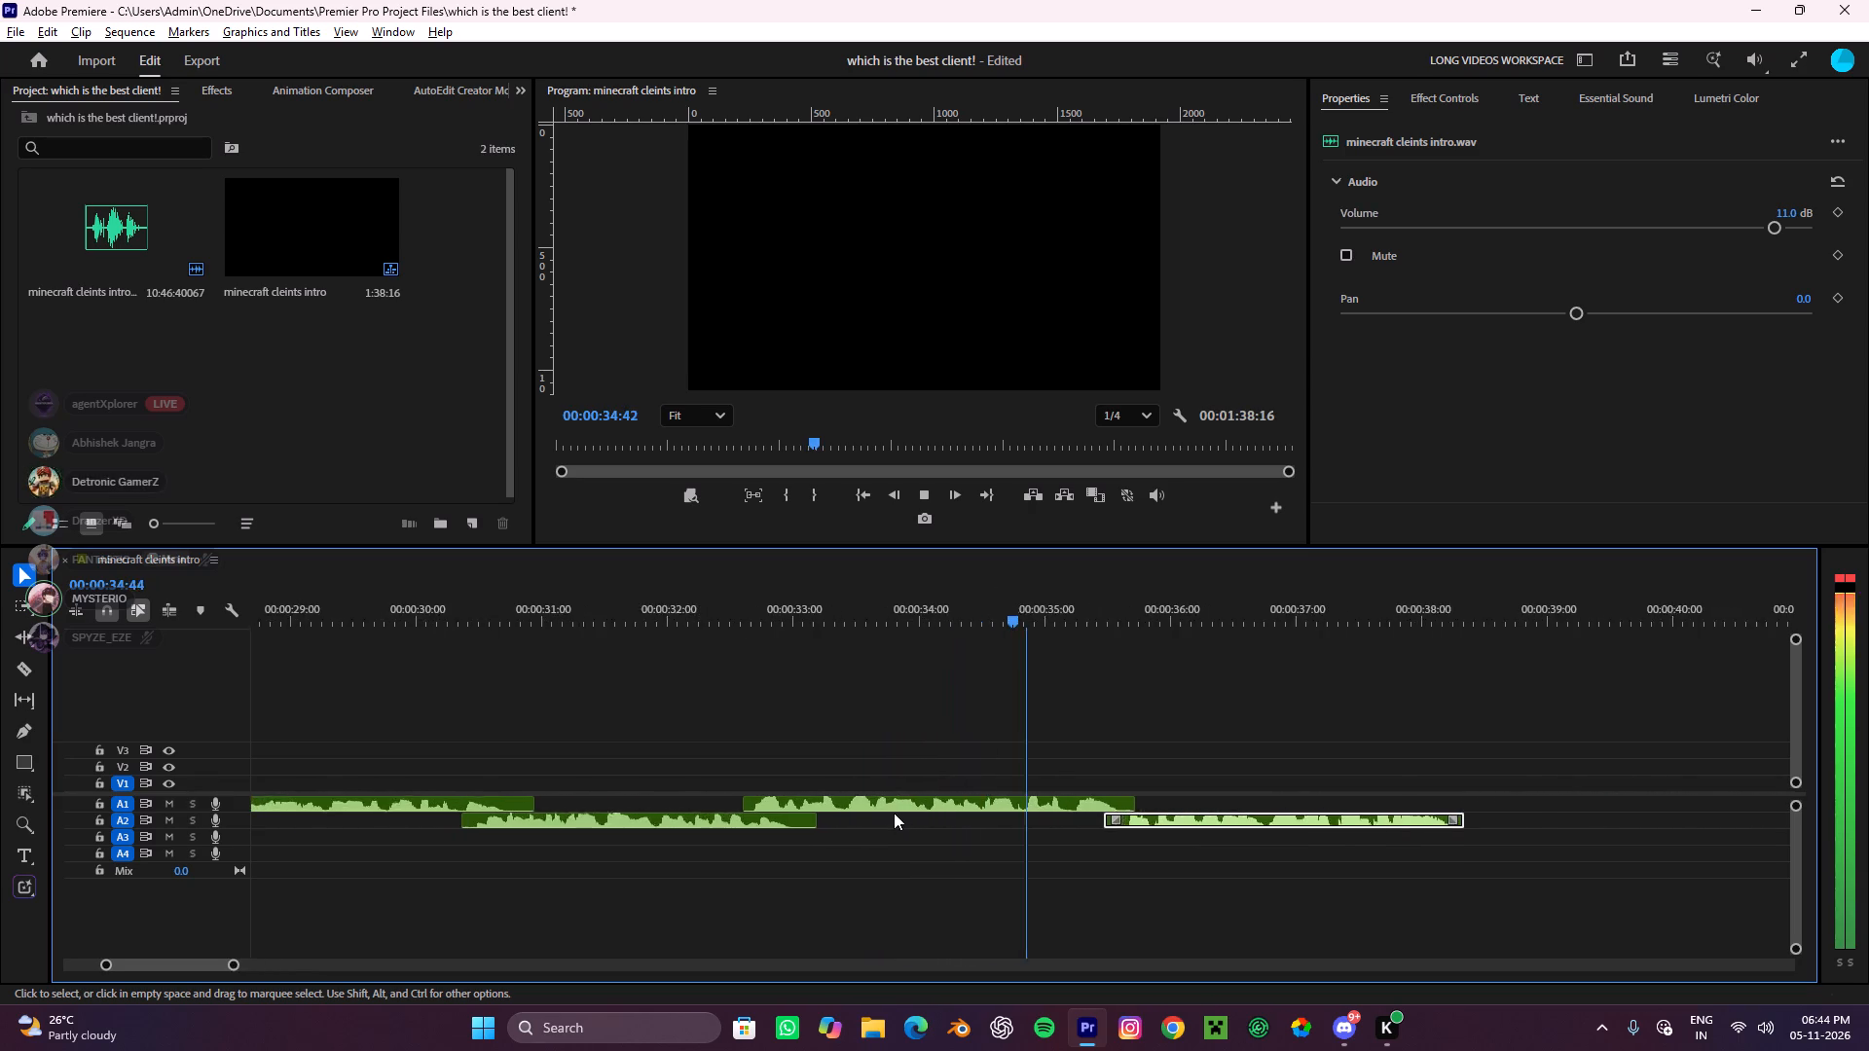
{"action": "key", "text": "space"}
{"action": "left_click_drag", "start_coordinate": [806, 799], "coordinate": [821, 802]}
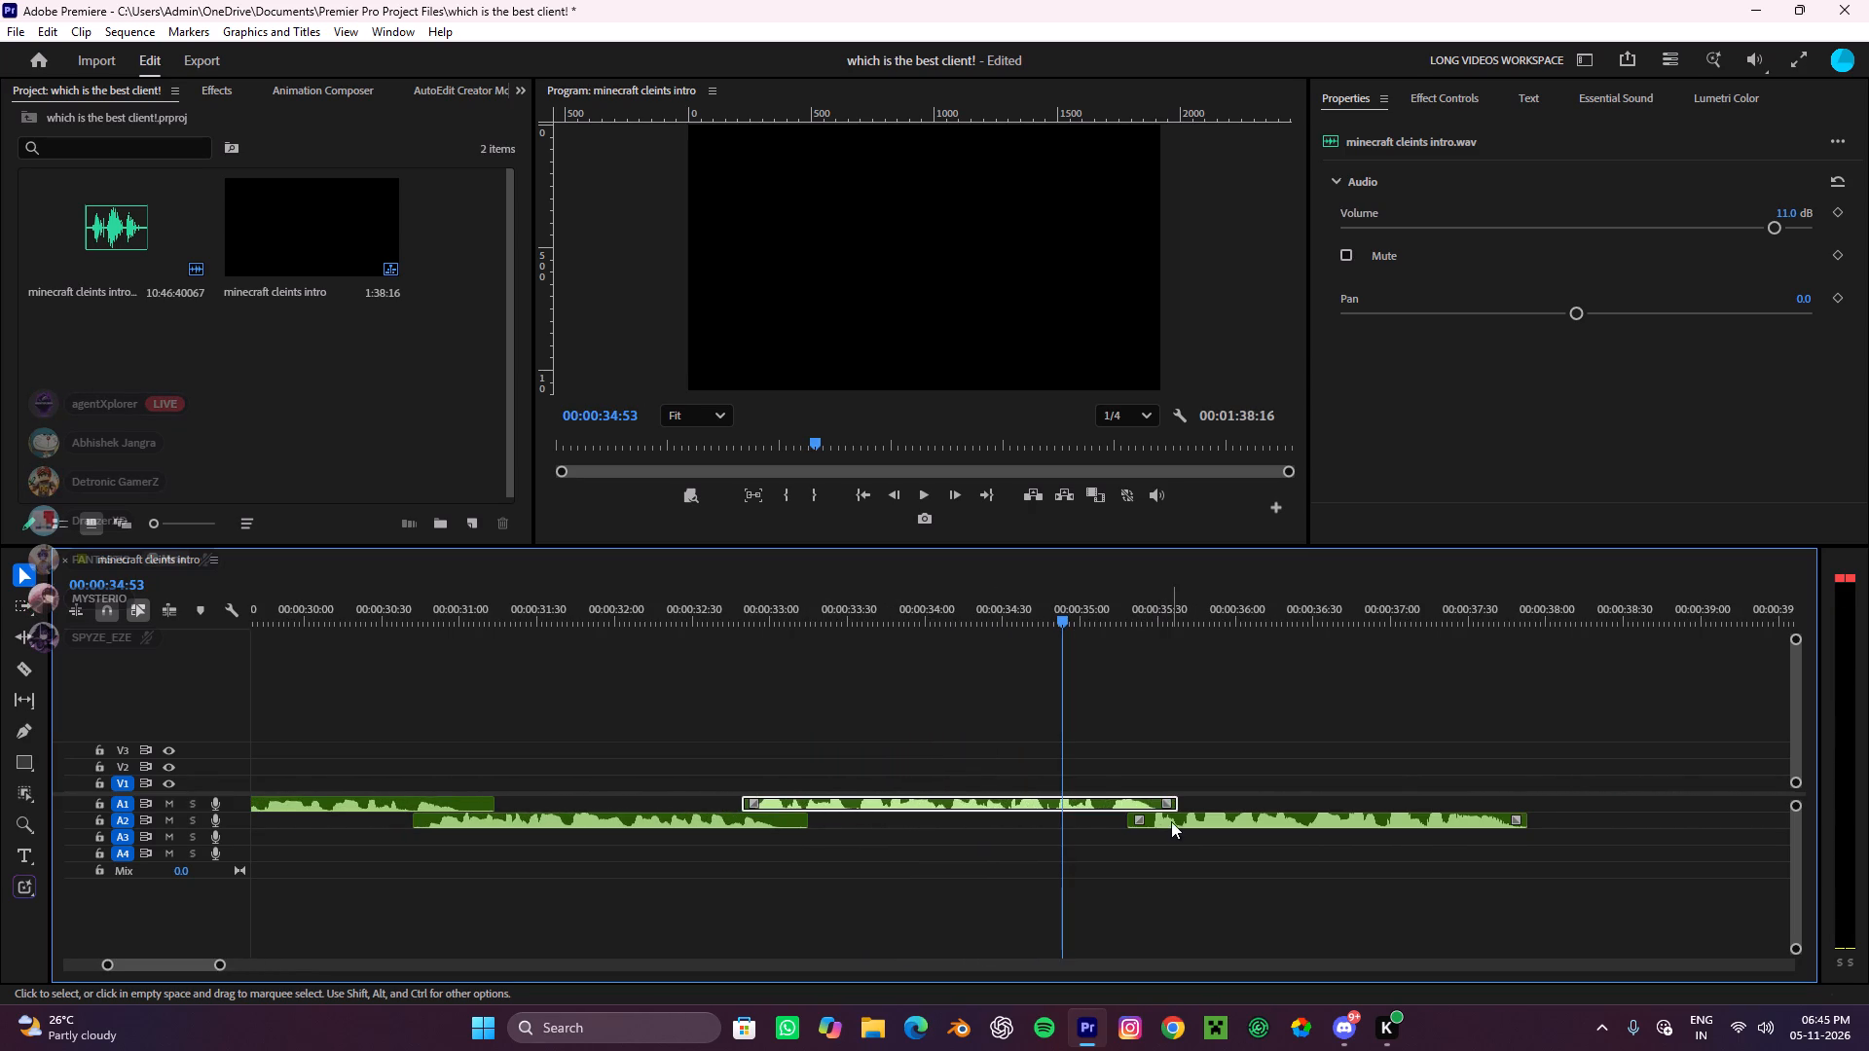
{"action": "left_click", "coordinate": [1171, 821]}
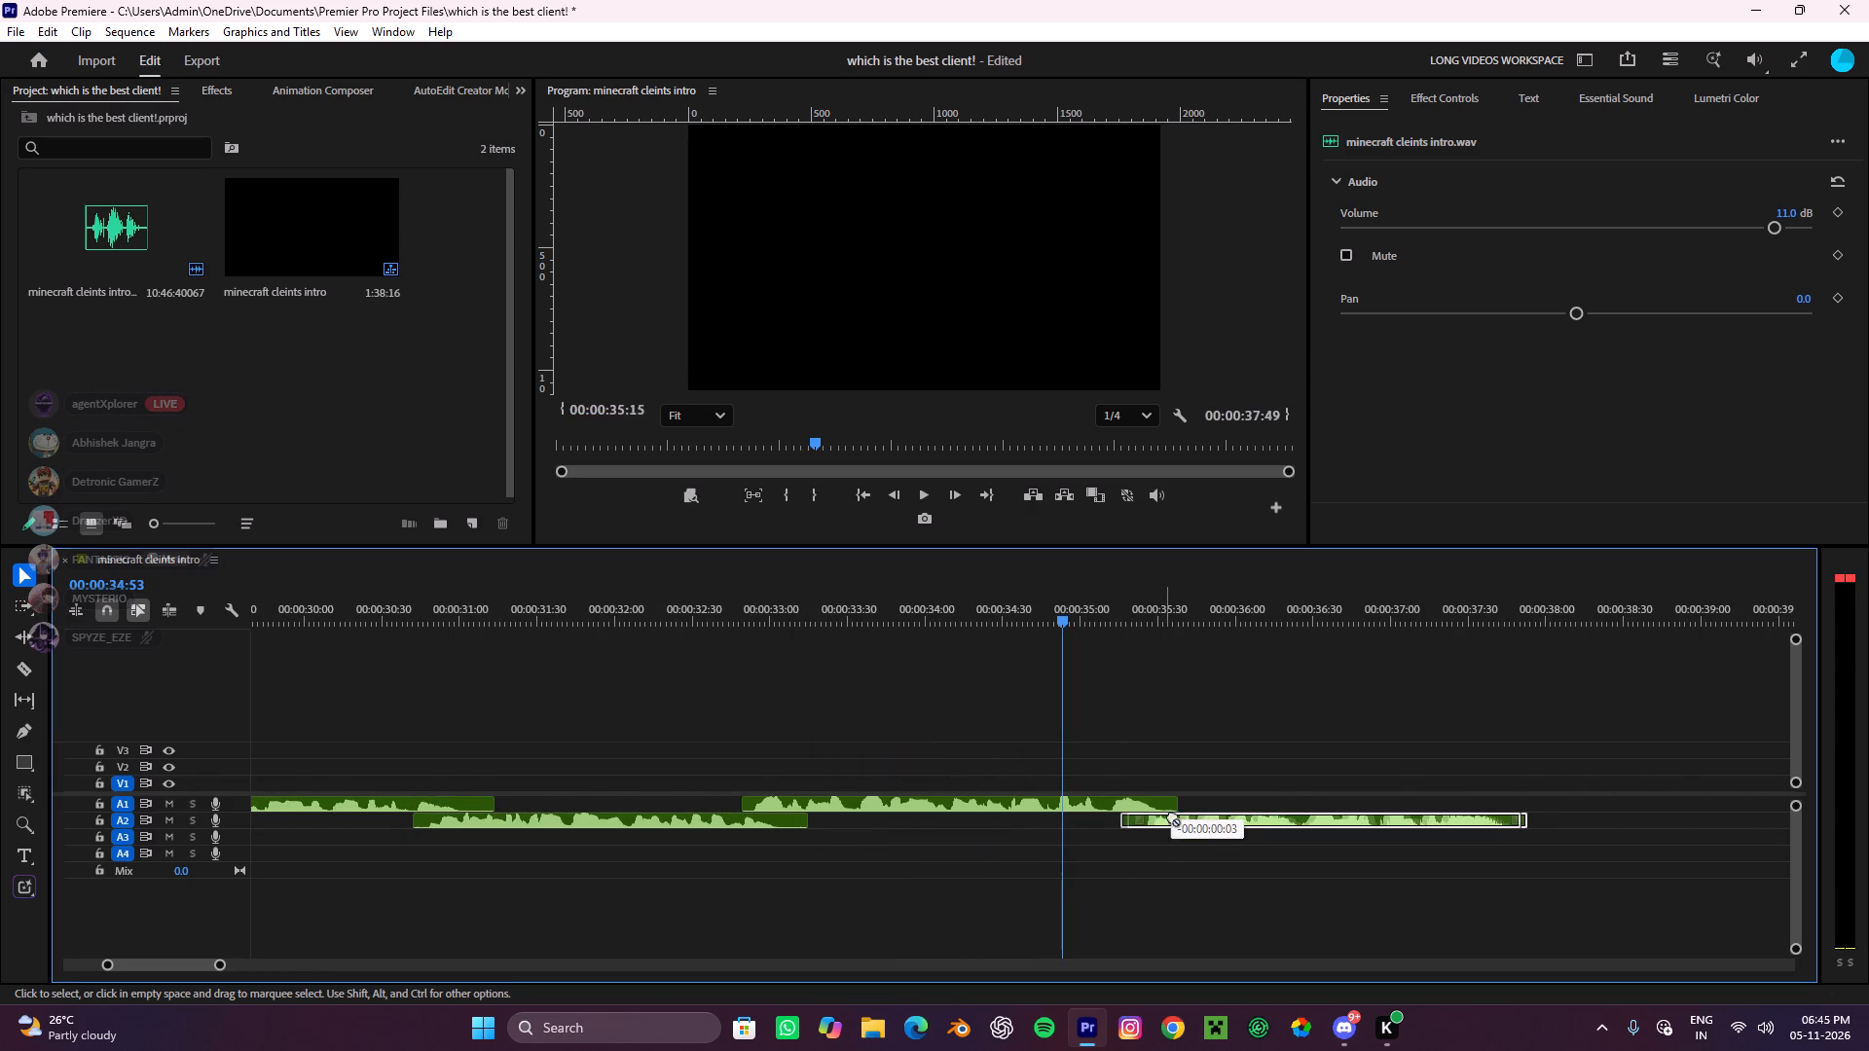
{"action": "left_click", "coordinate": [1222, 780]}
Move the thirteenth clip along A1 to about 00:00:37:36, overlapping the end of the twelfth, and play back the join.
{"action": "key", "text": "space"}
{"action": "scroll", "coordinate": [1240, 773], "scroll_direction": "down", "scroll_amount": 17, "text": "alt"}
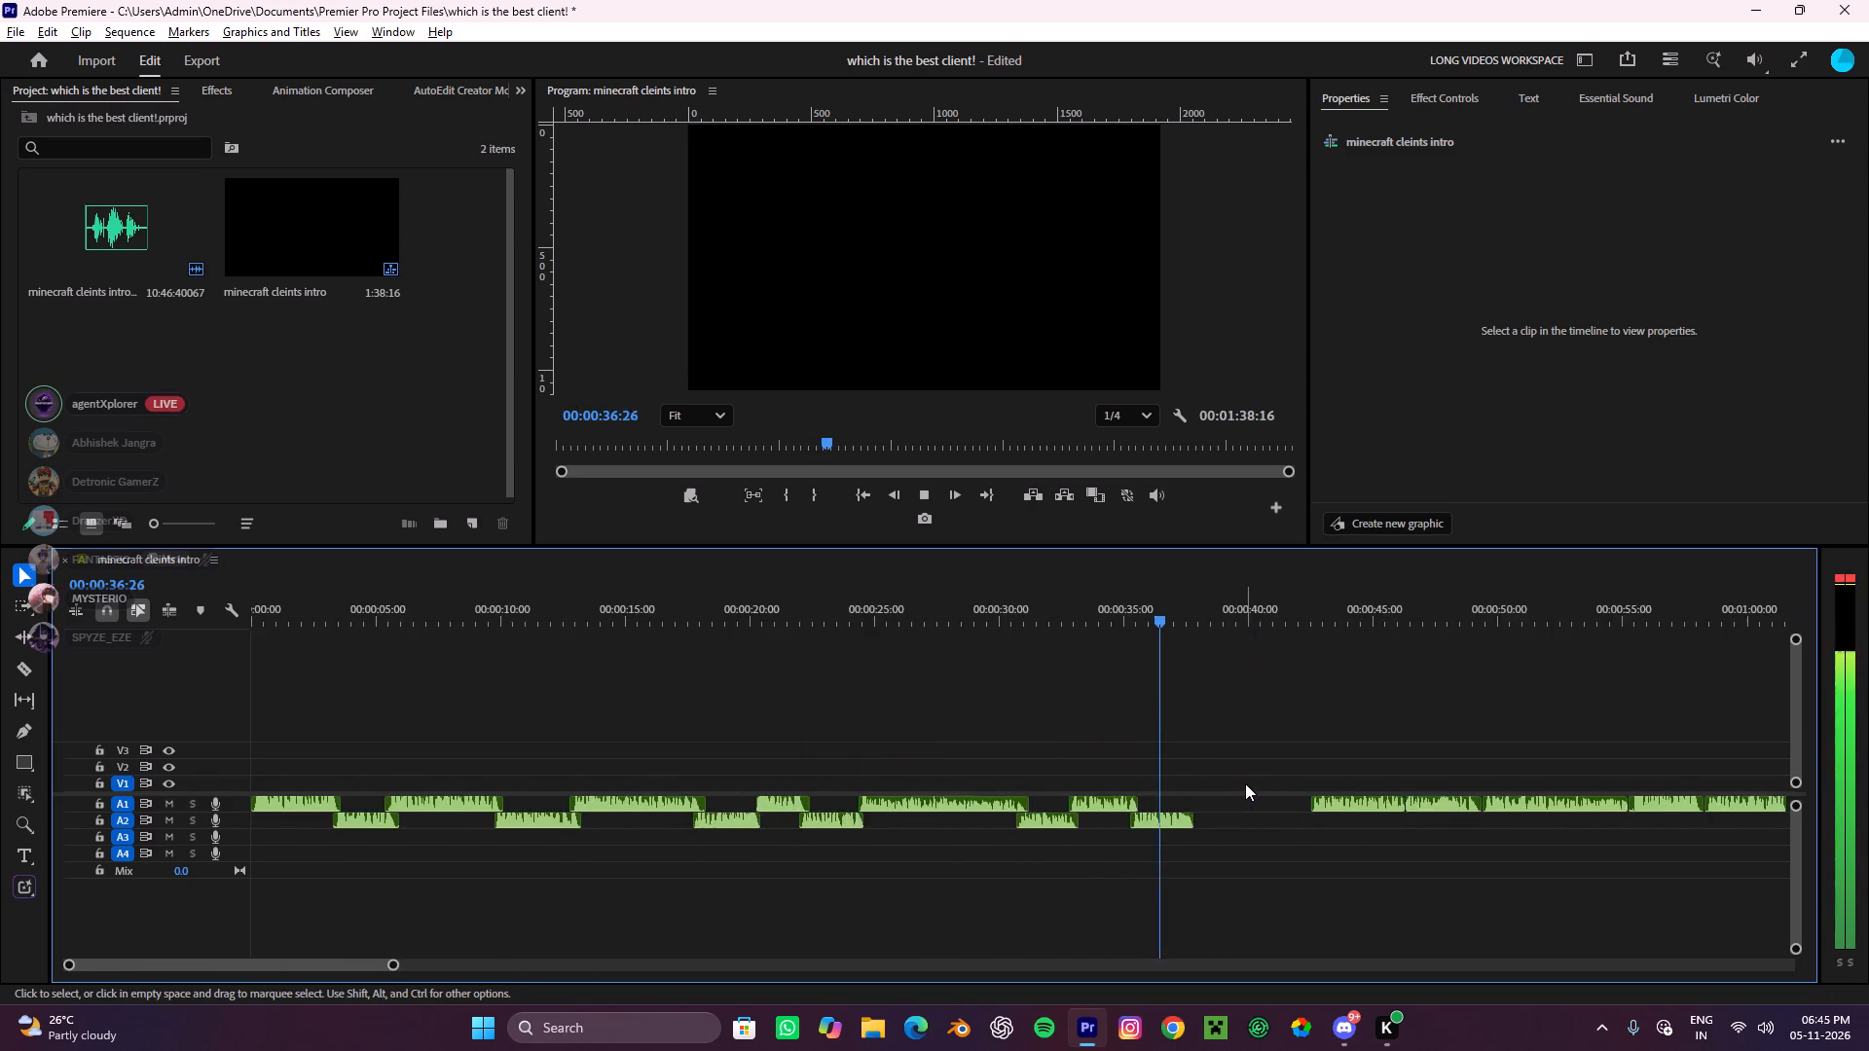
{"action": "scroll", "coordinate": [1245, 783], "scroll_direction": "down", "scroll_amount": 4, "text": "alt"}
{"action": "scroll", "coordinate": [1237, 786], "scroll_direction": "up", "scroll_amount": 8, "text": "alt"}
{"action": "key", "text": "space"}
{"action": "scroll", "coordinate": [848, 802], "scroll_direction": "up", "scroll_amount": 5, "text": "alt"}
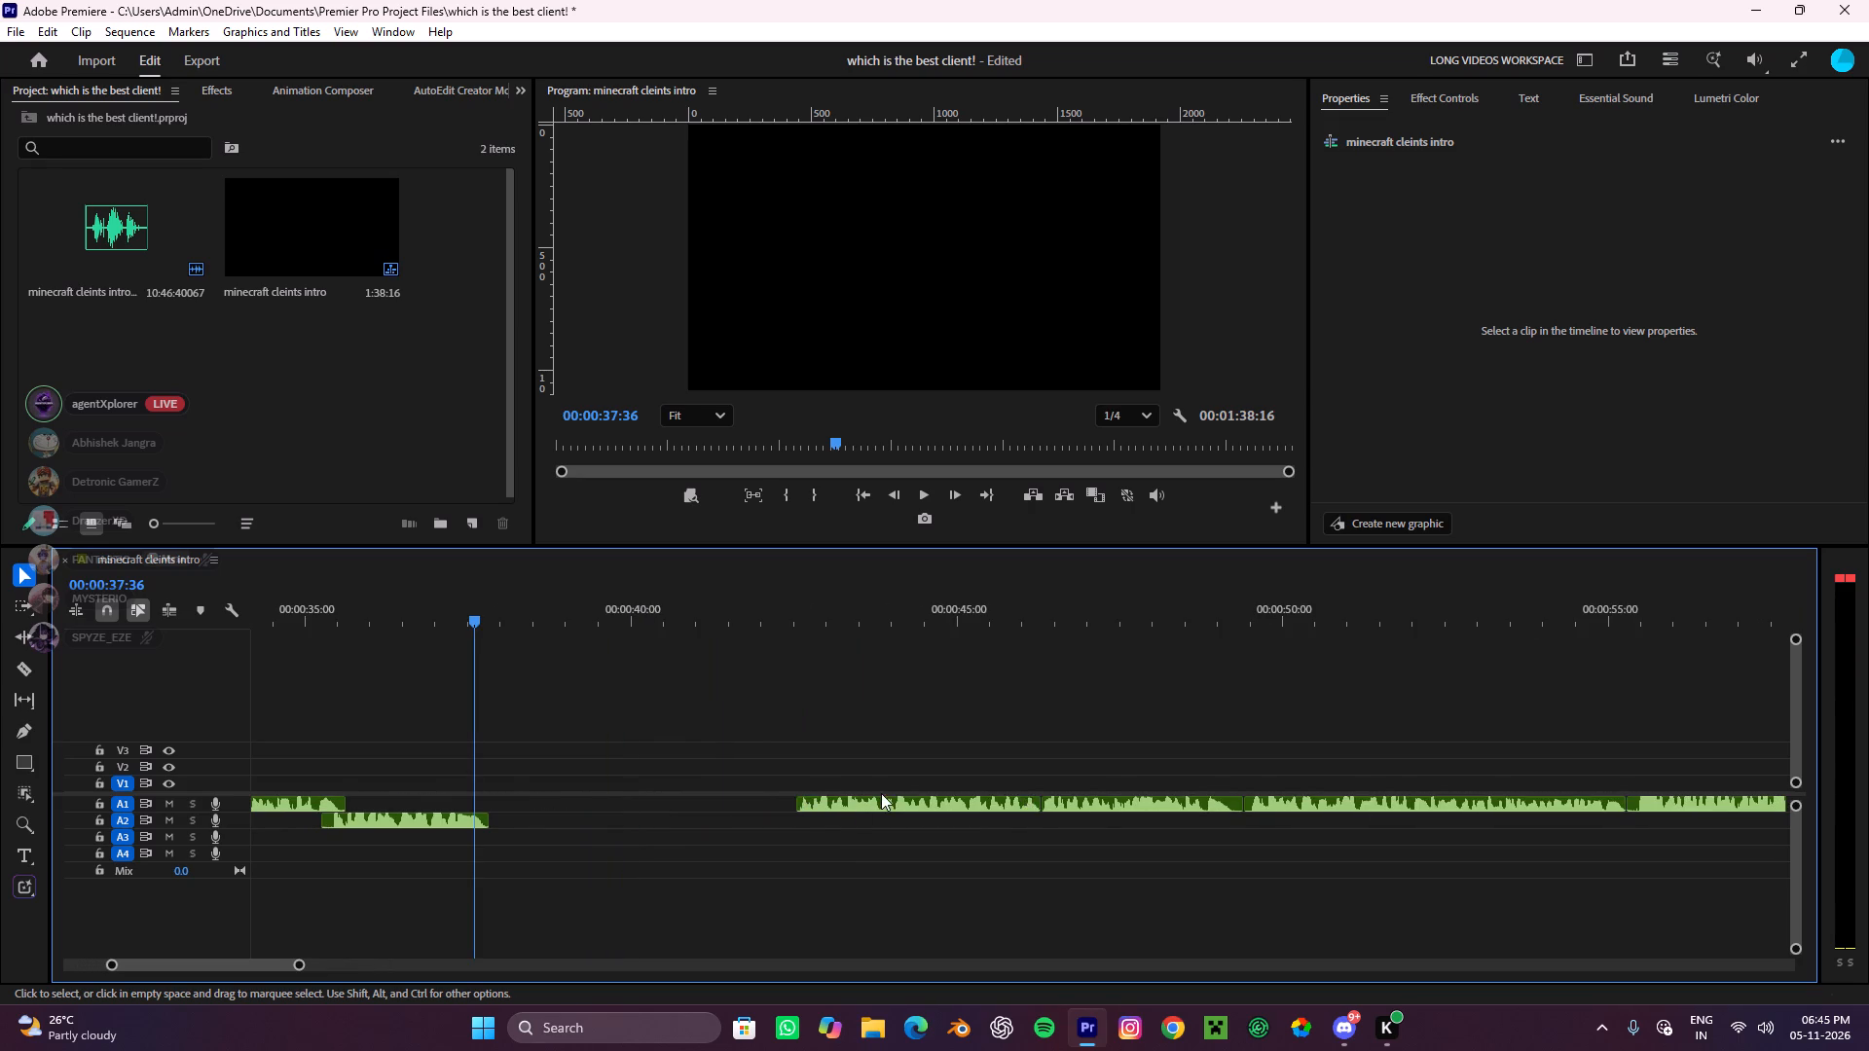
{"action": "left_click_drag", "start_coordinate": [883, 796], "coordinate": [568, 780]}
{"action": "left_click_drag", "start_coordinate": [852, 802], "coordinate": [641, 797]}
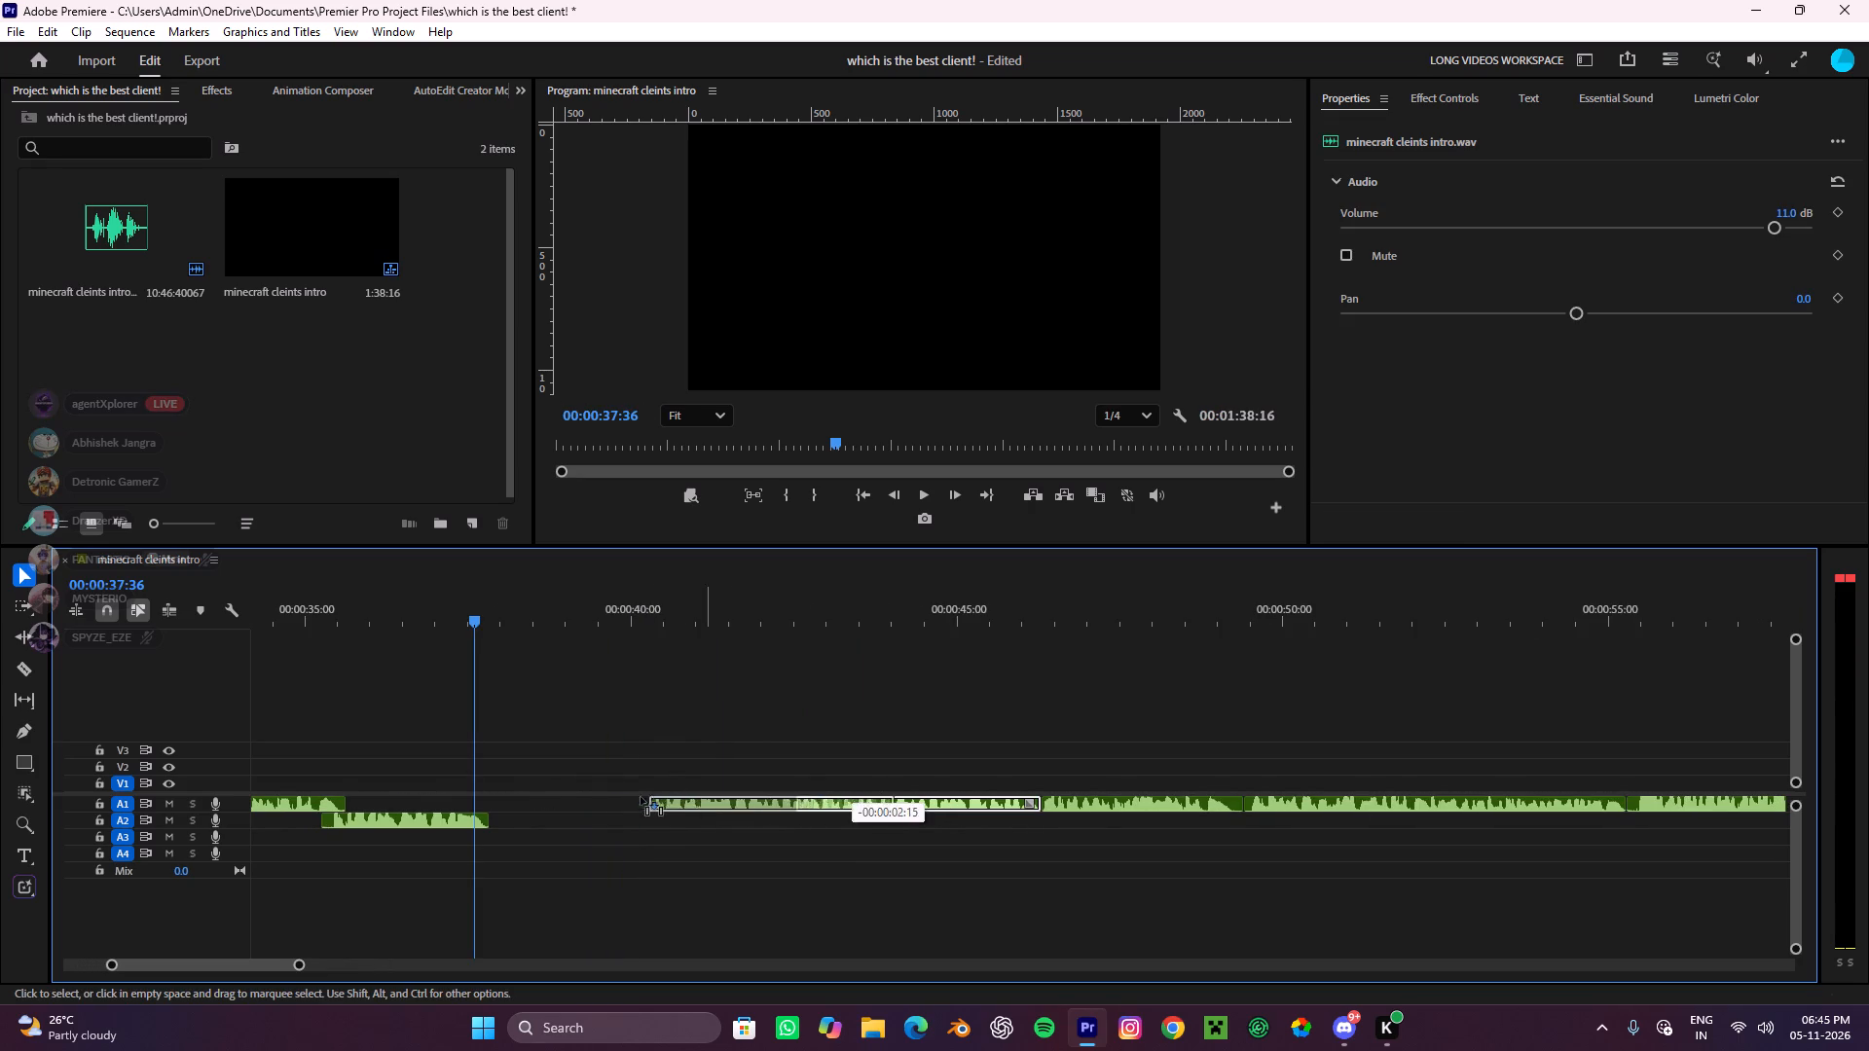
{"action": "left_click_drag", "start_coordinate": [641, 797], "coordinate": [530, 804]}
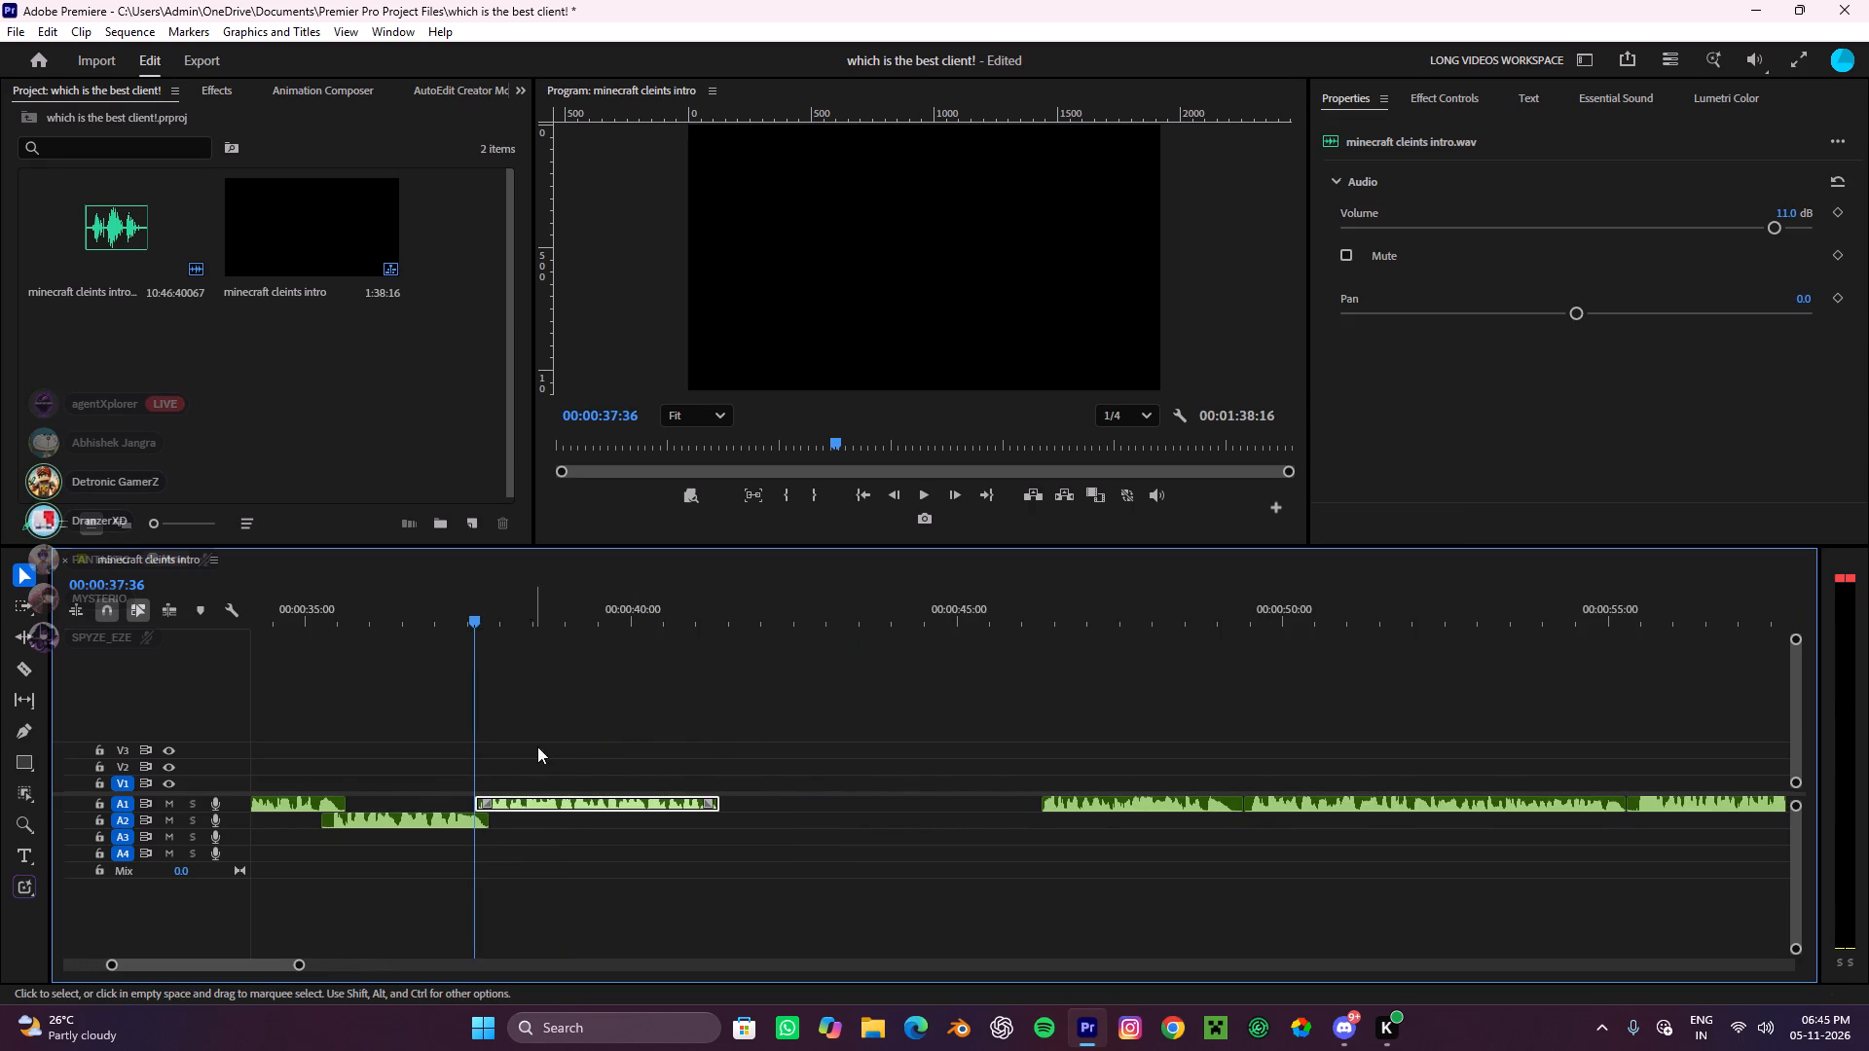
{"action": "key", "text": "space"}
{"action": "key", "text": "space"}
{"action": "left_click_drag", "start_coordinate": [507, 618], "coordinate": [450, 678]}
{"action": "left_click", "coordinate": [581, 718]}
{"action": "key", "text": "space"}
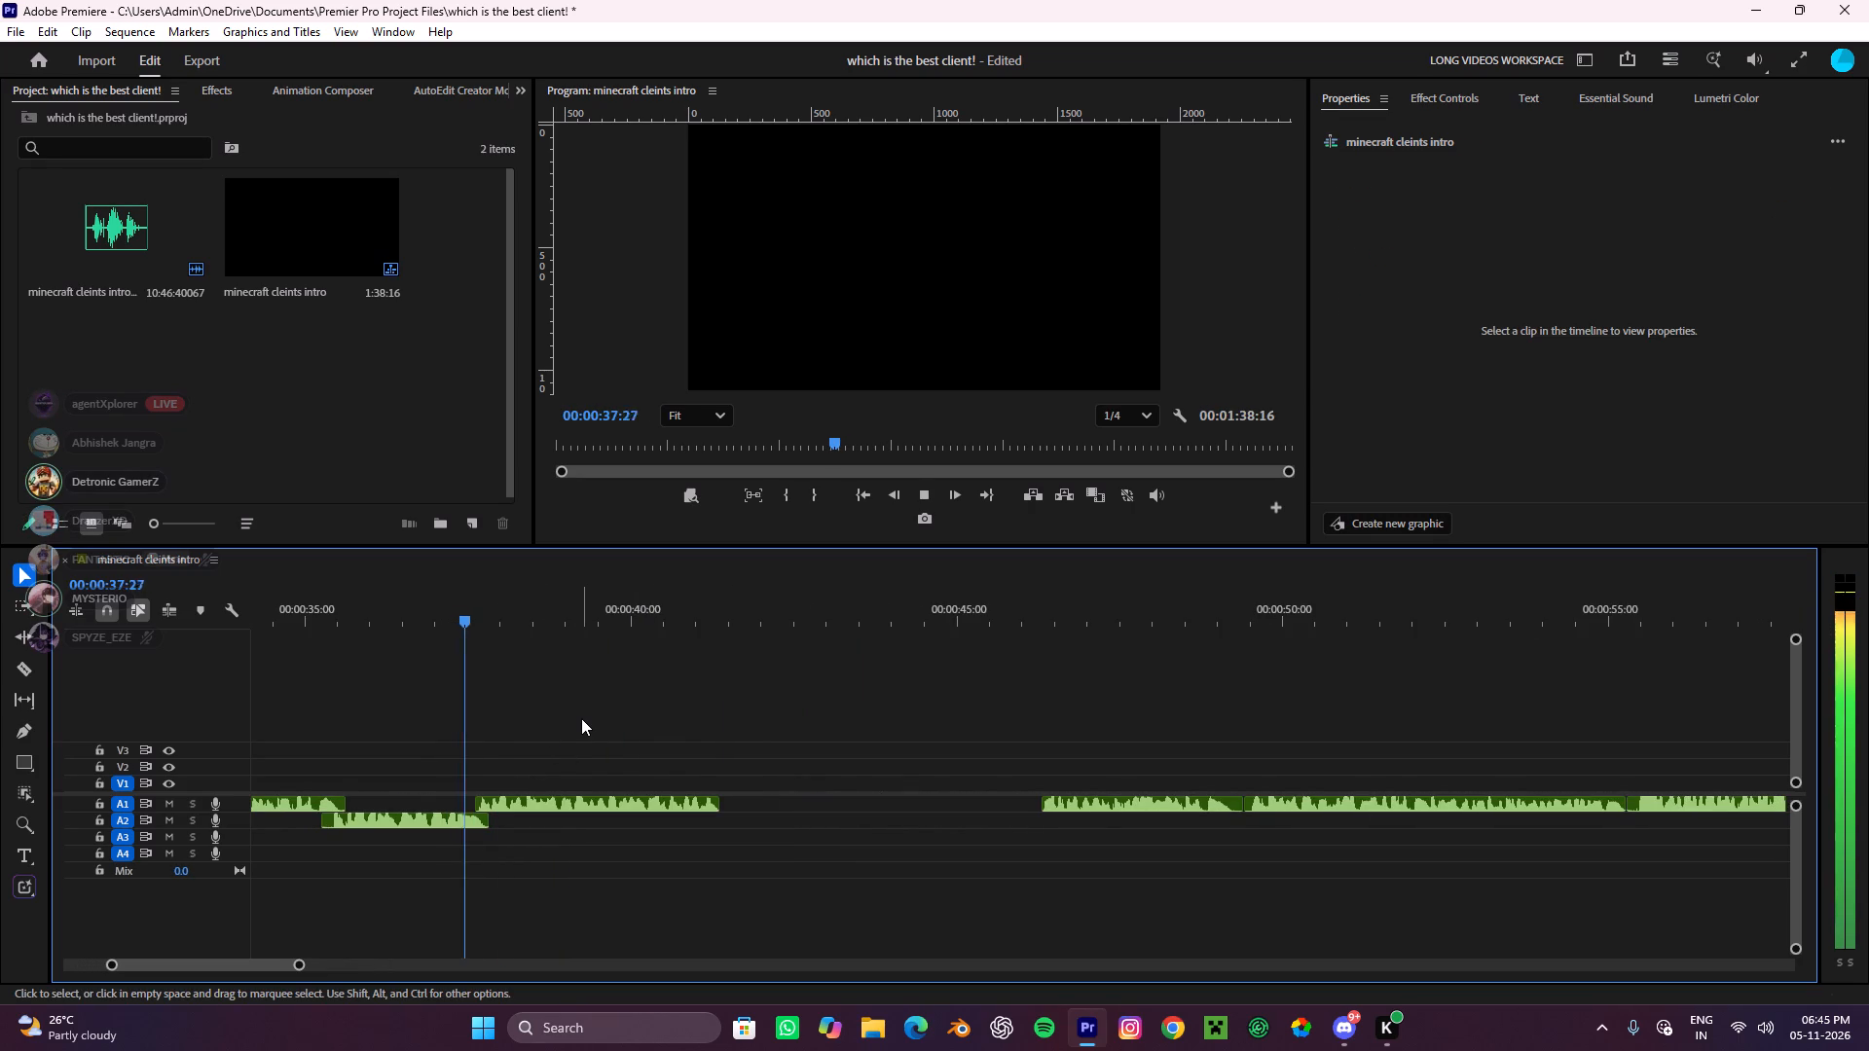
{"action": "key", "text": "space"}
Move the fourteenth clip to A2 at about 00:00:41:11, overlapping the end of the thirteenth, and play back the join.
{"action": "left_click_drag", "start_coordinate": [1081, 808], "coordinate": [743, 819]}
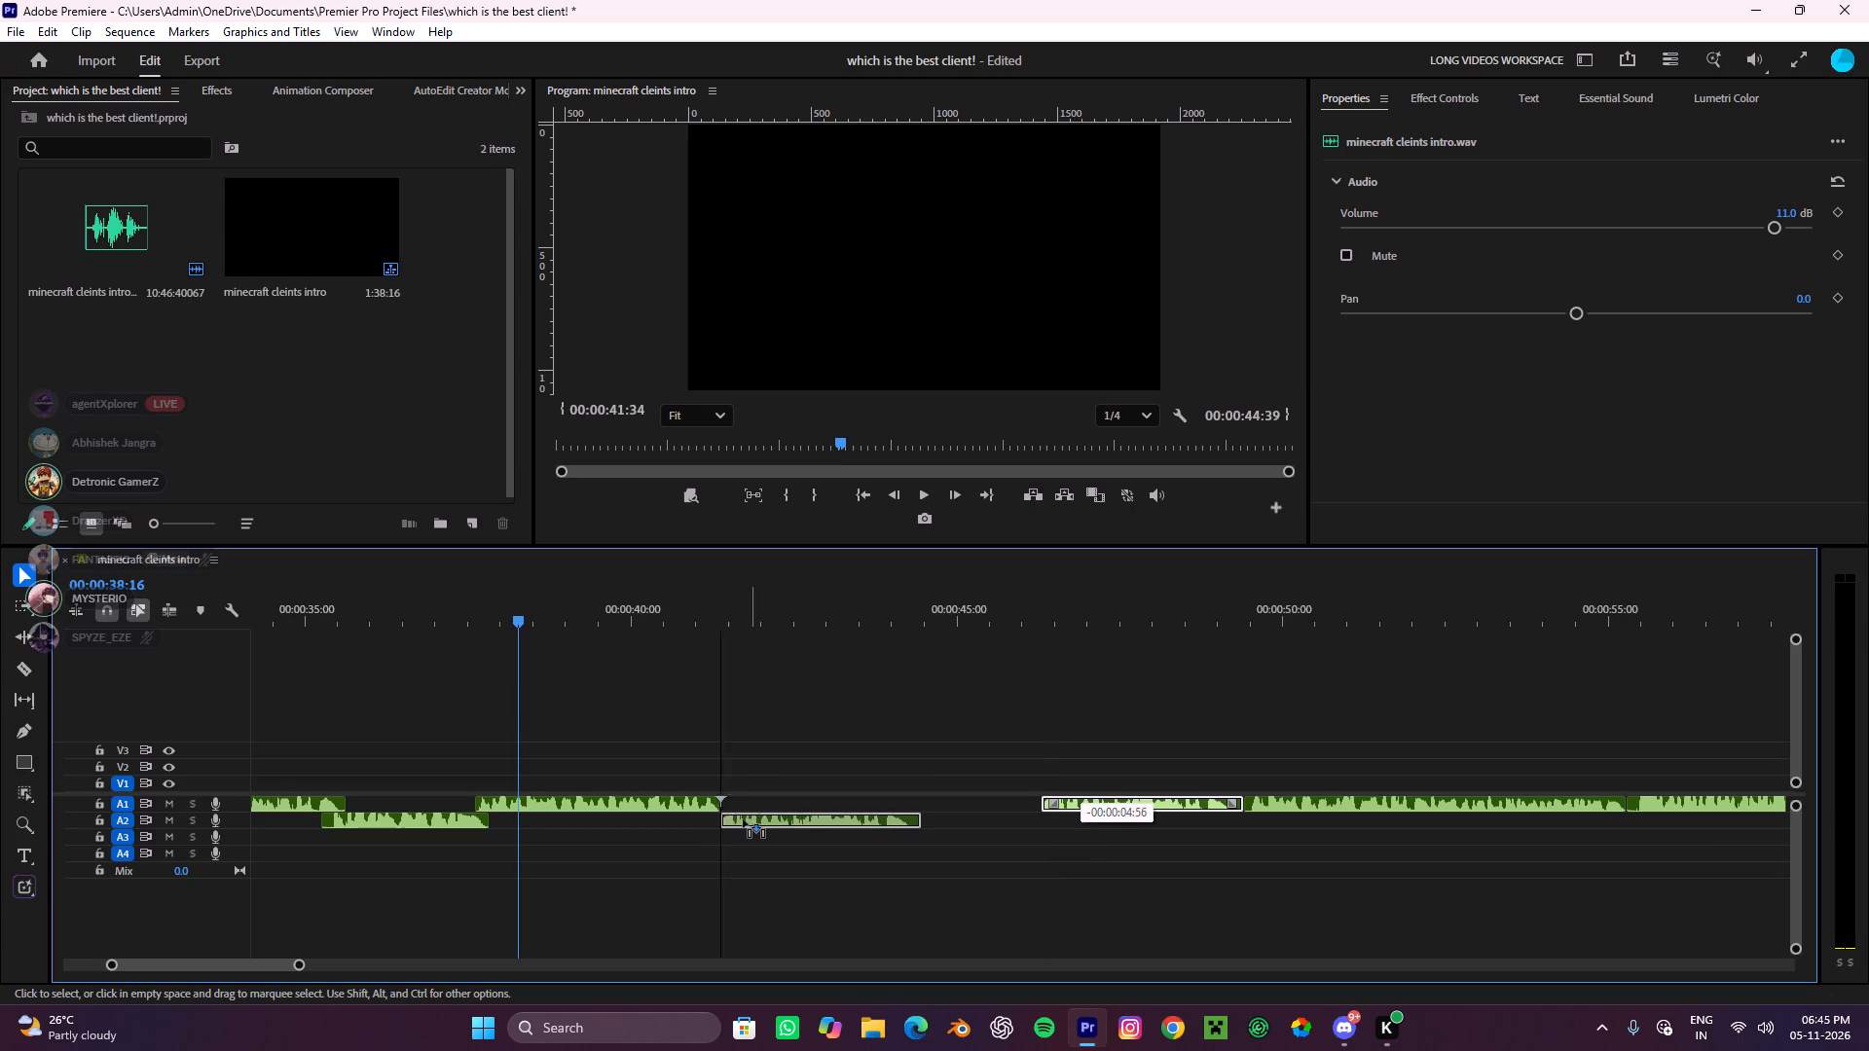
{"action": "left_click_drag", "start_coordinate": [743, 819], "coordinate": [746, 815]}
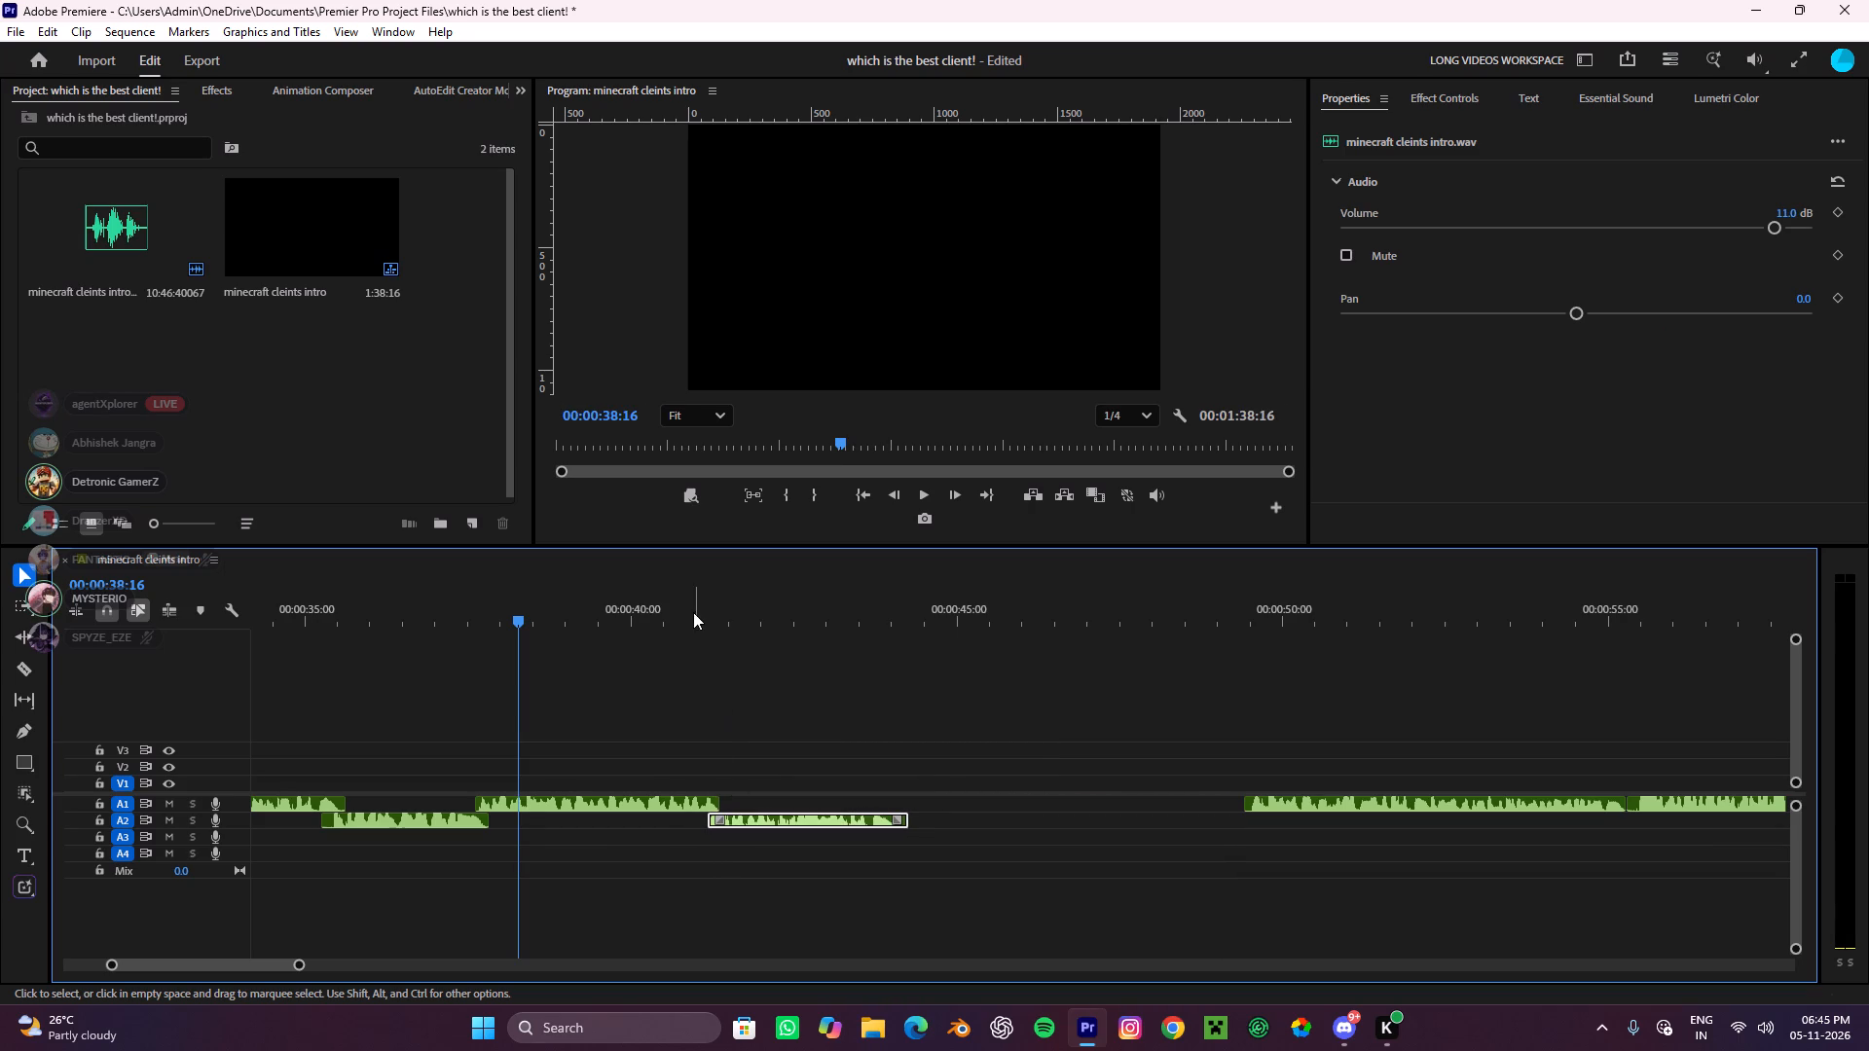
{"action": "key", "text": "space"}
{"action": "left_click", "coordinate": [770, 727]}
{"action": "key", "text": "space"}
{"action": "left_click", "coordinate": [669, 619]}
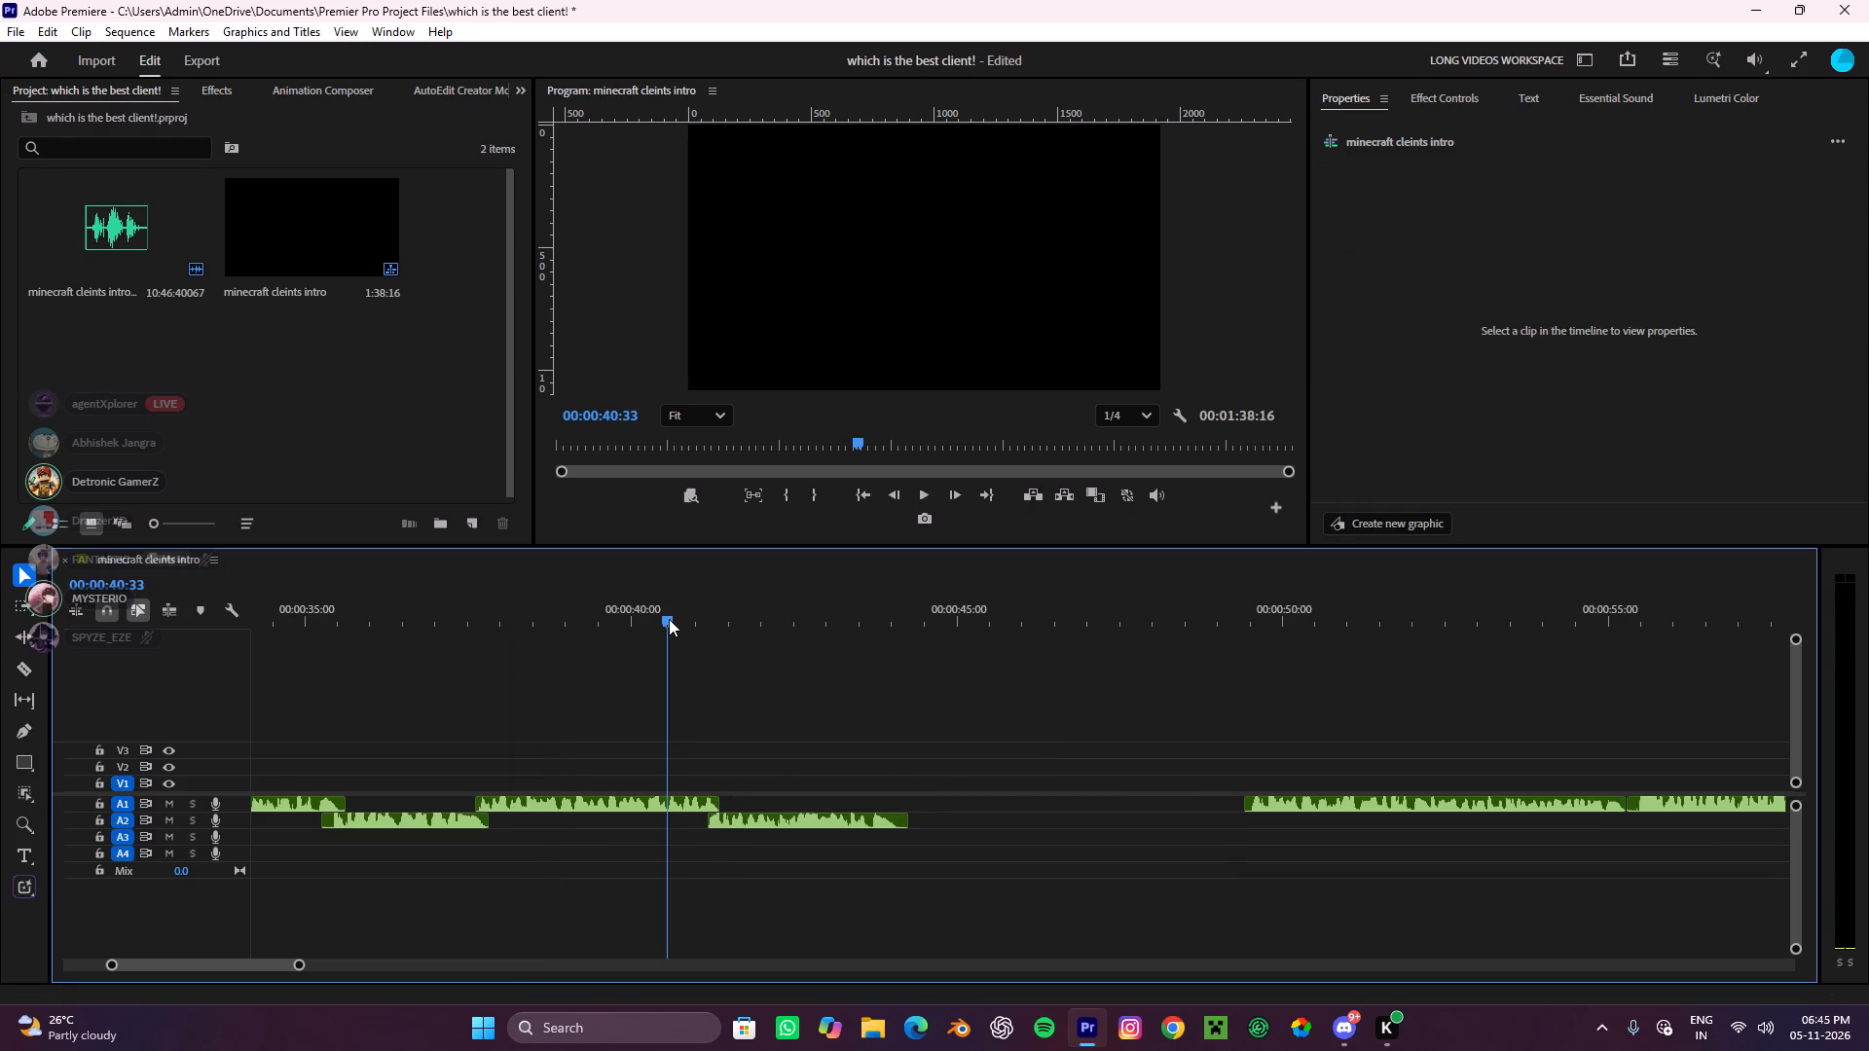
{"action": "left_click", "coordinate": [689, 616]}
{"action": "key", "text": "space"}
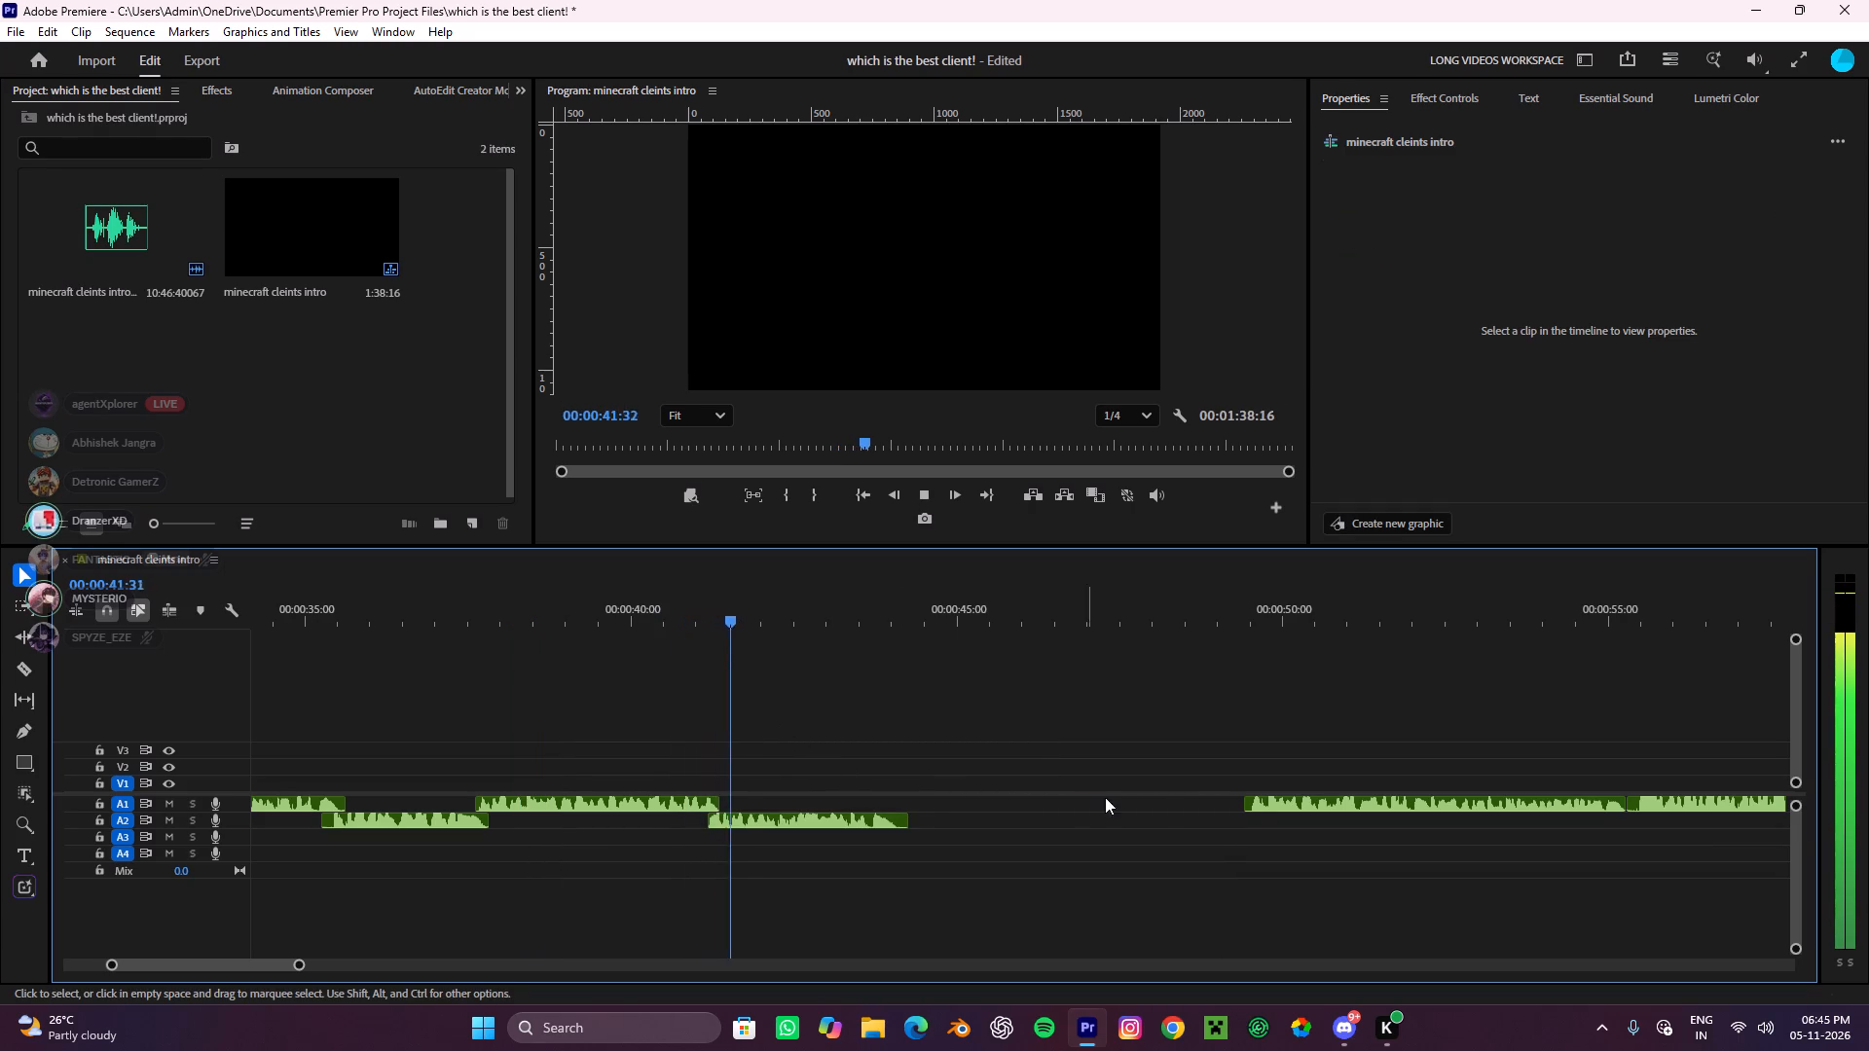
Move the fifteenth clip along A1 to about 00:00:43:46, overlapping the end of the fourteenth, and replay from just before the join.
{"action": "left_click_drag", "start_coordinate": [1311, 805], "coordinate": [943, 802]}
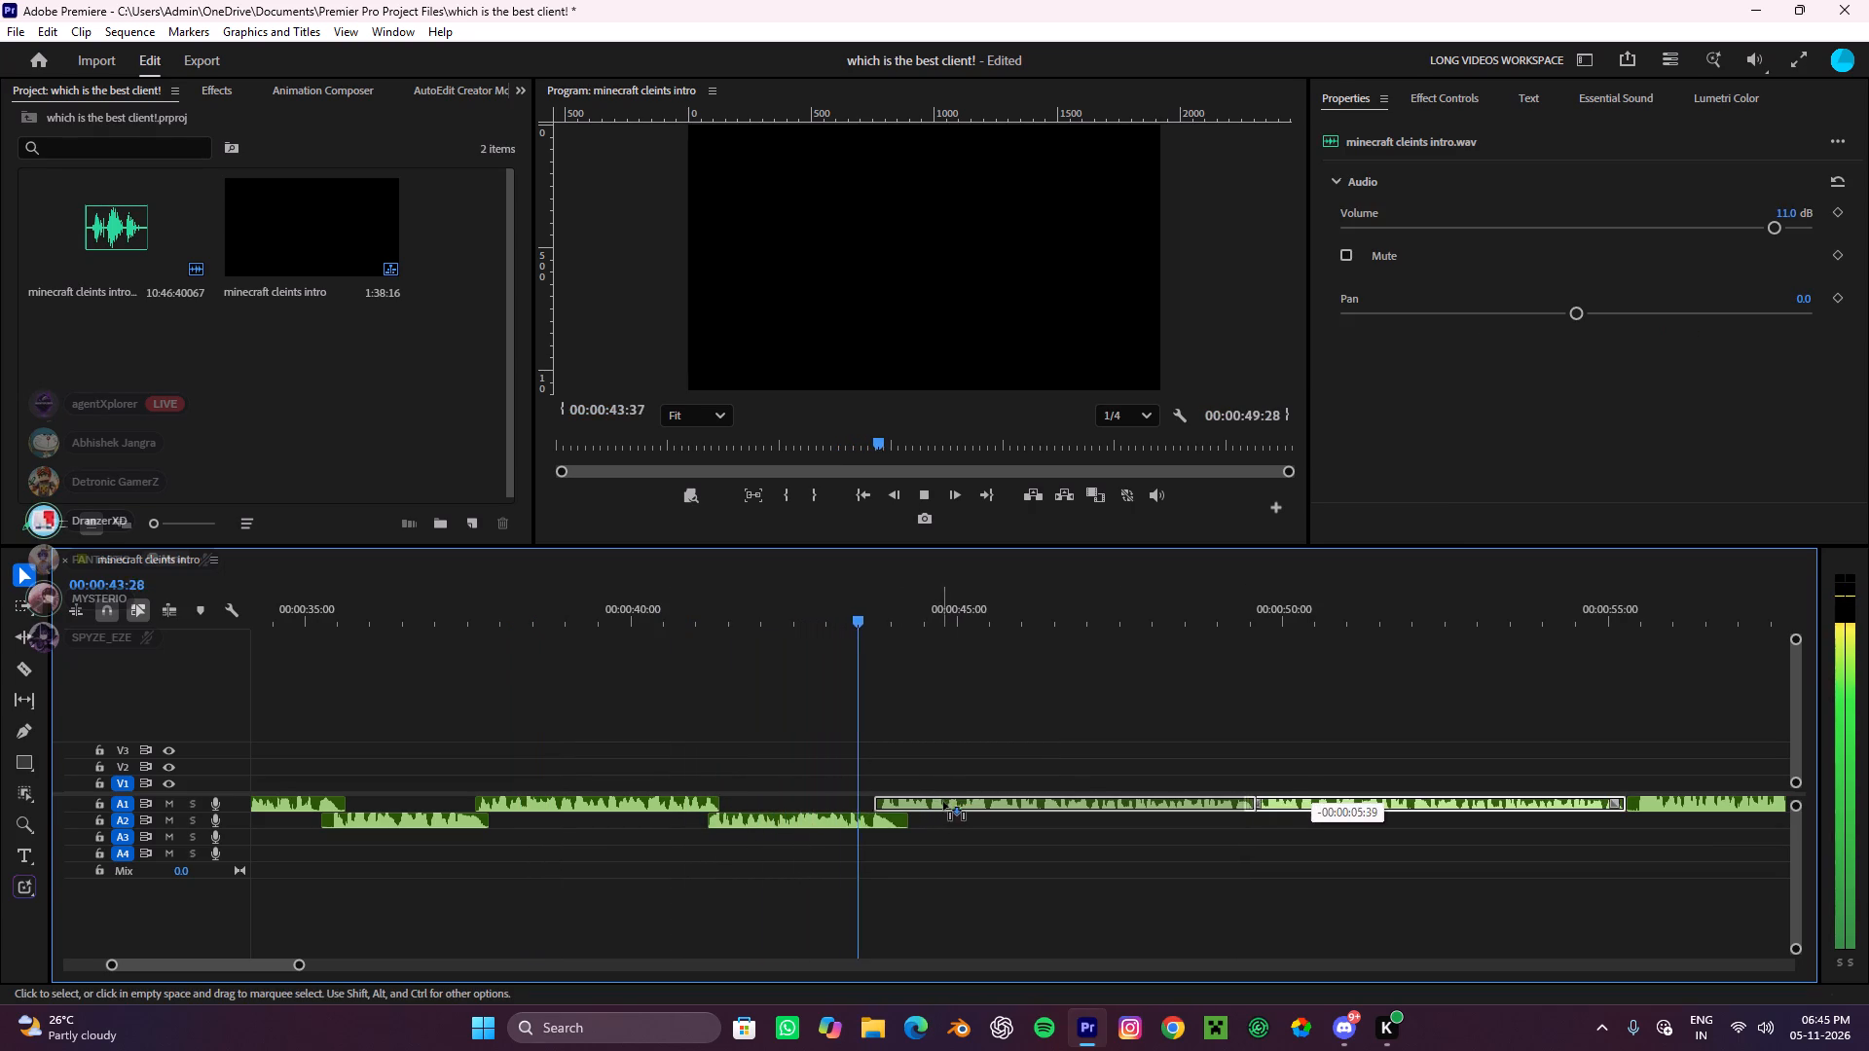
{"action": "left_click_drag", "start_coordinate": [943, 802], "coordinate": [951, 794]}
{"action": "key", "text": "space"}
{"action": "left_click_drag", "start_coordinate": [1297, 802], "coordinate": [929, 797]}
{"action": "left_click_drag", "start_coordinate": [918, 601], "coordinate": [836, 679]}
{"action": "key", "text": "space"}
While playing, move the sixteenth clip to A2 at about 00:00:49:22, overlapping the end of the fifteenth.
{"action": "scroll", "coordinate": [1112, 730], "scroll_direction": "down", "scroll_amount": 4}
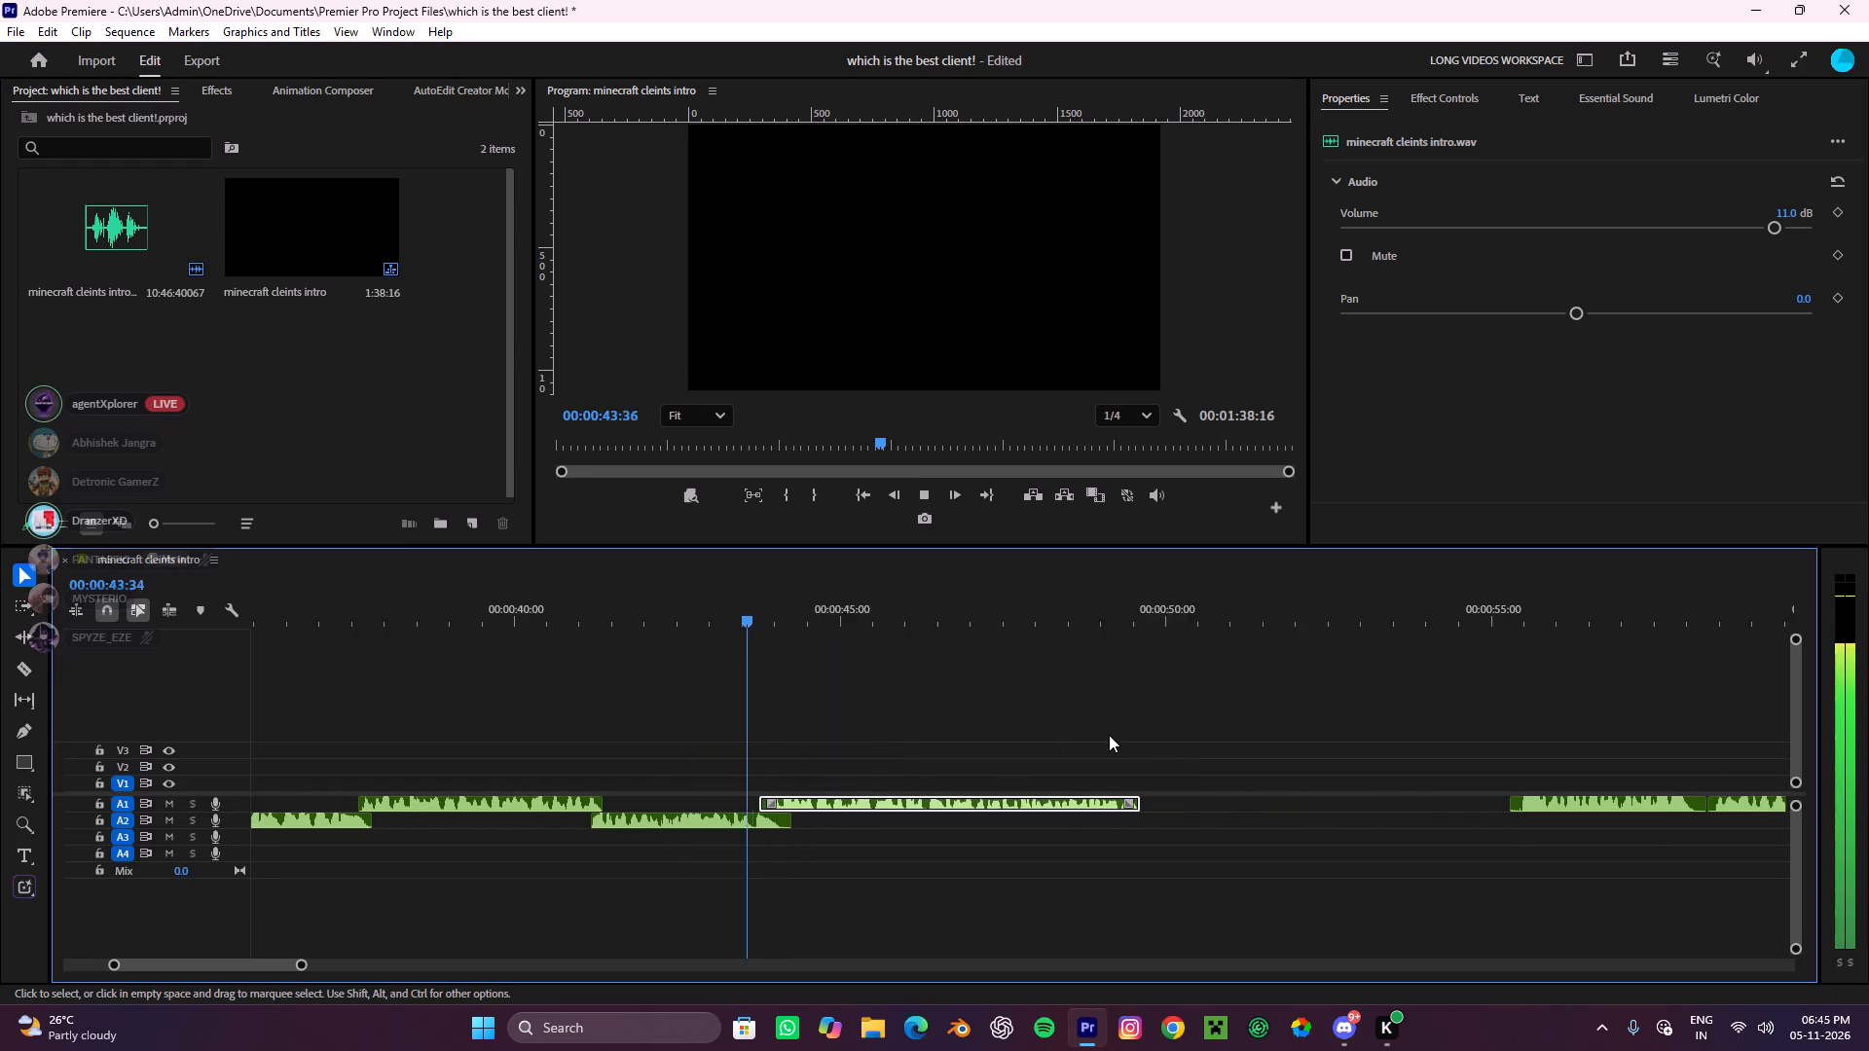
{"action": "scroll", "coordinate": [1109, 735], "scroll_direction": "down", "scroll_amount": 5}
{"action": "left_click_drag", "start_coordinate": [1468, 802], "coordinate": [1075, 818]}
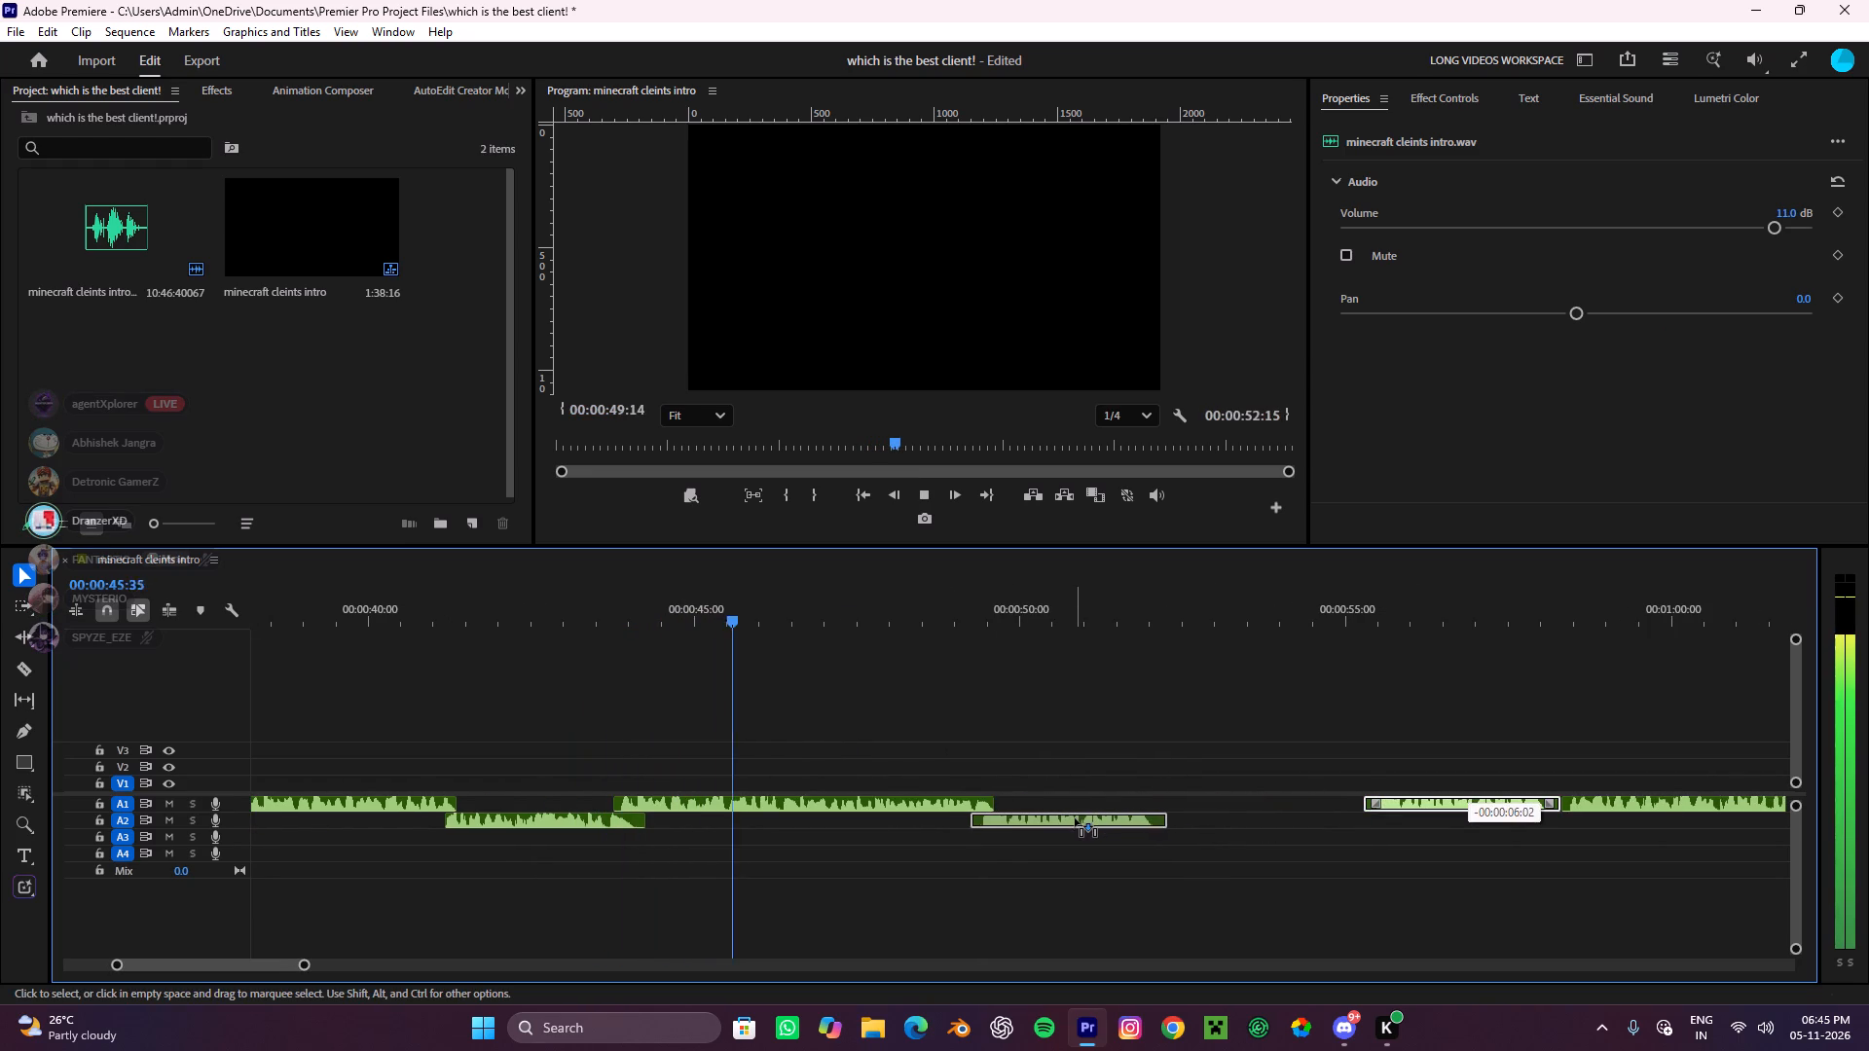
{"action": "left_click_drag", "start_coordinate": [1075, 818], "coordinate": [1083, 815]}
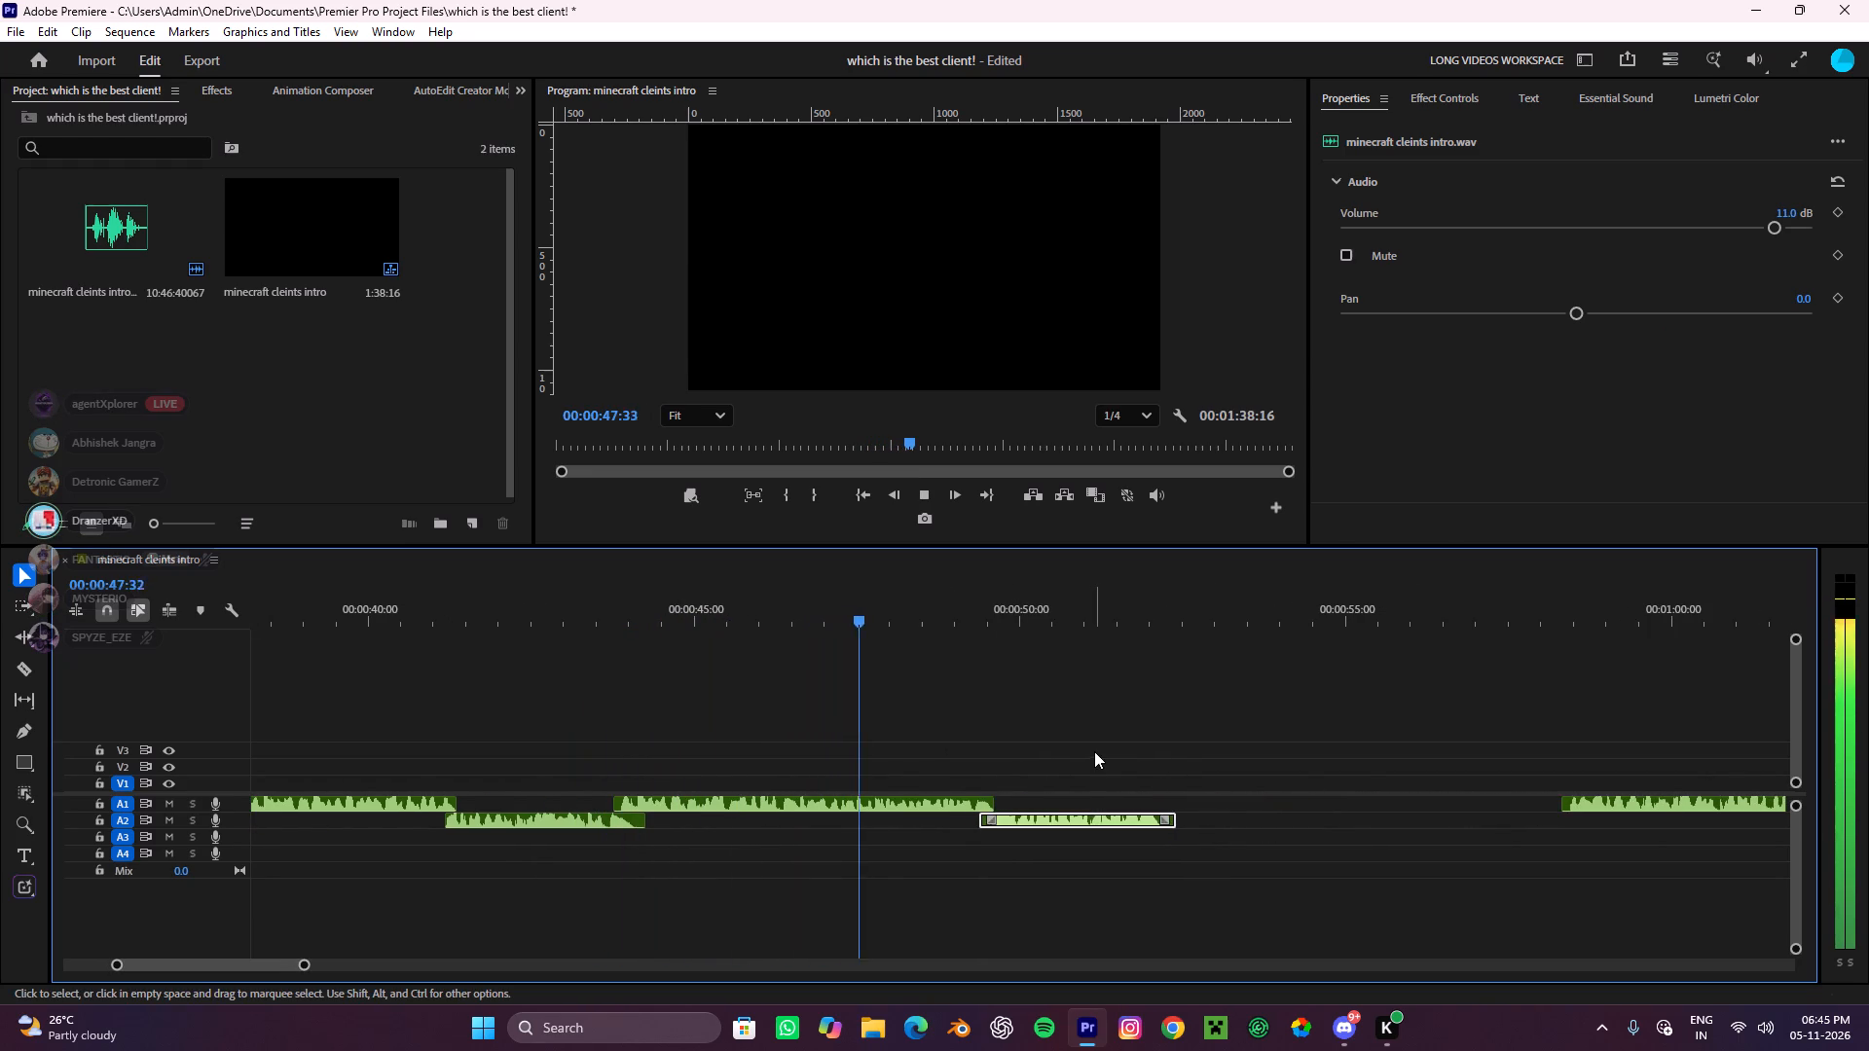
{"action": "left_click", "coordinate": [1094, 751]}
Move the seventeenth clip along A1 to about 00:00:52, overlapping the end of the sixteenth, and replay from about 00:00:48:36.
{"action": "left_click_drag", "start_coordinate": [1614, 805], "coordinate": [1206, 807]}
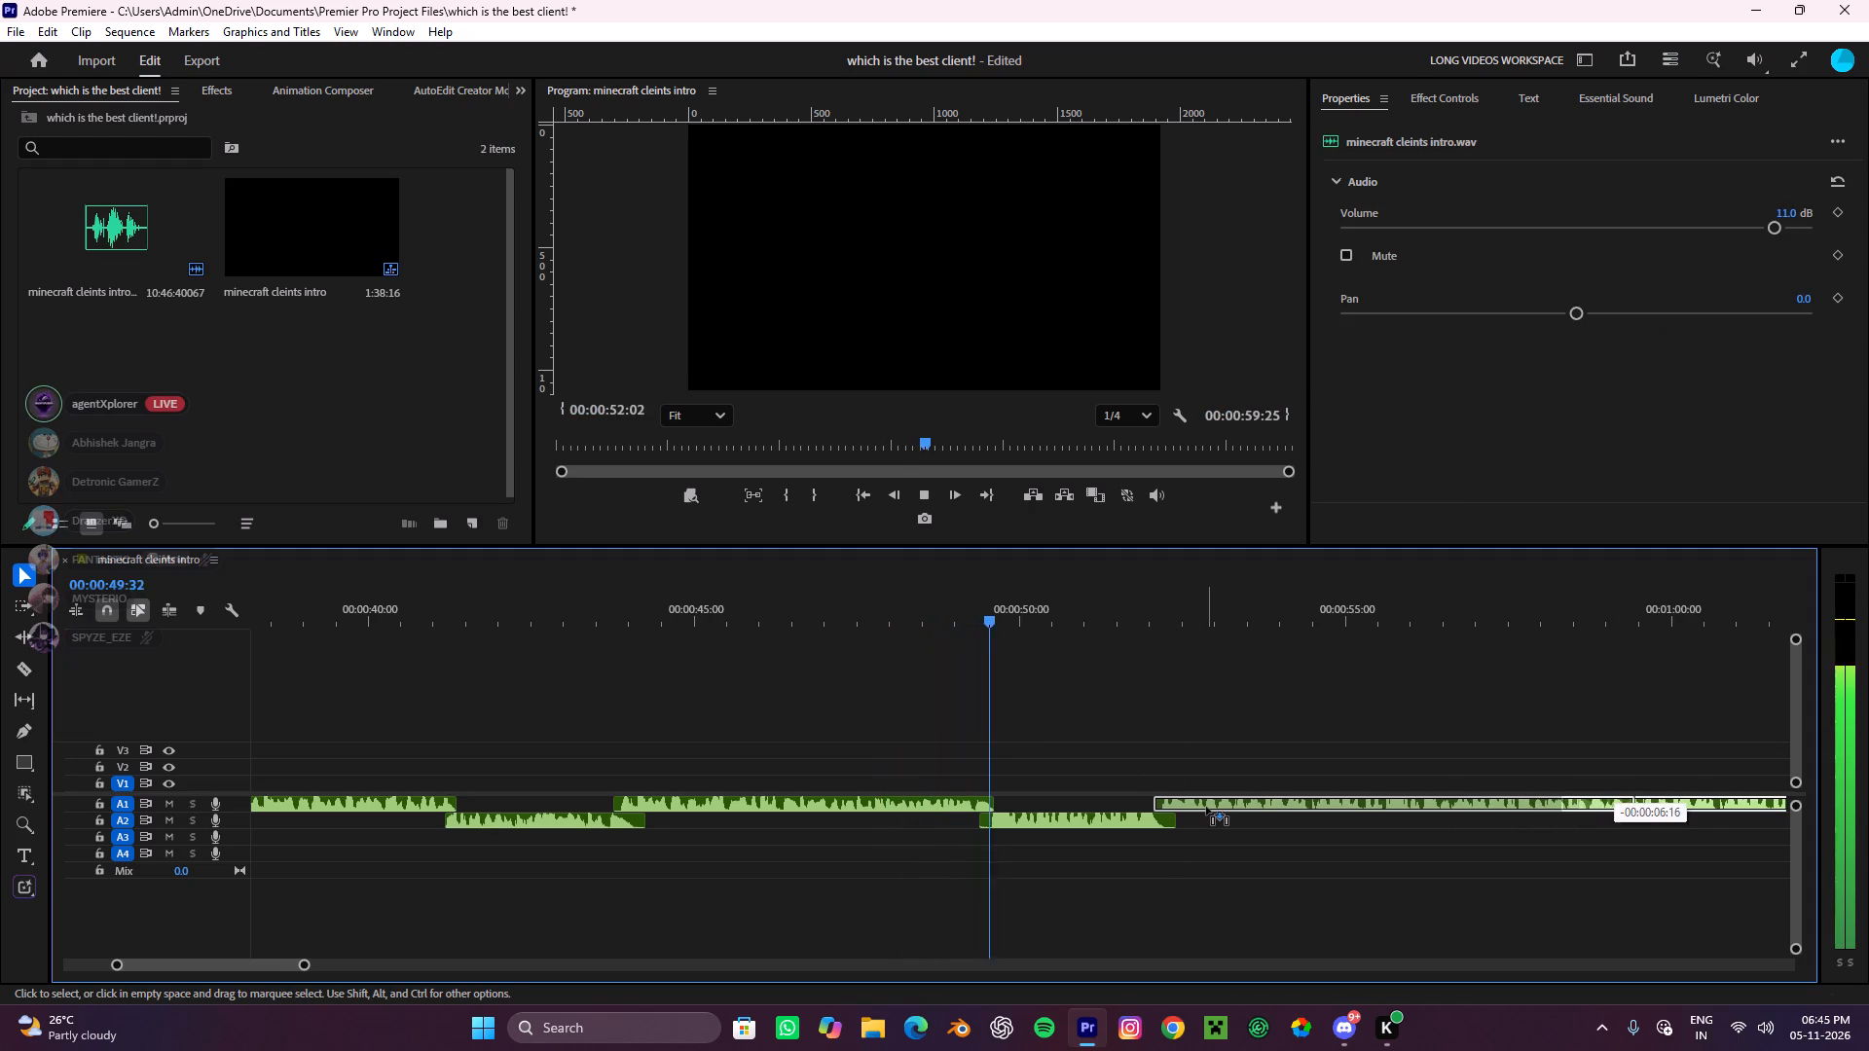
{"action": "left_click_drag", "start_coordinate": [1206, 807], "coordinate": [1201, 808]}
{"action": "left_click", "coordinate": [1224, 747]}
{"action": "left_click_drag", "start_coordinate": [1107, 619], "coordinate": [916, 721]}
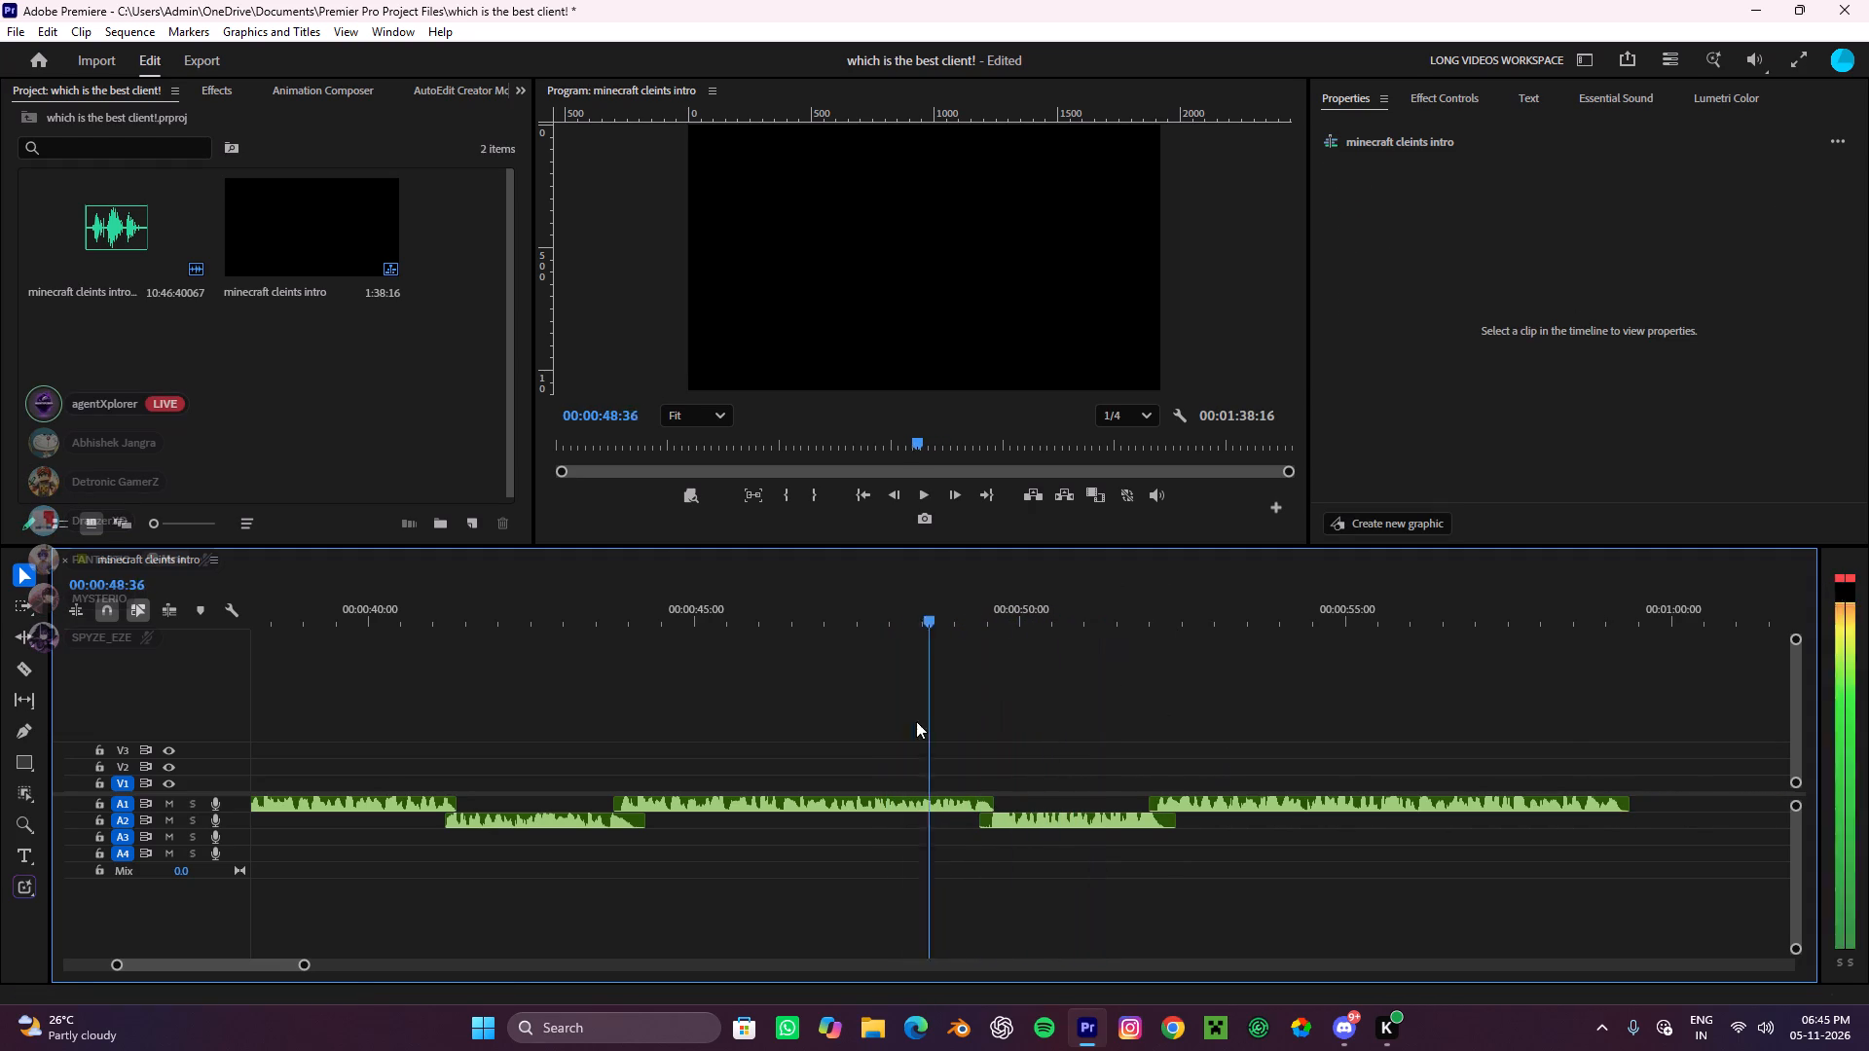
{"action": "left_click_drag", "start_coordinate": [916, 721], "coordinate": [915, 721]}
{"action": "key", "text": "space"}
Move the eighteenth clip to A2 at about 00:00:59, overlapping the end of the seventeenth.
{"action": "scroll", "coordinate": [1147, 767], "scroll_direction": "down", "scroll_amount": 8}
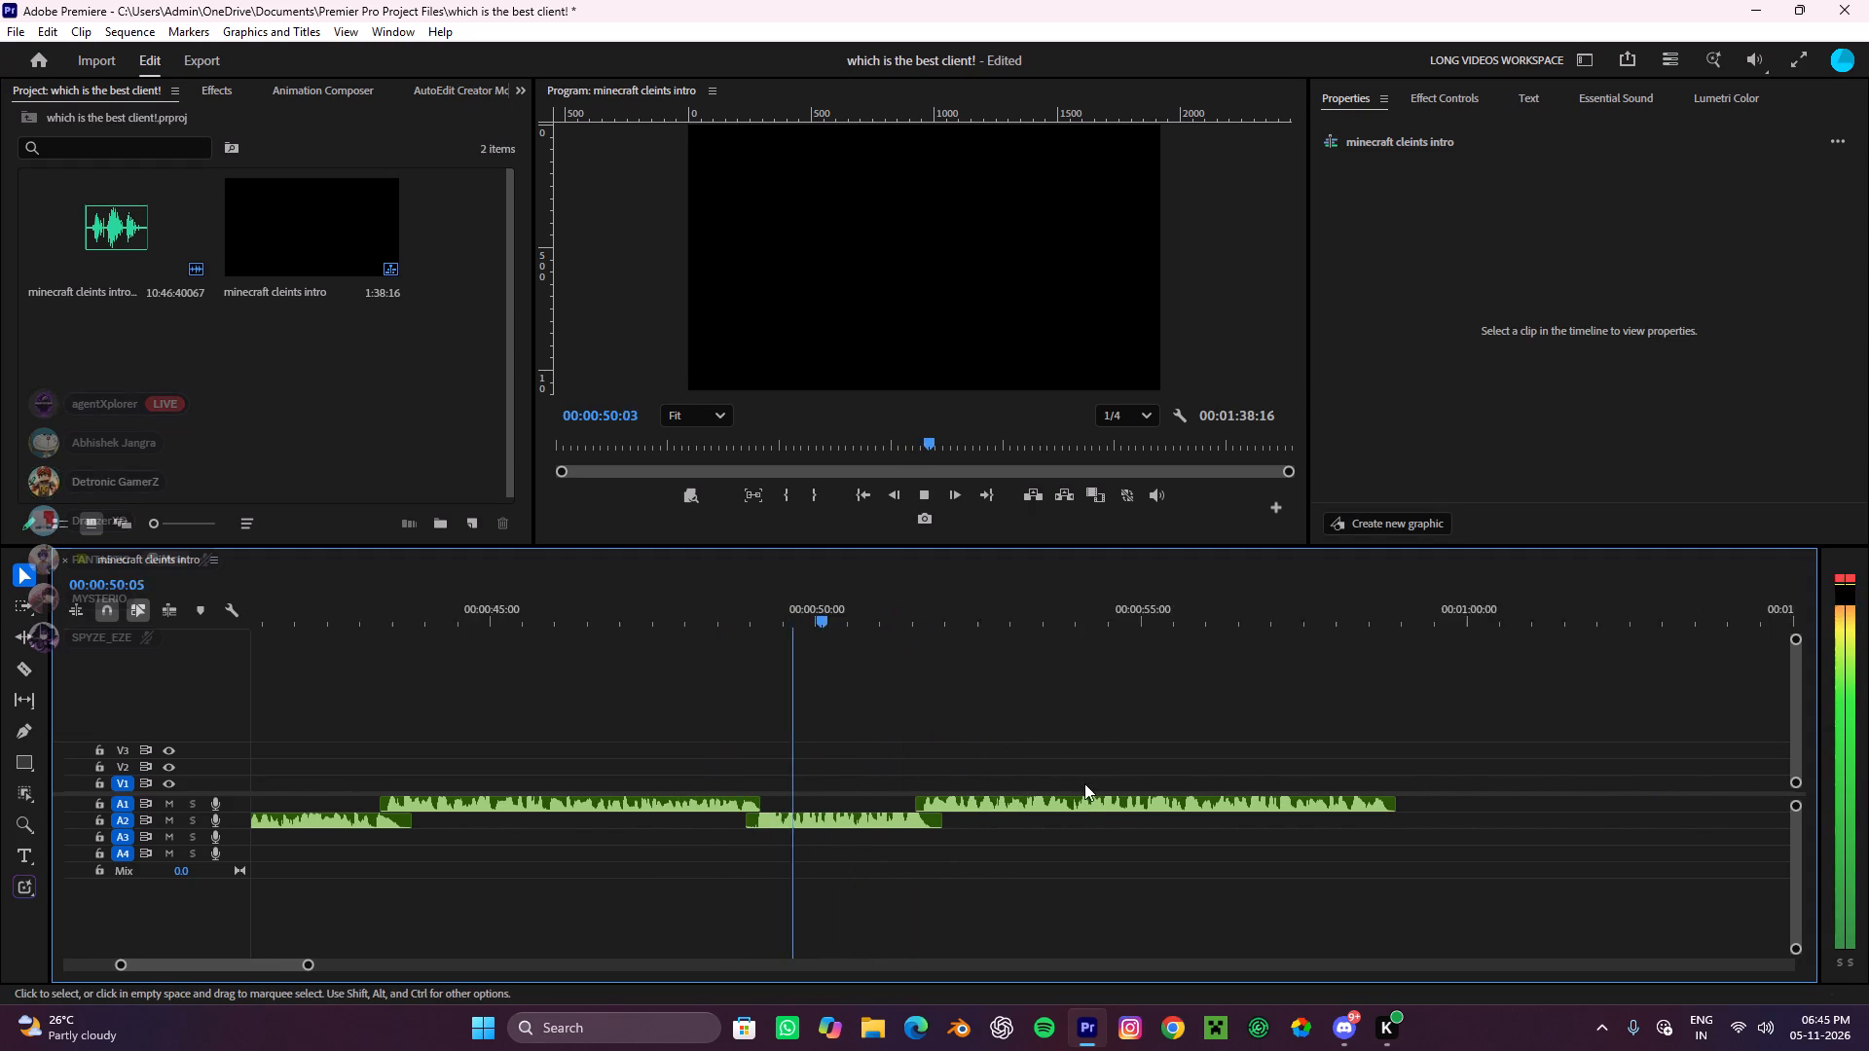
{"action": "scroll", "coordinate": [1094, 795], "scroll_direction": "down", "scroll_amount": 10}
{"action": "scroll", "coordinate": [1233, 811], "scroll_direction": "up", "scroll_amount": 6, "text": "alt"}
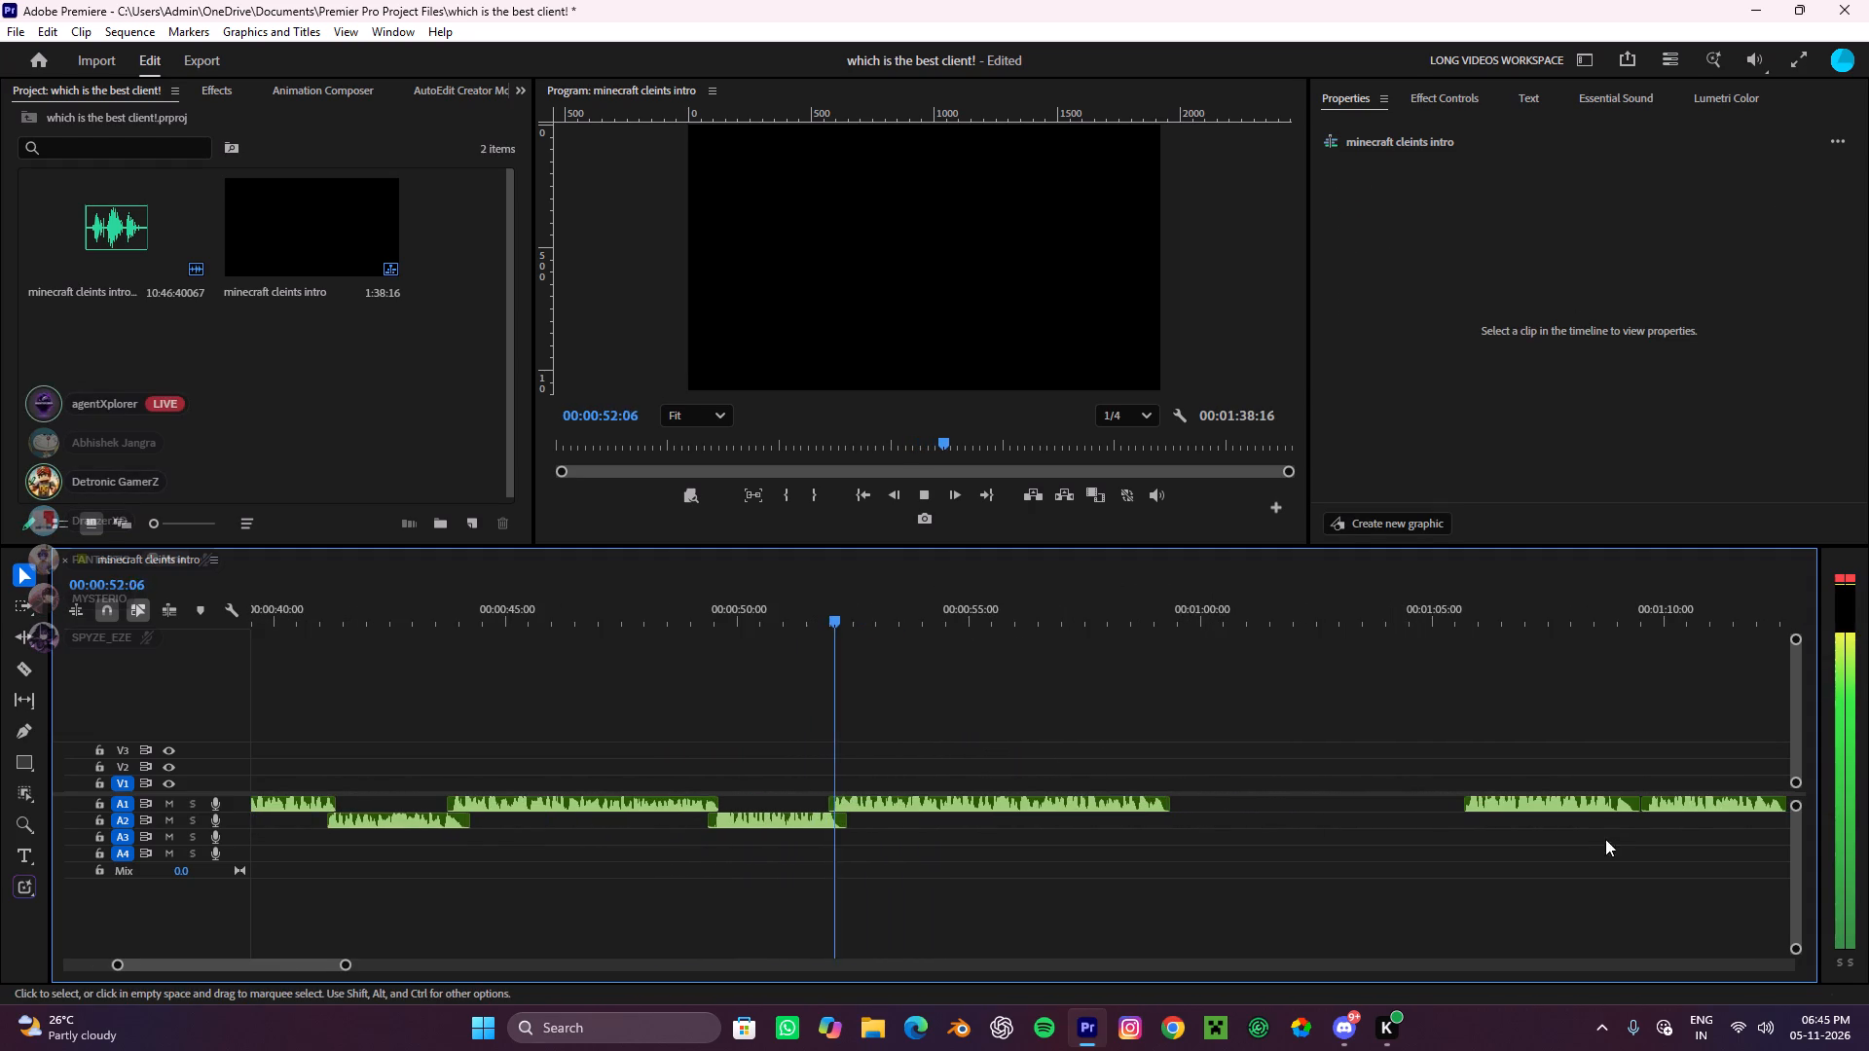
{"action": "left_click_drag", "start_coordinate": [1562, 805], "coordinate": [1242, 821]}
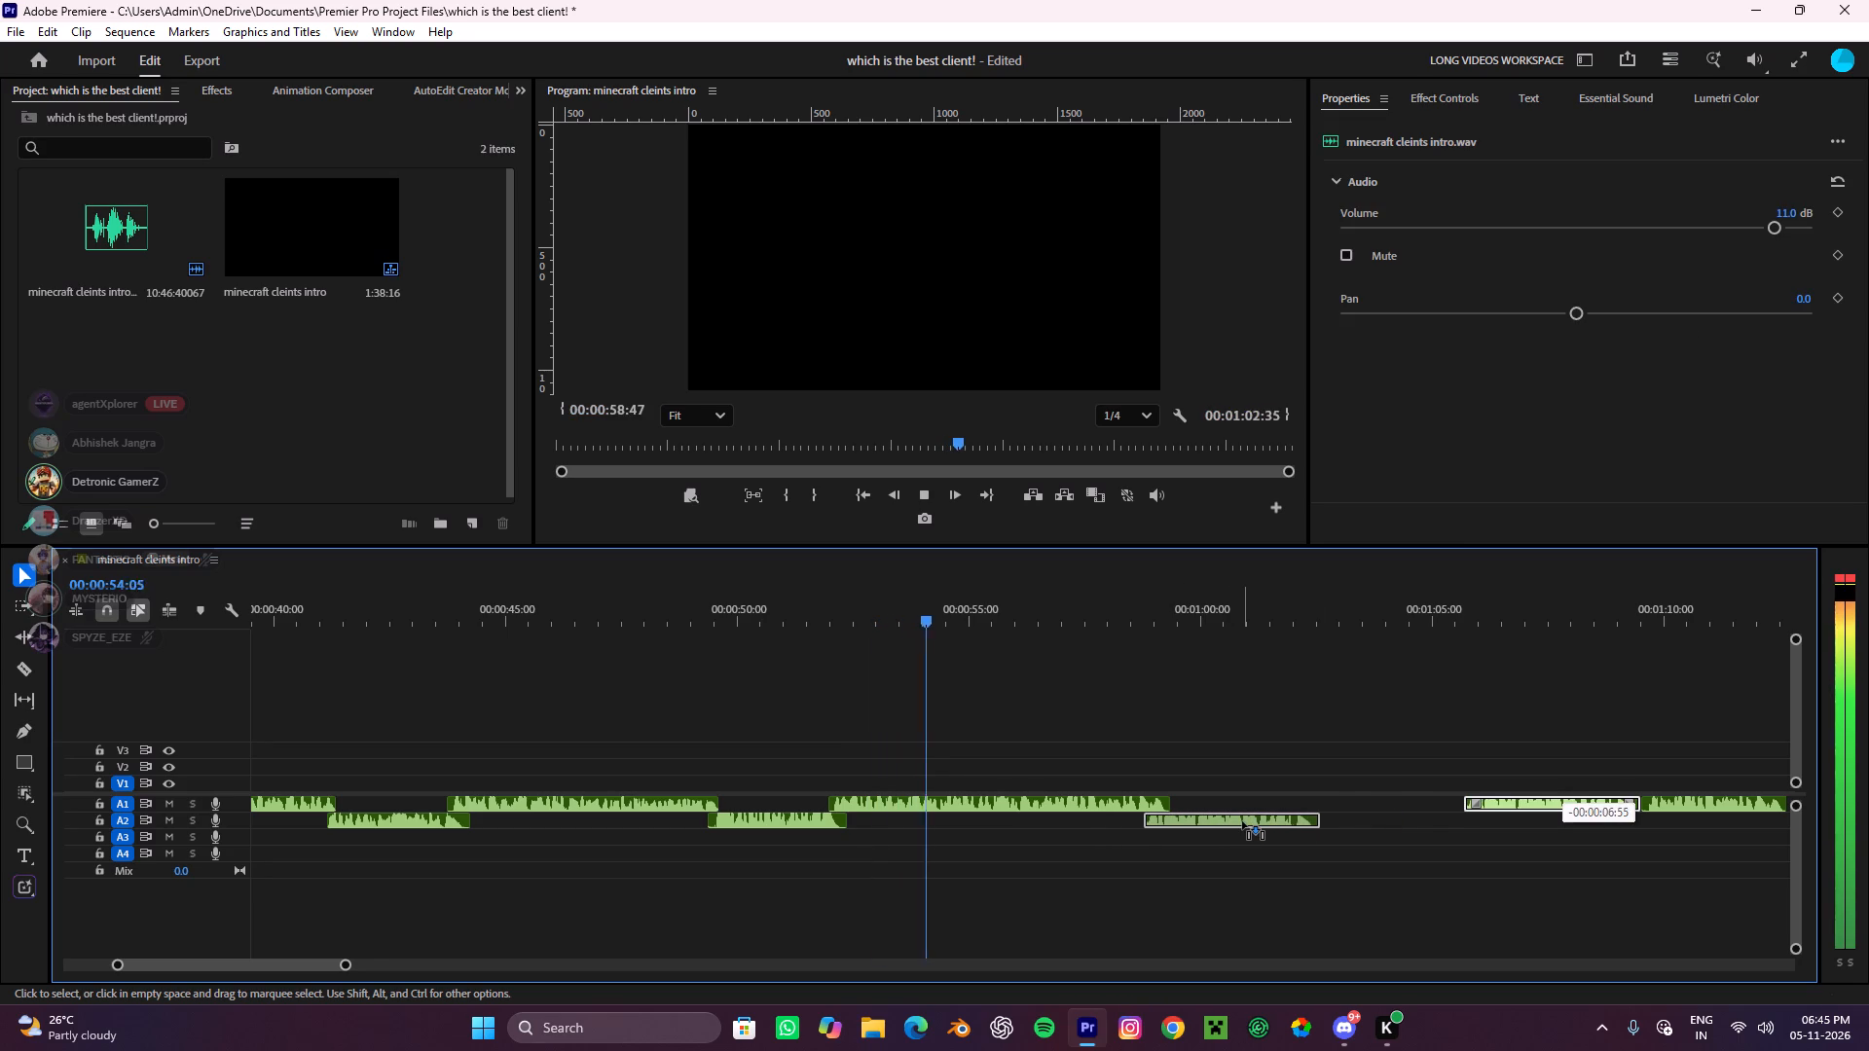
{"action": "left_click_drag", "start_coordinate": [1242, 821], "coordinate": [1252, 818]}
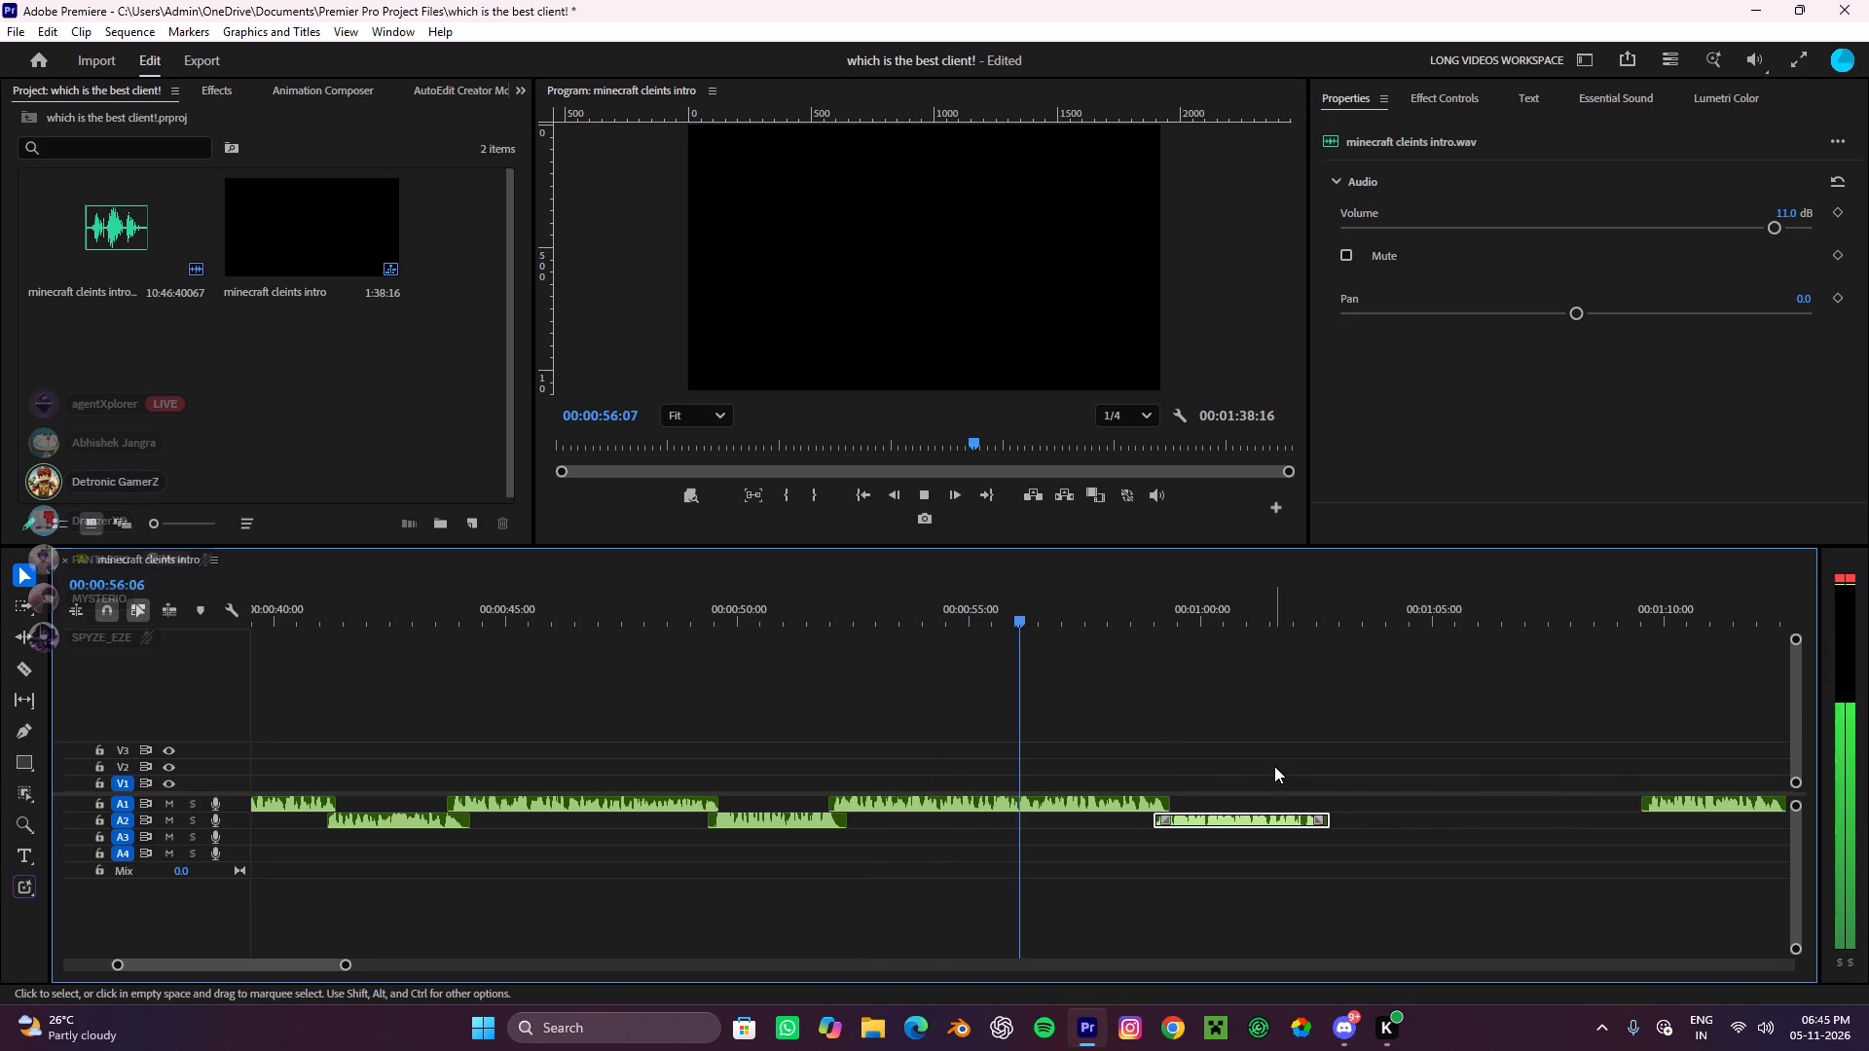
{"action": "left_click", "coordinate": [1274, 766]}
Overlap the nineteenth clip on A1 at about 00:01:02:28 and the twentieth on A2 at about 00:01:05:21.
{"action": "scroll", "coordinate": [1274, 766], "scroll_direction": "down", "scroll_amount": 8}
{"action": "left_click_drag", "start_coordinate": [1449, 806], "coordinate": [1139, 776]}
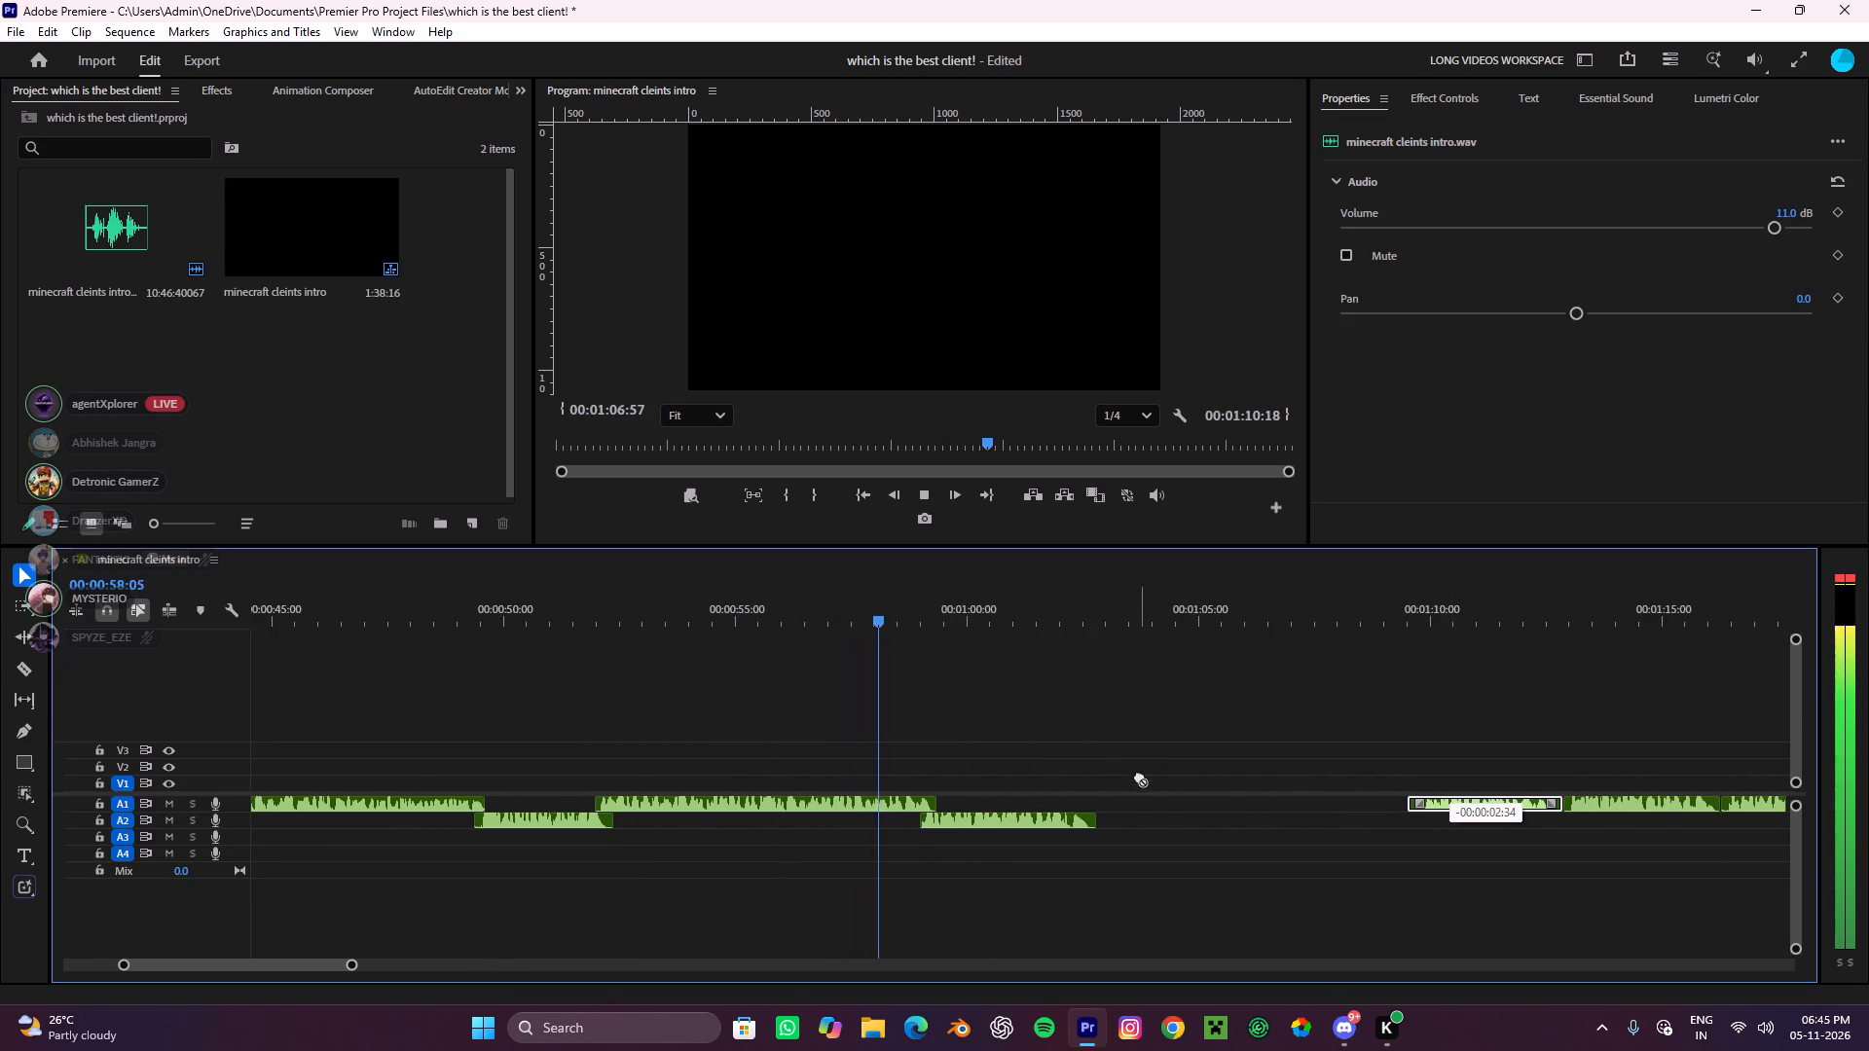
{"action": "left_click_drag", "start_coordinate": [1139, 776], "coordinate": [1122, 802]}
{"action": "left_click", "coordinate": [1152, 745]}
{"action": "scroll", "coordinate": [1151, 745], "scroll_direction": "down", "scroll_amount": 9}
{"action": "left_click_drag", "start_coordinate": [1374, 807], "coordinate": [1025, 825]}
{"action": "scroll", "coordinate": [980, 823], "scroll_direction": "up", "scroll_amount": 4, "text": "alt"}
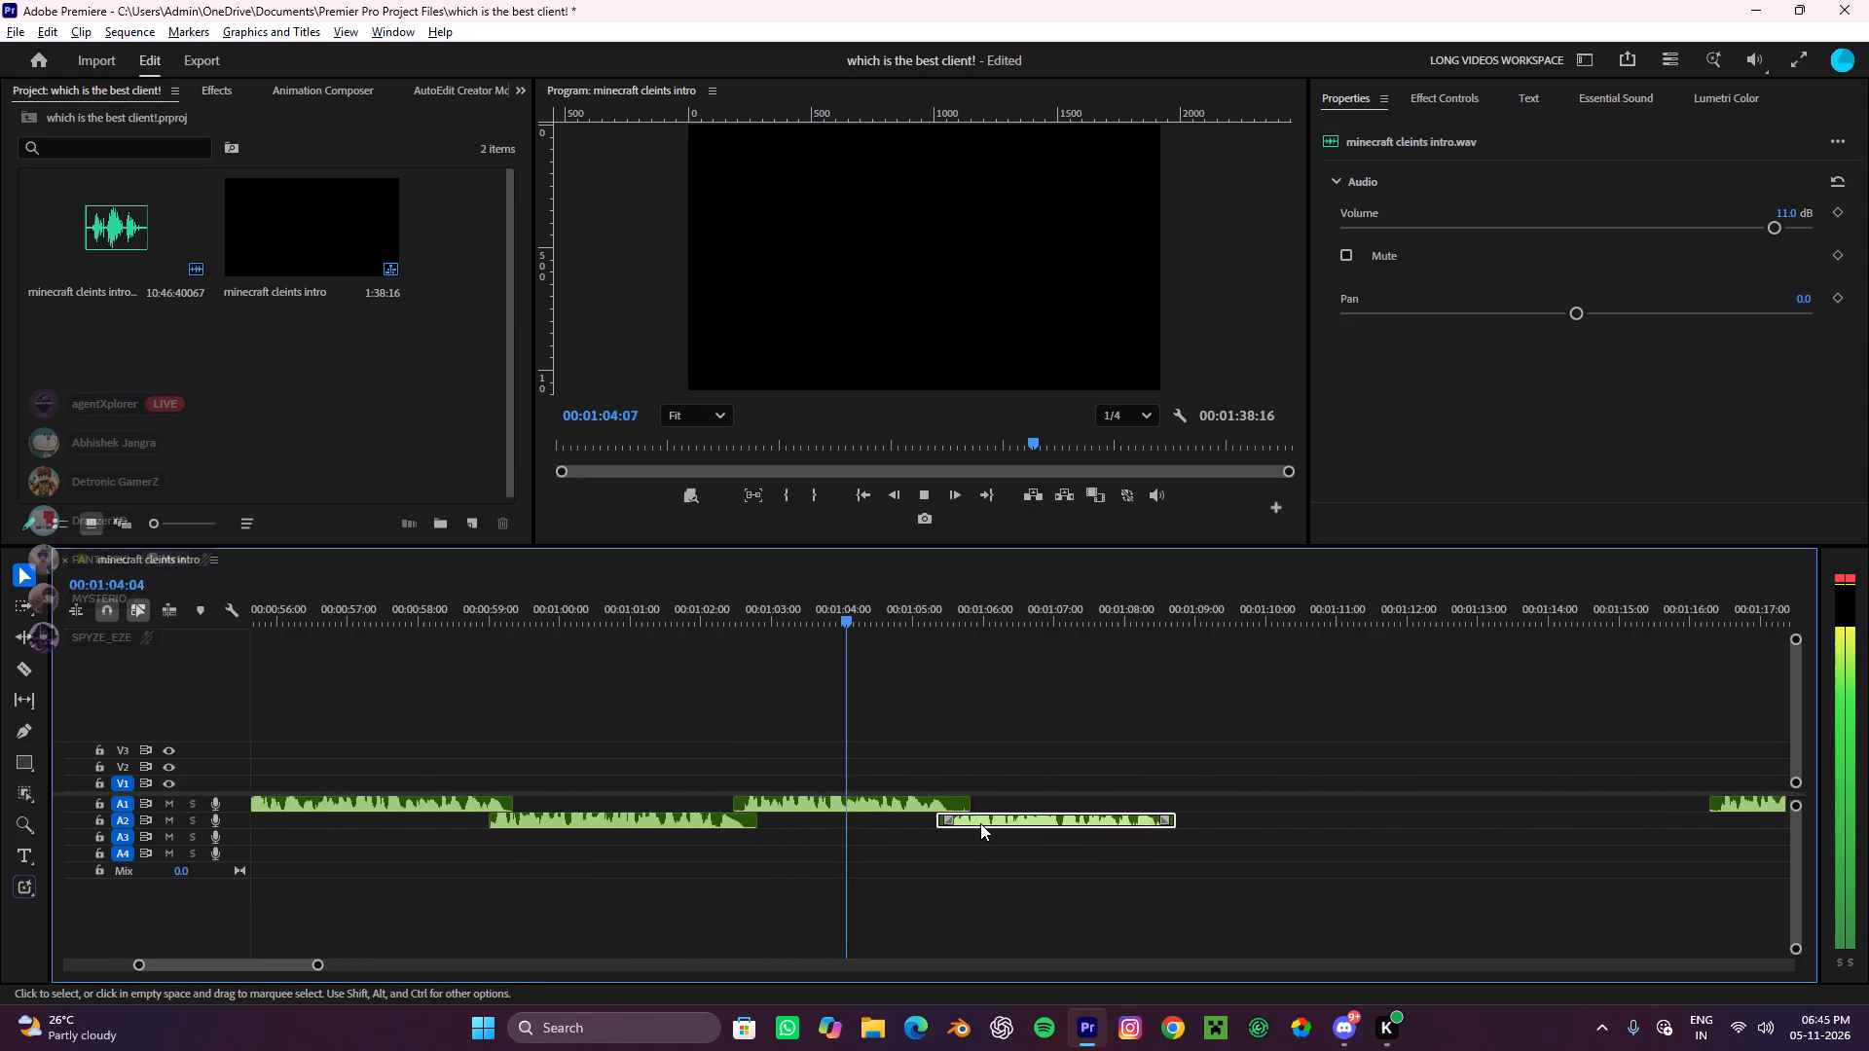
Stop playback and cut the short clip starting at about 00:01:02:28 on A1 out of the sequence.
{"action": "scroll", "coordinate": [980, 823], "scroll_direction": "down", "scroll_amount": 8}
{"action": "key", "text": "space"}
{"action": "left_click_drag", "start_coordinate": [835, 832], "coordinate": [796, 790]}
{"action": "key", "text": "ctrl+x"}
Move the clip after the removed one from A2 to A1 at about 00:01:02:23, overlapping the eighteenth, and replay the join.
{"action": "key", "text": "space"}
{"action": "scroll", "coordinate": [984, 773], "scroll_direction": "down", "scroll_amount": 4, "text": "alt"}
{"action": "scroll", "coordinate": [948, 804], "scroll_direction": "up", "scroll_amount": 3, "text": "alt"}
{"action": "key", "text": "space"}
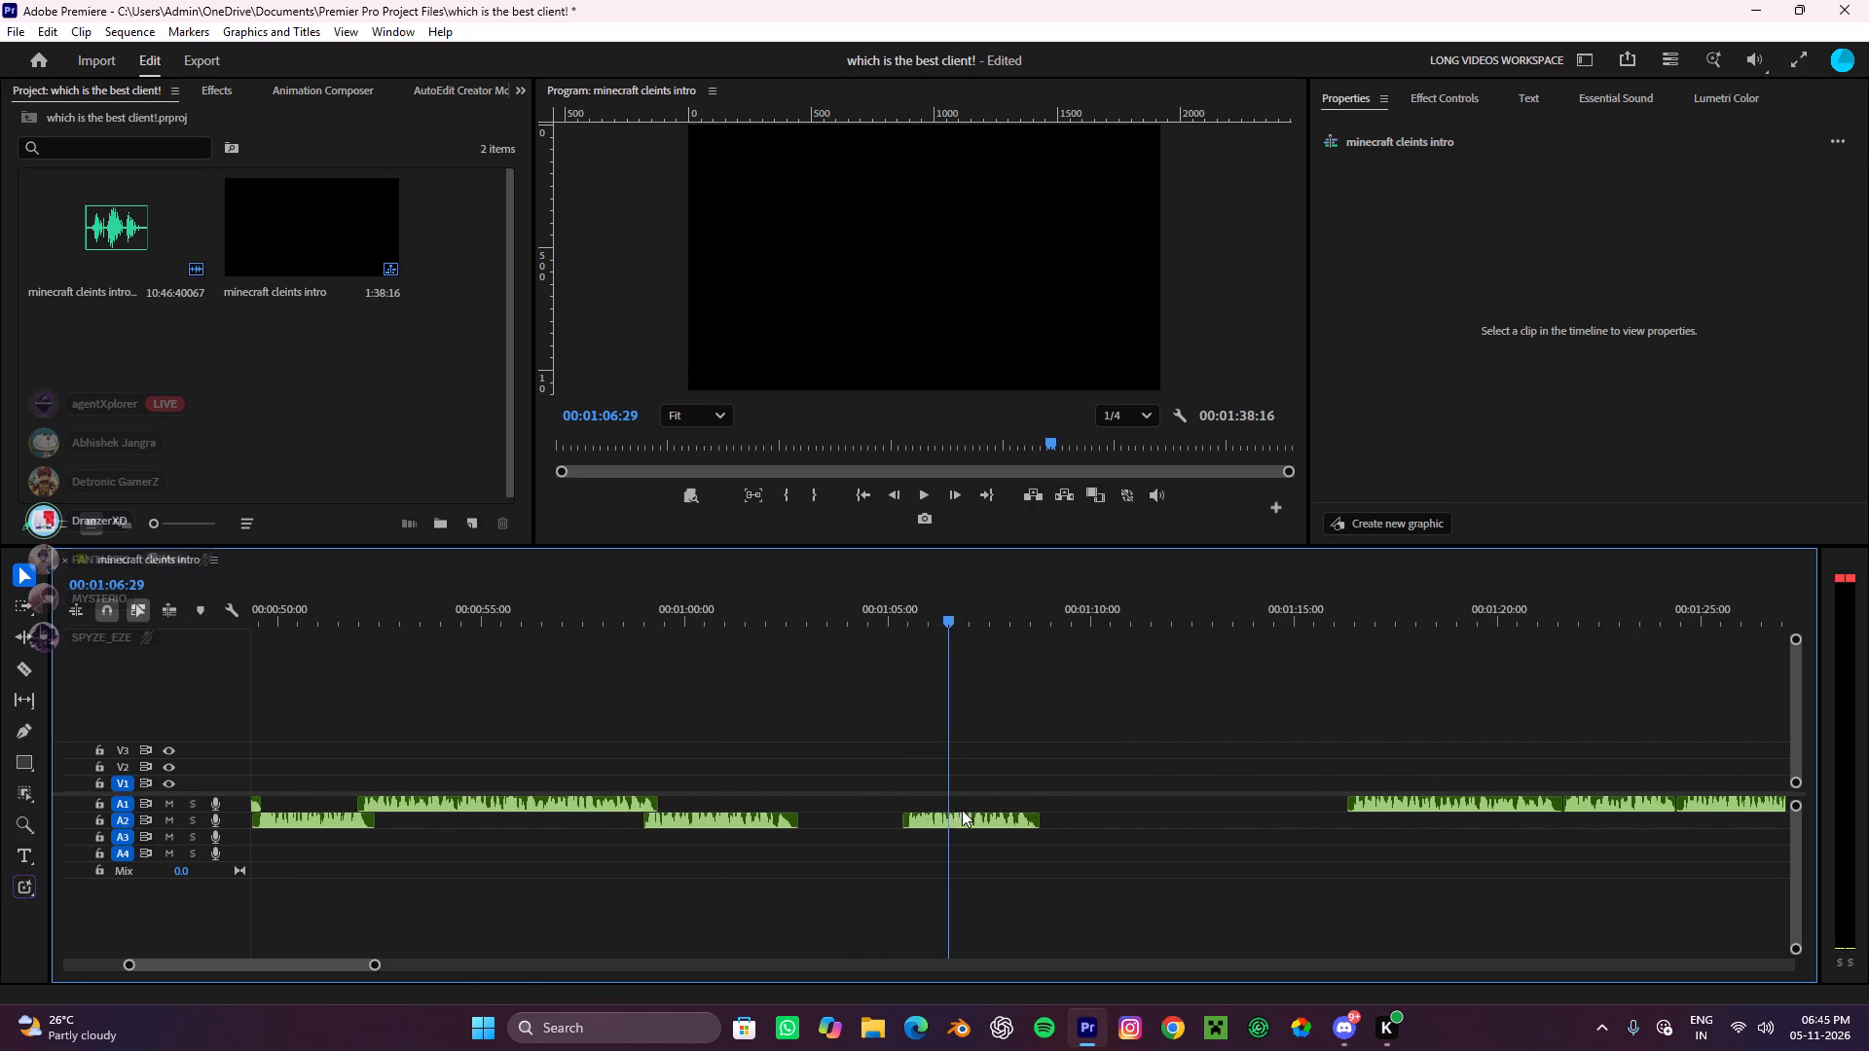
{"action": "left_click_drag", "start_coordinate": [951, 820], "coordinate": [843, 803]}
{"action": "left_click_drag", "start_coordinate": [979, 617], "coordinate": [714, 772]}
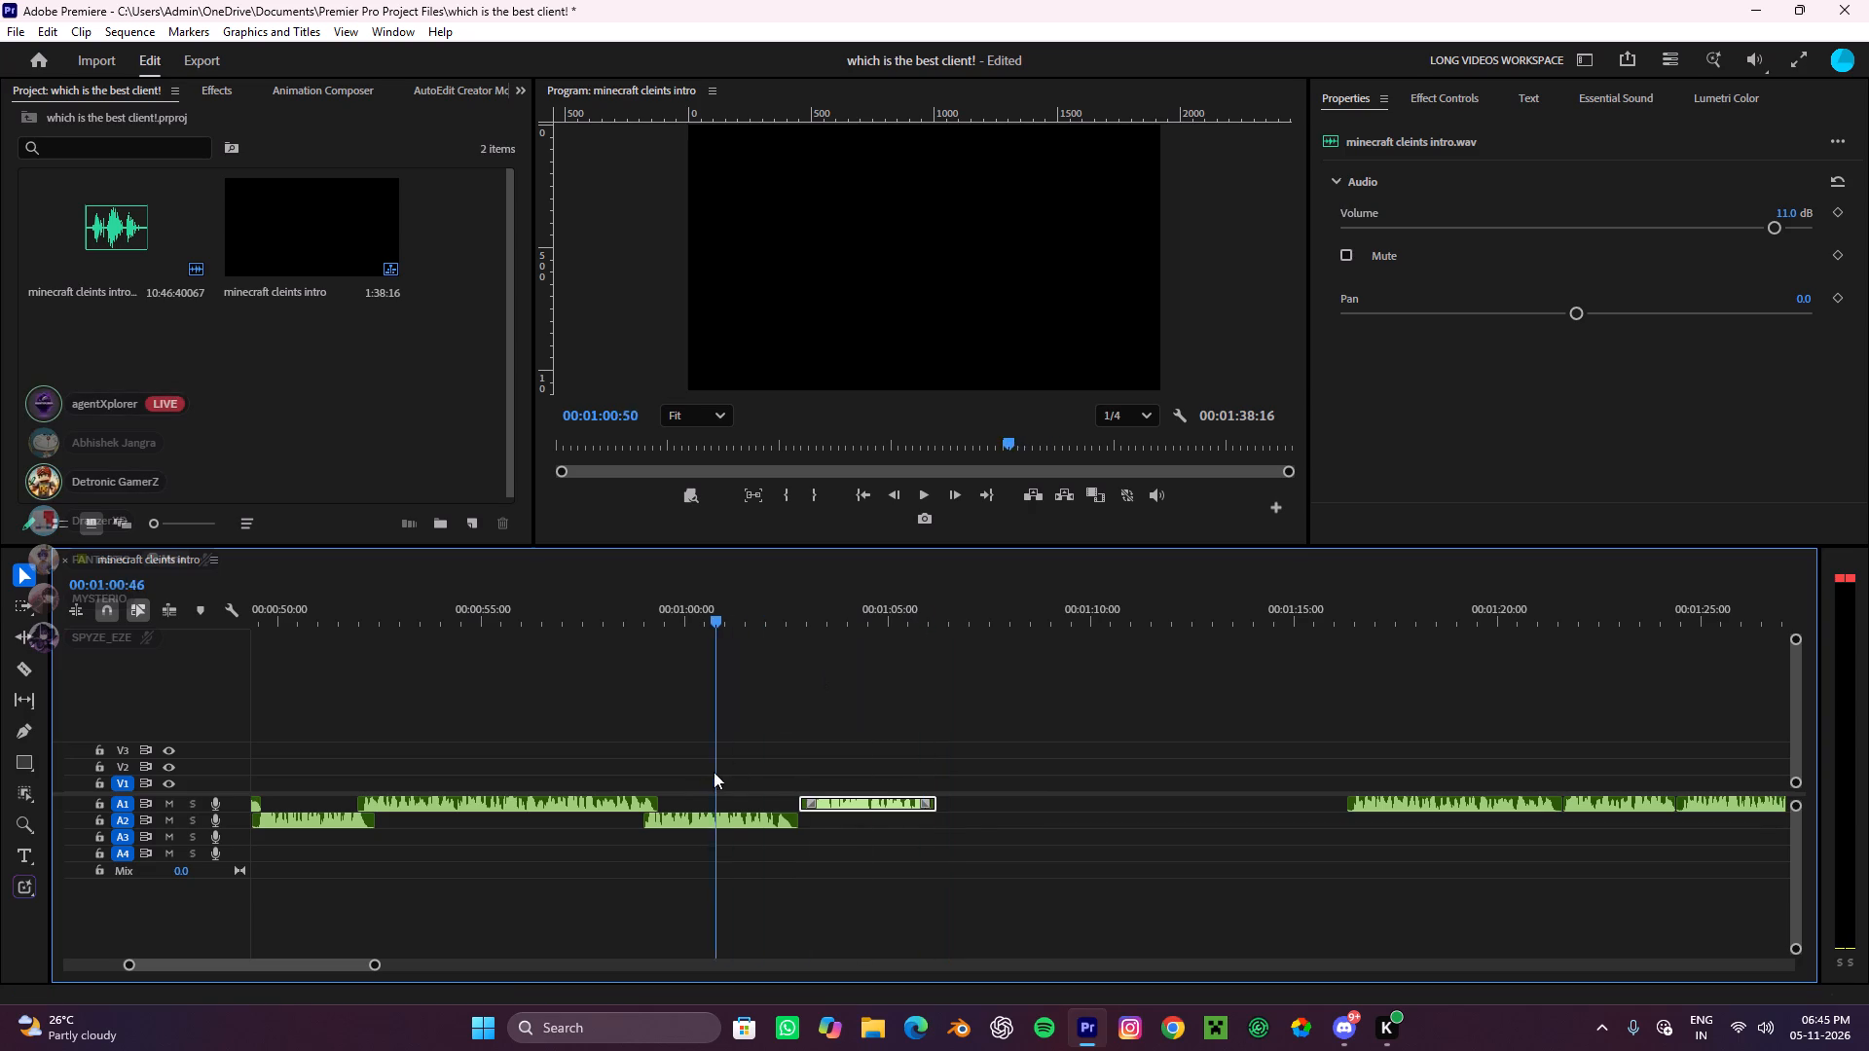
{"action": "left_click_drag", "start_coordinate": [714, 772], "coordinate": [703, 785]}
{"action": "key", "text": "space"}
{"action": "scroll", "coordinate": [892, 782], "scroll_direction": "up", "scroll_amount": 4, "text": "alt"}
{"action": "key", "text": "space"}
{"action": "left_click_drag", "start_coordinate": [800, 798], "coordinate": [765, 800]}
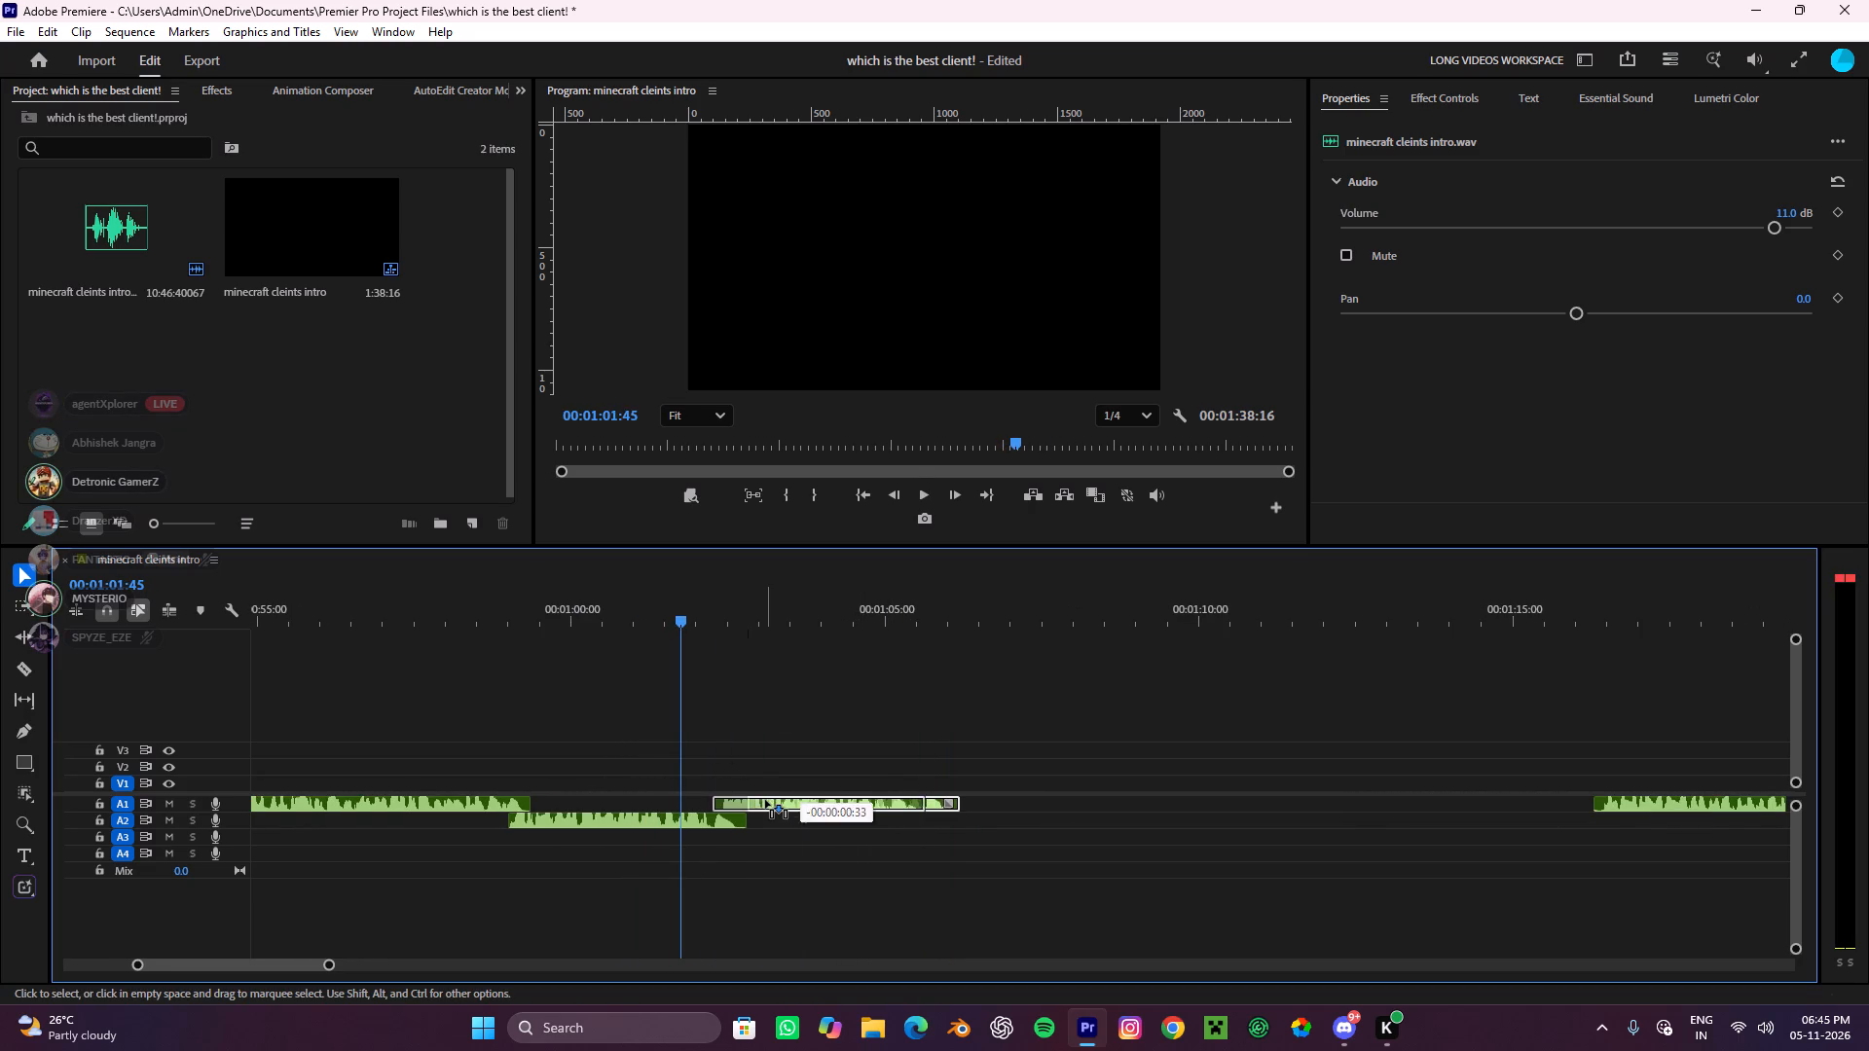
{"action": "left_click_drag", "start_coordinate": [765, 800], "coordinate": [774, 801]}
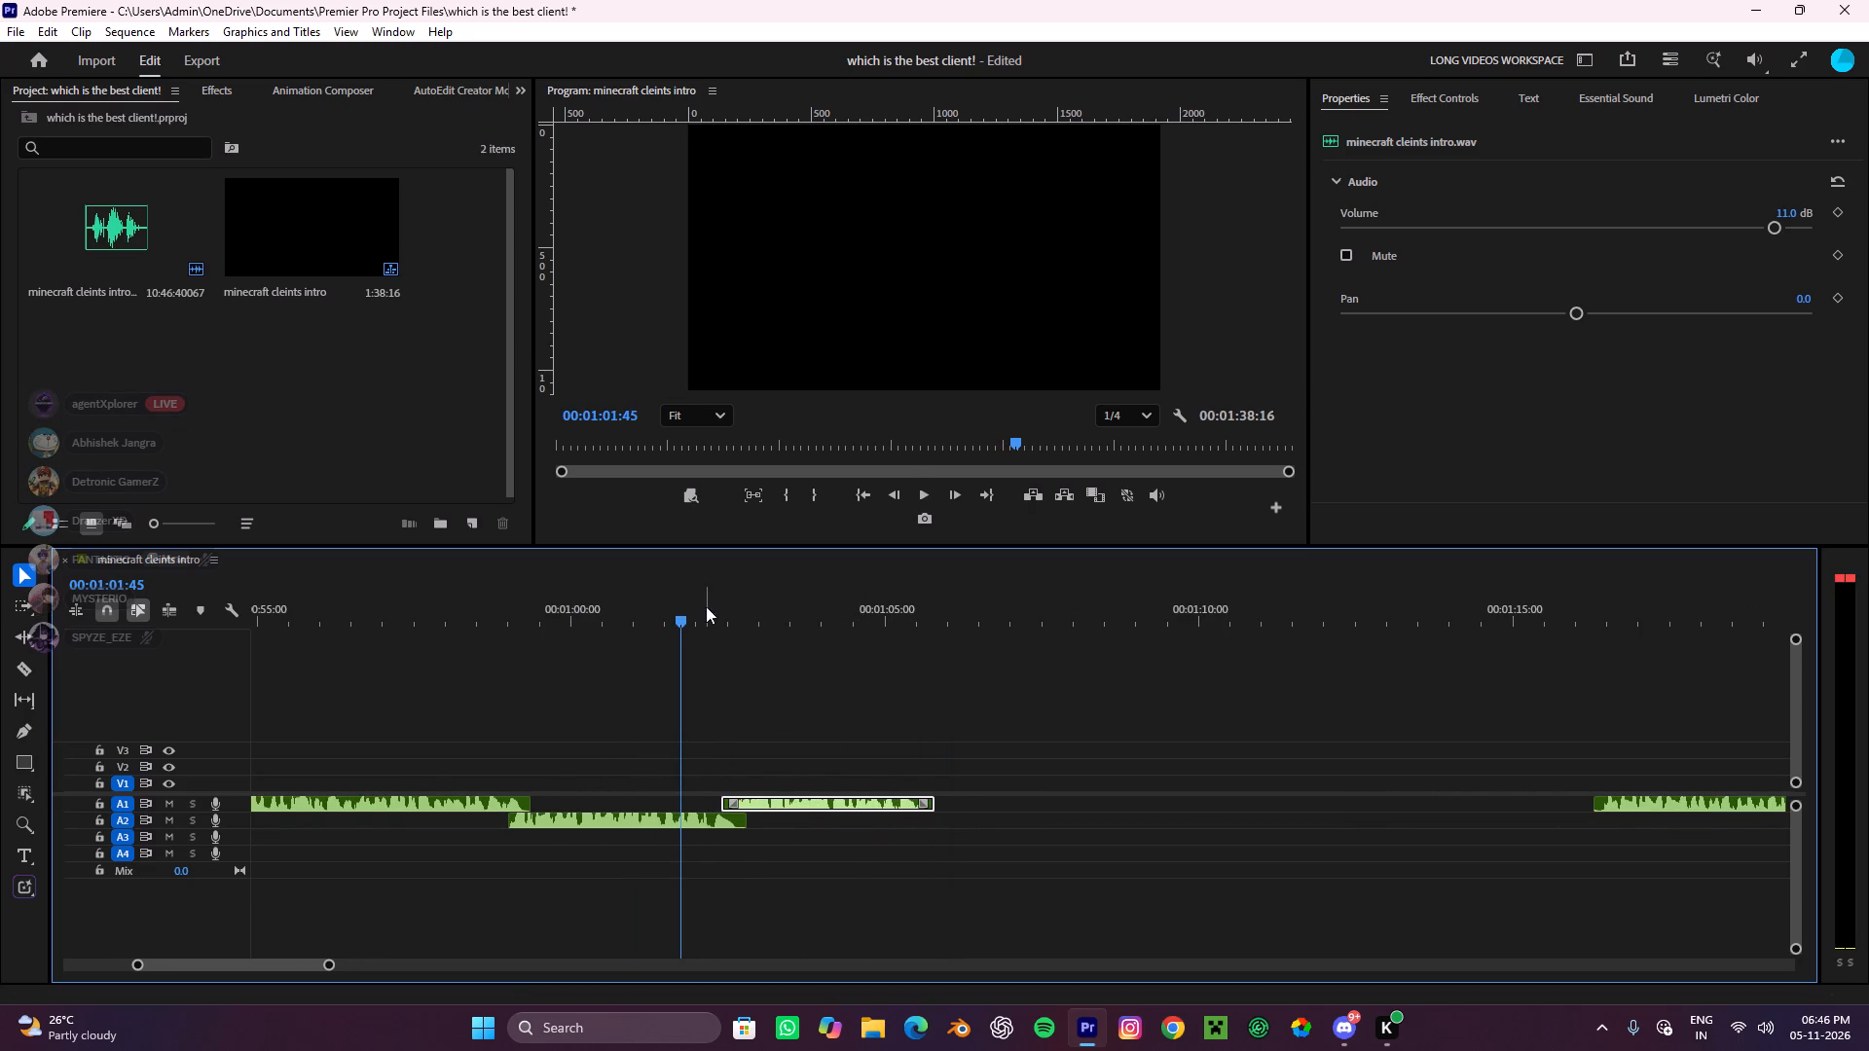
{"action": "left_click_drag", "start_coordinate": [703, 602], "coordinate": [407, 692]}
{"action": "key", "text": "space"}
Move the first clip after the large gap to A2 at about 00:01:05:24, overlapping the end of the preceding A1 clip.
{"action": "scroll", "coordinate": [599, 723], "scroll_direction": "down", "scroll_amount": 8, "text": "alt"}
{"action": "left_click", "coordinate": [778, 759]}
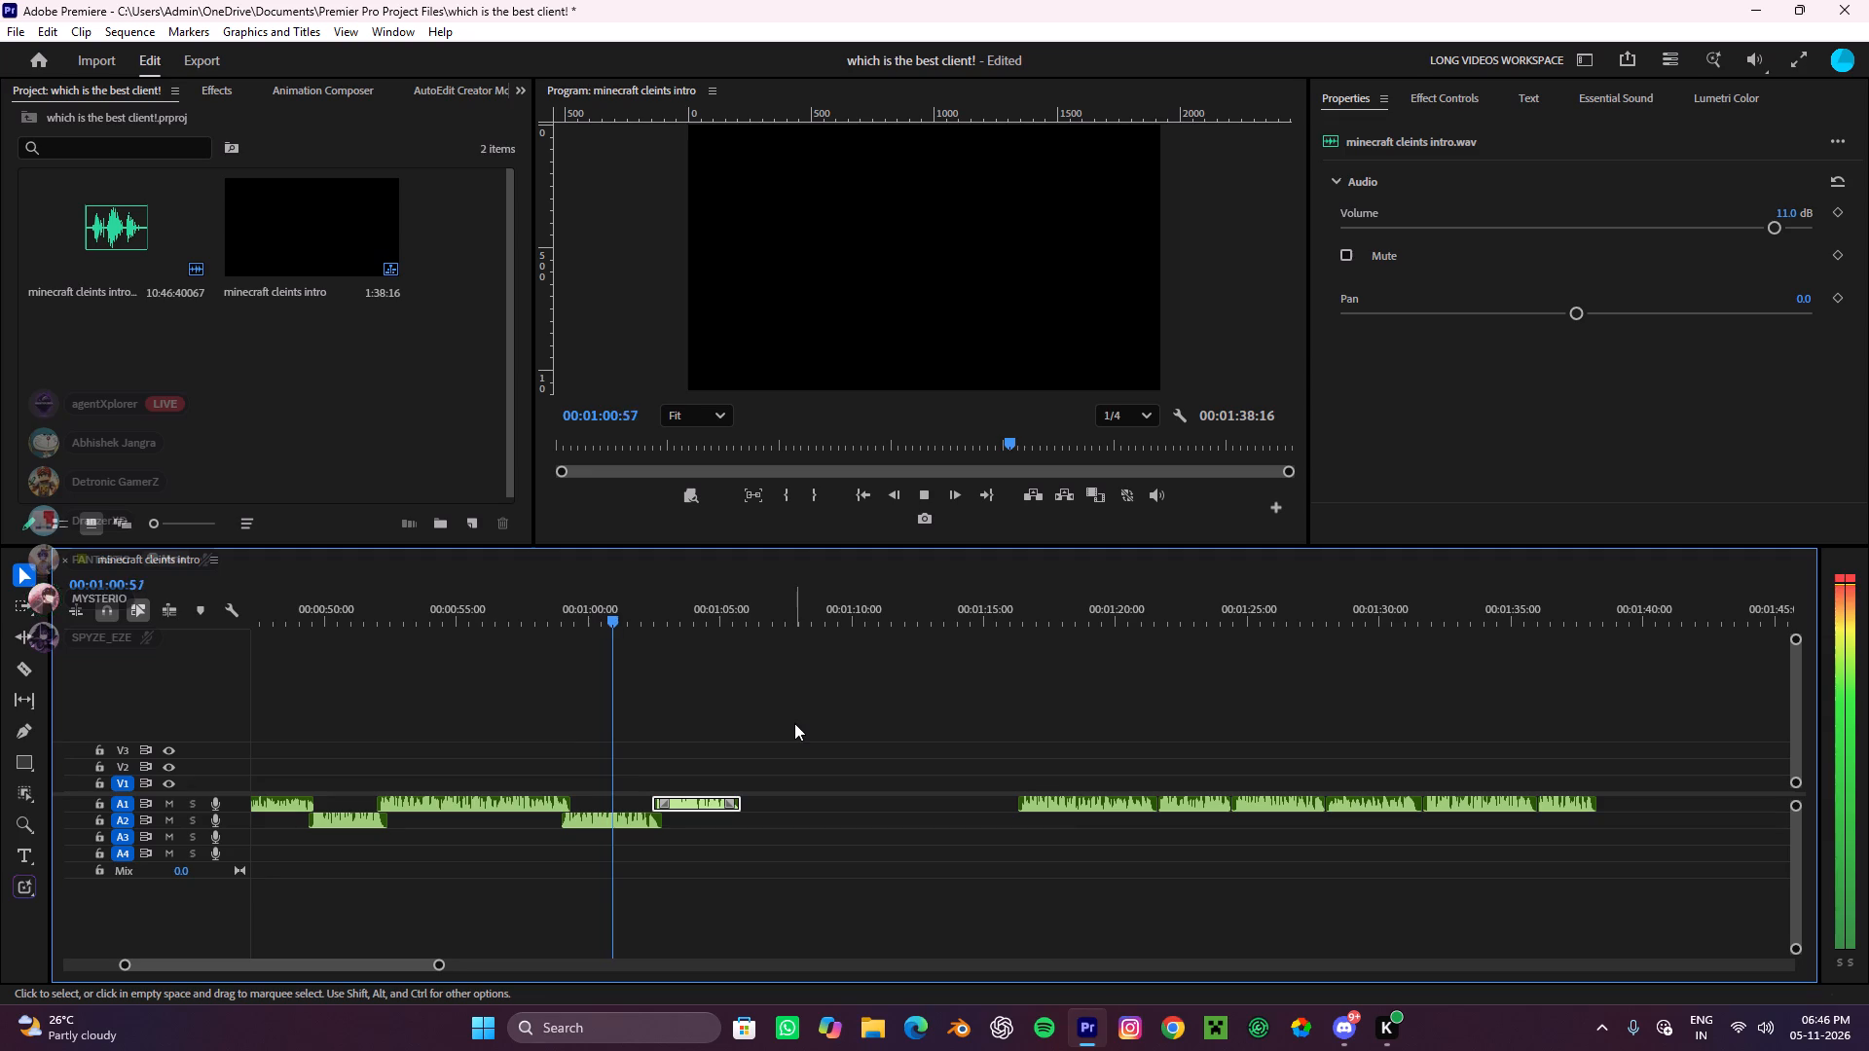
{"action": "left_click_drag", "start_coordinate": [1078, 805], "coordinate": [796, 831]}
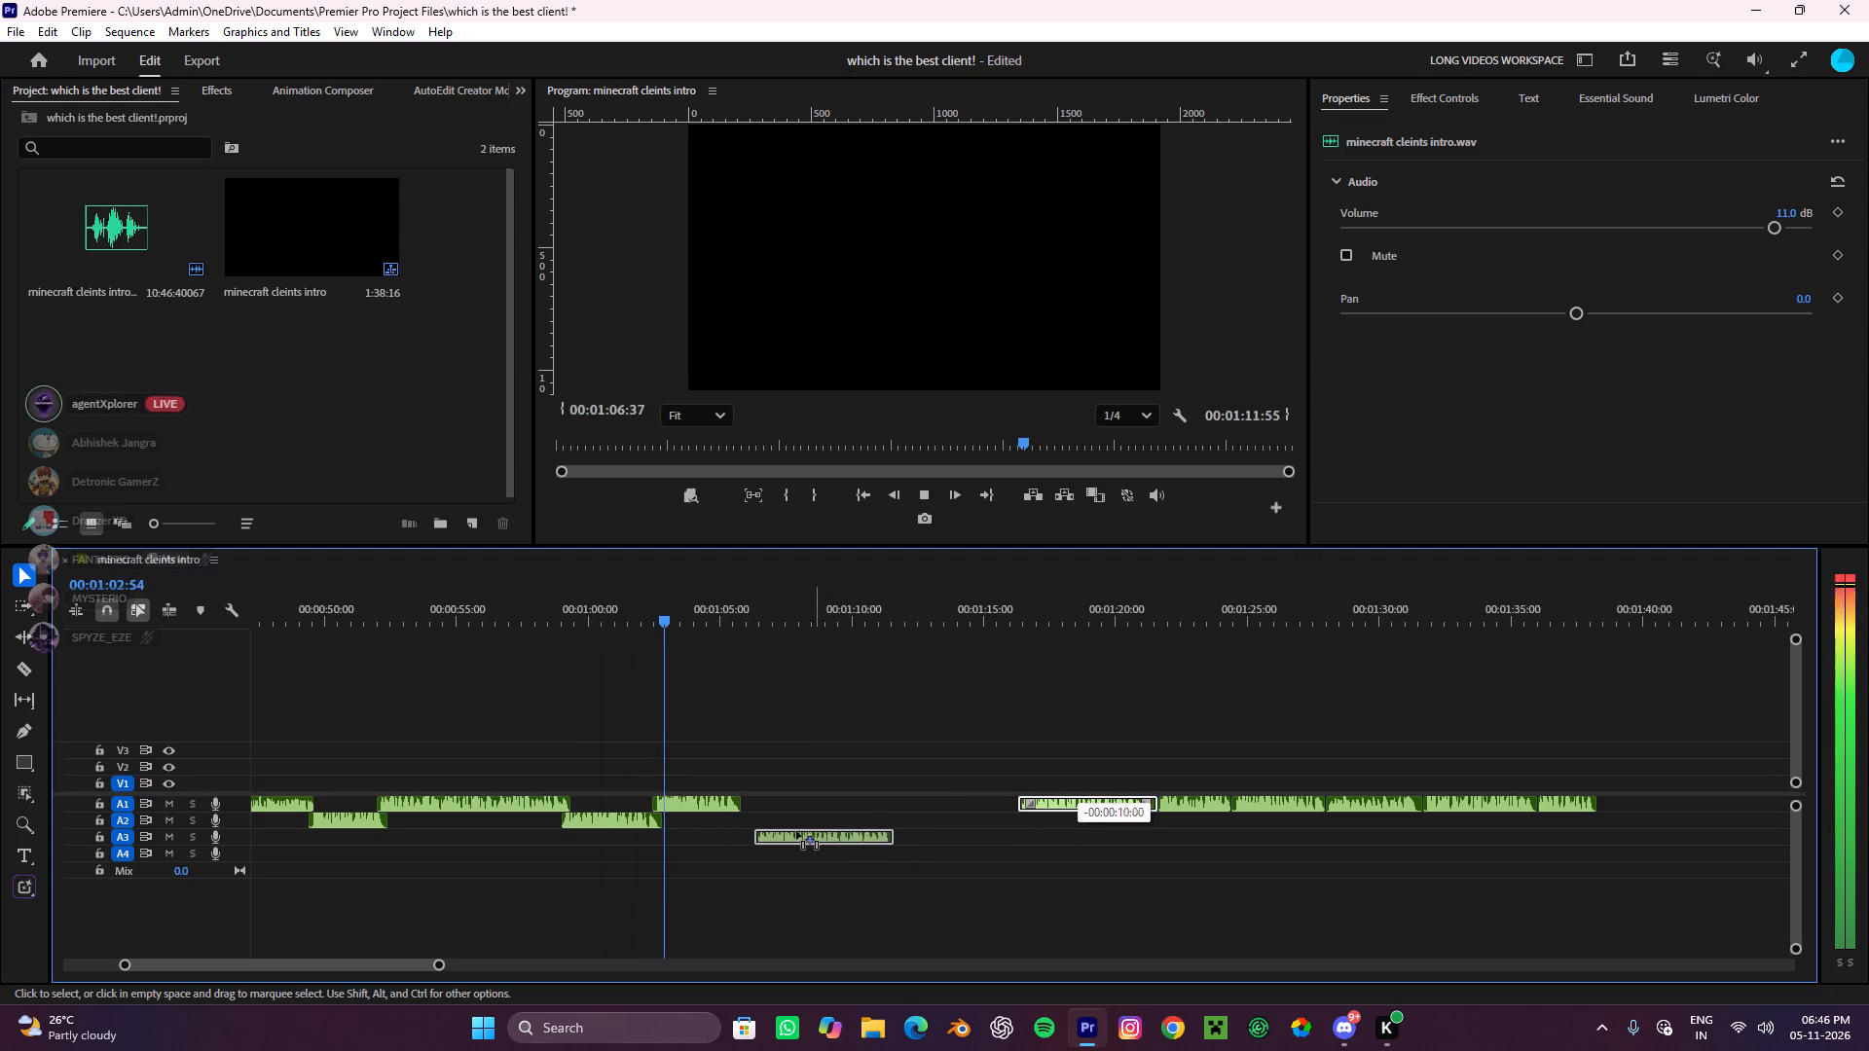
{"action": "left_click_drag", "start_coordinate": [796, 831], "coordinate": [789, 816]}
{"action": "left_click", "coordinate": [804, 779]}
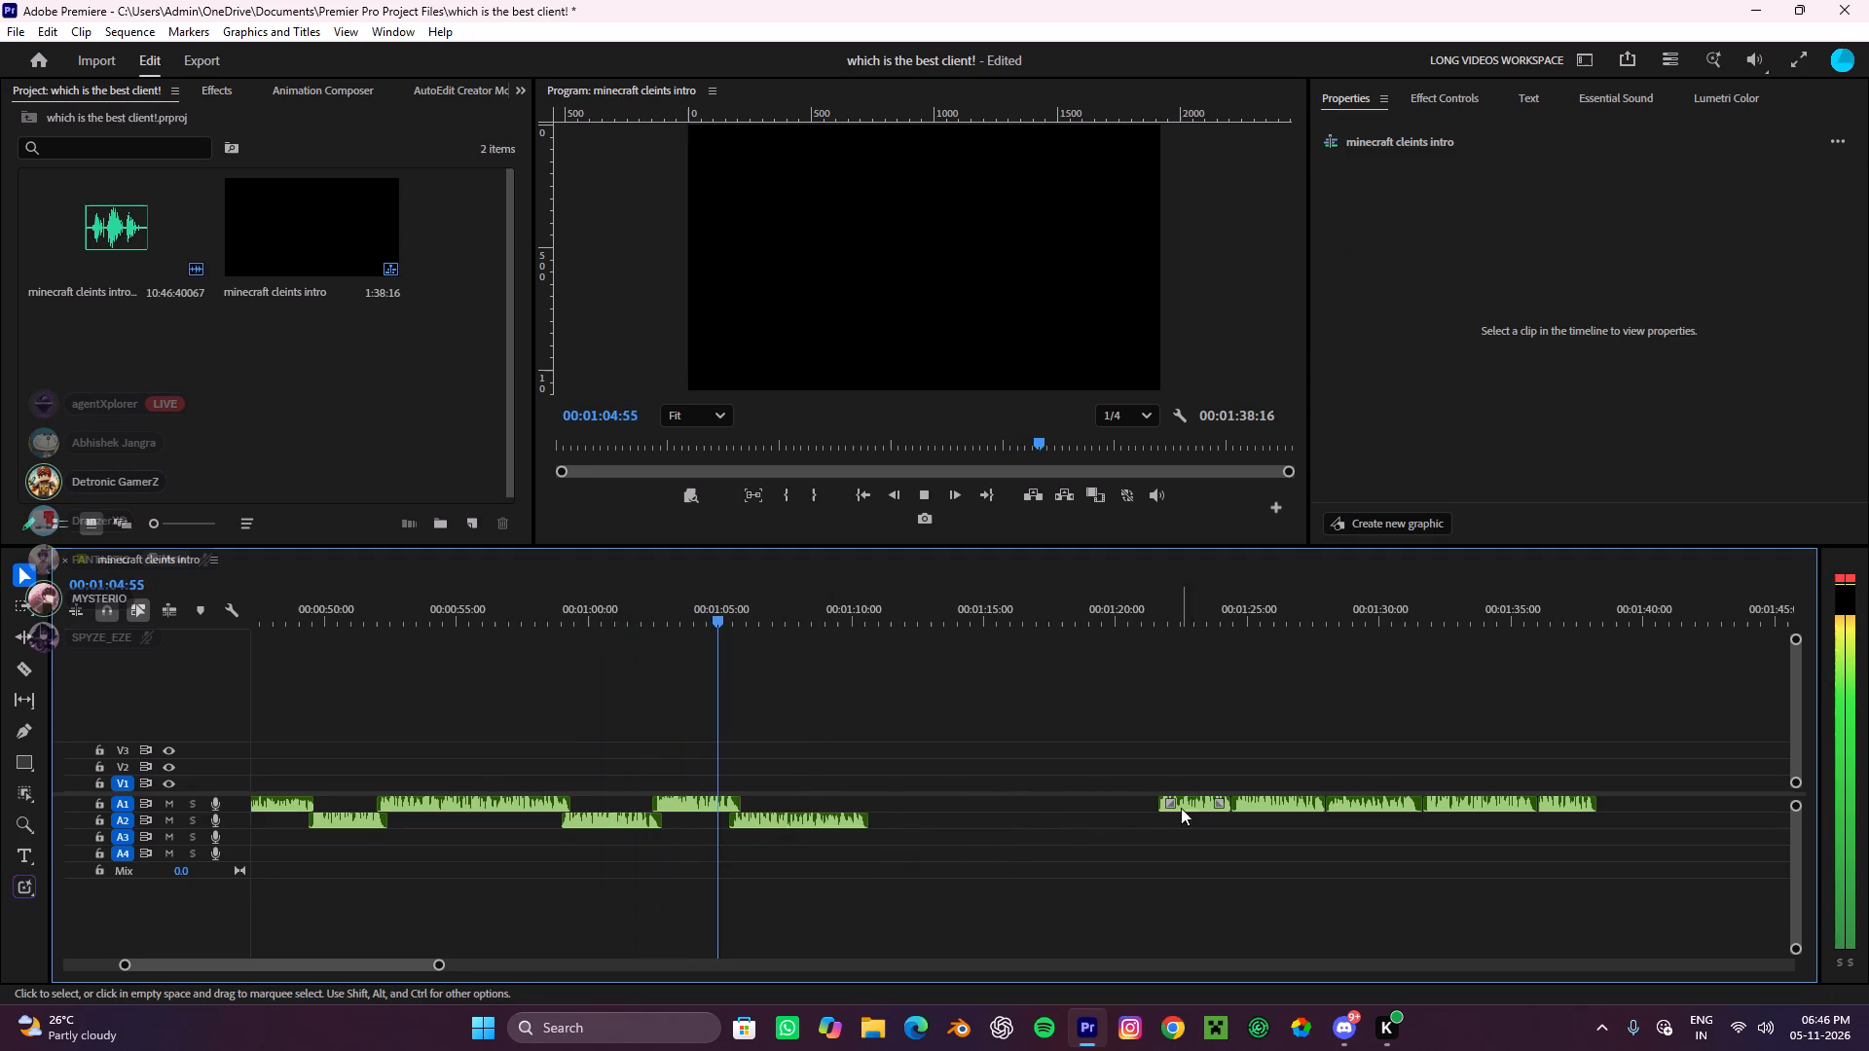
Move the next clip along A1 to about 00:01:10:17, slightly overlapping the end of the A2 clip, and resume playback.
{"action": "left_click_drag", "start_coordinate": [1193, 803], "coordinate": [898, 798]}
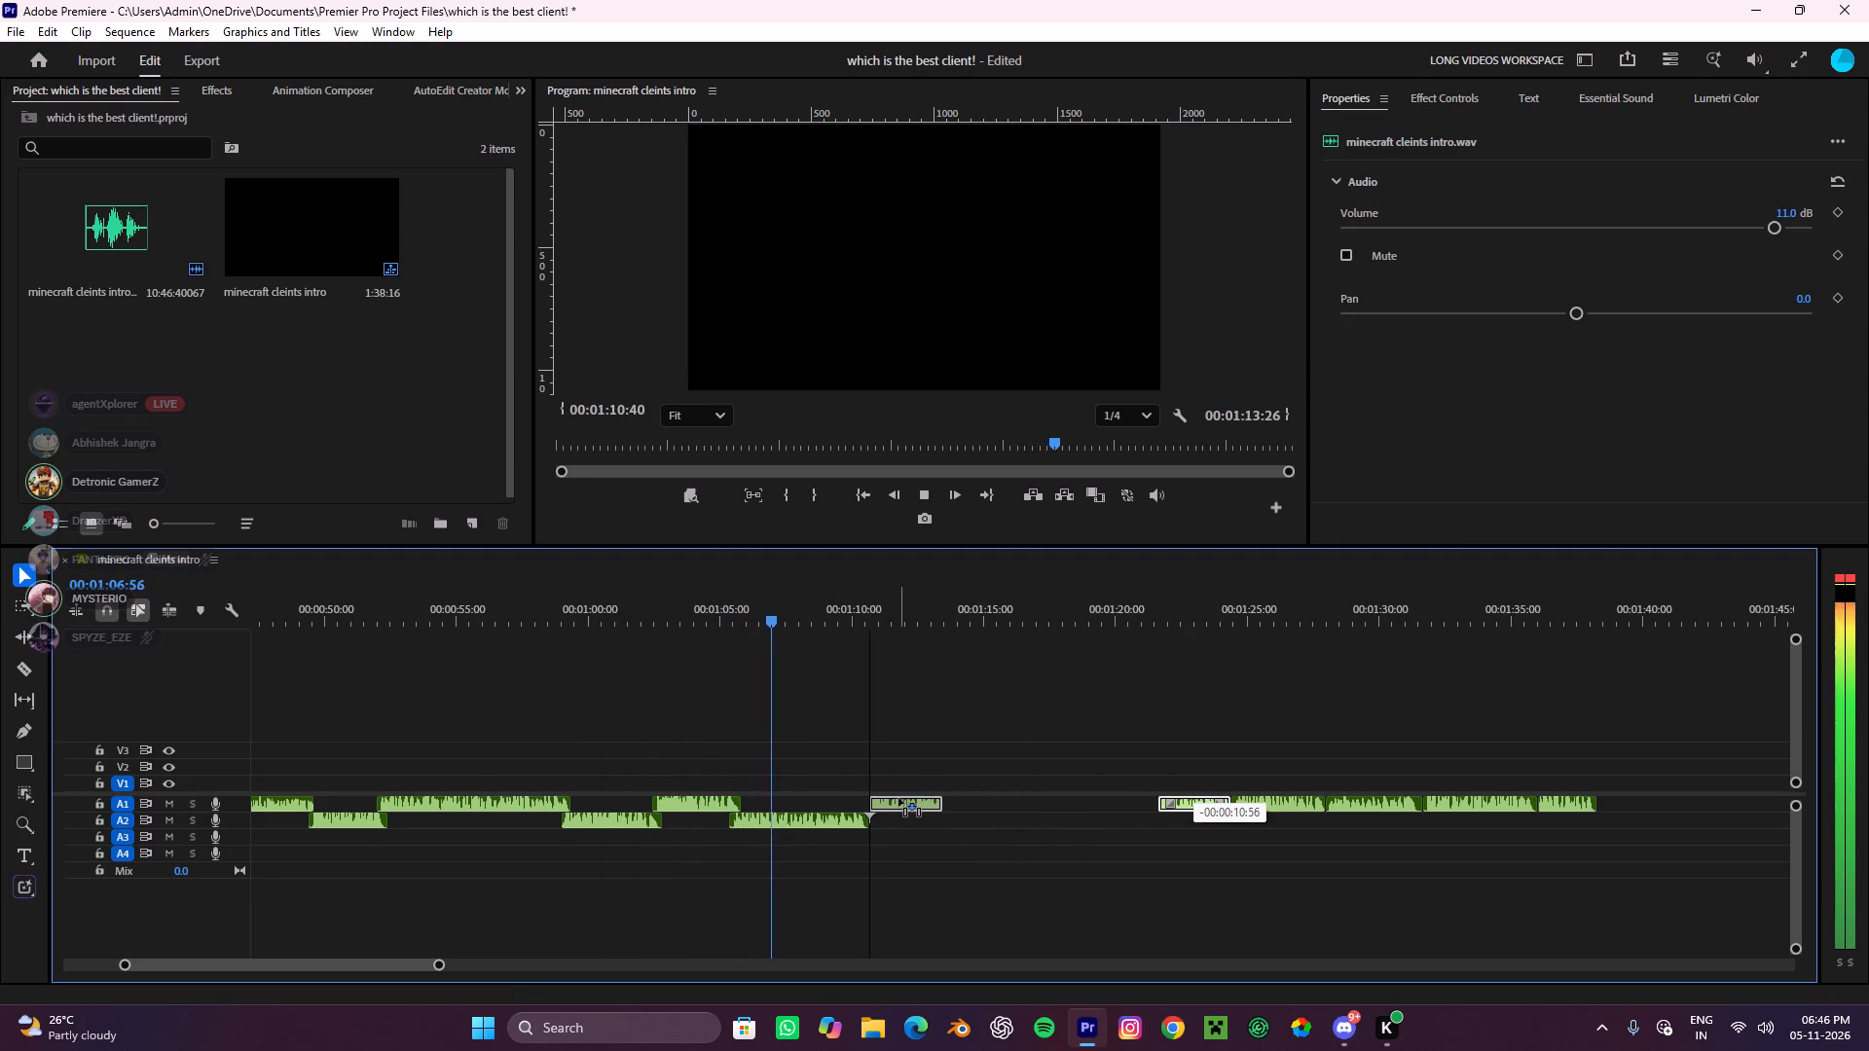
{"action": "left_click_drag", "start_coordinate": [898, 798], "coordinate": [889, 798]}
{"action": "scroll", "coordinate": [889, 800], "scroll_direction": "up", "scroll_amount": 5, "text": "alt"}
{"action": "key", "text": "space"}
{"action": "left_click_drag", "start_coordinate": [856, 805], "coordinate": [864, 806]}
{"action": "left_click", "coordinate": [916, 779]}
{"action": "key", "text": "space"}
{"action": "scroll", "coordinate": [972, 789], "scroll_direction": "down", "scroll_amount": 4, "text": "alt"}
{"action": "scroll", "coordinate": [1153, 798], "scroll_direction": "down", "scroll_amount": 1, "text": "alt"}
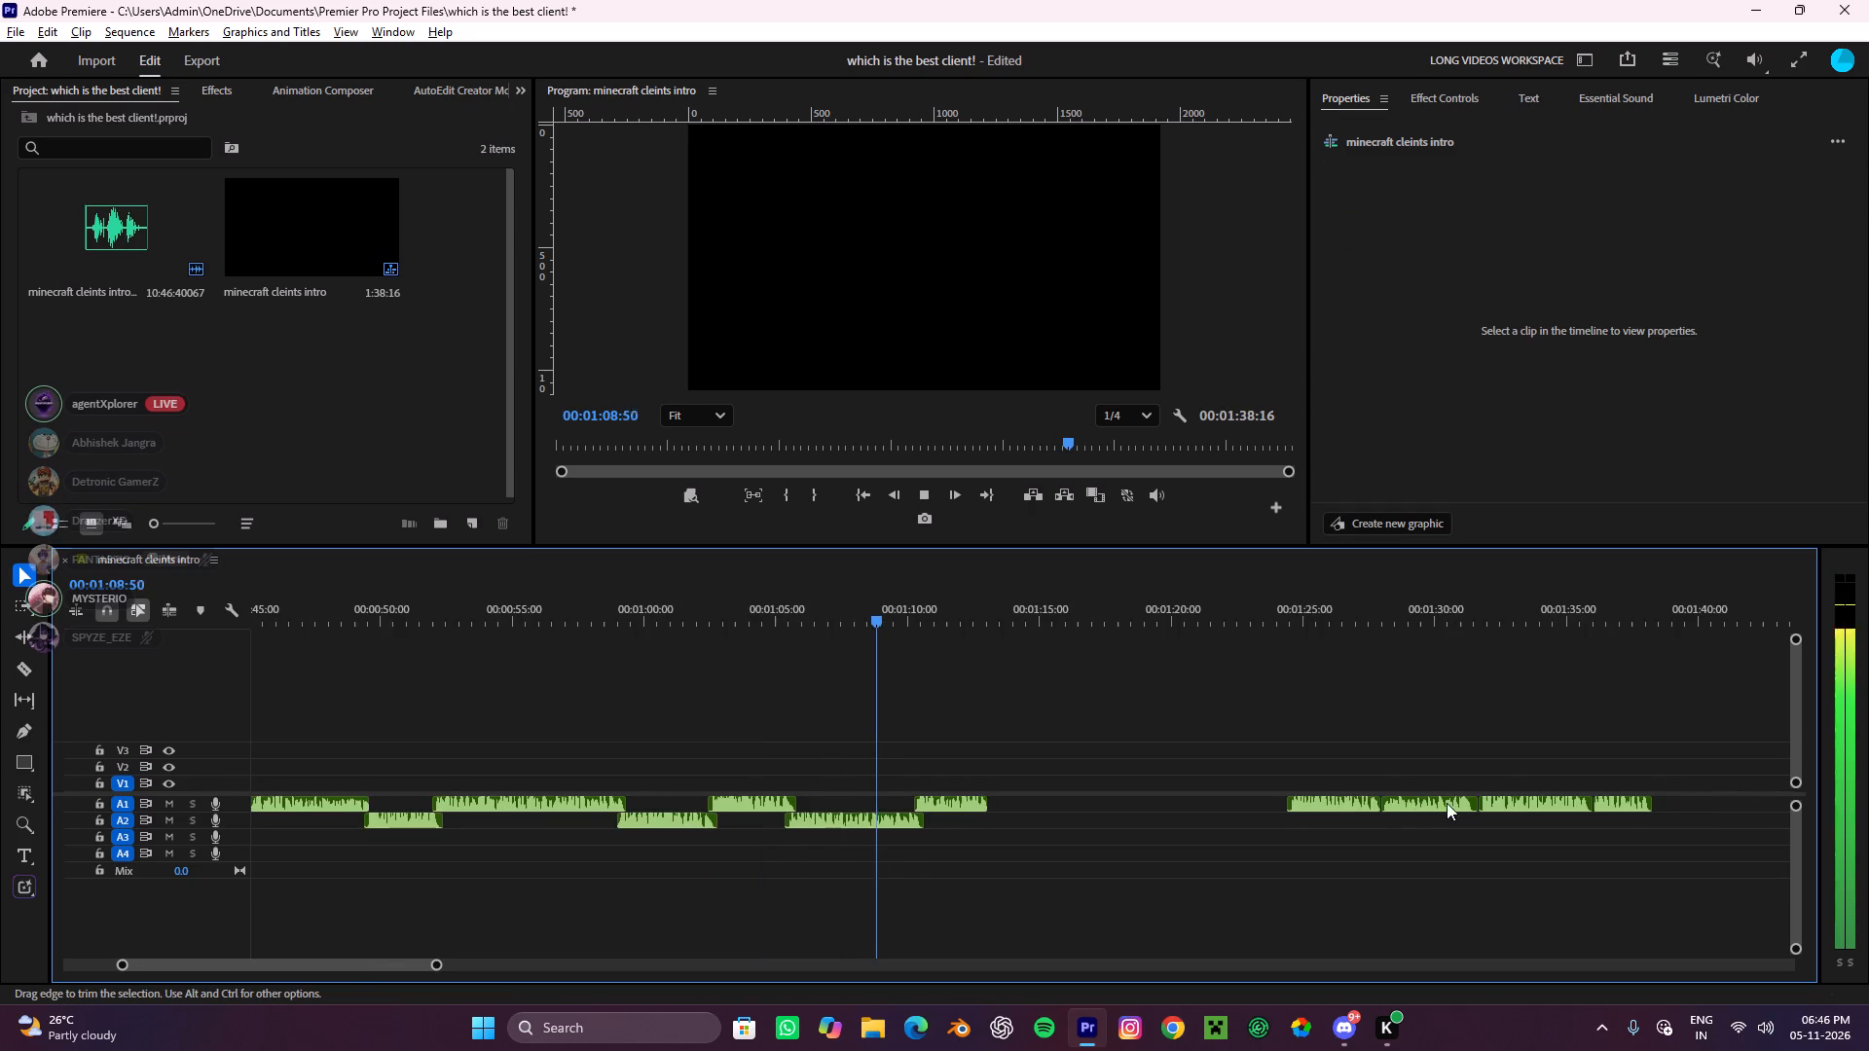
Move the first clip after the large gap to A2 at about 00:01:12:40, slightly overlapping the end of the preceding A1 clip.
{"action": "scroll", "coordinate": [1295, 810], "scroll_direction": "up", "scroll_amount": 5, "text": "alt"}
{"action": "left_click_drag", "start_coordinate": [1322, 804], "coordinate": [792, 824]}
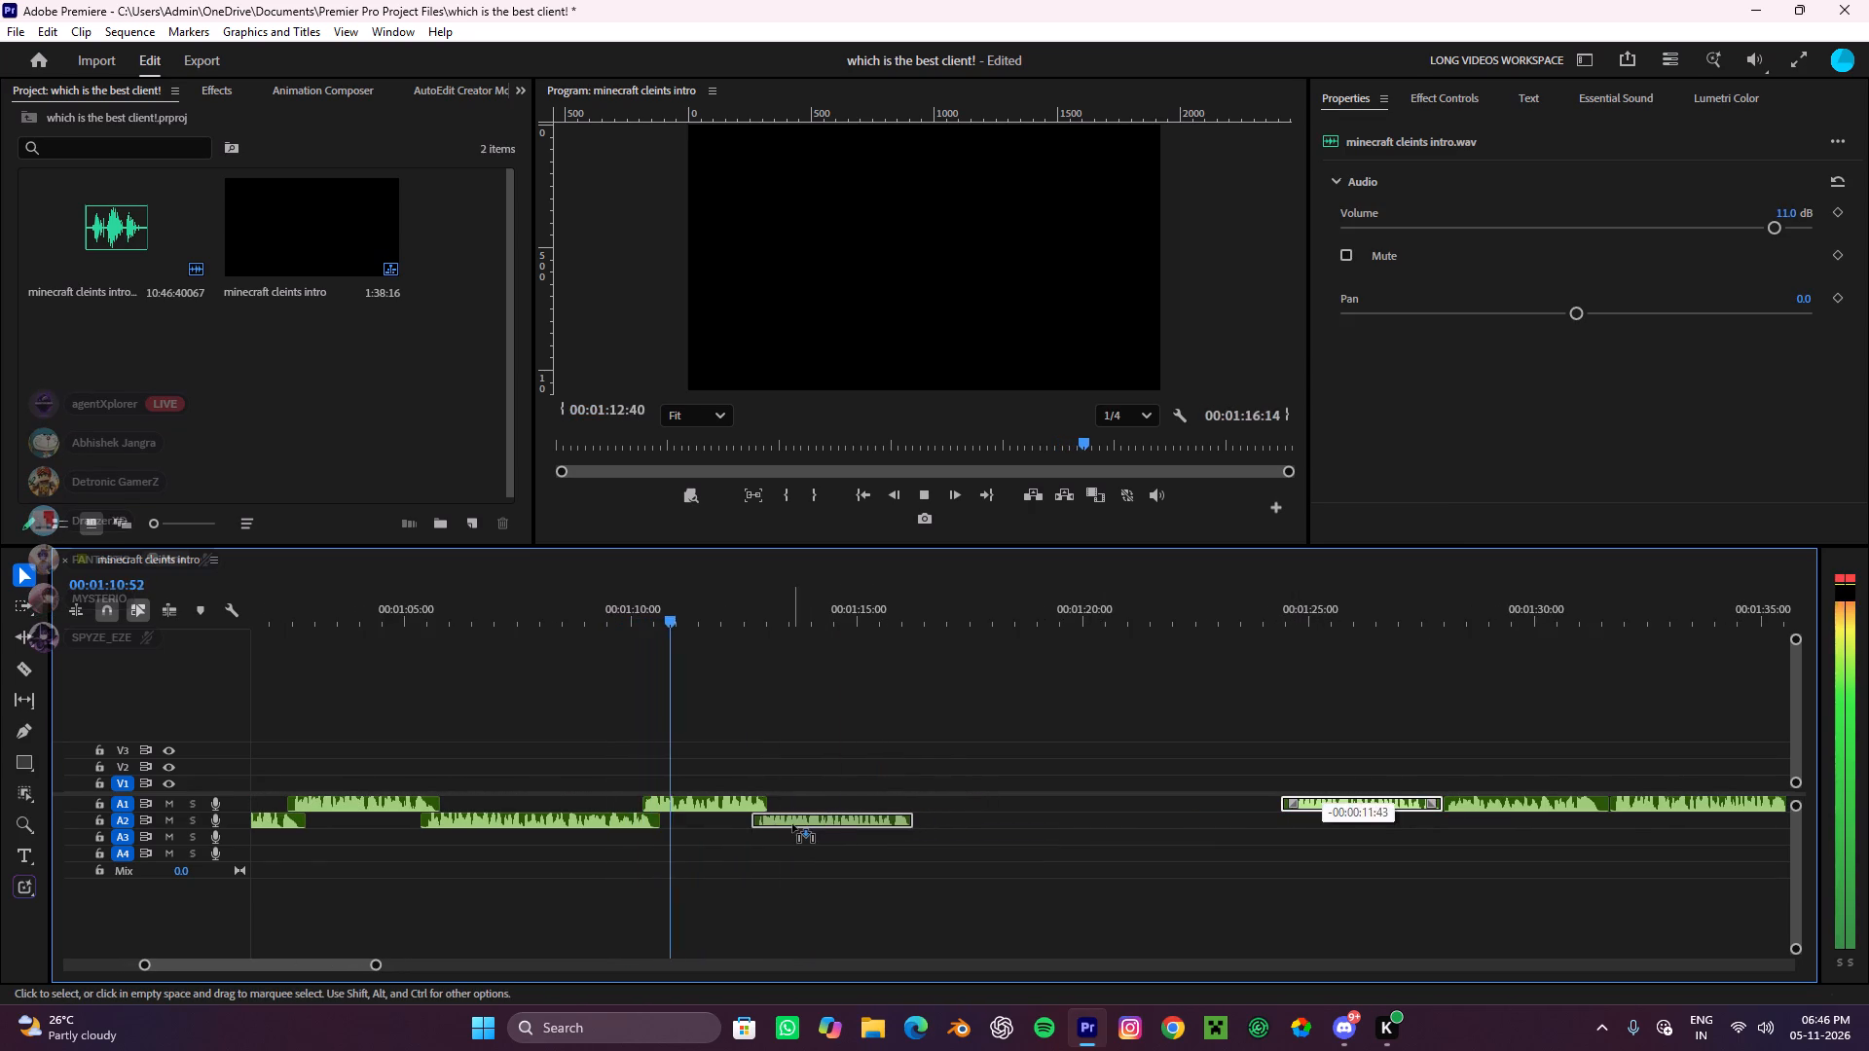
{"action": "left_click_drag", "start_coordinate": [792, 824], "coordinate": [794, 825]}
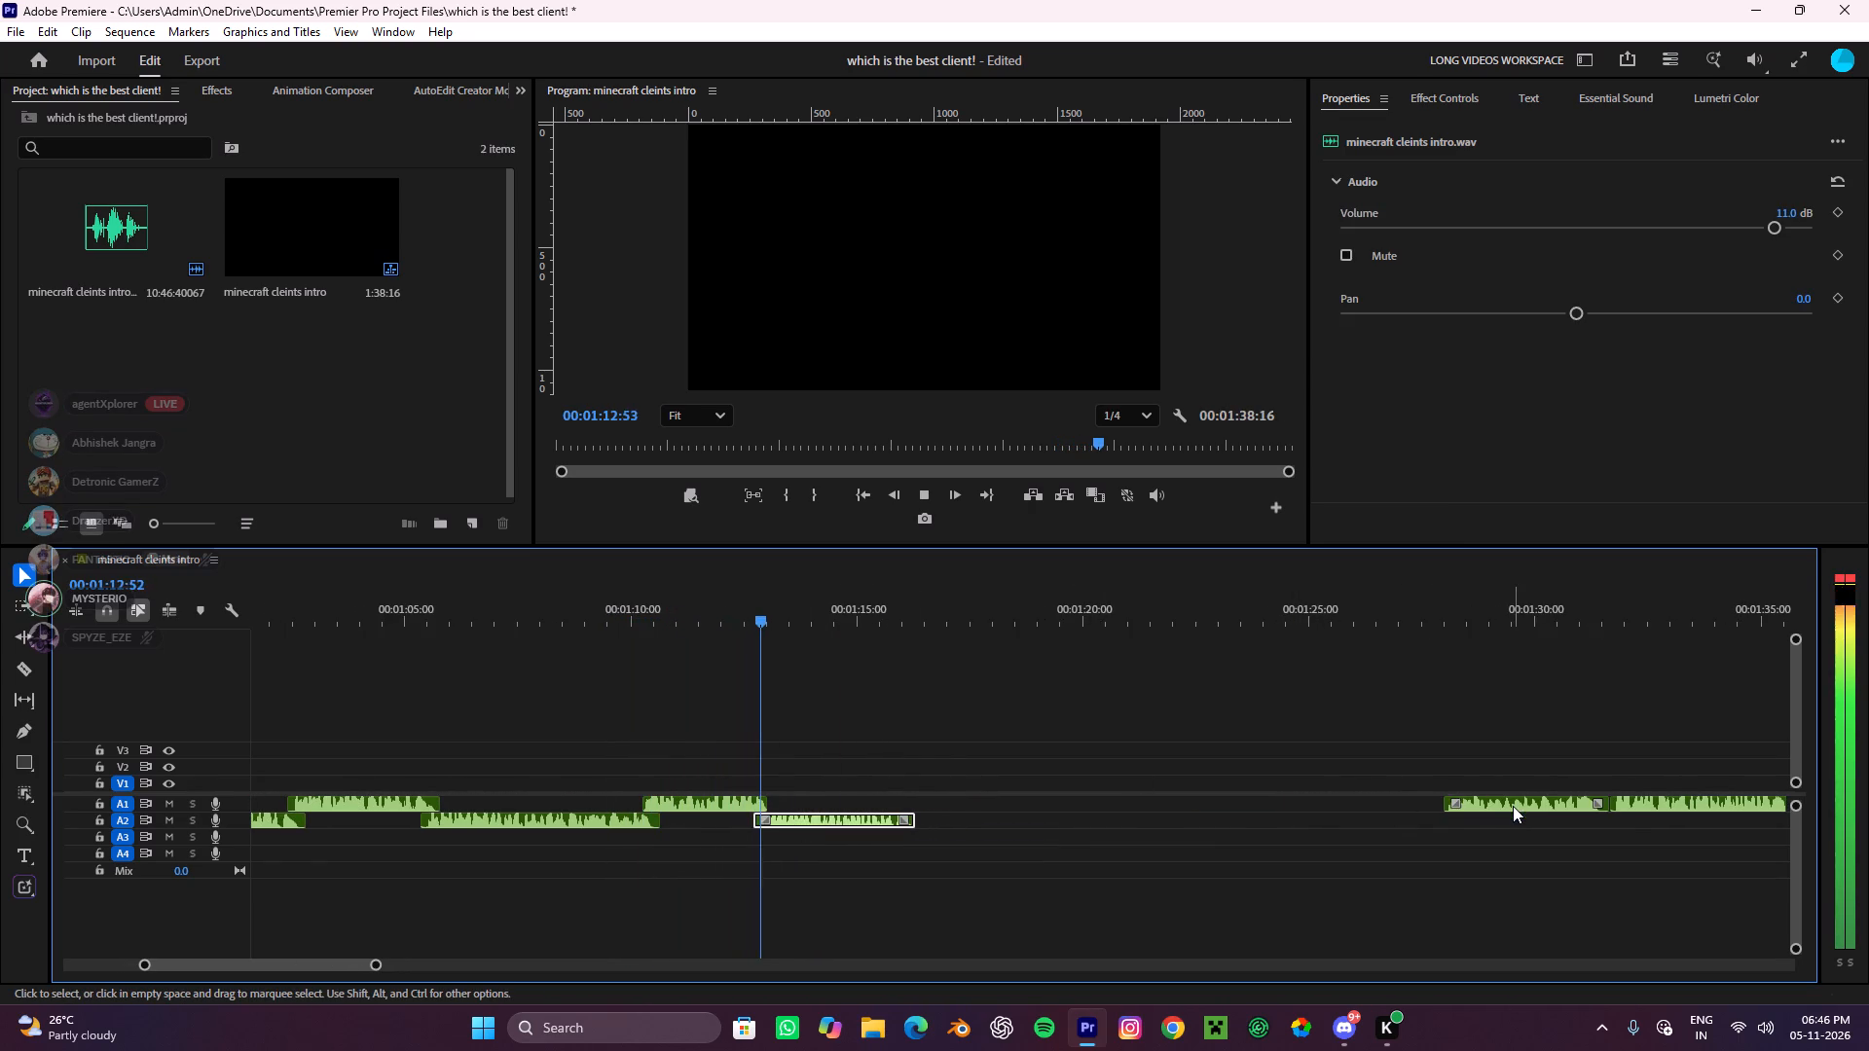
Move the next clip along A1 to about 00:01:16:00, slightly overlapping the end of the A2 clip.
{"action": "left_click_drag", "start_coordinate": [1513, 806], "coordinate": [971, 798]}
{"action": "left_click", "coordinate": [1005, 752]}
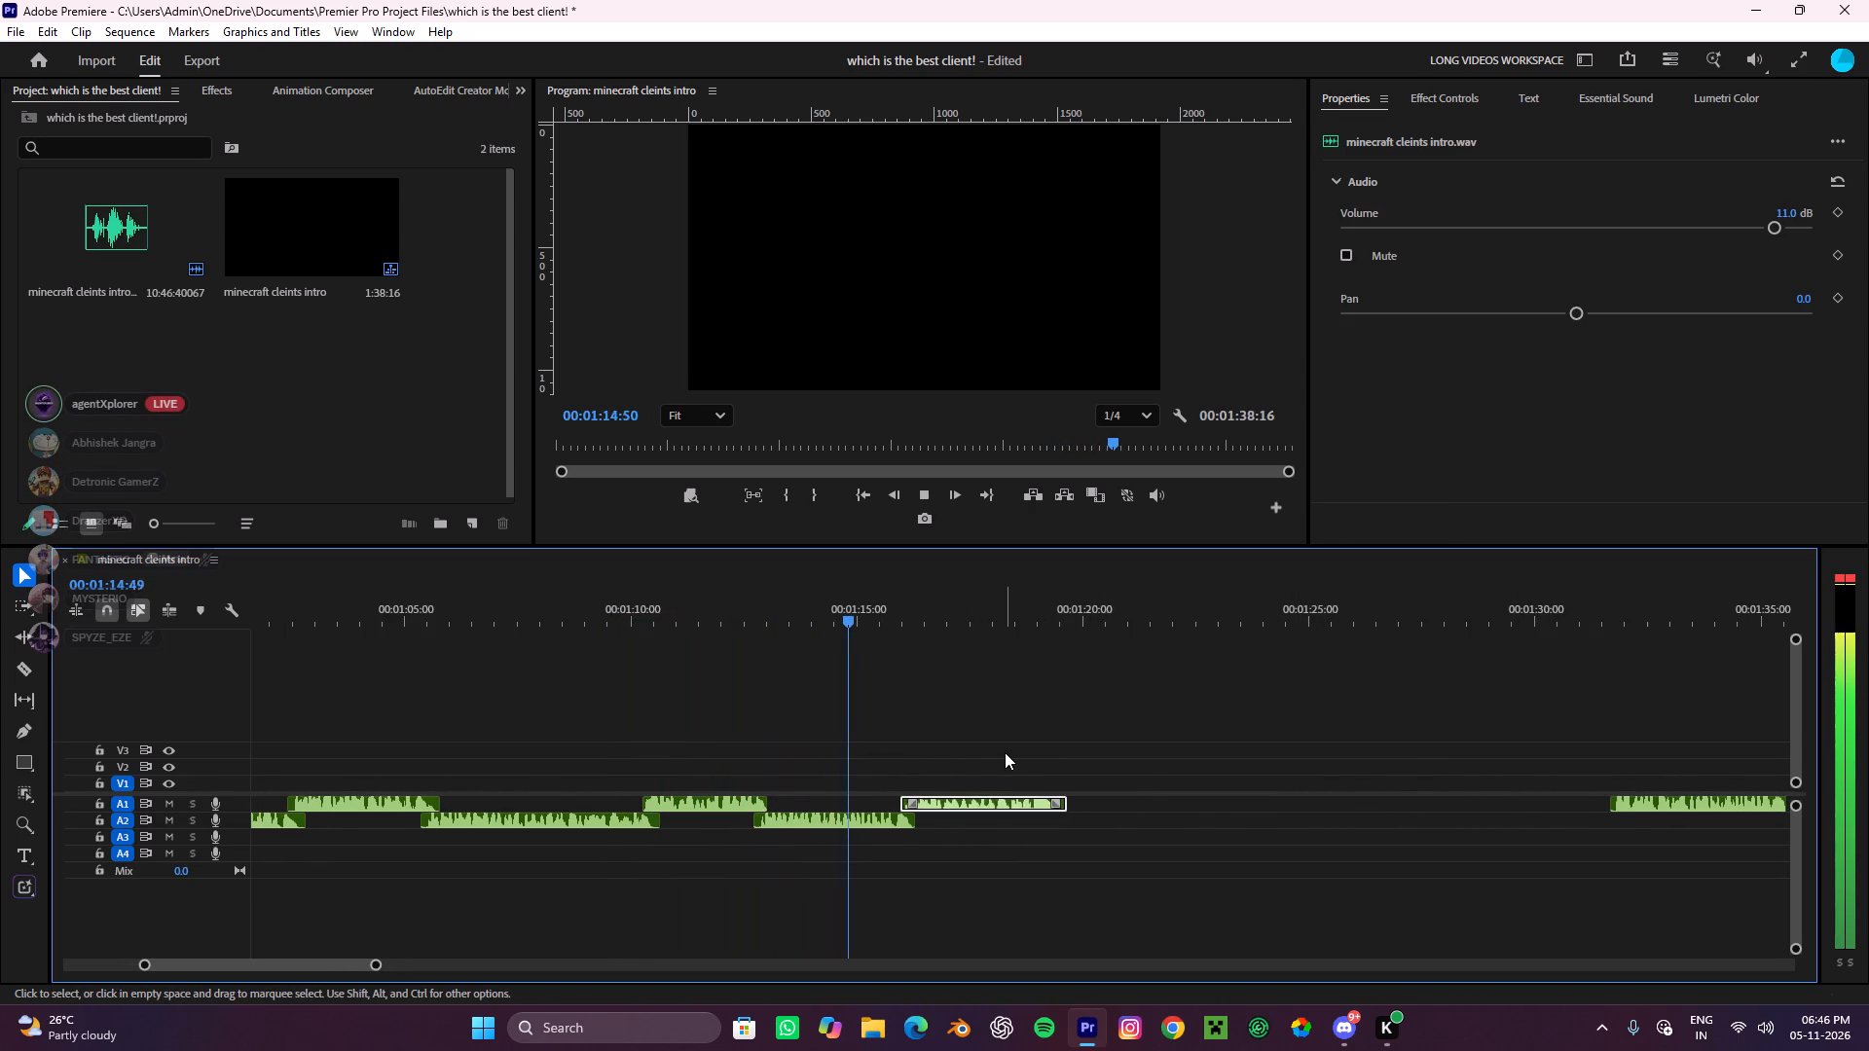
Move the next clip after the gap to A2 at about 00:01:19:00, overlapping the end of the preceding A1 clip.
{"action": "scroll", "coordinate": [1142, 782], "scroll_direction": "down", "scroll_amount": 4}
{"action": "left_click_drag", "start_coordinate": [1536, 803], "coordinate": [994, 815]}
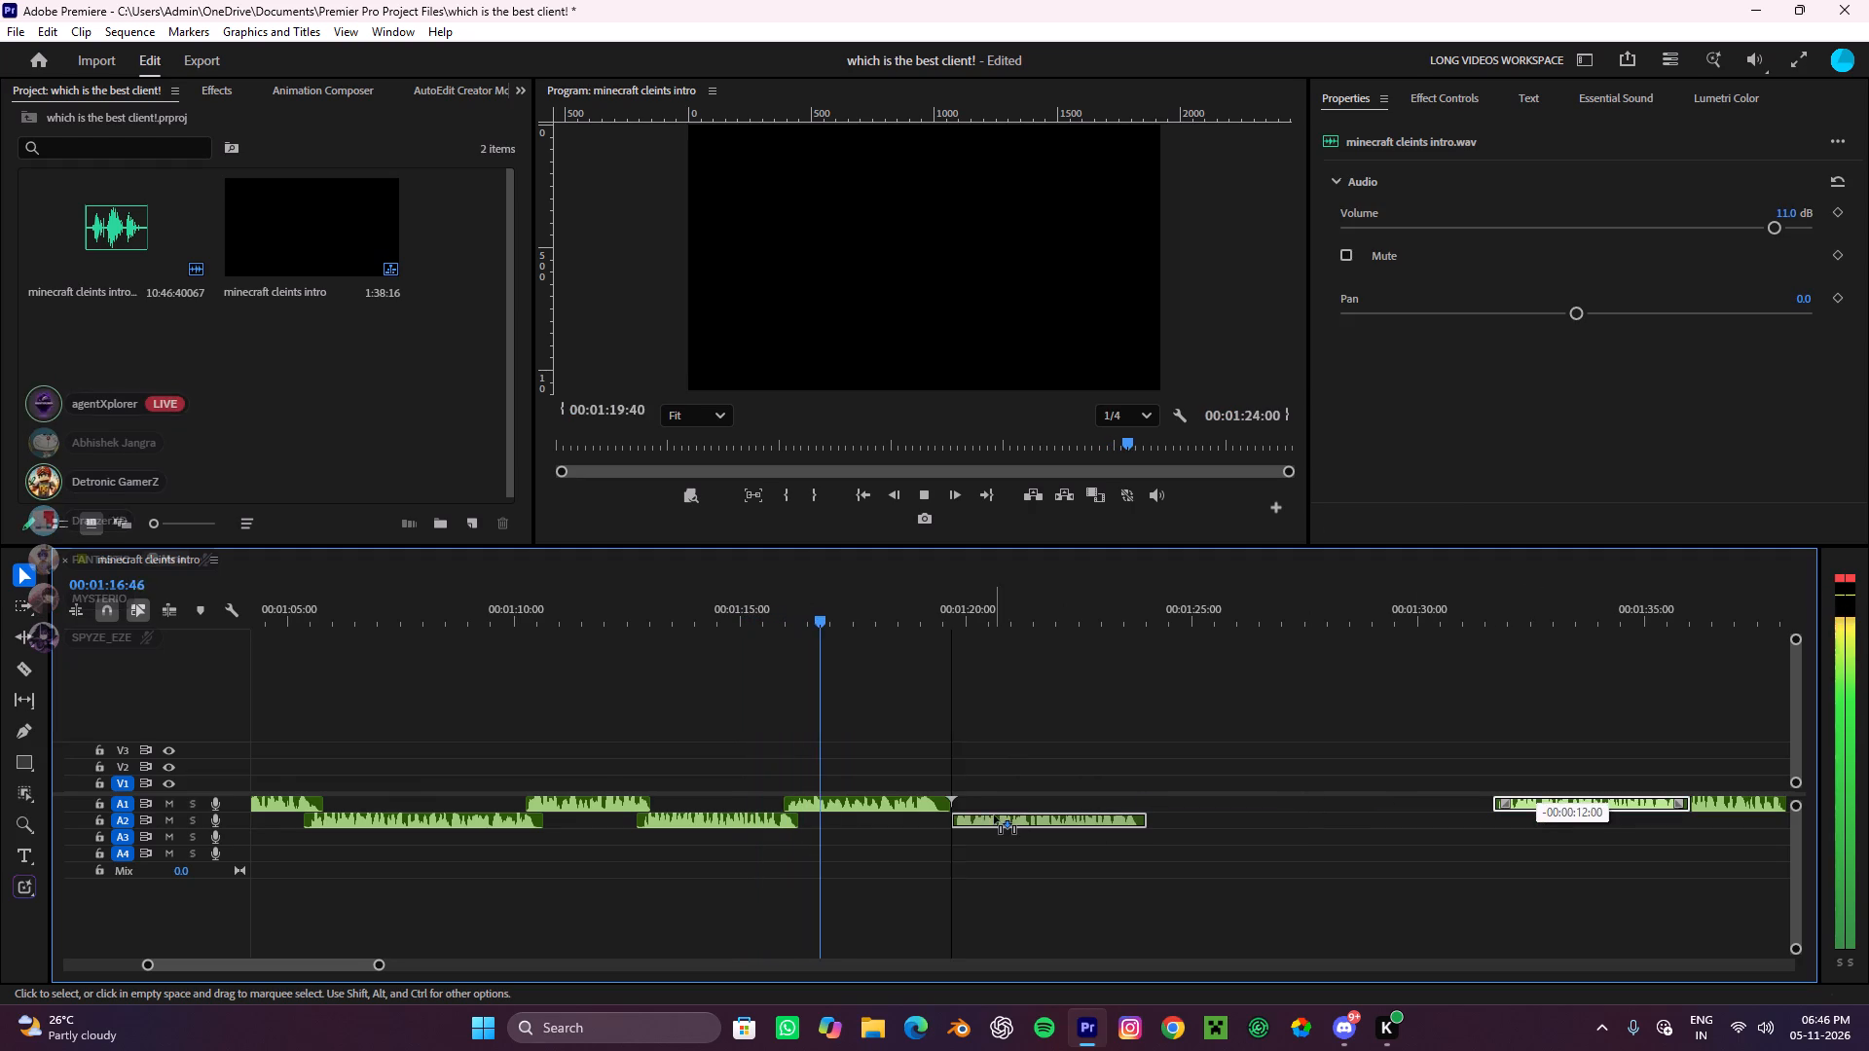
{"action": "left_click_drag", "start_coordinate": [994, 815], "coordinate": [966, 817]}
{"action": "left_click", "coordinate": [1050, 761]}
Move the last remaining clip along A1 to about 00:01:22:53, overlapping the end of the A2 clip.
{"action": "scroll", "coordinate": [1079, 768], "scroll_direction": "down", "scroll_amount": 4}
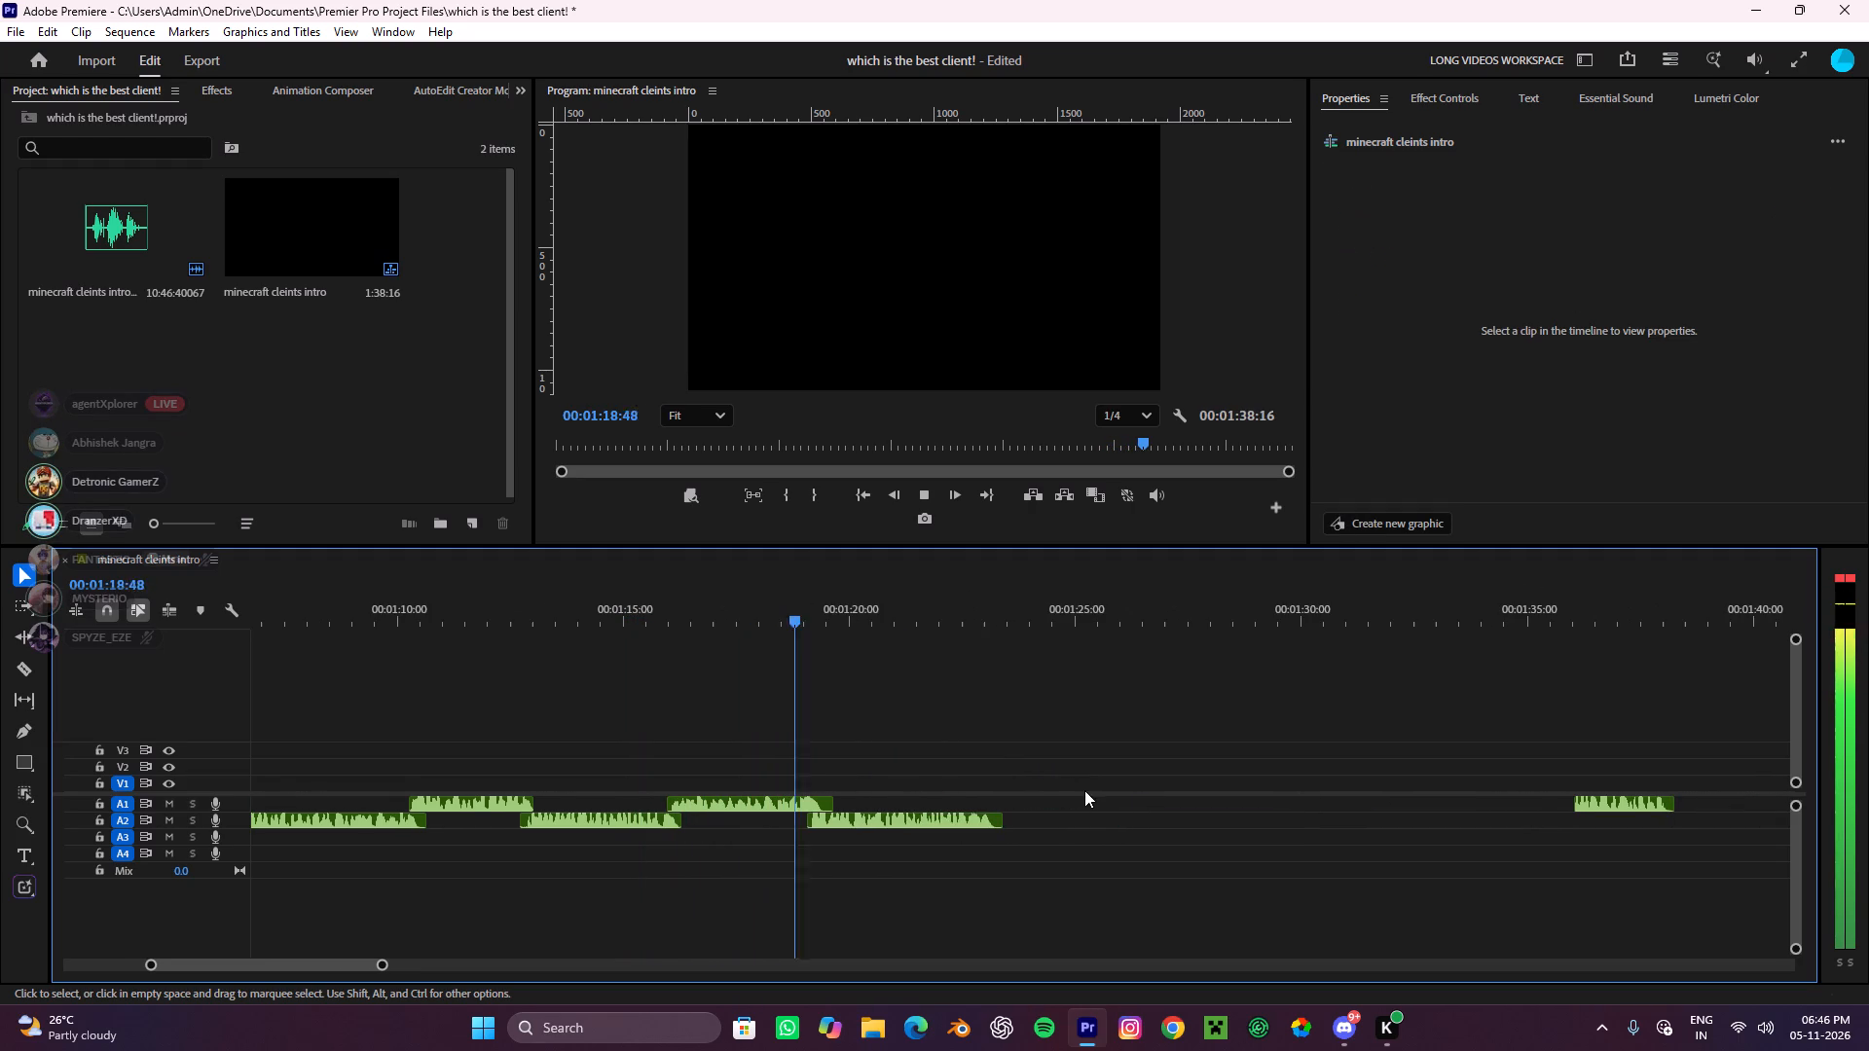
{"action": "left_click_drag", "start_coordinate": [1626, 802], "coordinate": [1160, 810]}
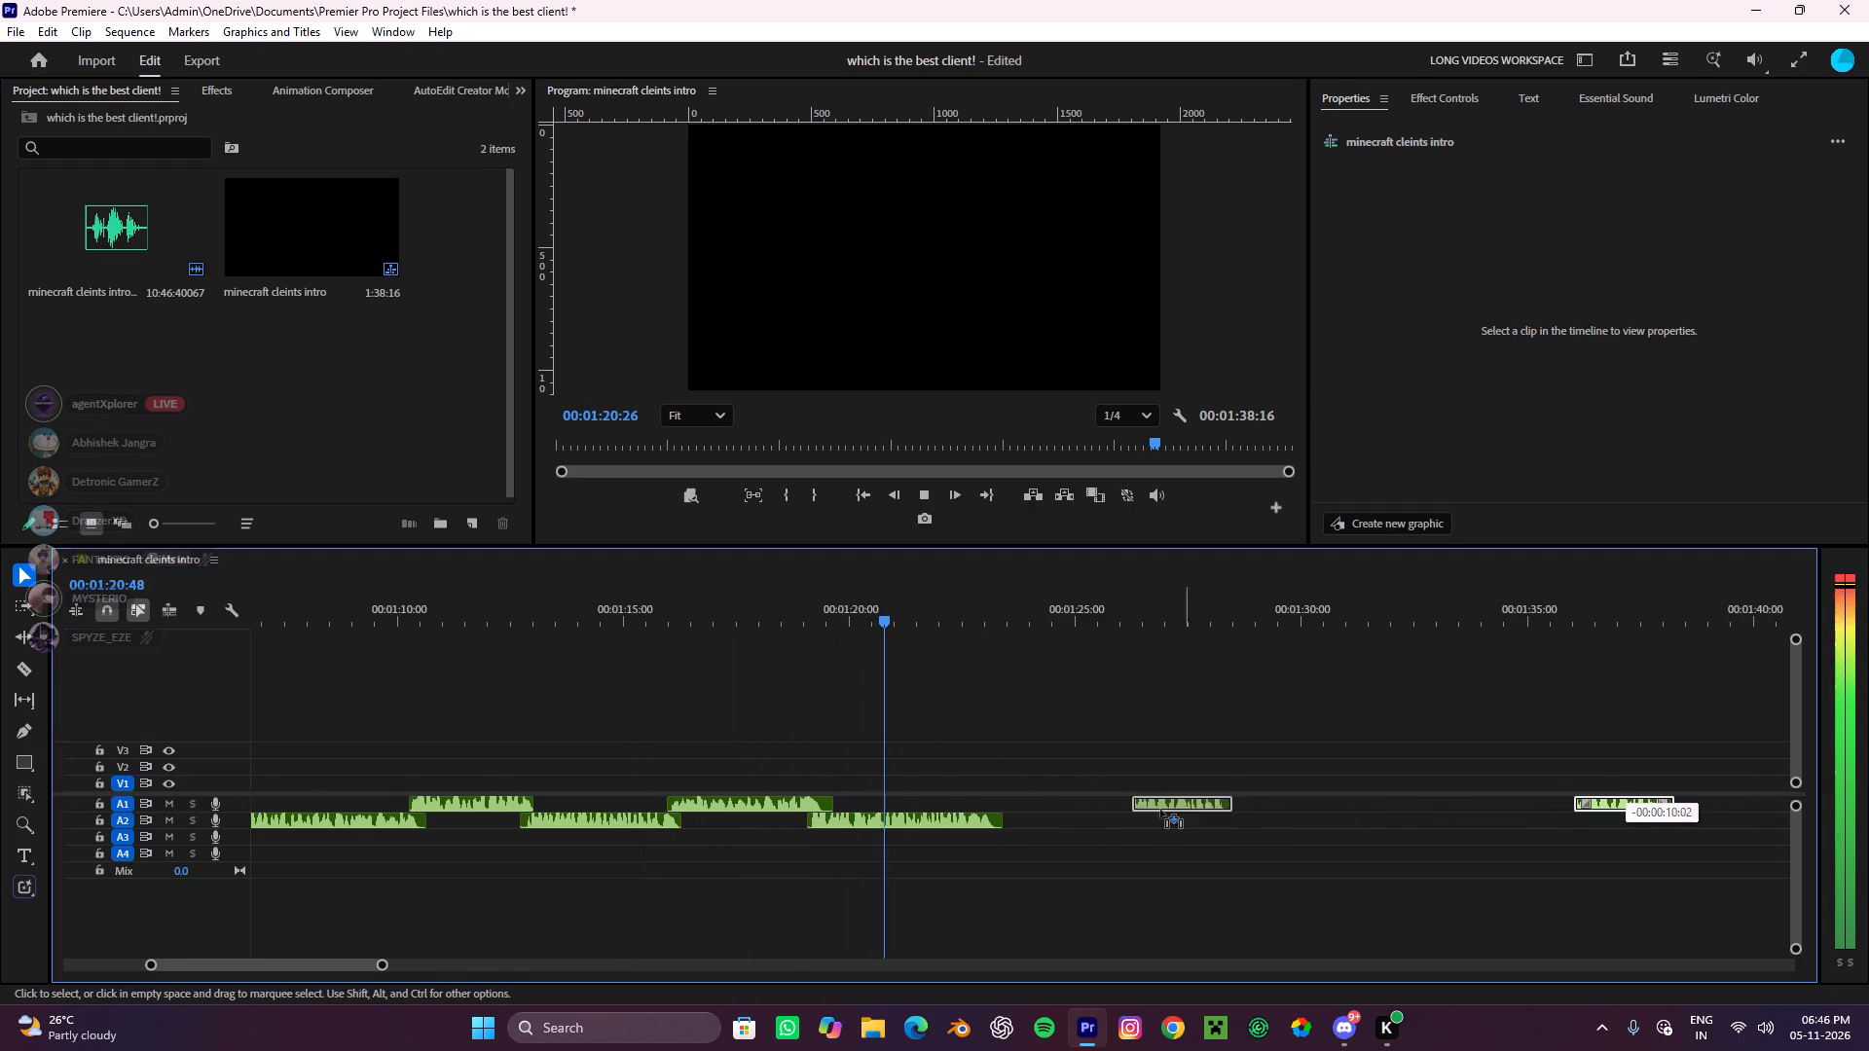
{"action": "left_click_drag", "start_coordinate": [1160, 810], "coordinate": [1032, 804]}
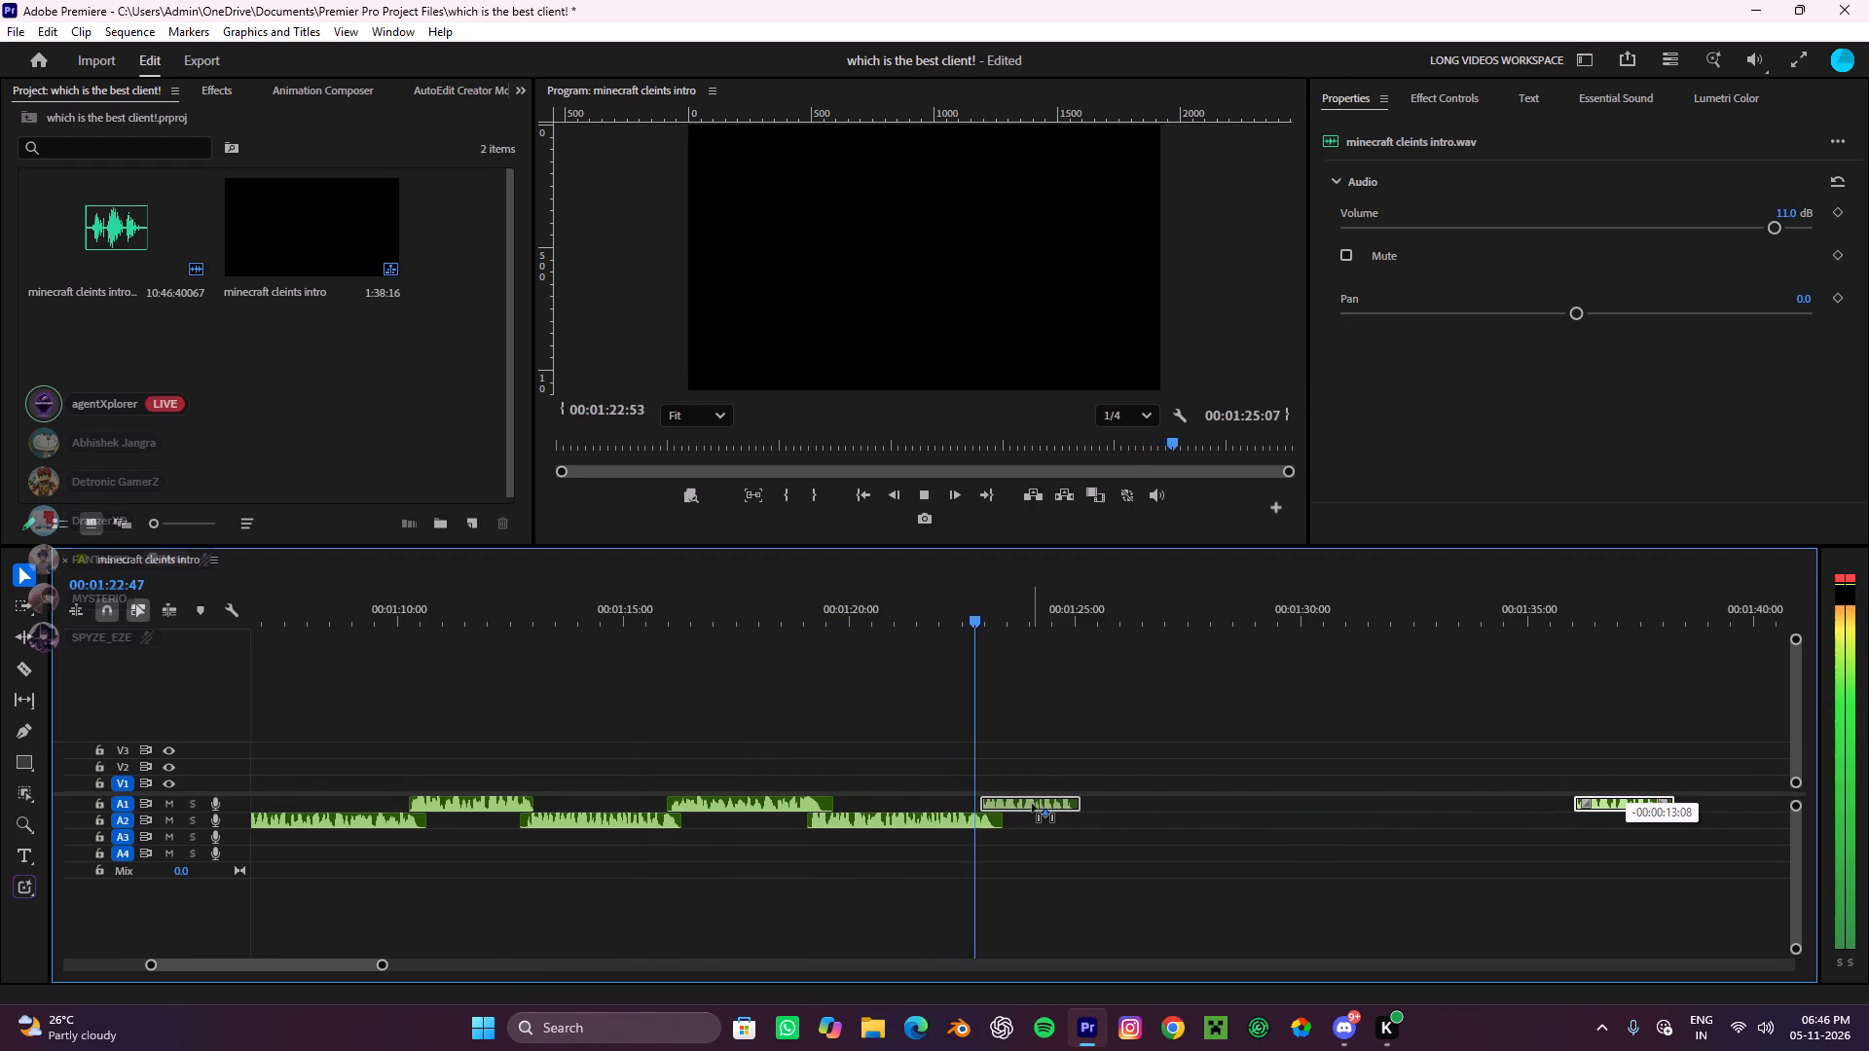
{"action": "left_click_drag", "start_coordinate": [1032, 804], "coordinate": [1033, 803]}
{"action": "left_click", "coordinate": [1050, 748]}
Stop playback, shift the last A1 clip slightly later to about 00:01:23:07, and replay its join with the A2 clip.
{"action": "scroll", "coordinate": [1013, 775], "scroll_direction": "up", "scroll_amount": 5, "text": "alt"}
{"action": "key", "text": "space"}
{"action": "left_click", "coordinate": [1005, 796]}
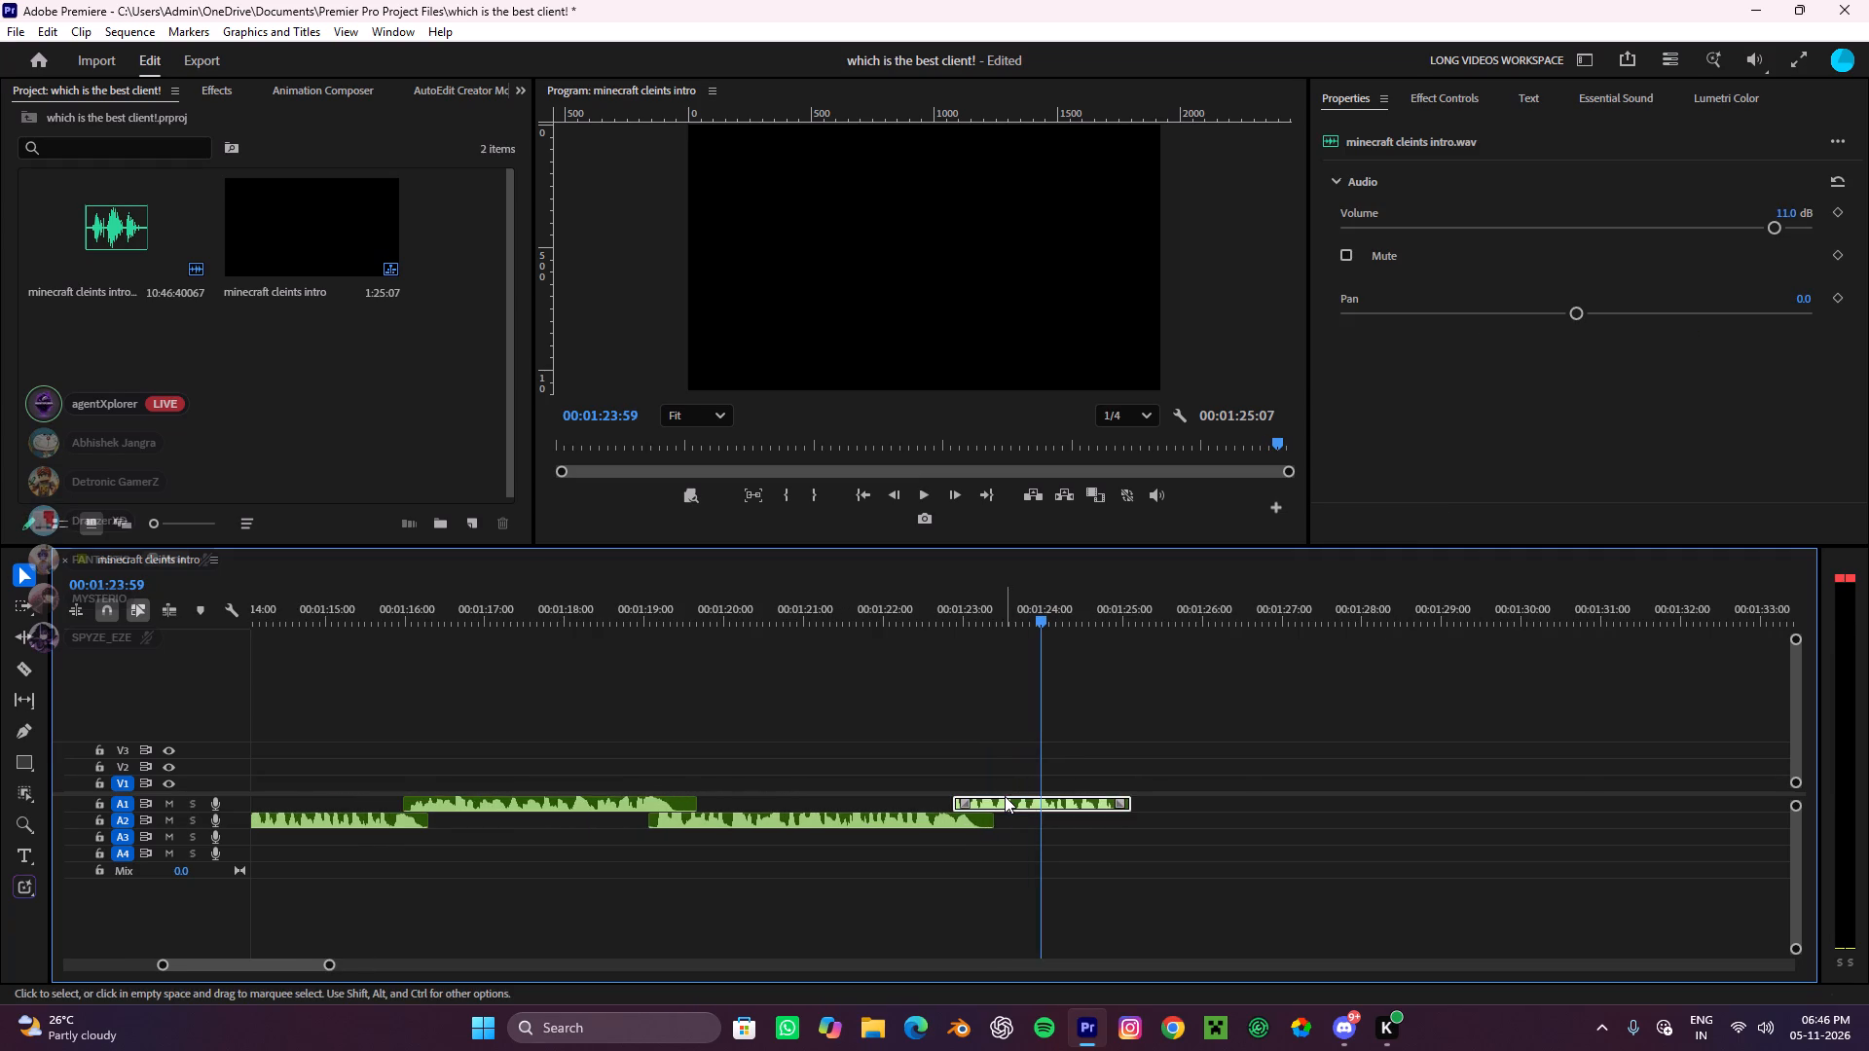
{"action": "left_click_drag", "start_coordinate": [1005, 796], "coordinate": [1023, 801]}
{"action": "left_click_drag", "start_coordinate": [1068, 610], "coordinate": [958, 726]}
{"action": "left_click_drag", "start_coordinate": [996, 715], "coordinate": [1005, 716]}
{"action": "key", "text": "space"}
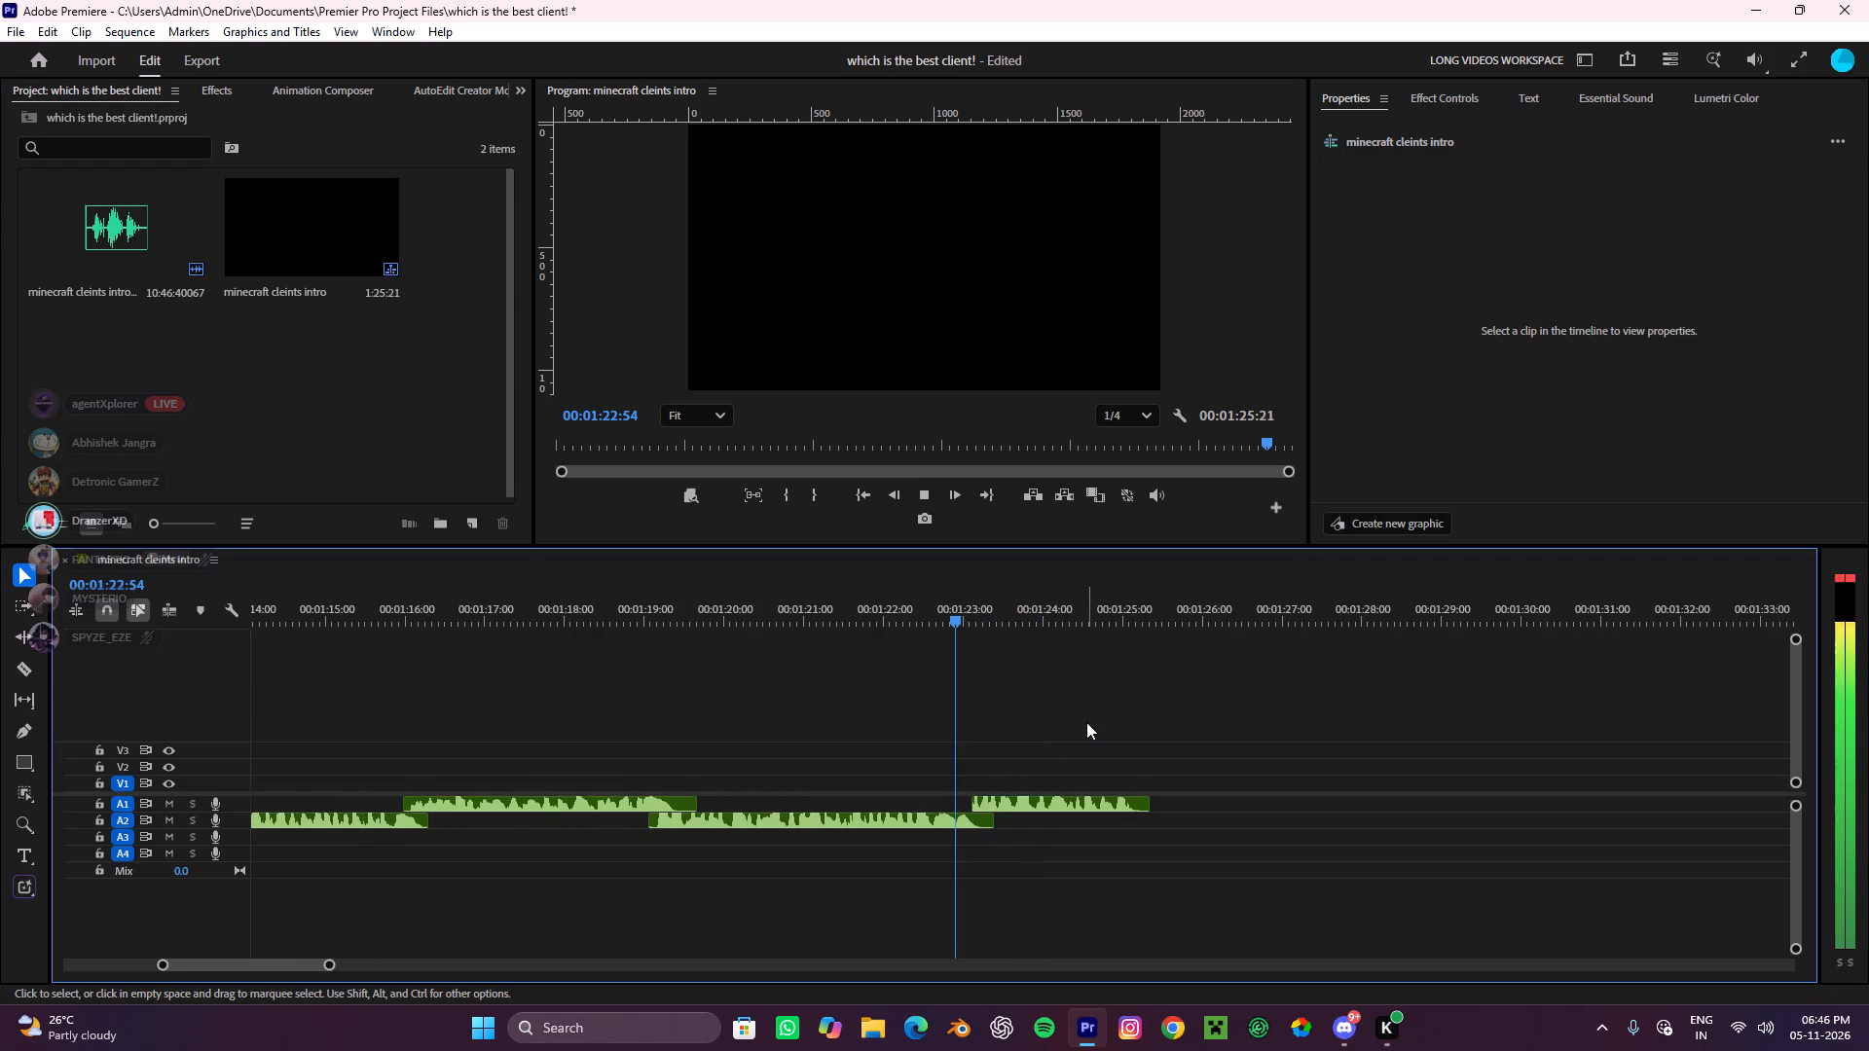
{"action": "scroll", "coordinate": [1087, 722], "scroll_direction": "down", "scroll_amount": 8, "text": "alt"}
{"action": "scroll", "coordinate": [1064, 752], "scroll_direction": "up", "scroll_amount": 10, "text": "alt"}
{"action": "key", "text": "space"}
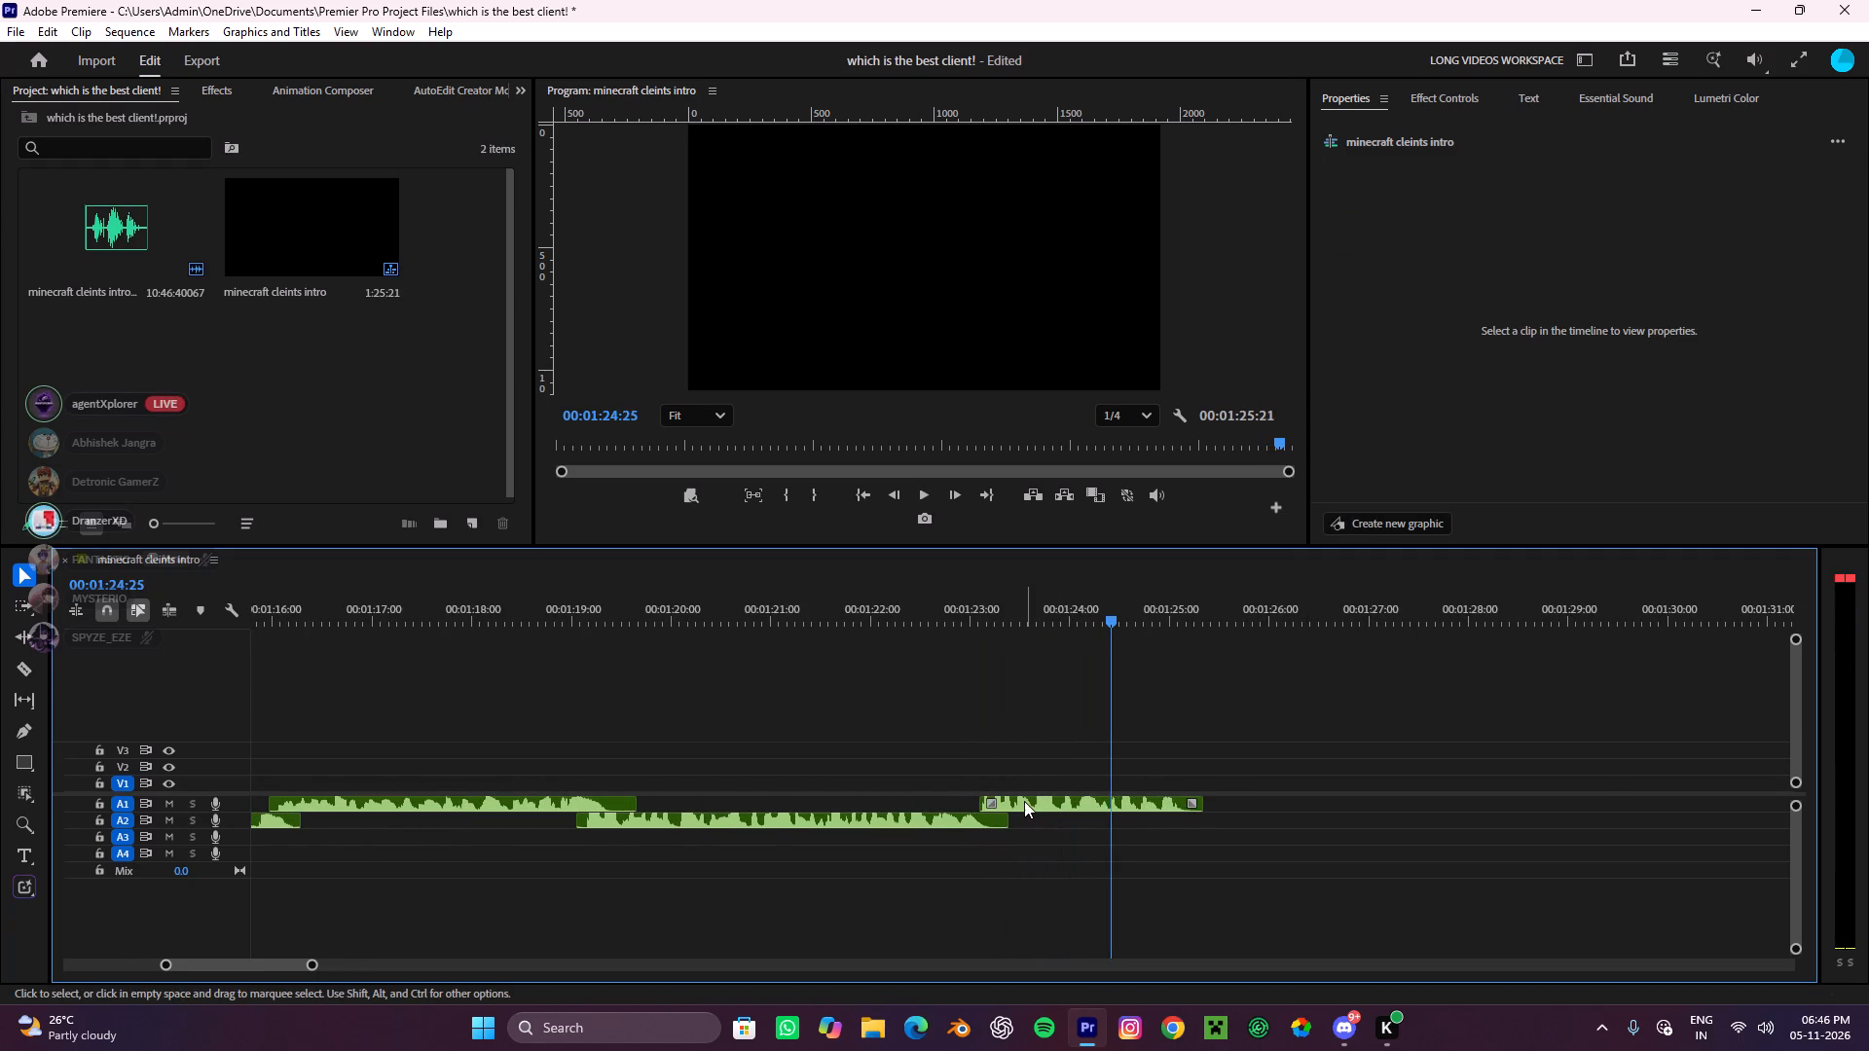
Shift the last A1 clip earlier to about 00:01:22:55 and replay from just before the join to the end.
{"action": "left_click_drag", "start_coordinate": [1024, 801], "coordinate": [1004, 801]}
{"action": "left_click", "coordinate": [934, 609]}
{"action": "key", "text": "space"}
{"action": "scroll", "coordinate": [1022, 729], "scroll_direction": "down", "scroll_amount": 18, "text": "alt"}
{"action": "double_click", "coordinate": [1114, 807]}
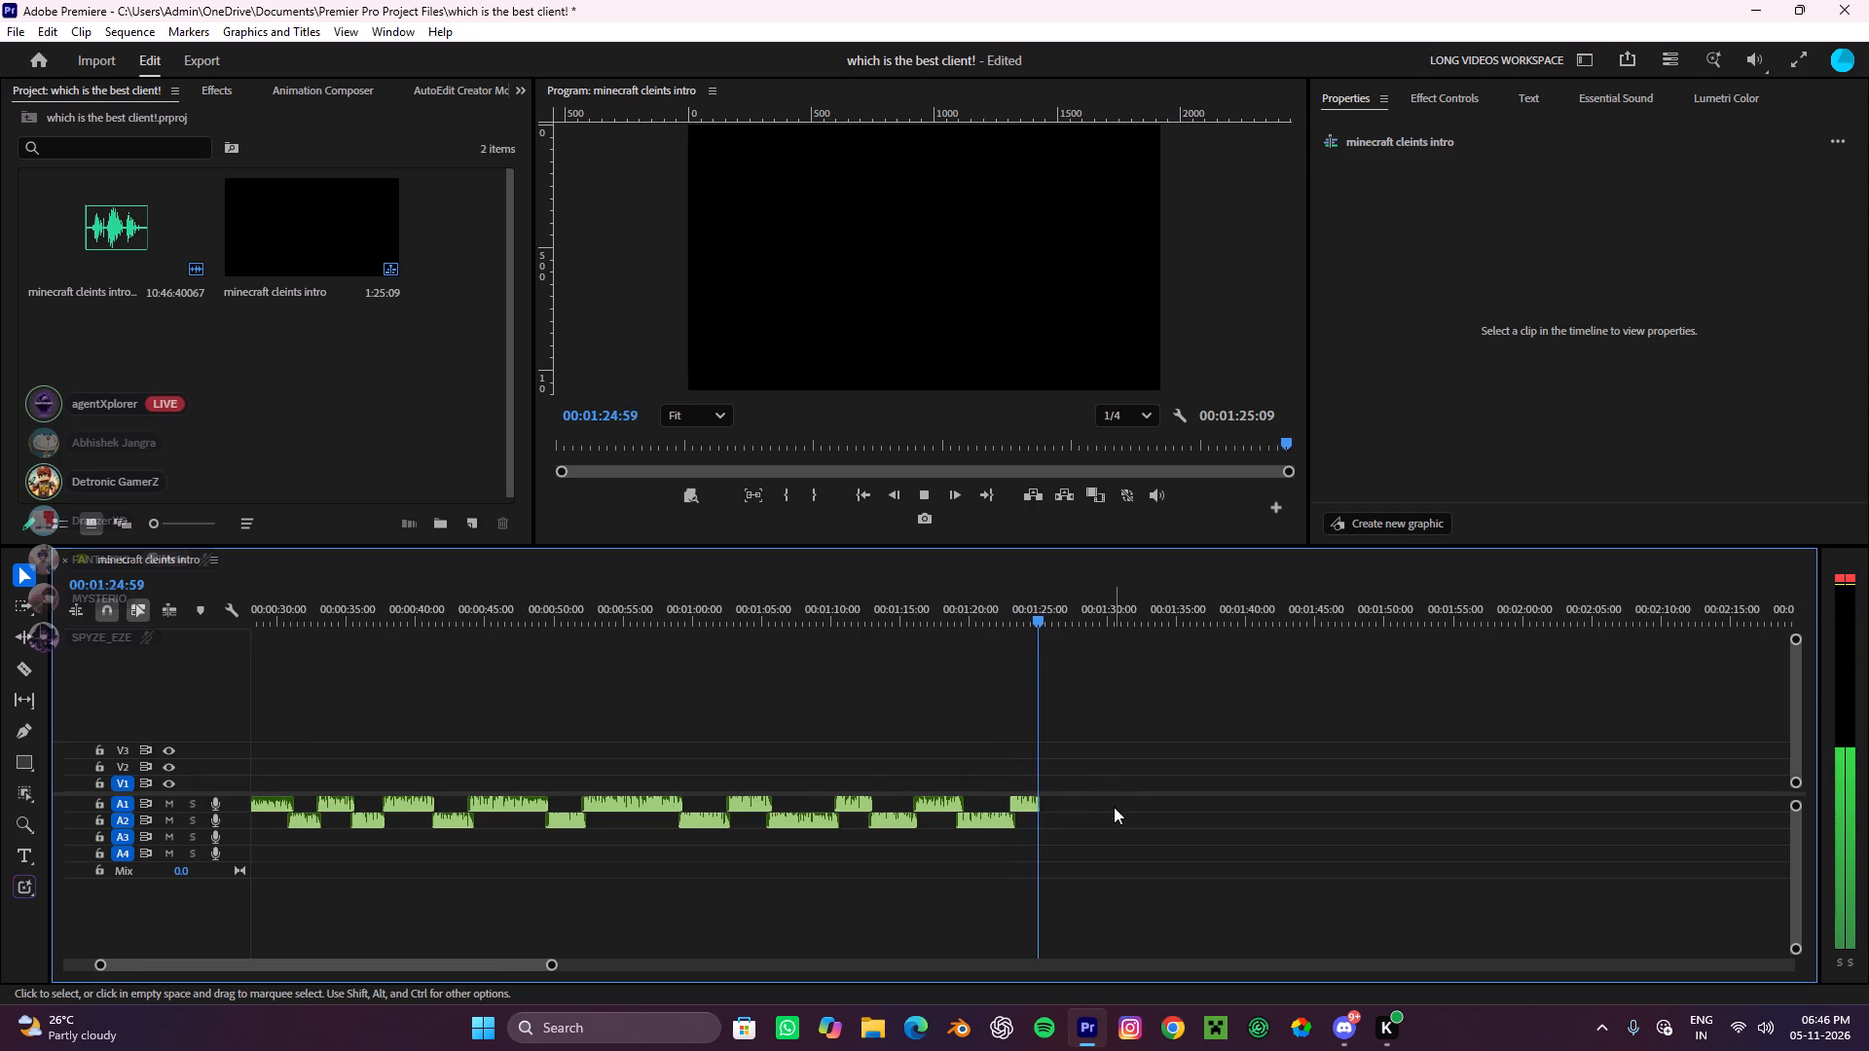
Return to the start of the sequence and listen to the opening seconds of the edited voiceover.
{"action": "left_click_drag", "start_coordinate": [1032, 612], "coordinate": [0, 444]}
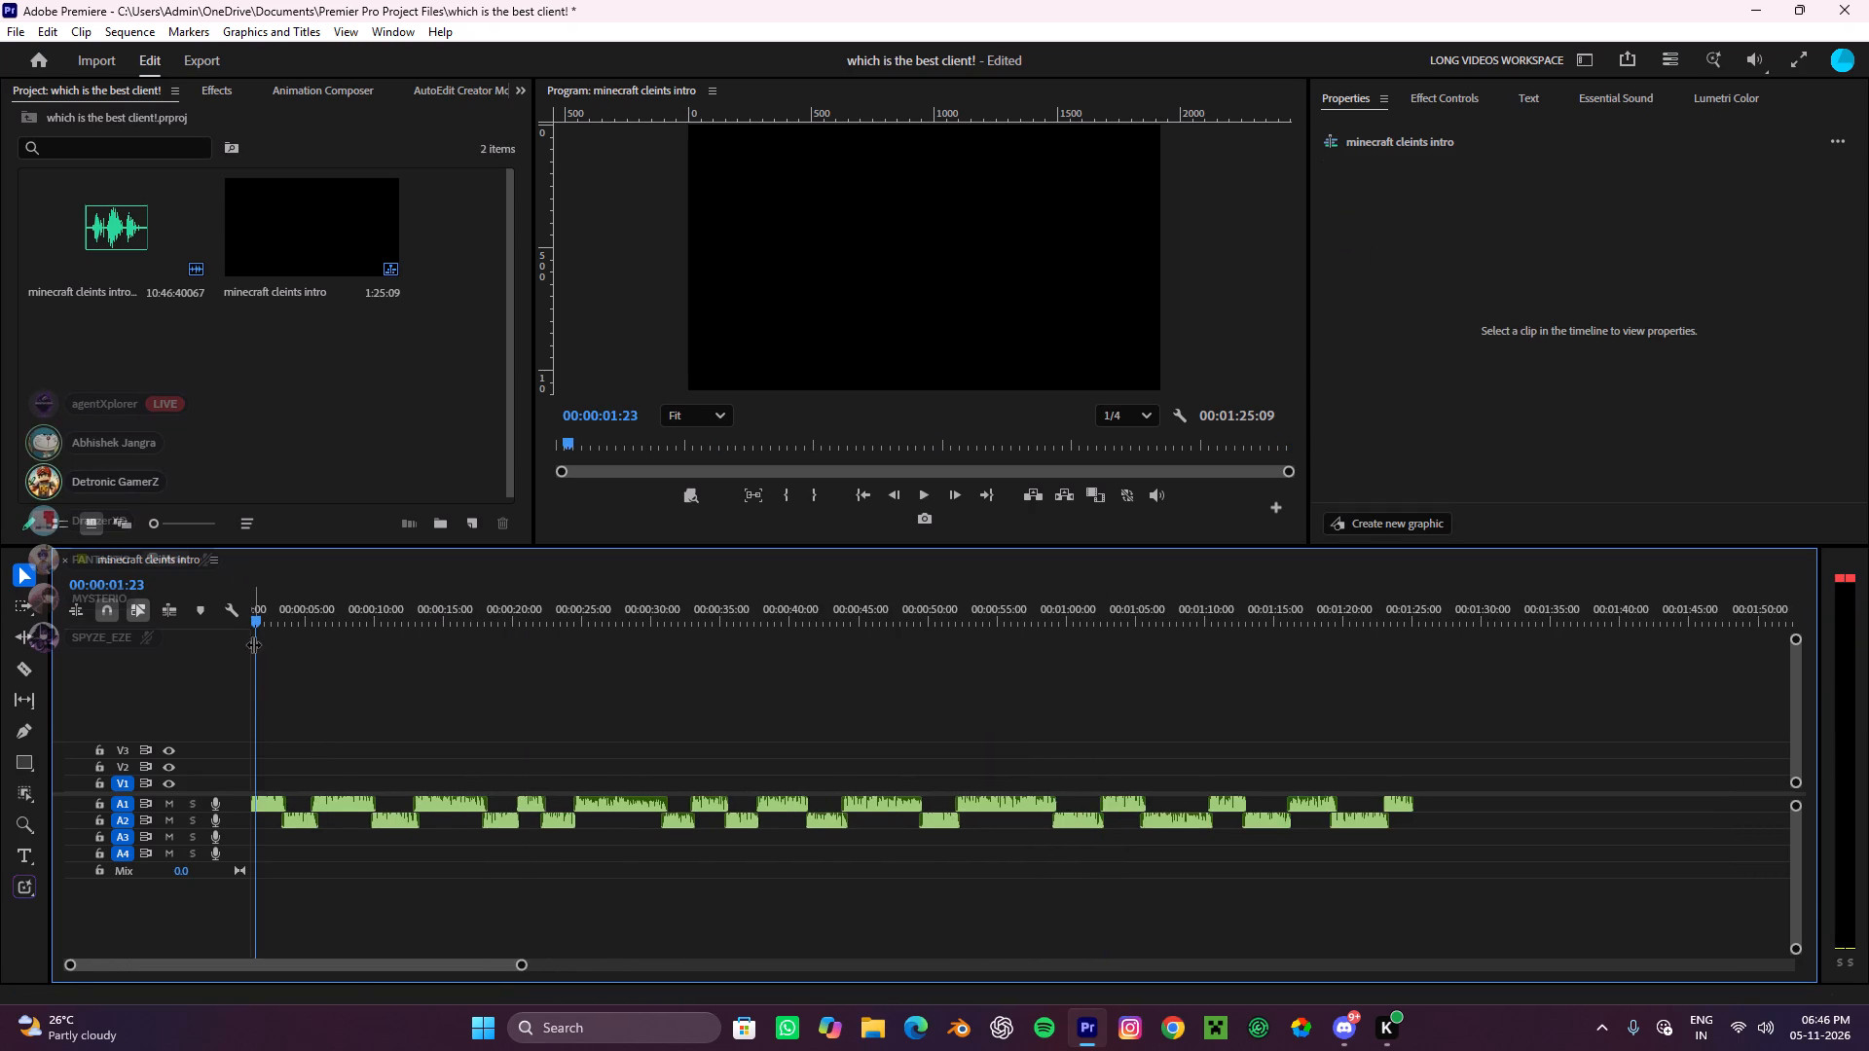
{"action": "key", "text": "space"}
{"action": "scroll", "coordinate": [678, 743], "scroll_direction": "down", "scroll_amount": 4, "text": "alt"}
{"action": "key", "text": "space"}
{"action": "left_click_drag", "start_coordinate": [313, 606], "coordinate": [58, 639]}
{"action": "key", "text": "space"}
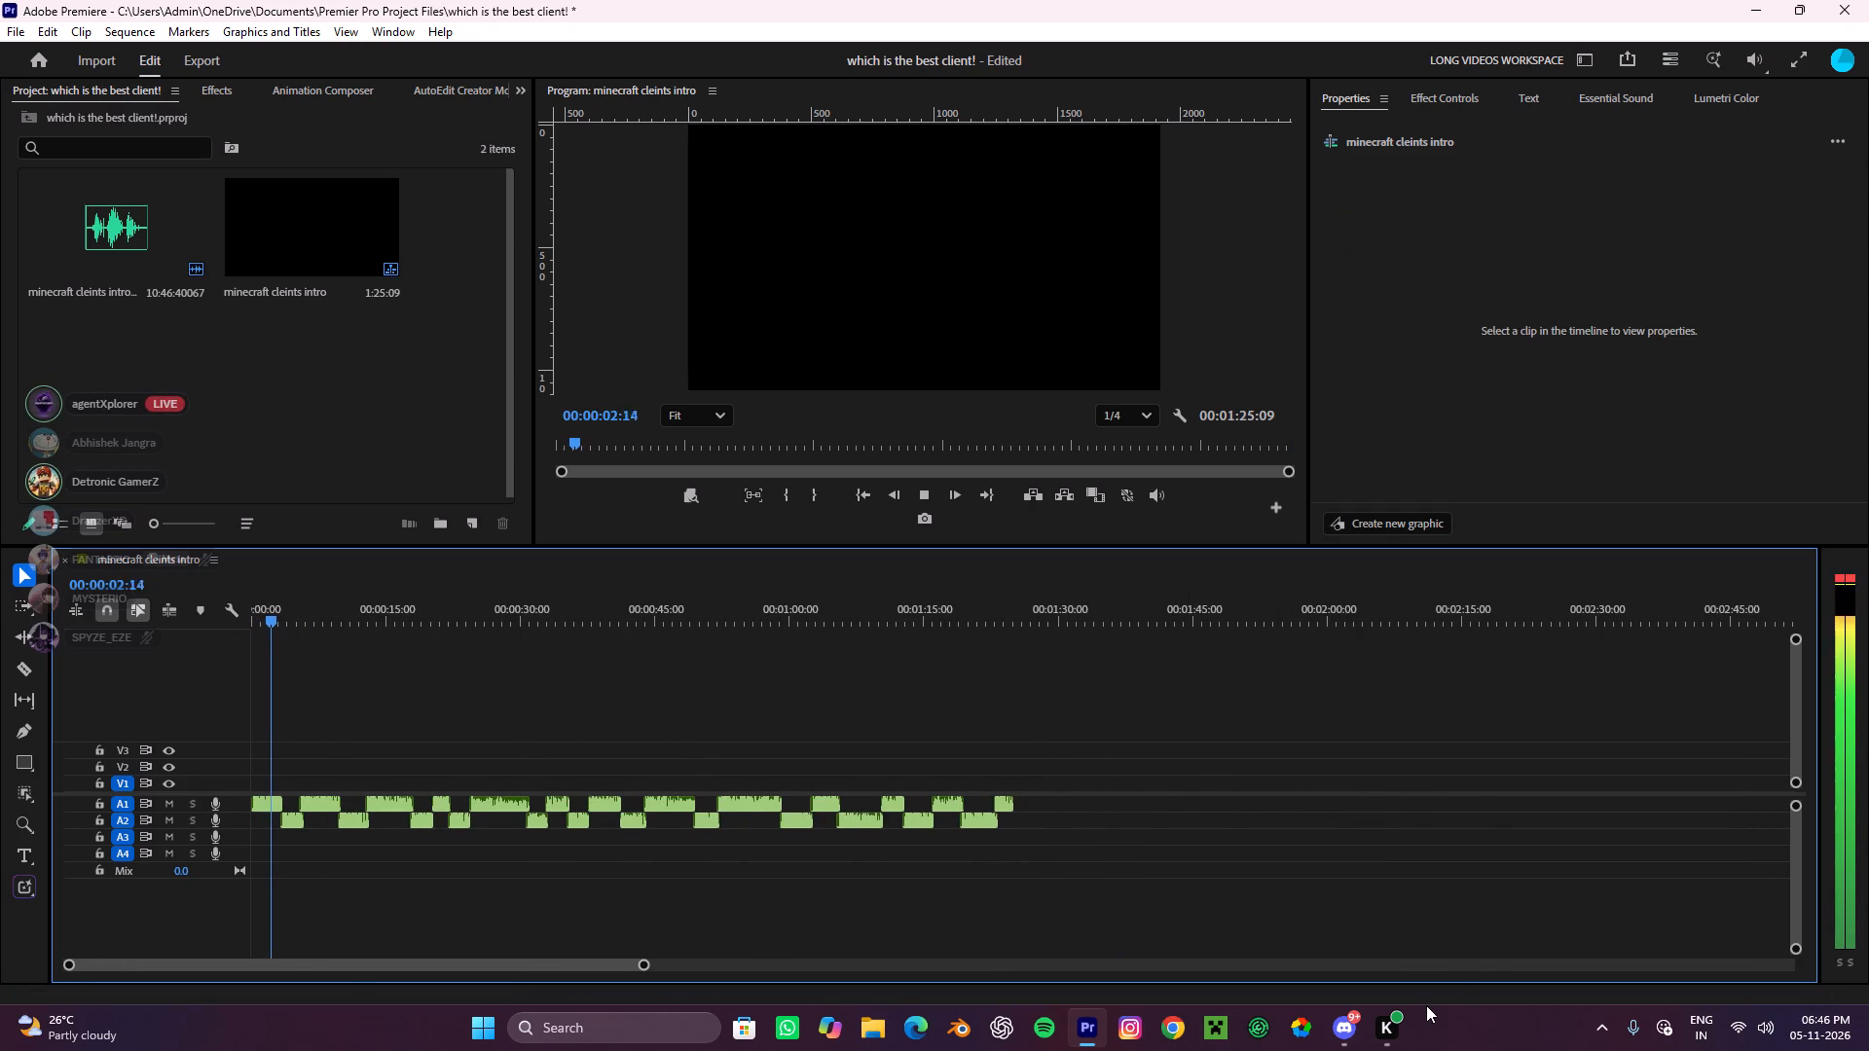
{"action": "left_click", "coordinate": [1295, 820]}
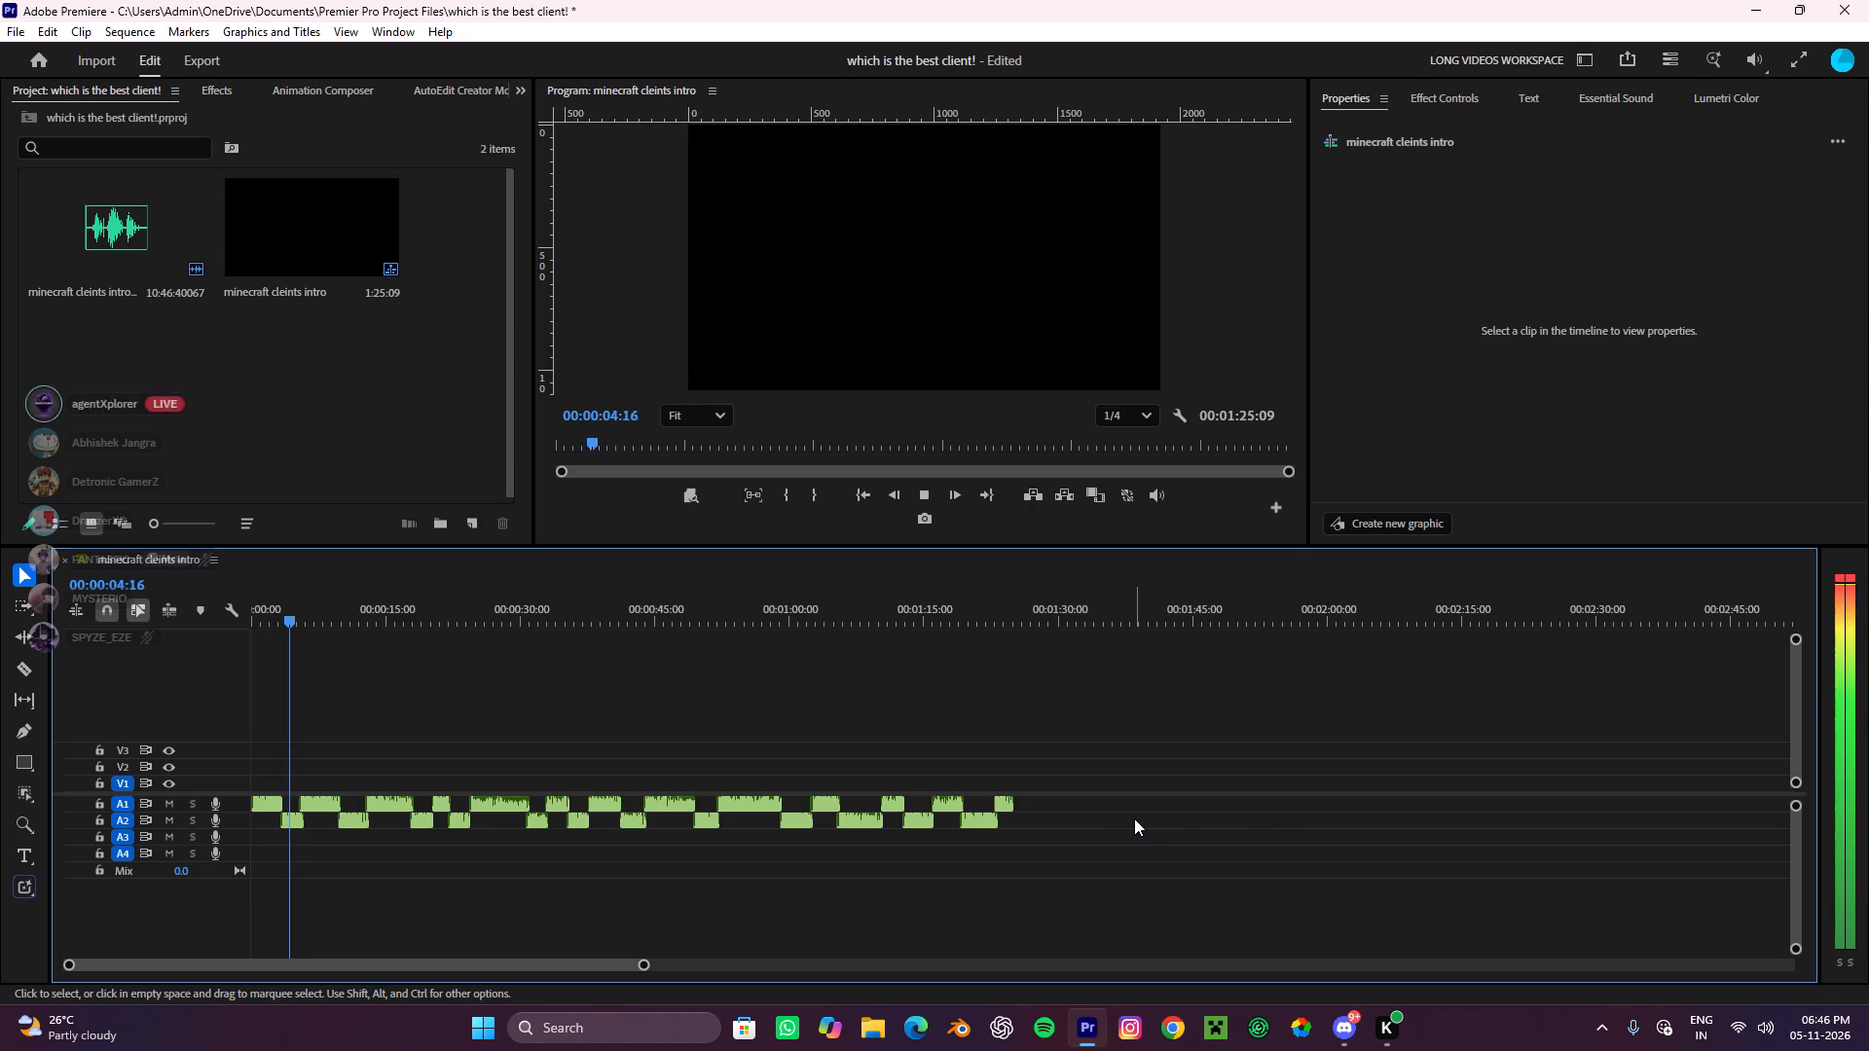
{"action": "left_click", "coordinate": [1091, 744]}
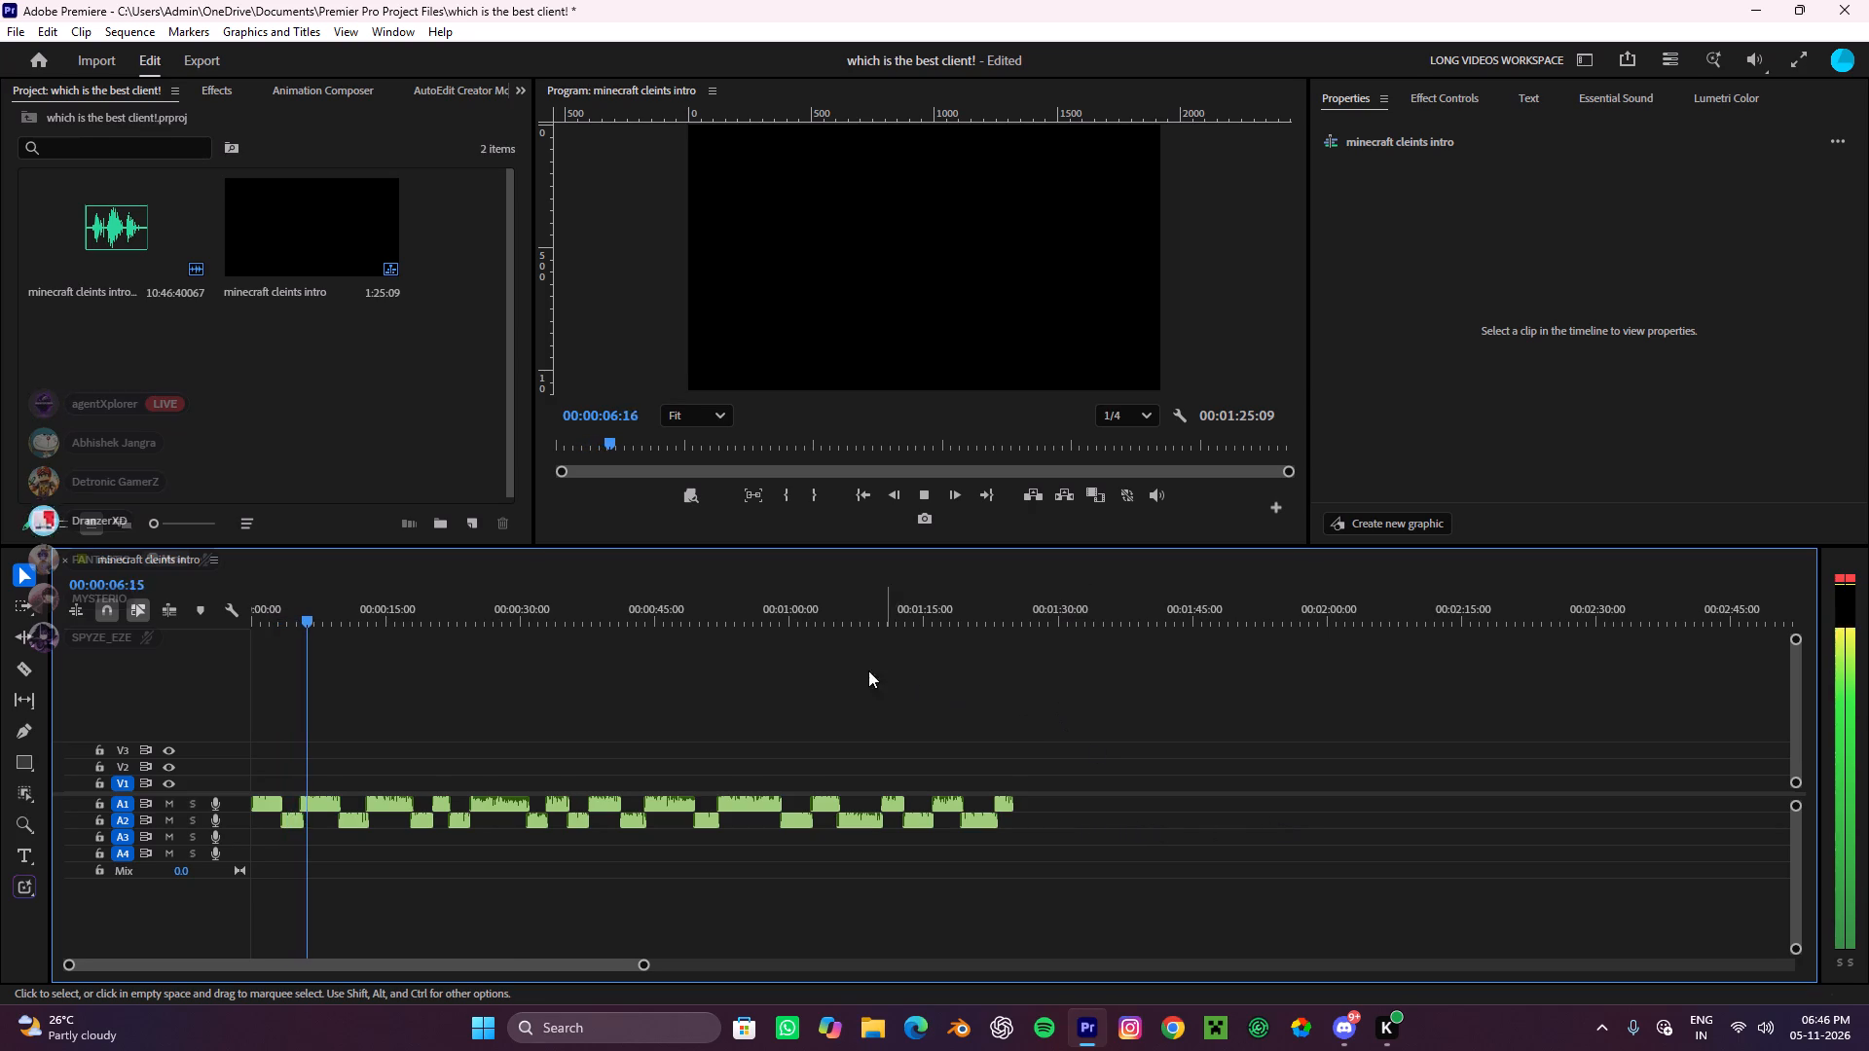
{"action": "key", "text": "space"}
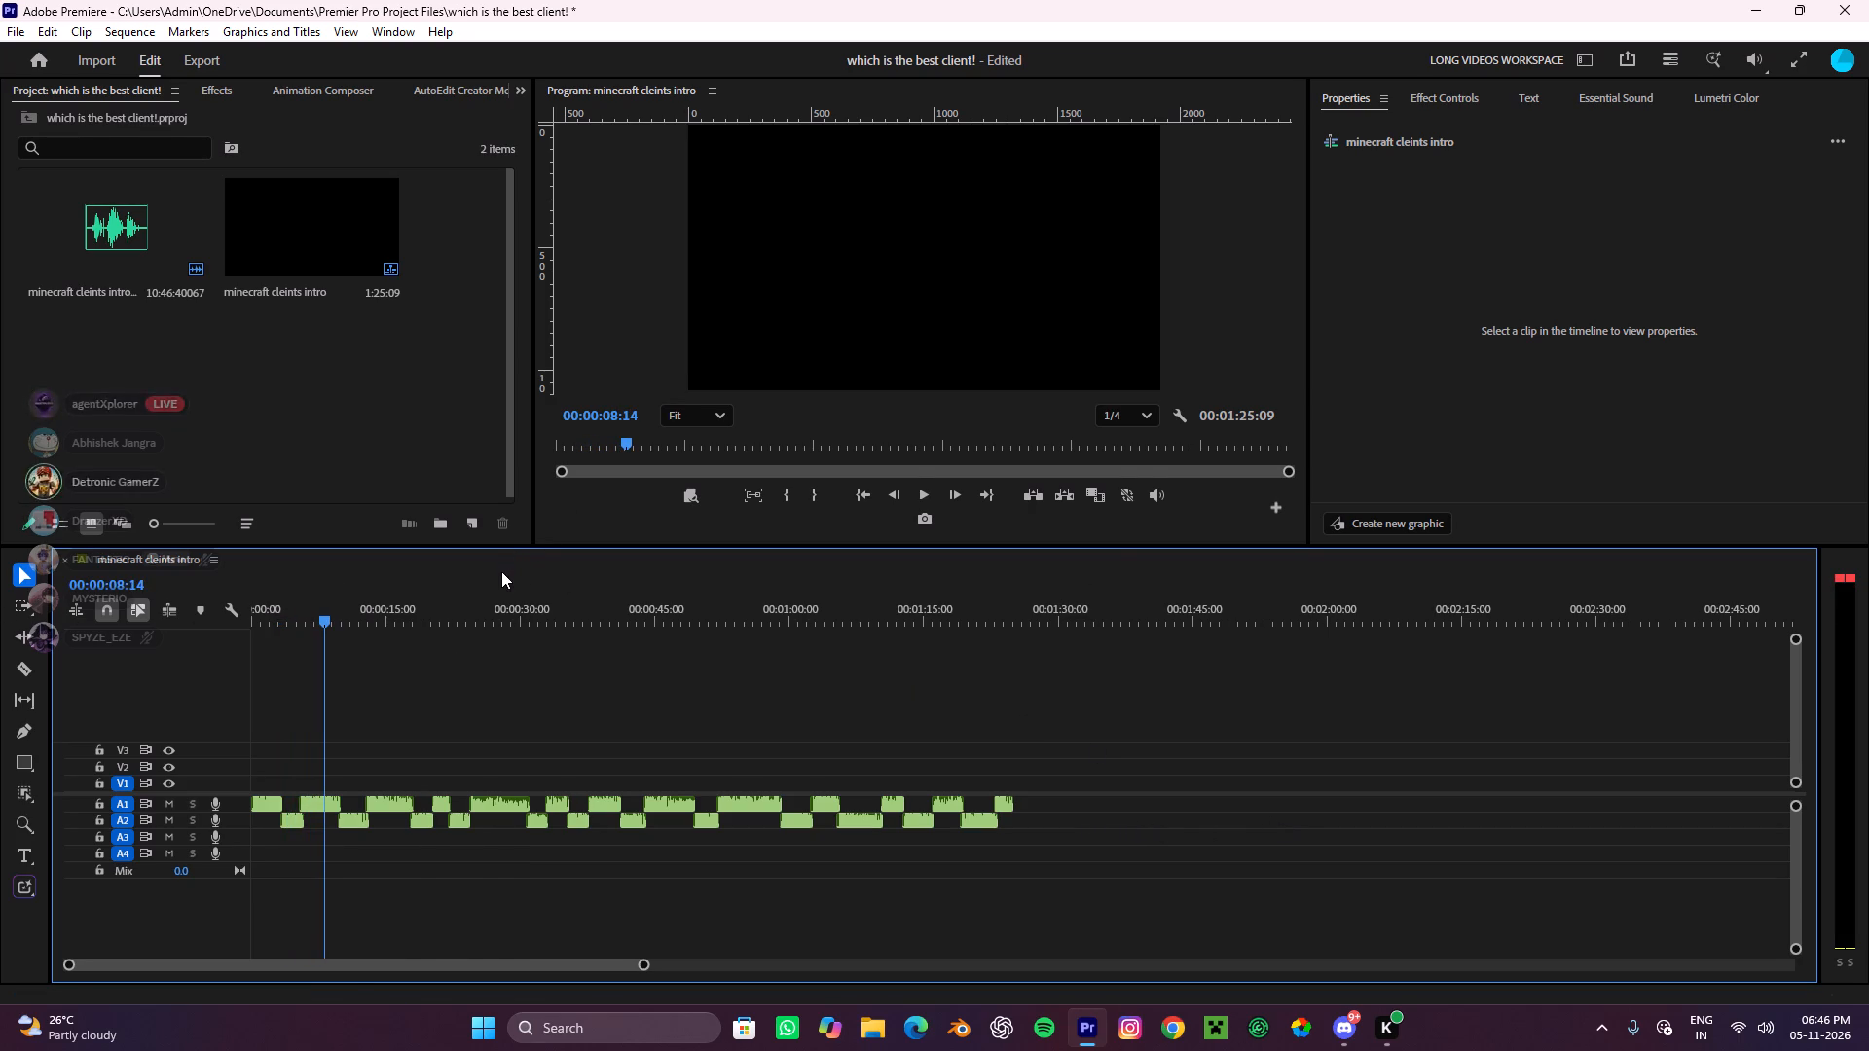
Save the project.
{"action": "key", "text": "ctrl+s"}
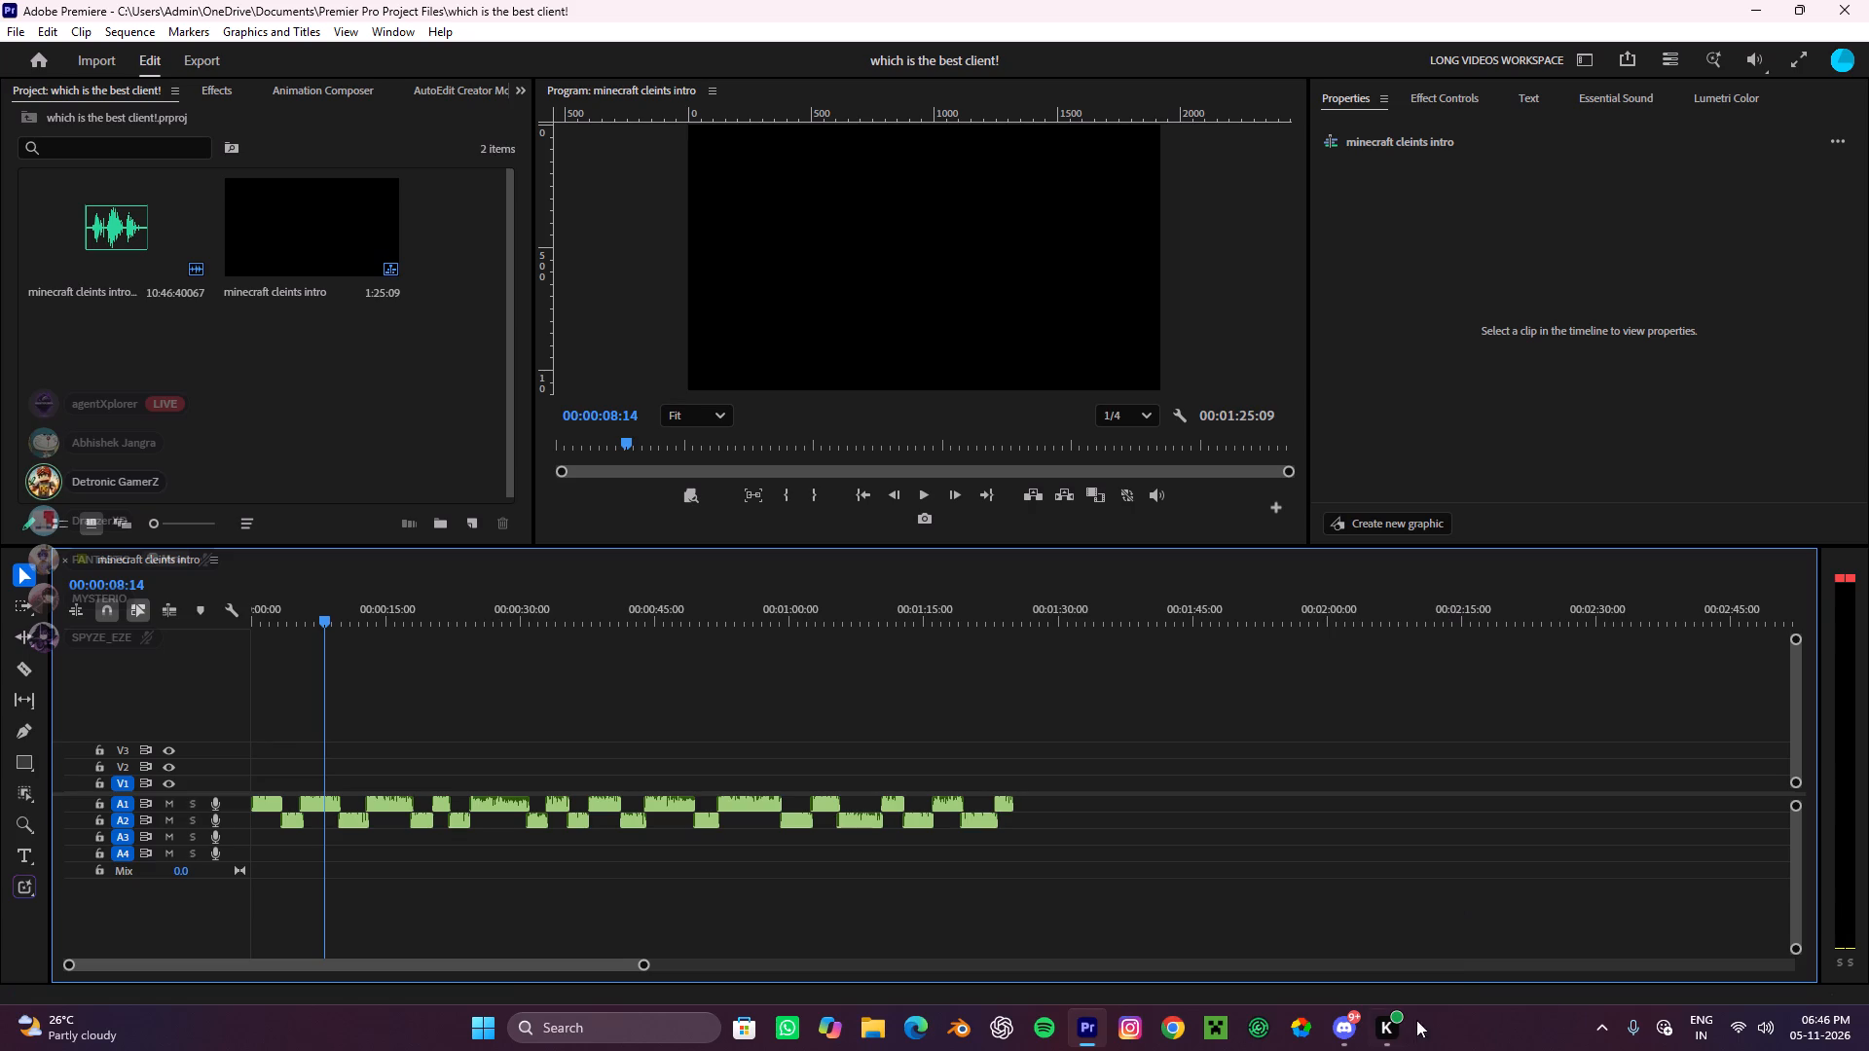
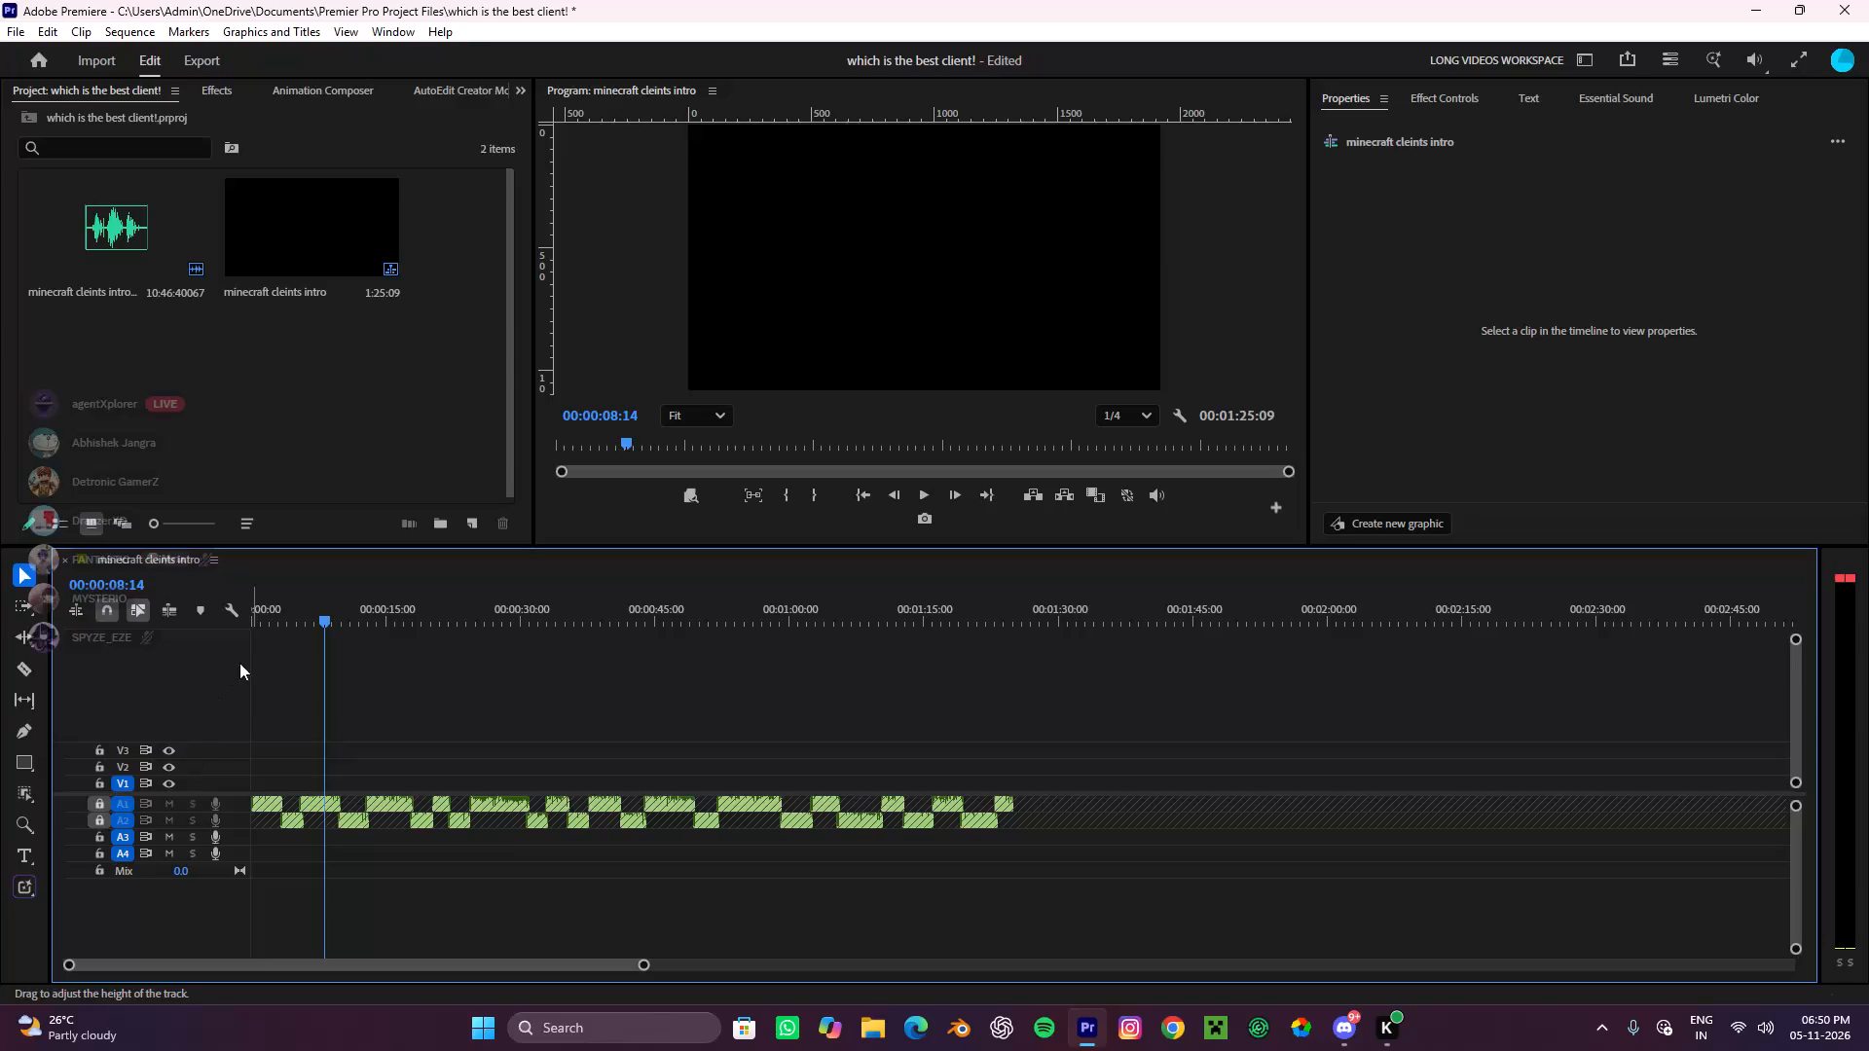
Listen to the first couple of seconds of the voiceover from the sequence start, stop playback, and return the playhead to 00:00:00:00.
{"action": "left_click_drag", "start_coordinate": [377, 604], "coordinate": [0, 648]}
{"action": "key", "text": "space"}
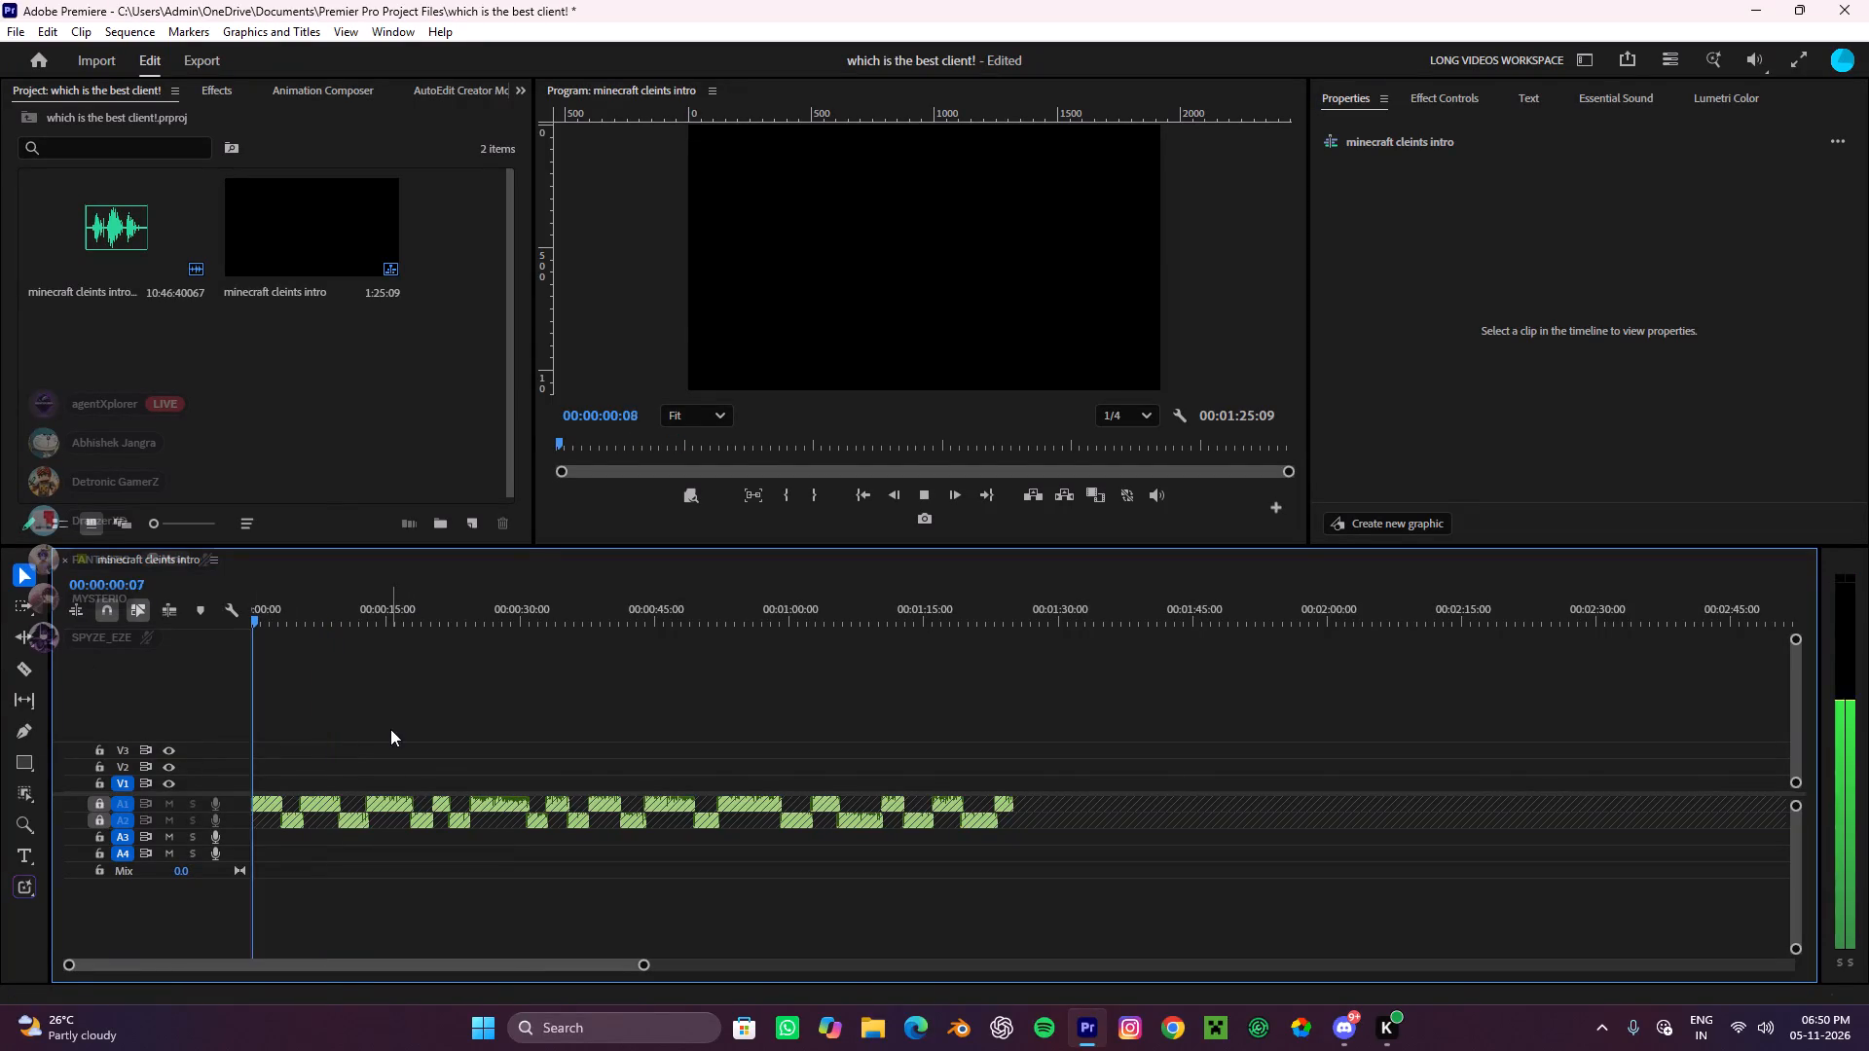
{"action": "scroll", "coordinate": [375, 745], "scroll_direction": "up", "scroll_amount": 11, "text": "alt"}
{"action": "left_click", "coordinate": [365, 746]}
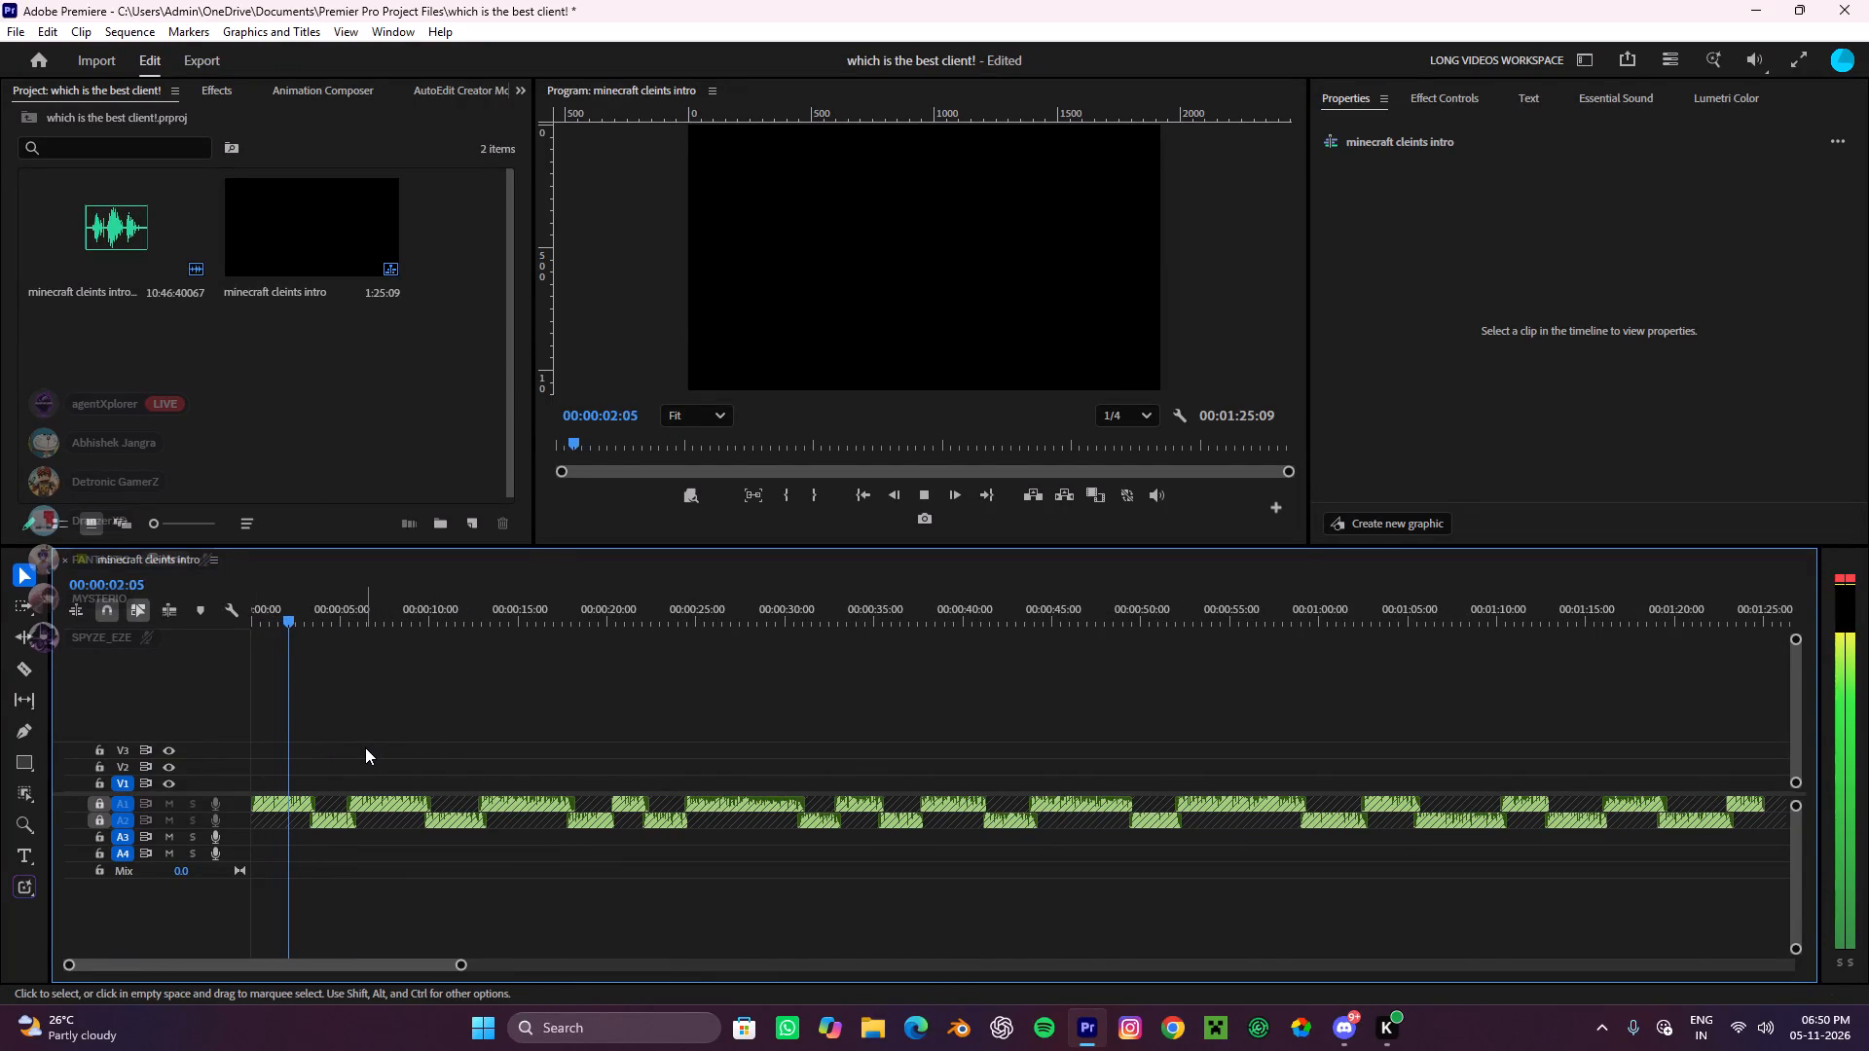
{"action": "key", "text": "space"}
{"action": "left_click_drag", "start_coordinate": [321, 608], "coordinate": [228, 641]}
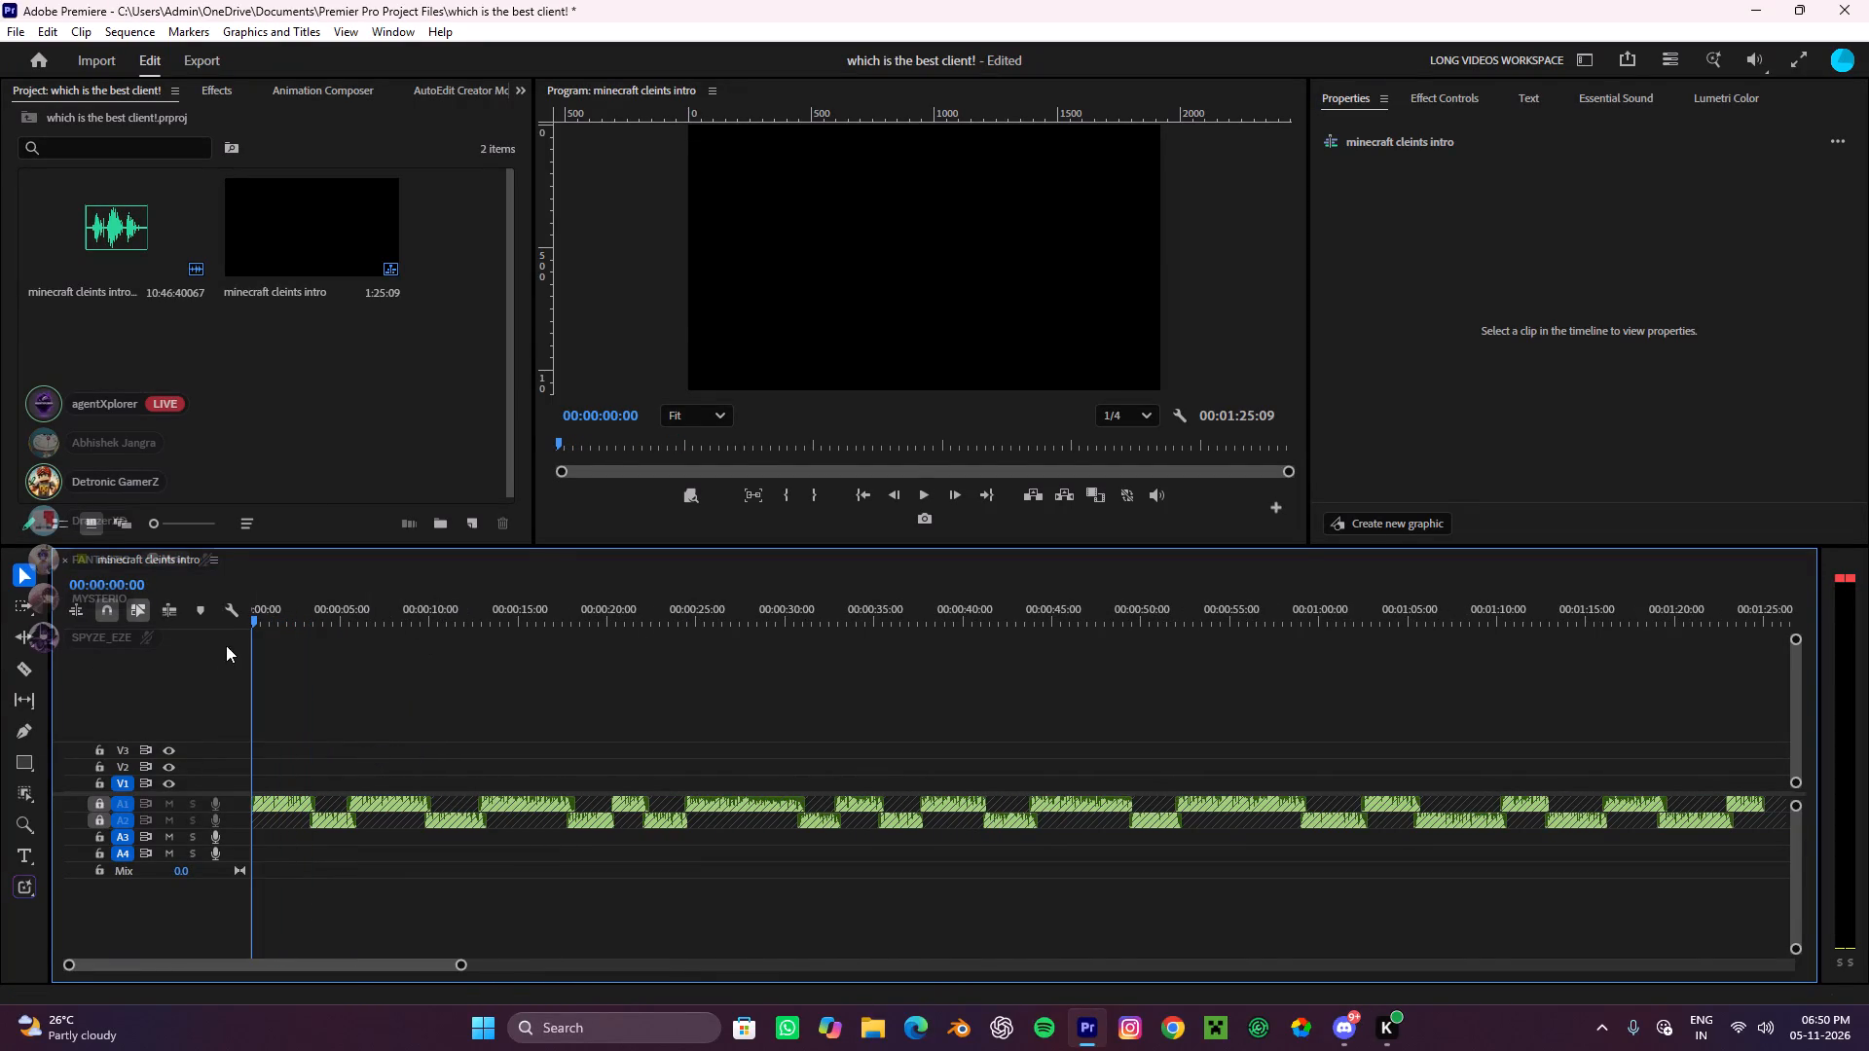
{"action": "left_click", "coordinate": [367, 709]}
{"action": "left_click", "coordinate": [369, 700]}
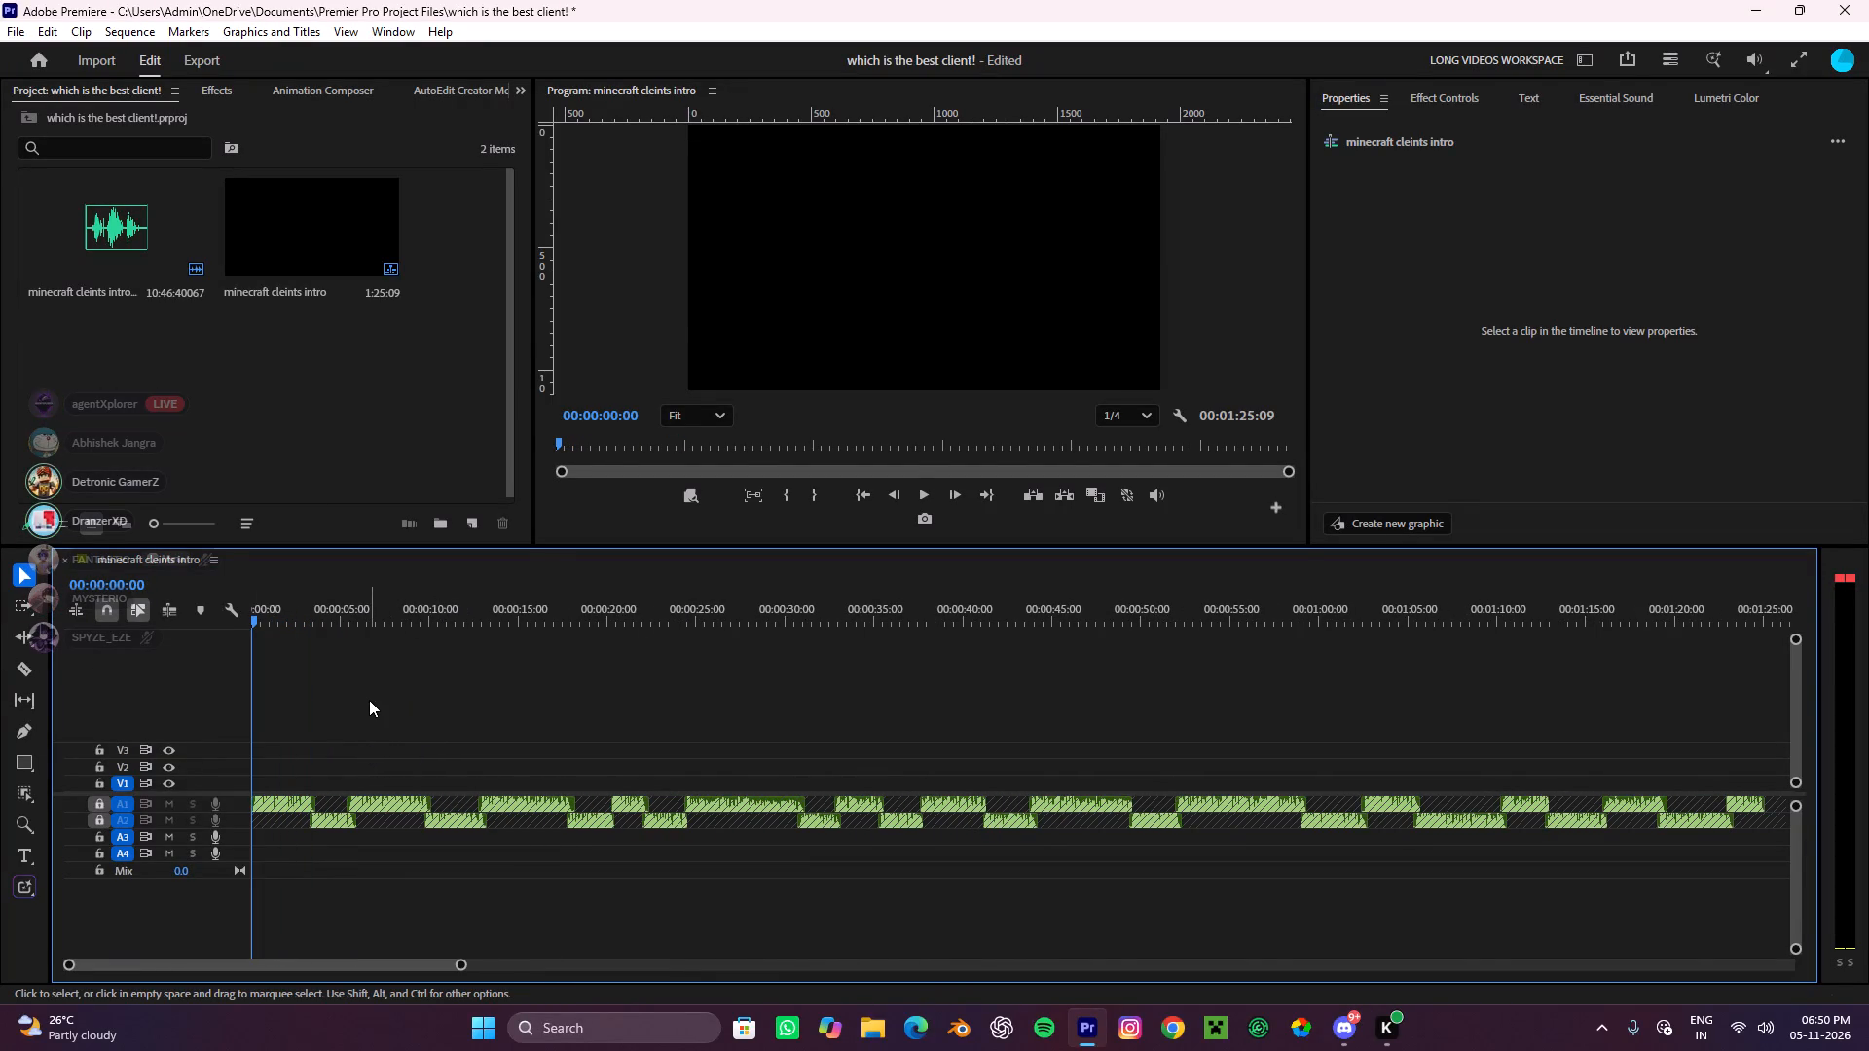